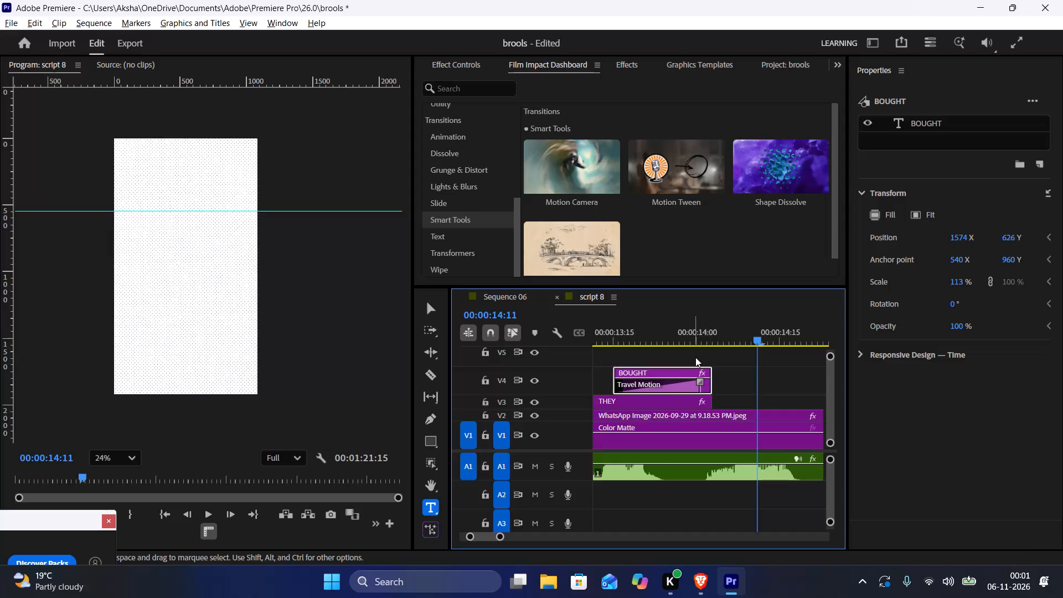
Paste the copied two-word title clips at 00:00:14:03, right after the BOUGHT clip, and play them back.
left_click(711, 347)
left_click(709, 333)
left_click(713, 334)
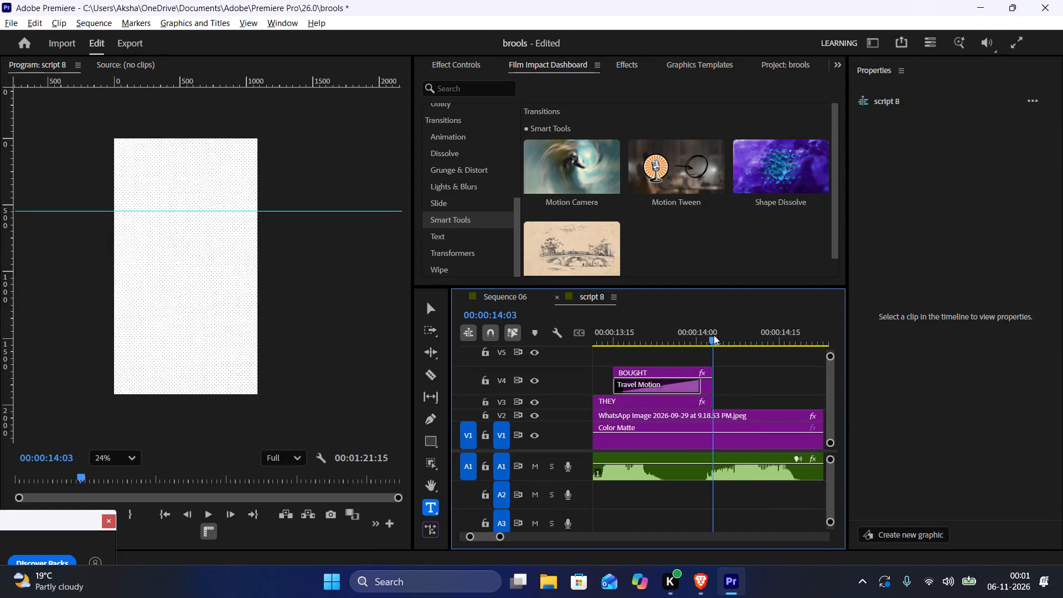
key("ctrl+v")
left_click(714, 335)
key("space")
key("space")
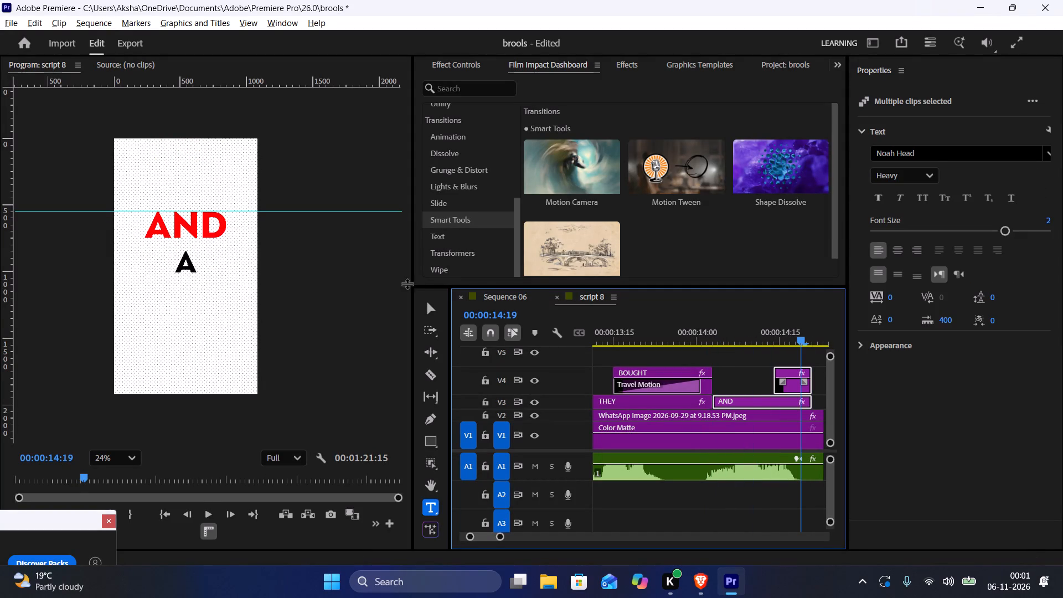
Replace the black word A under AND with NOW and center it horizontally in the frame.
double_click(190, 260)
double_click(188, 261)
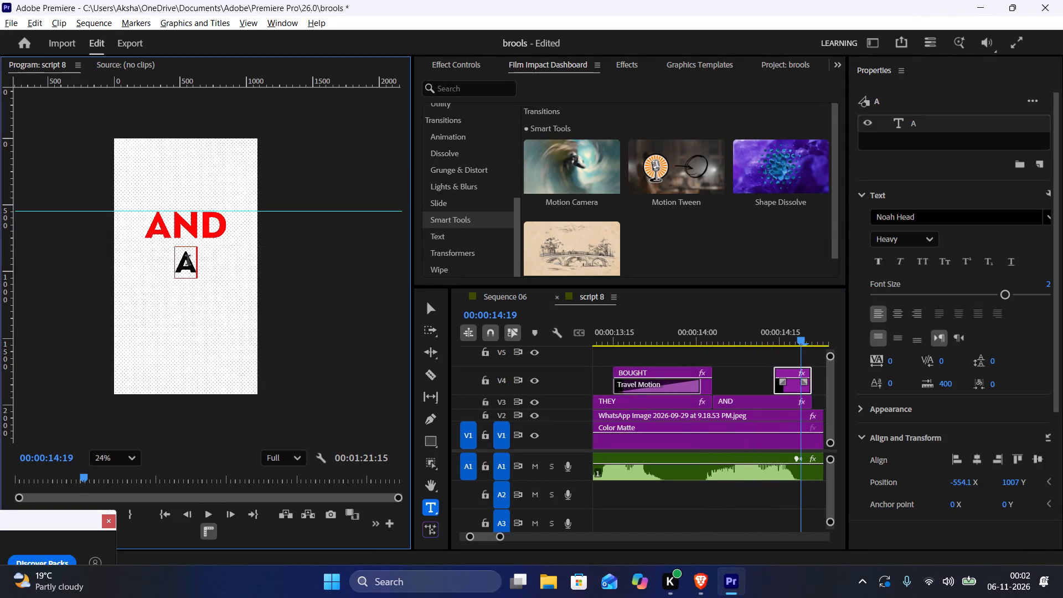
double_click(188, 261)
type("NOW")
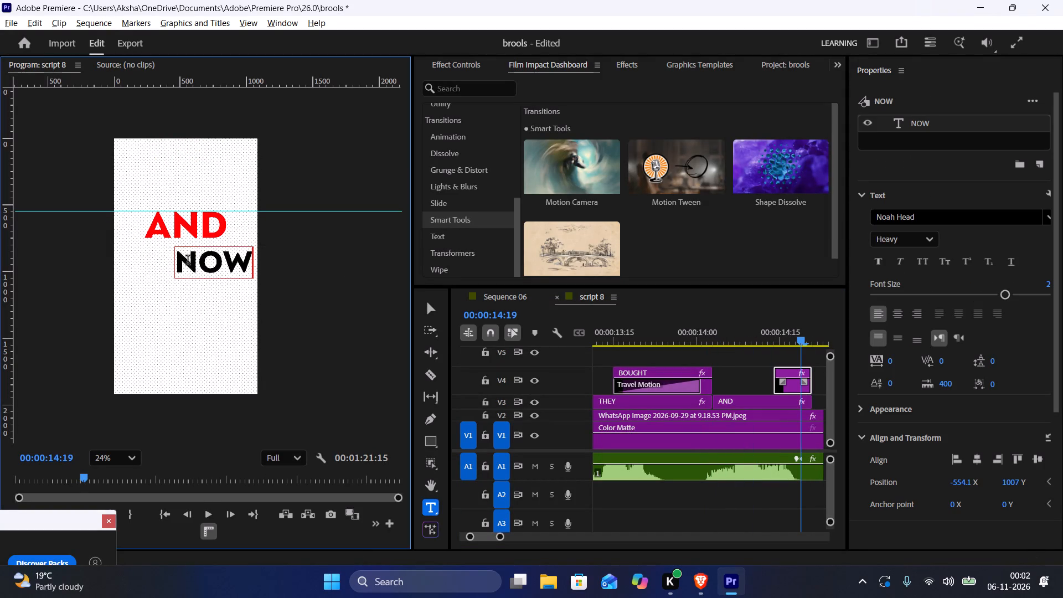
double_click(975, 450)
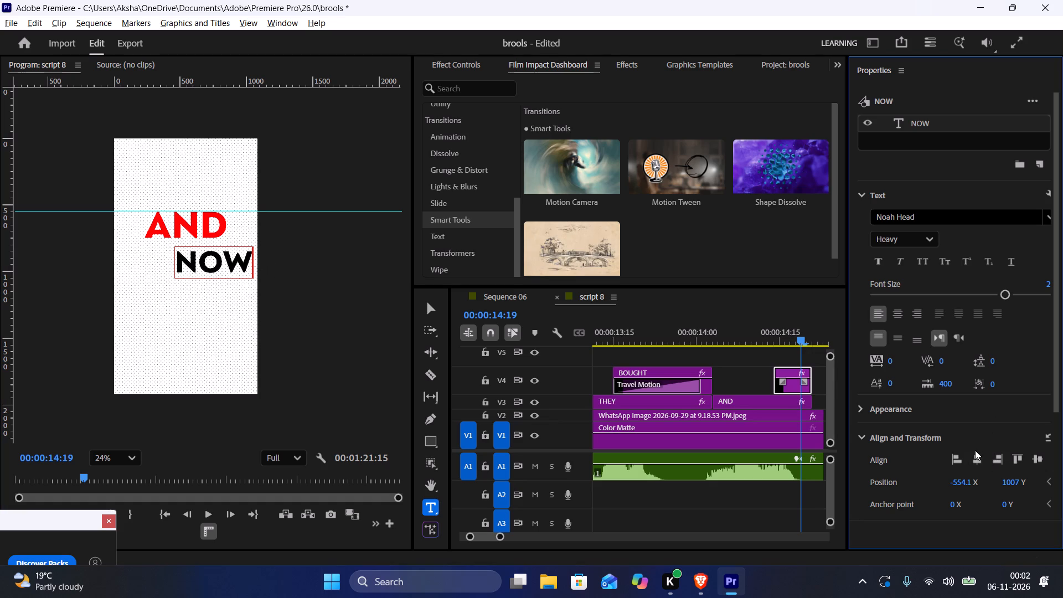
triple_click(992, 465)
left_click(988, 465)
triple_click(976, 456)
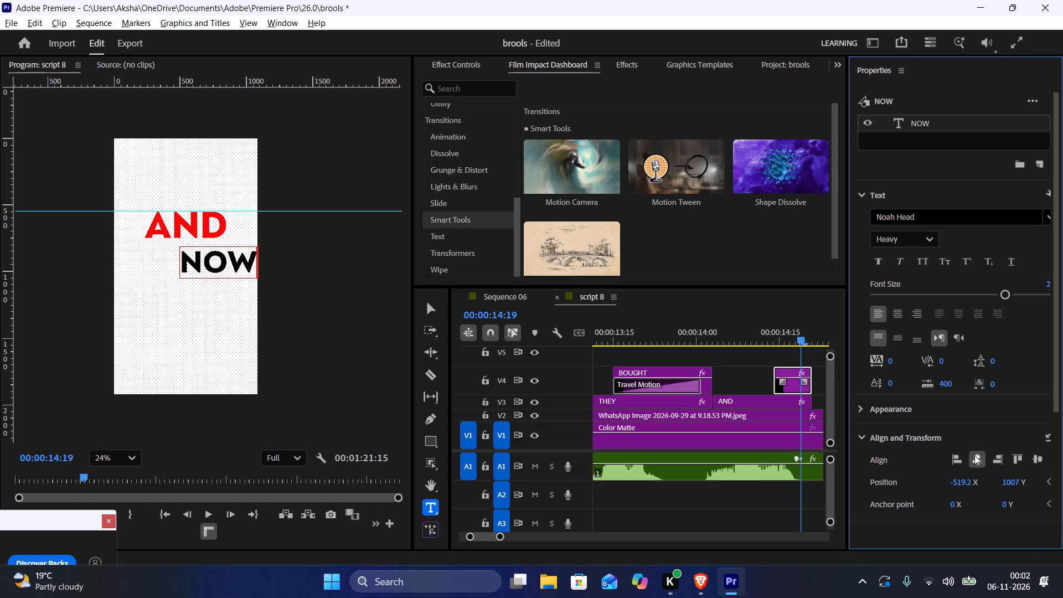
double_click(974, 455)
Play the voiceover around AND and extend the start of the NOW clip earlier to about 00:00:14:09.
left_click(741, 355)
left_click(727, 336)
key("space")
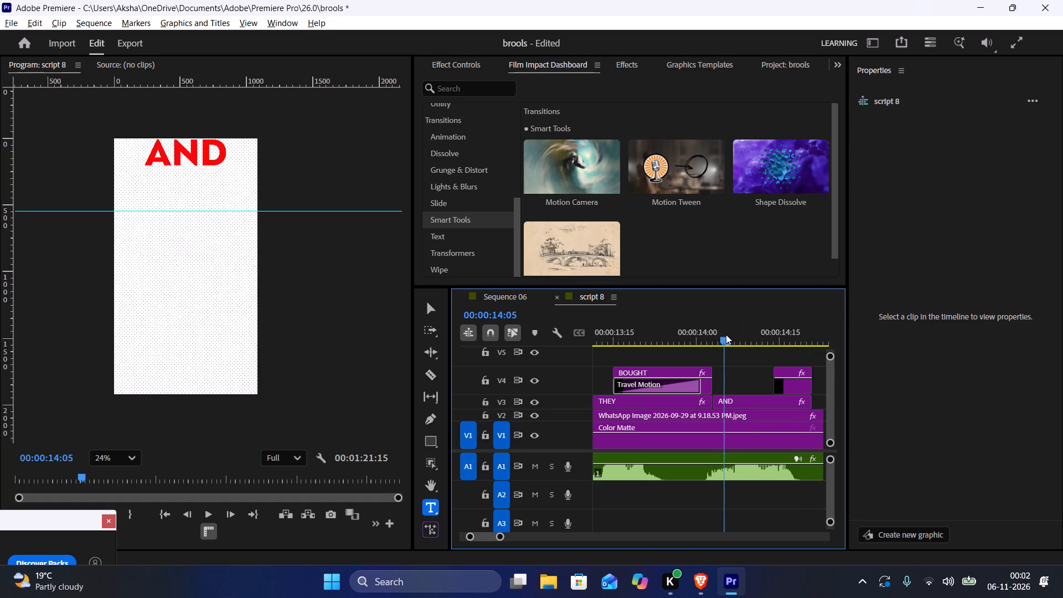
key("space")
left_click_drag(712, 333, 706, 330)
key("space")
key("space")
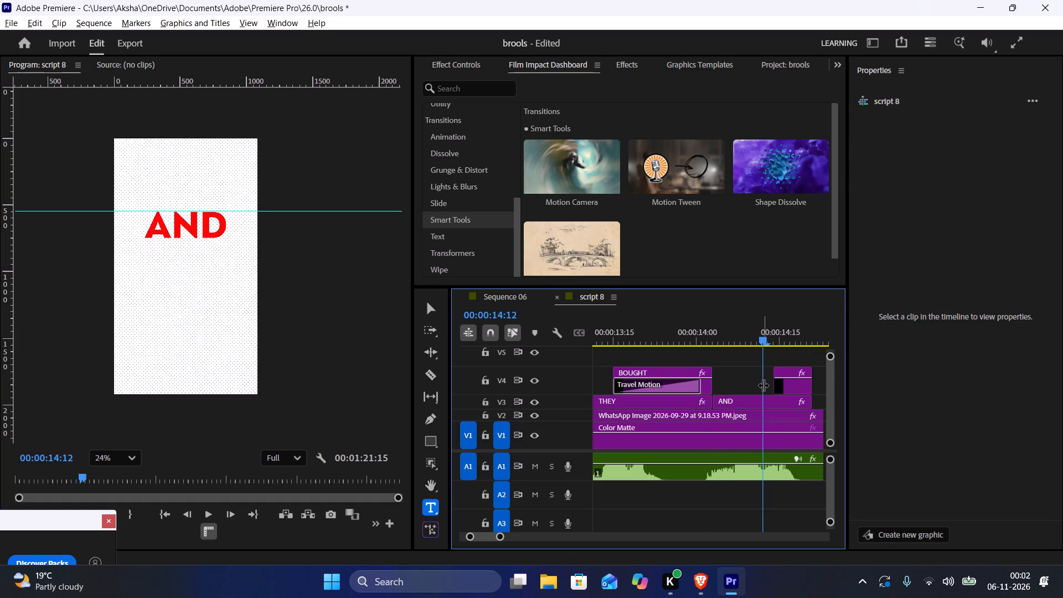
left_click_drag(768, 377, 754, 372)
left_click(732, 330)
key("space")
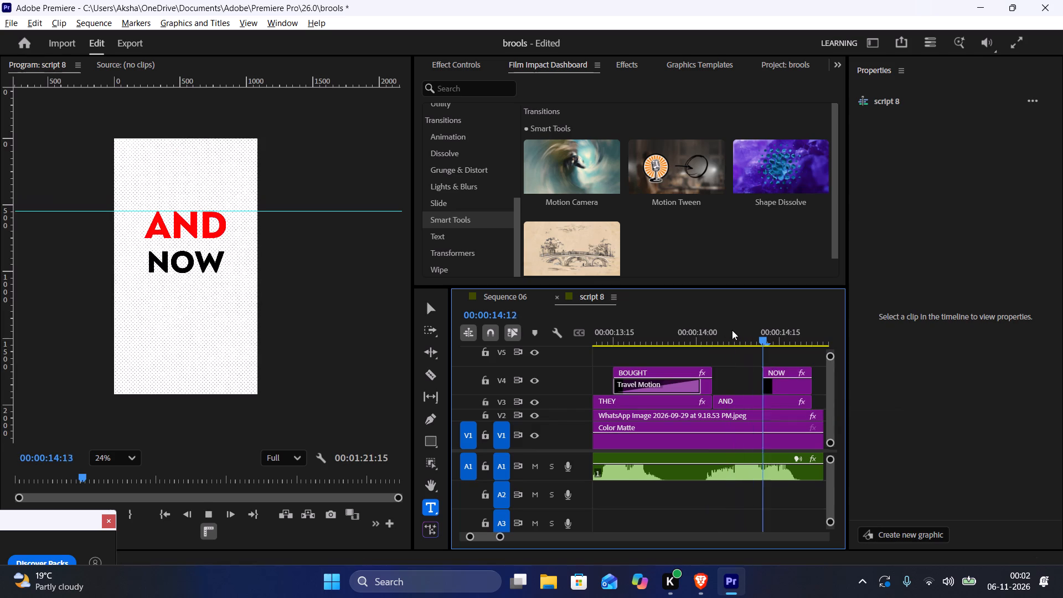
key("space")
left_click_drag(743, 326, 747, 334)
left_click_drag(762, 379, 754, 375)
left_click(734, 326)
left_click_drag(758, 372, 749, 365)
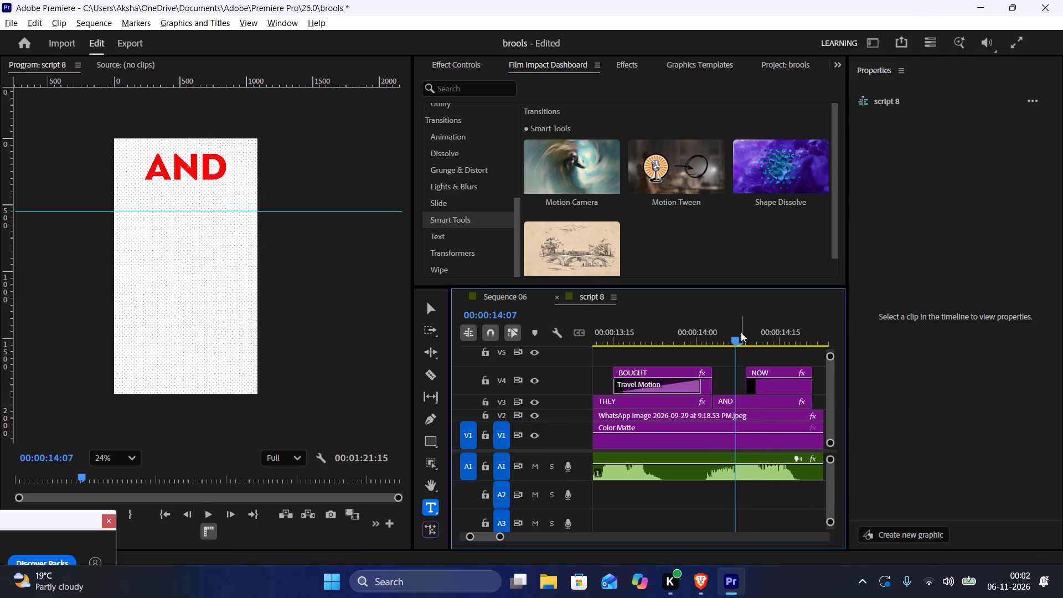
Check NOW against the voiceover and trim its clip start to about 00:00:14:11.
left_click(741, 332)
key("space")
left_click_drag(735, 327, 730, 326)
key("space")
scroll(716, 344, "up", 8)
scroll(716, 345, "down", 3)
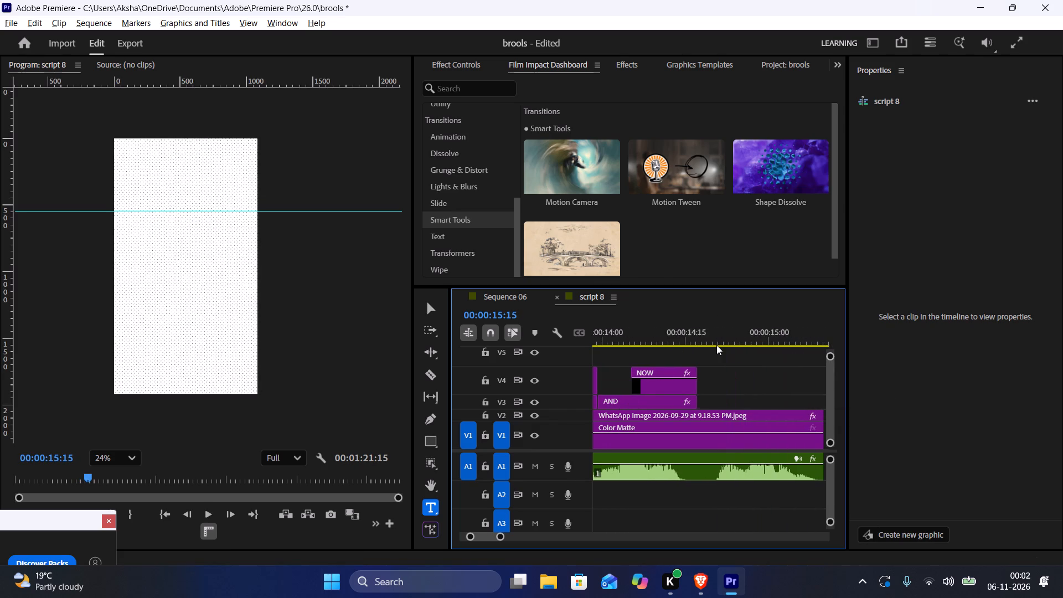
left_click(609, 327)
key("space")
key("space")
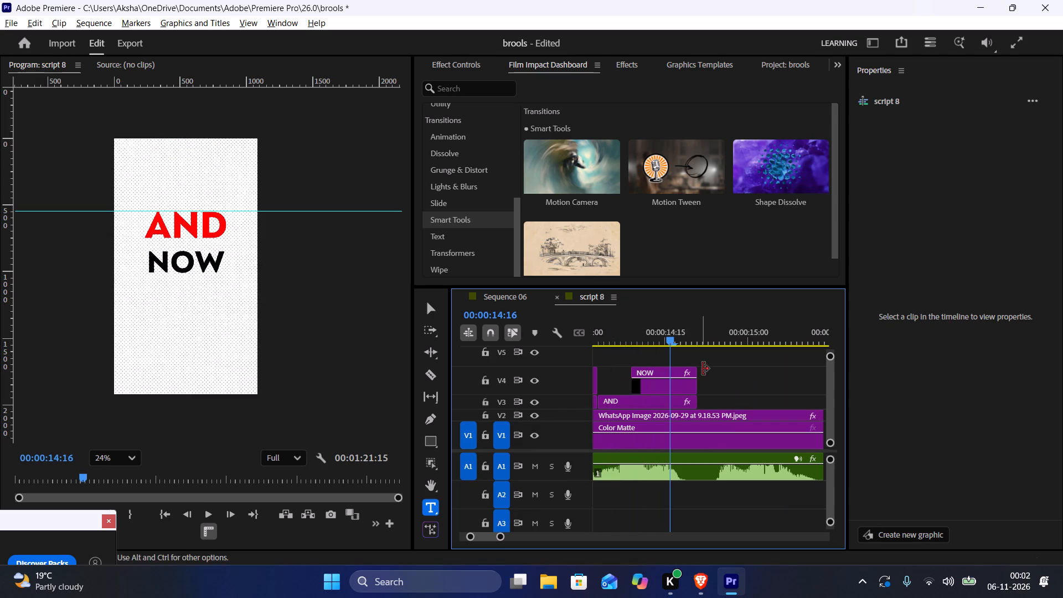
left_click_drag(627, 375, 639, 381)
left_click(622, 328)
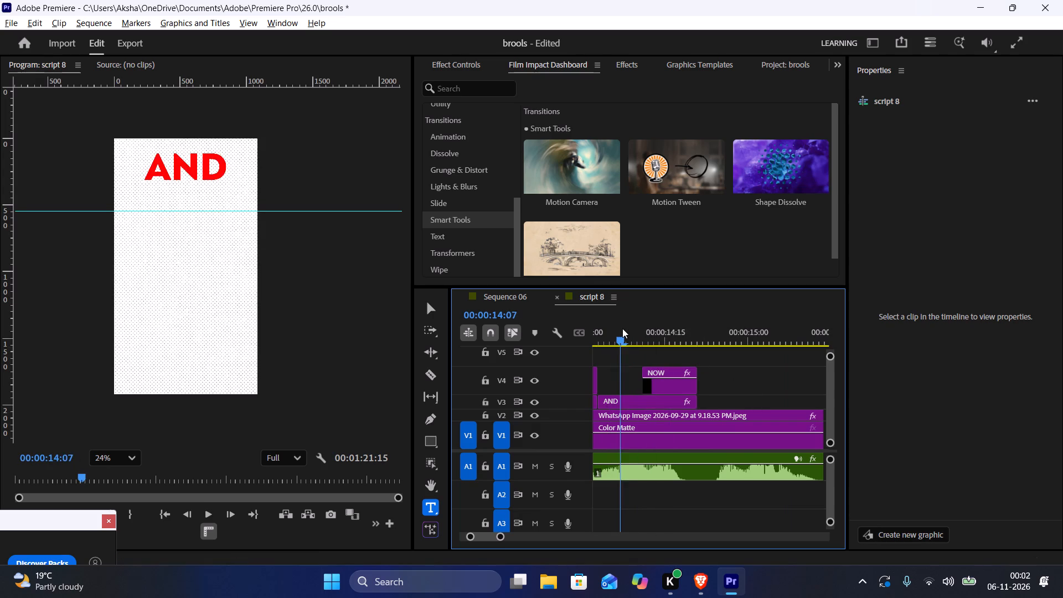
key("space")
key("space")
Extend the ends of the AND and NOW clips together to 00:00:14:25 and play back the cut.
scroll(754, 381, "down", 4)
key("space")
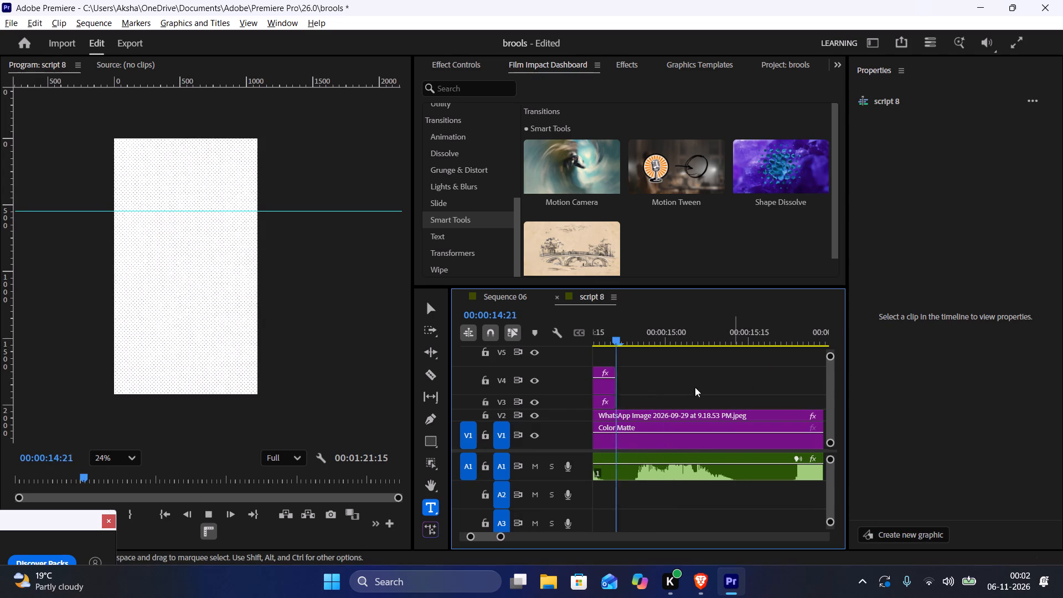
key("space")
left_click_drag(628, 362, 605, 395)
left_click_drag(615, 380, 621, 380)
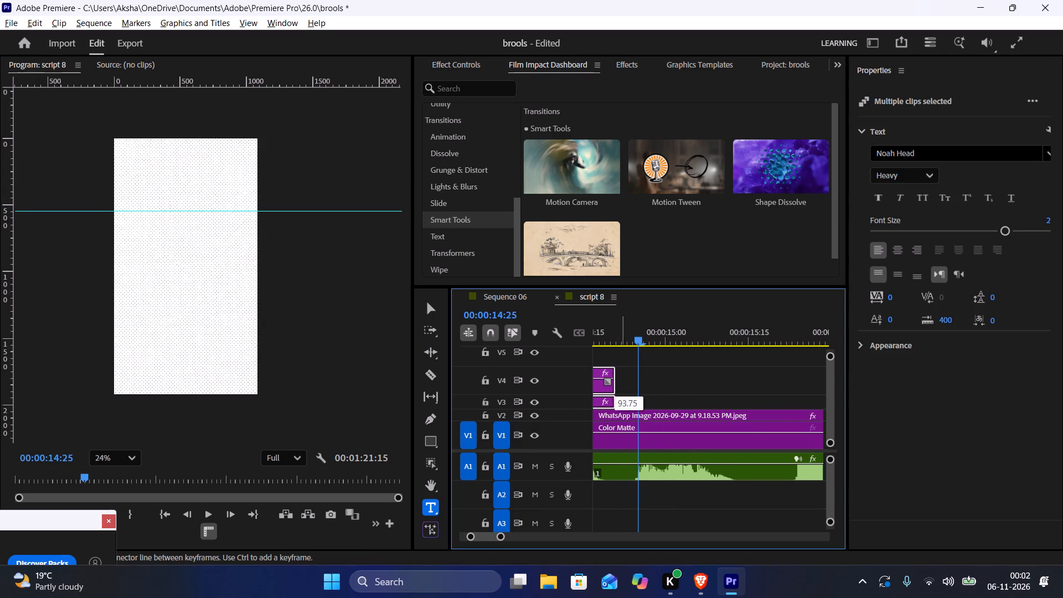
left_click_drag(621, 380, 622, 382)
left_click_drag(617, 377, 636, 379)
left_click(628, 325)
key("space")
key("space")
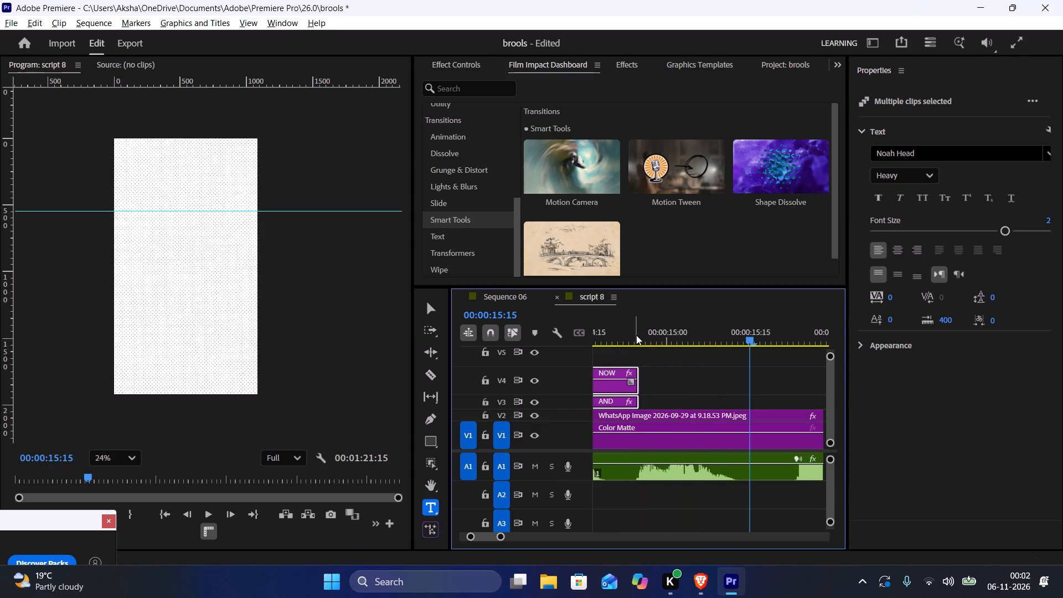
left_click_drag(632, 324, 634, 336)
key("space")
Open the nested sequence before the DISCOUNT clip and copy its three stacked title clips.
scroll(655, 374, "up", 11)
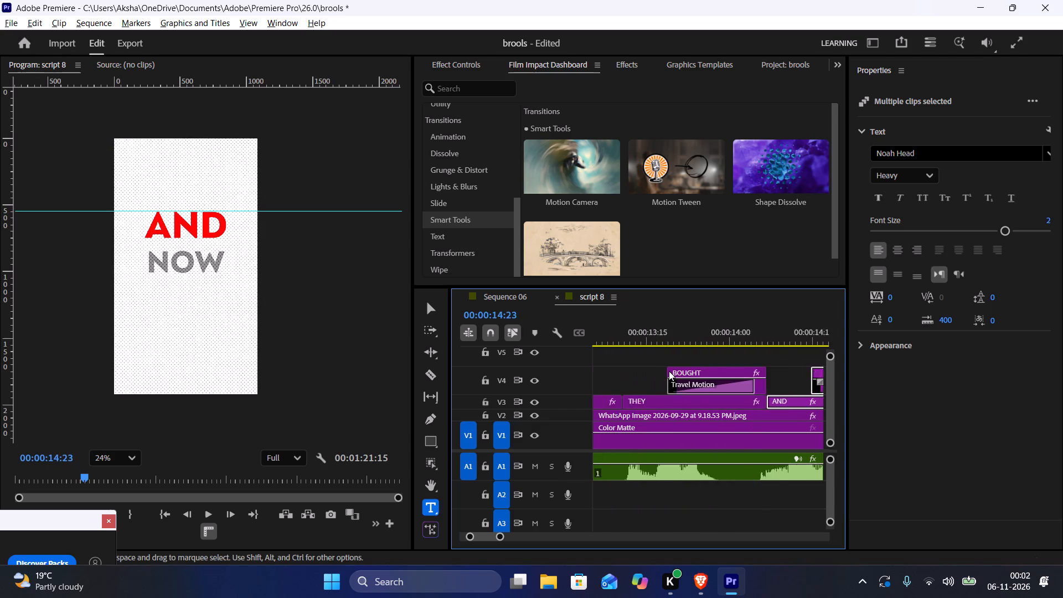
scroll(669, 371, "up", 12)
left_click_drag(685, 357, 687, 410)
left_click(678, 373)
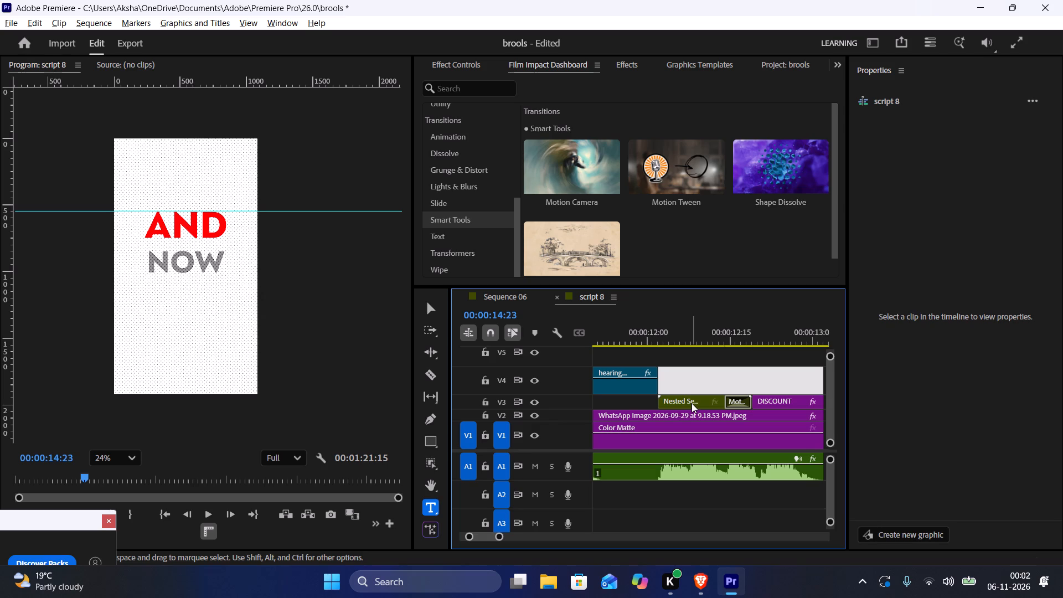
double_click(692, 403)
scroll(647, 343, "up", 20)
scroll(647, 343, "up", 2)
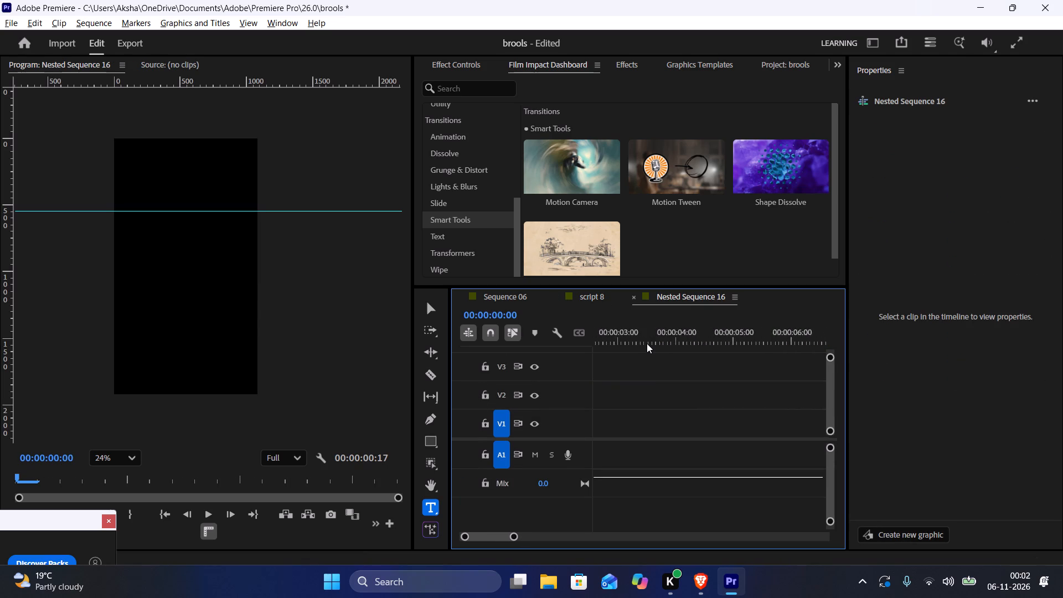
scroll(647, 343, "up", 18)
key("grave")
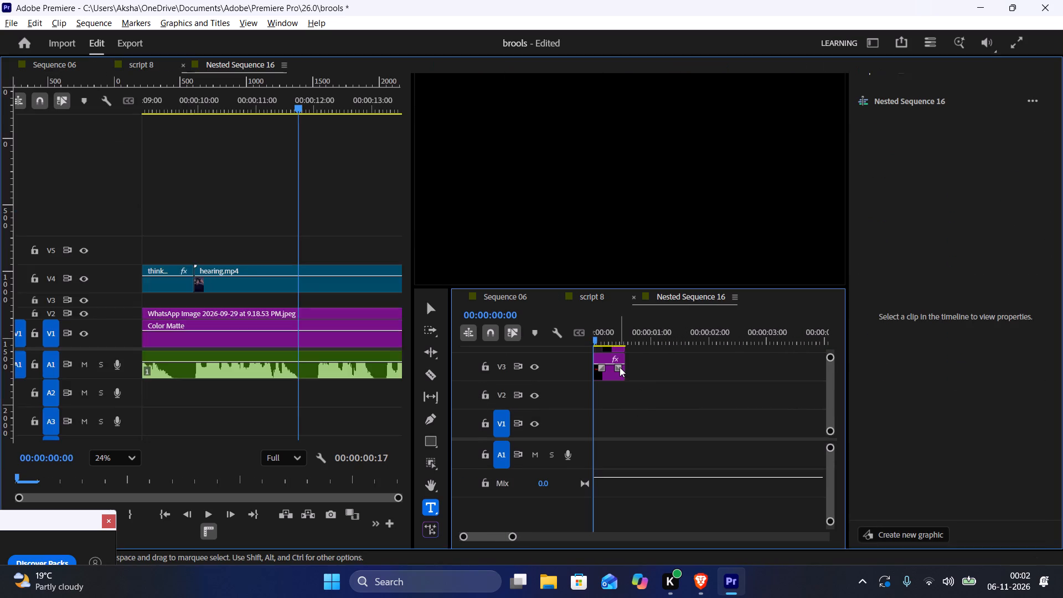
left_click_drag(235, 169, 110, 257)
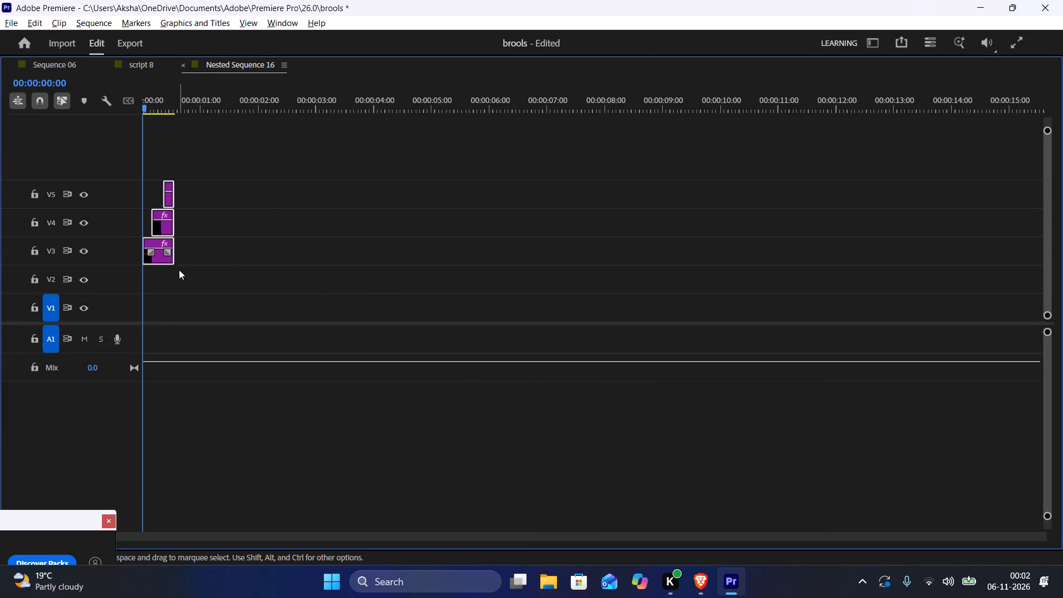
key("ctrl+c")
Paste the three title clips into the script 8 sequence at 00:00:14:25, directly after AND and NOW.
left_click(138, 69)
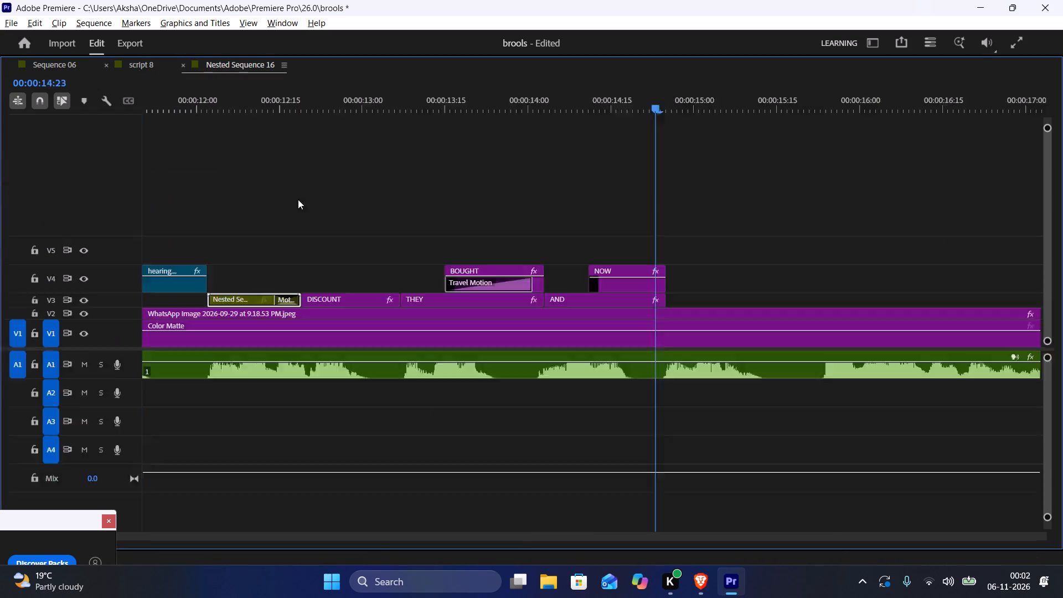
left_click_drag(665, 110, 672, 111)
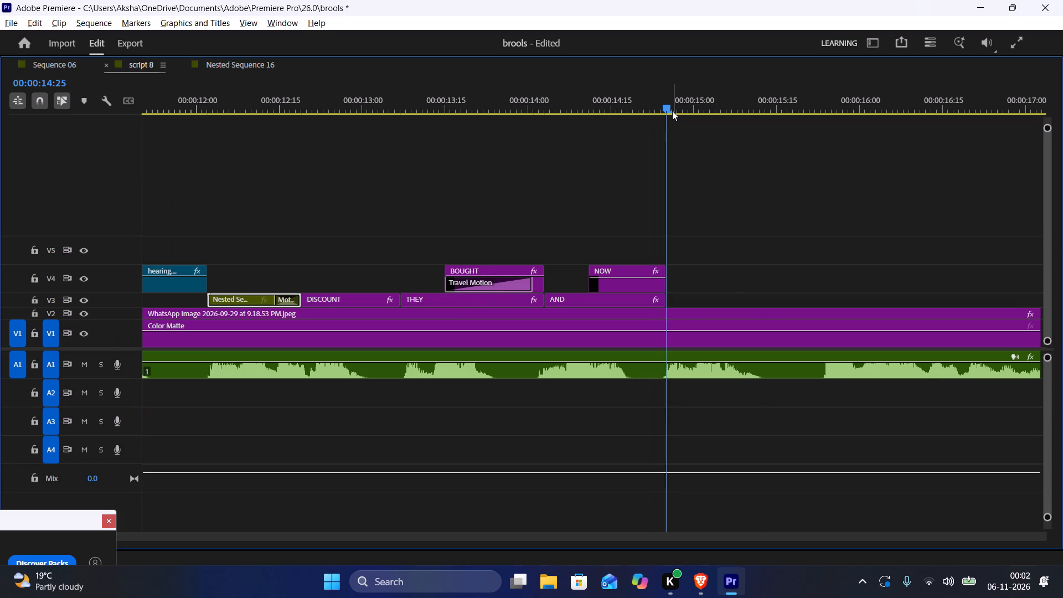
key("ctrl+v")
key("Tab")
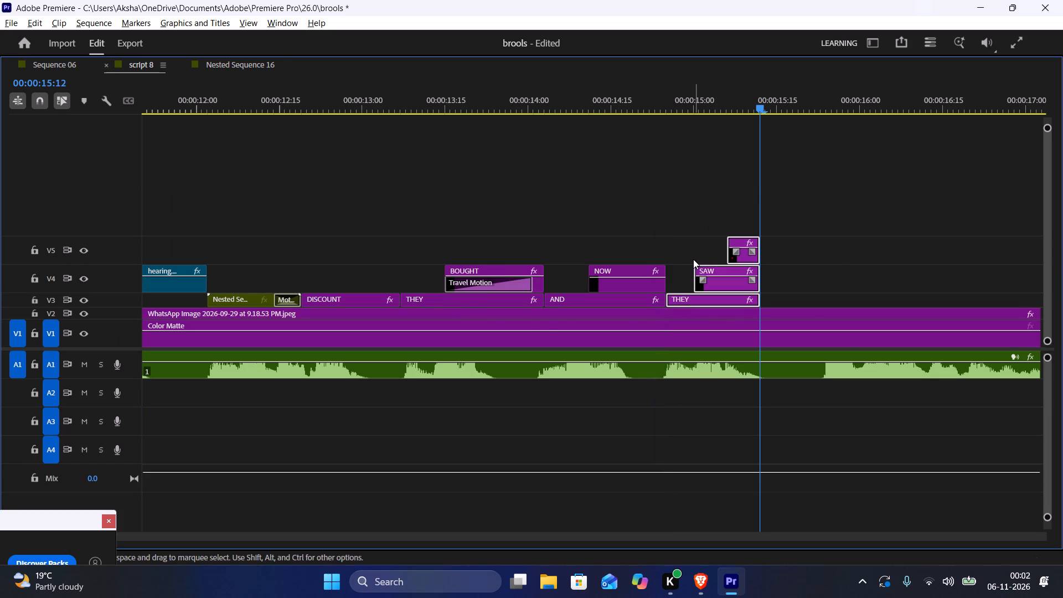
key("grave")
Replace the black word SAW under the pasted THEY title with ARE.
scroll(776, 380, "up", 8)
scroll(776, 380, "down", 16)
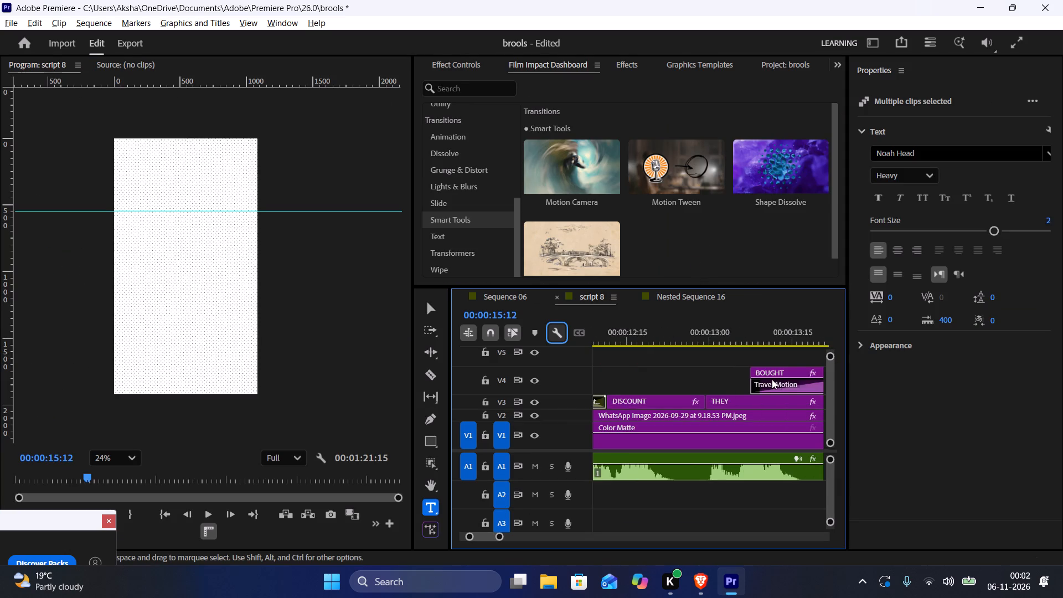
scroll(764, 376, "down", 20, "alt")
scroll(764, 376, "down", 1, "alt")
scroll(746, 377, "up", 19, "alt")
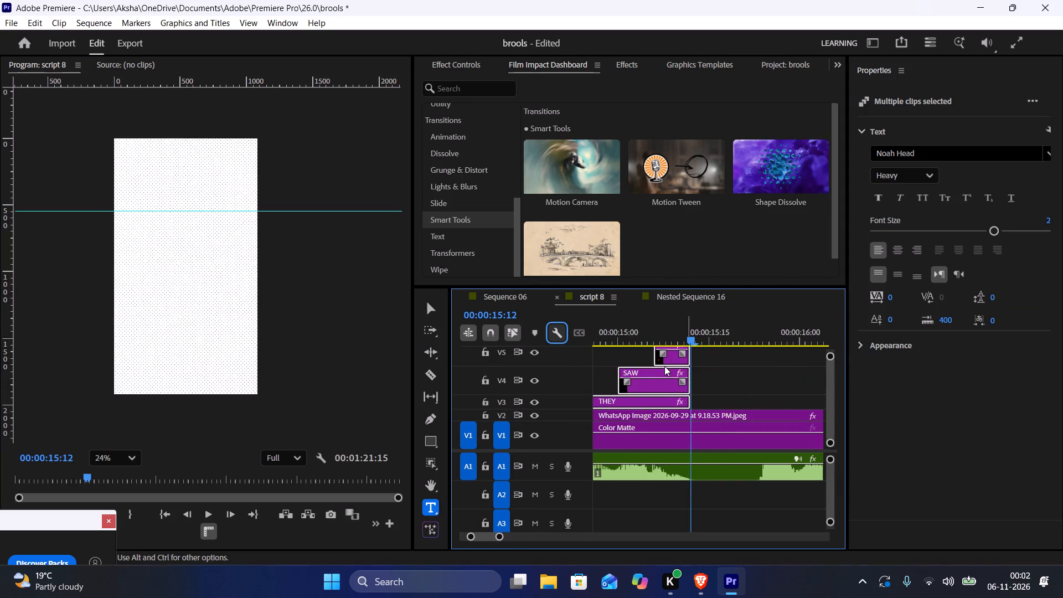
scroll(664, 366, "up", 4, "alt")
left_click_drag(717, 323, 731, 329)
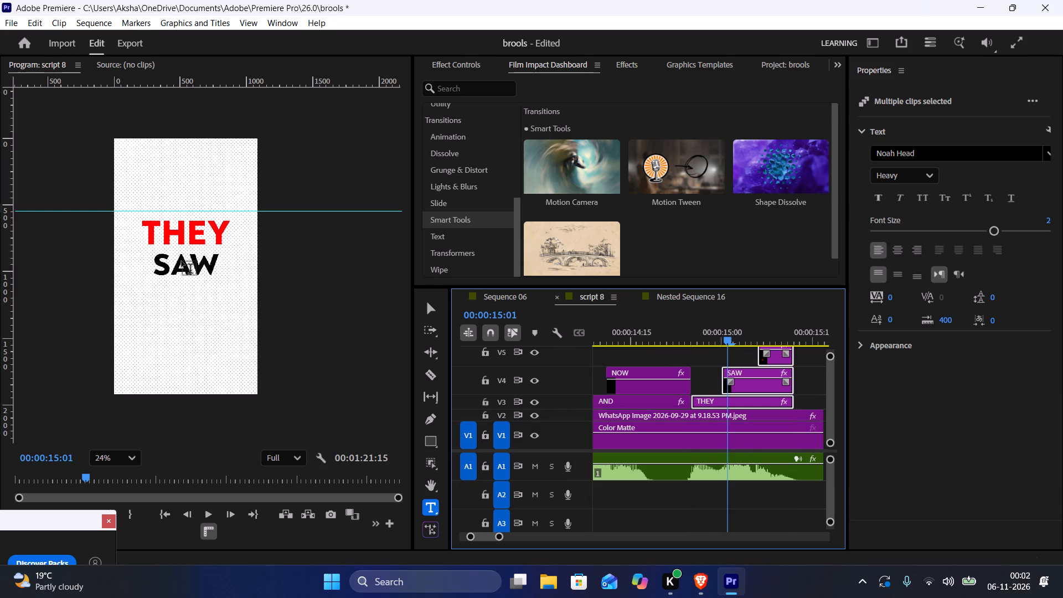
double_click(182, 261)
type("ARE")
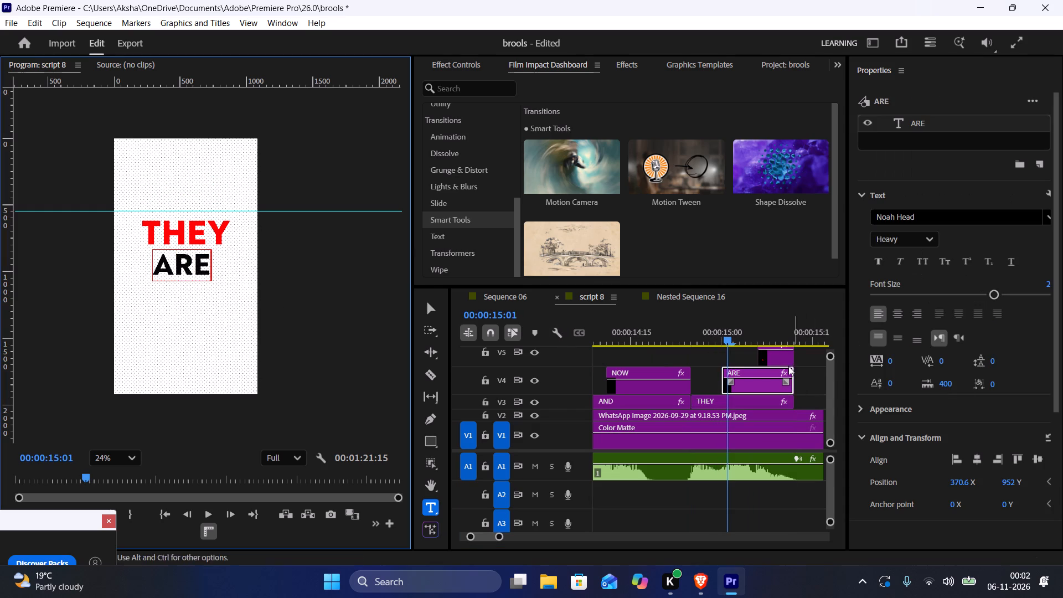
Replace the red word A below ARE with WAITING and center it horizontally in the frame.
left_click(786, 360)
left_click_drag(771, 327, 778, 328)
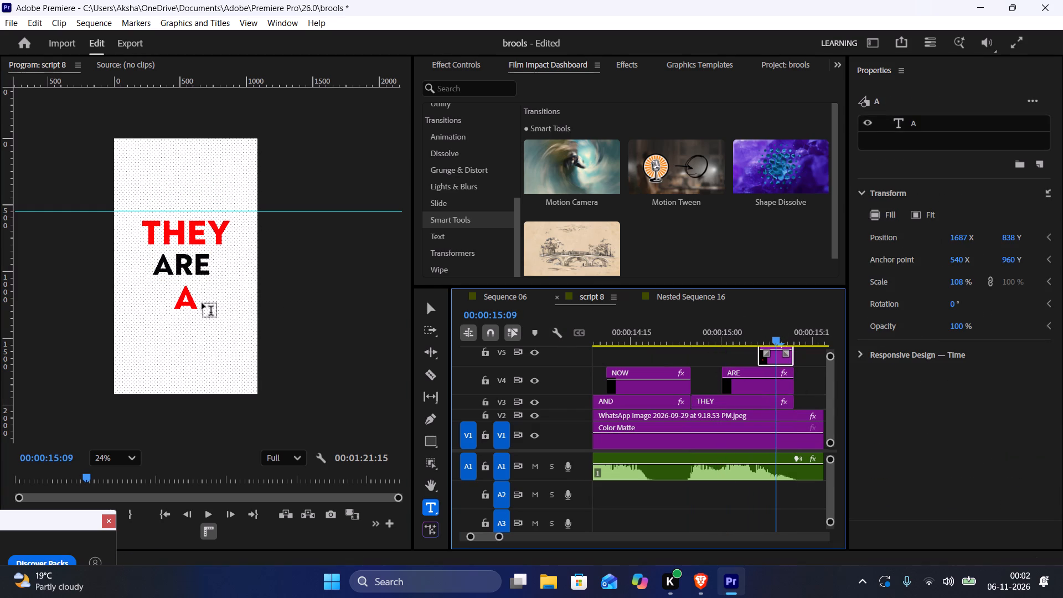
double_click(192, 298)
left_click(192, 298)
double_click(185, 298)
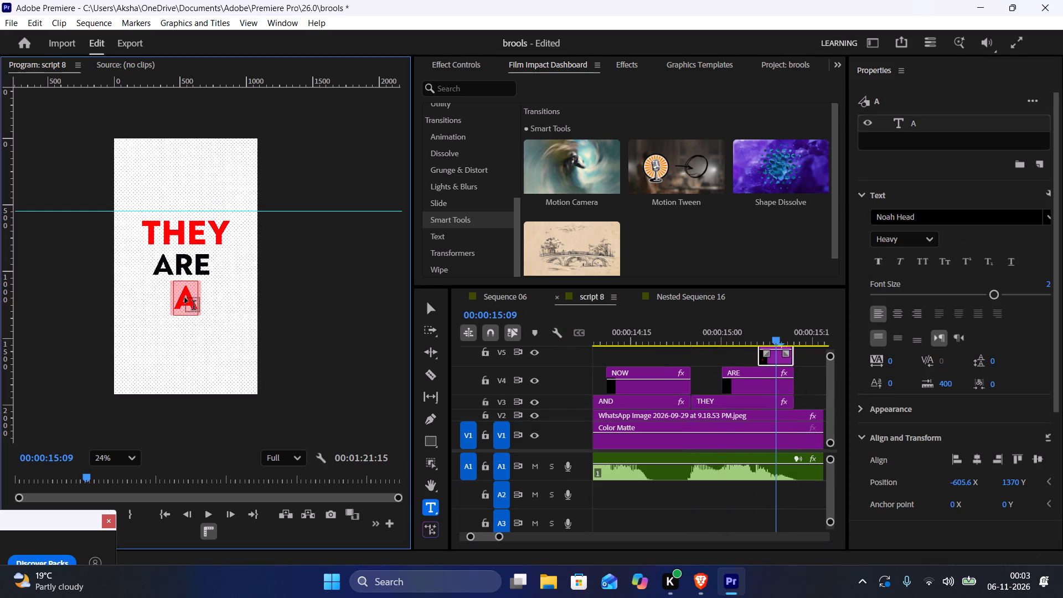
type("WSITING")
key("ctrl+a")
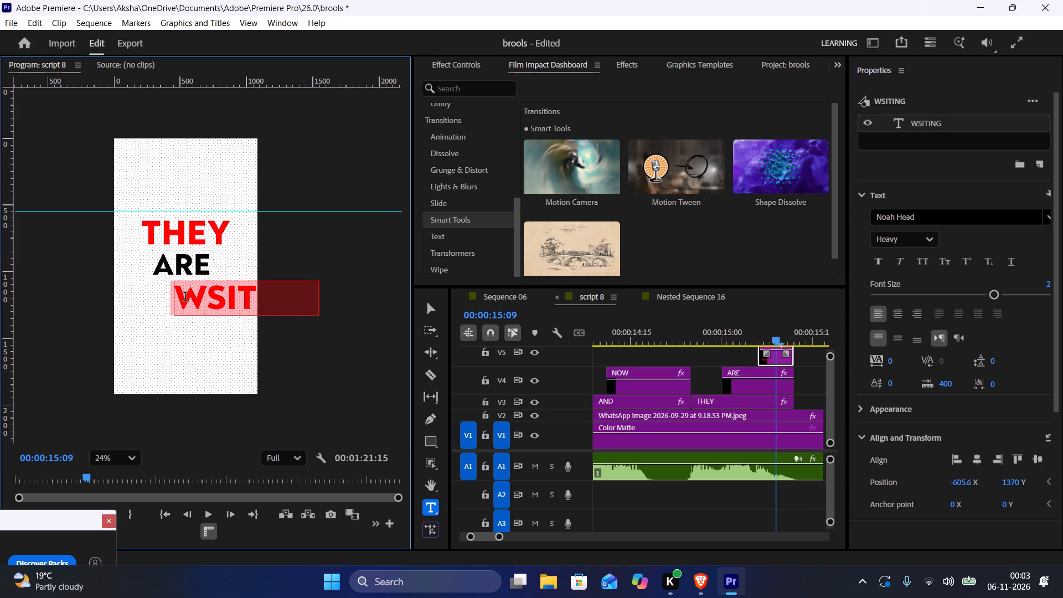
type("WAITING")
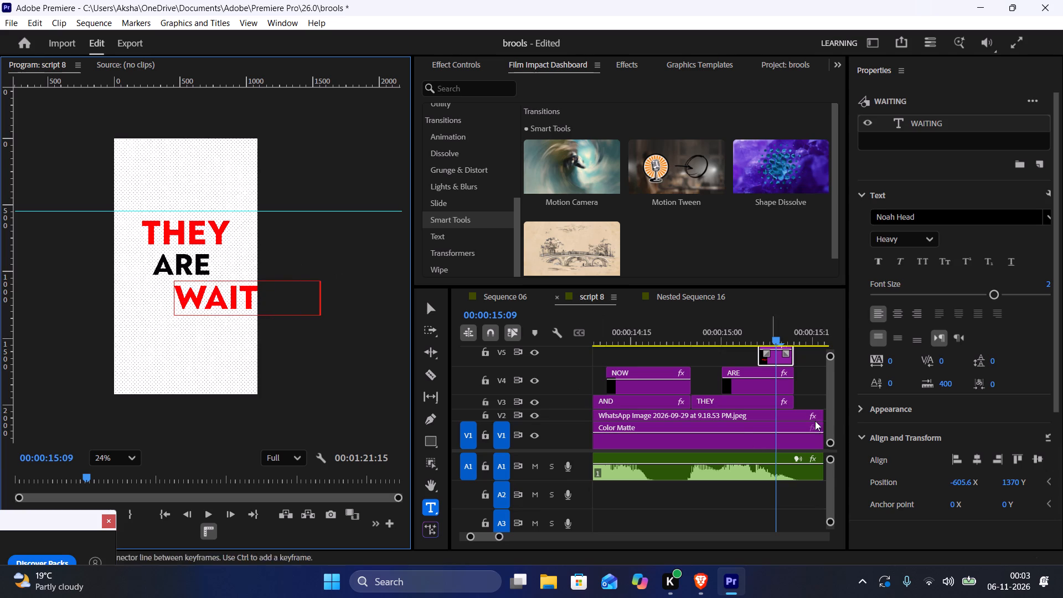
triple_click(971, 459)
double_click(971, 459)
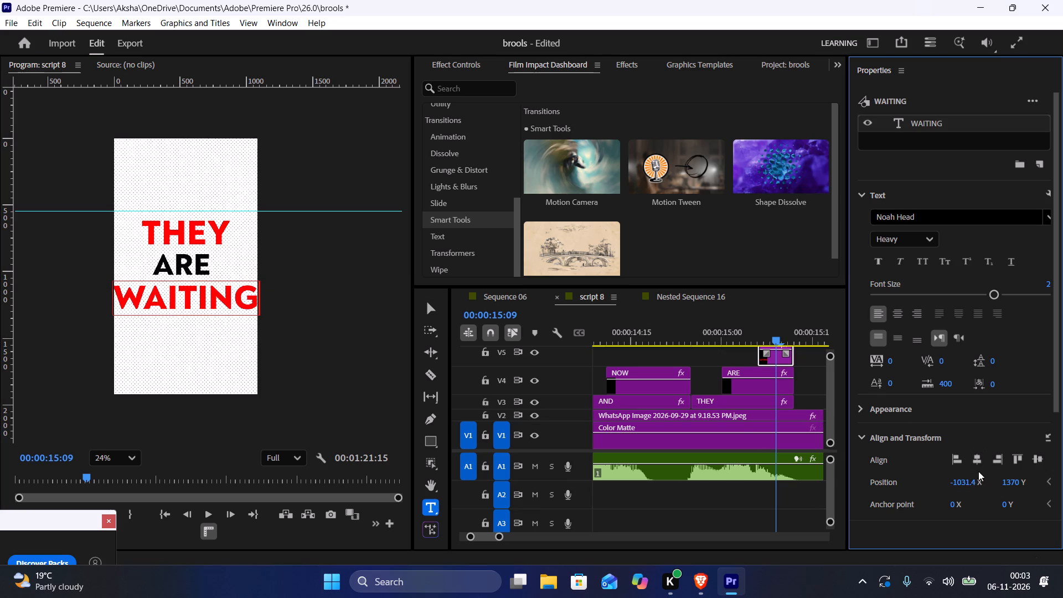
Scale the WAITING text down to 82% and center it horizontally again.
scroll(982, 491, "down", 3)
left_click_drag(957, 485, 952, 485)
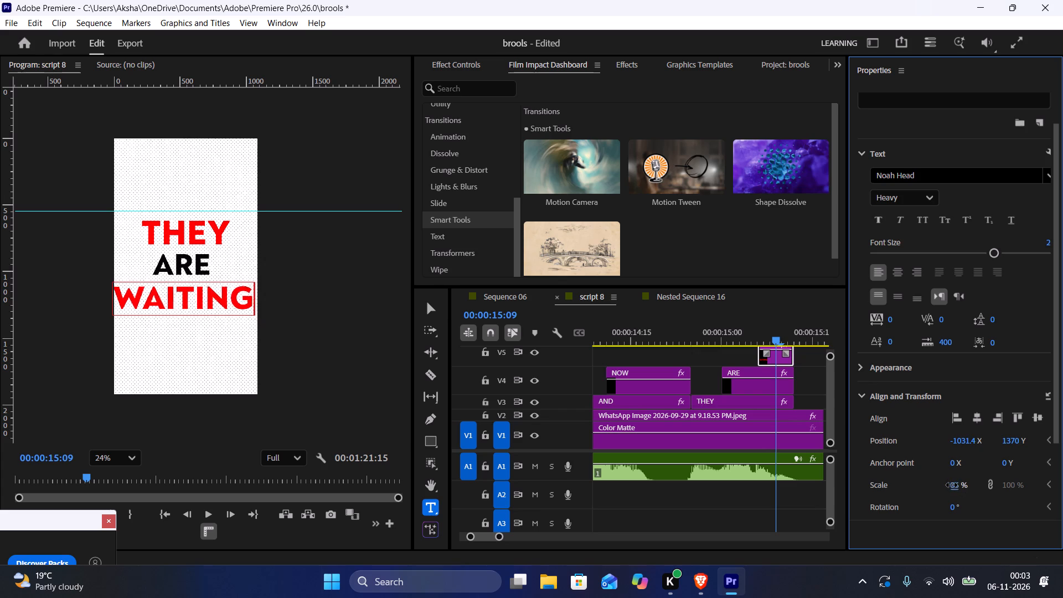
left_click_drag(952, 485, 945, 483)
triple_click(979, 420)
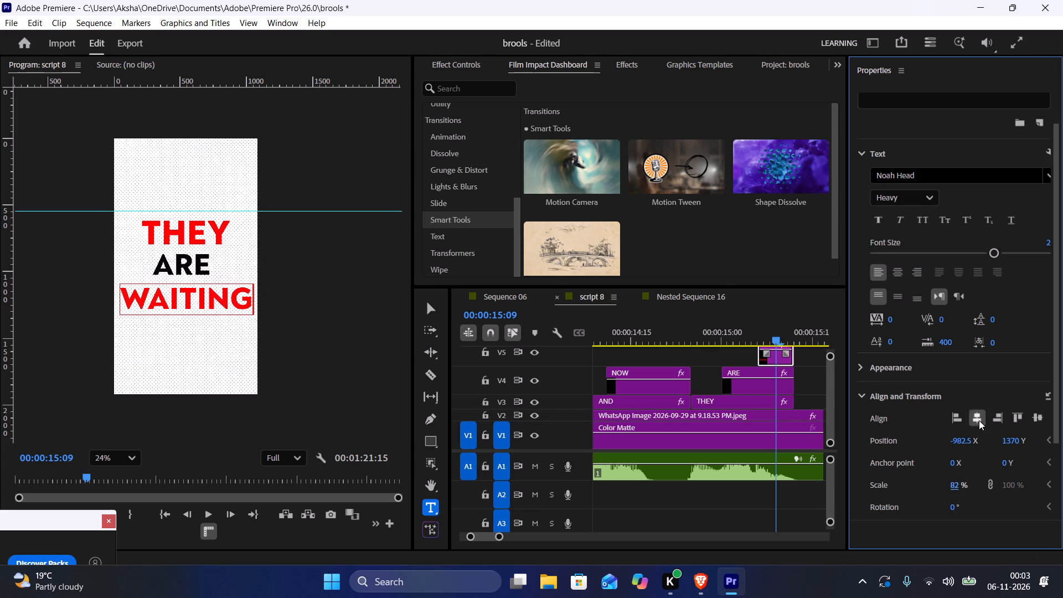
Center the scaled WAITING text horizontally in the frame.
double_click(979, 420)
Play back the AND NOW and THEY ARE WAITING titles to check their timing against the voiceover.
left_click(710, 350)
left_click(703, 337)
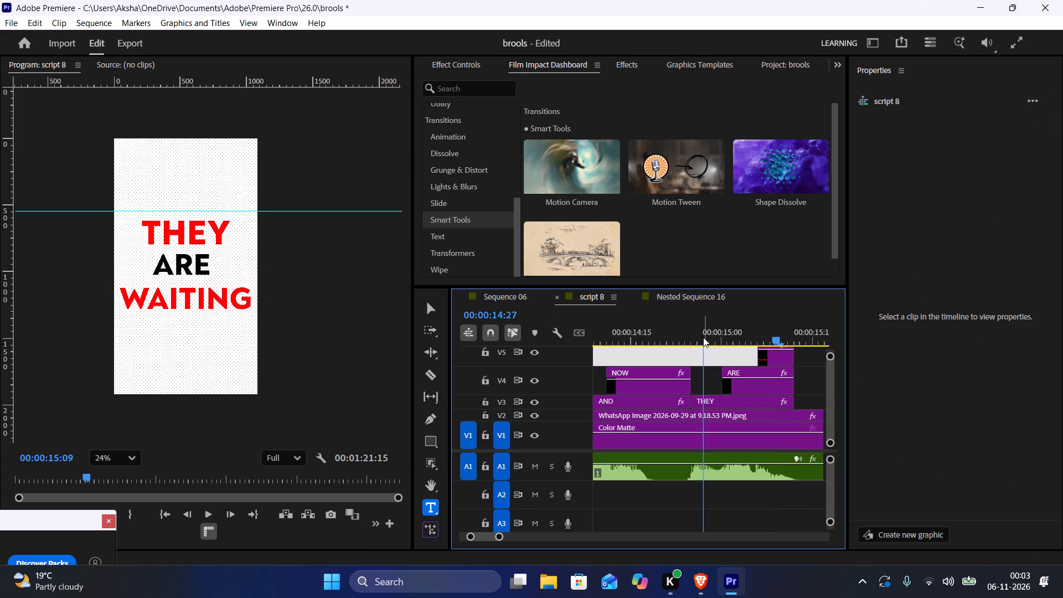
left_click_drag(703, 337, 694, 328)
left_click(694, 328)
left_click(692, 333)
key("space")
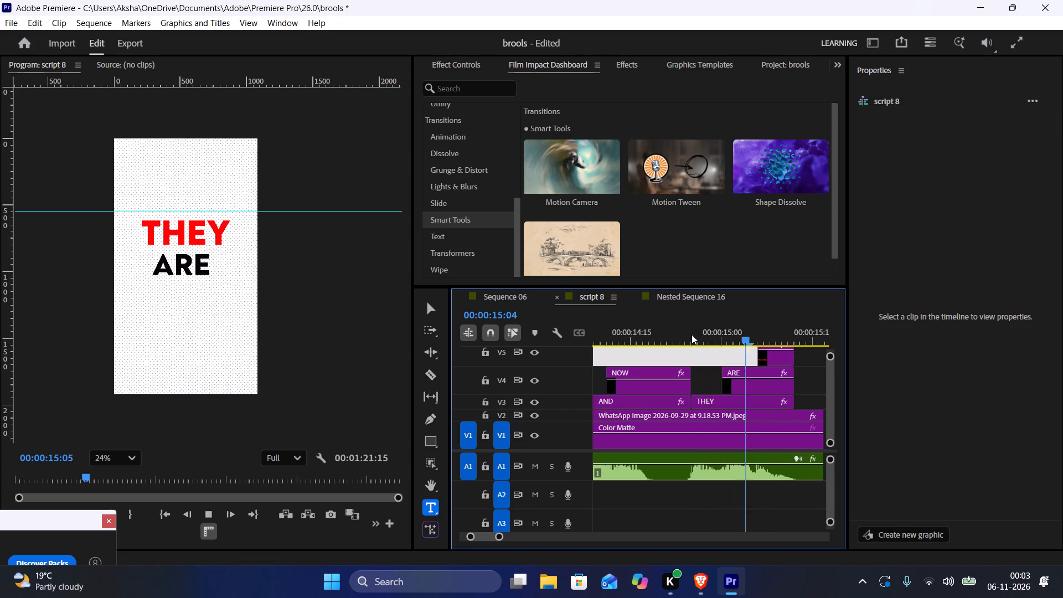
key("space")
left_click(664, 338)
left_click(653, 331)
key("space")
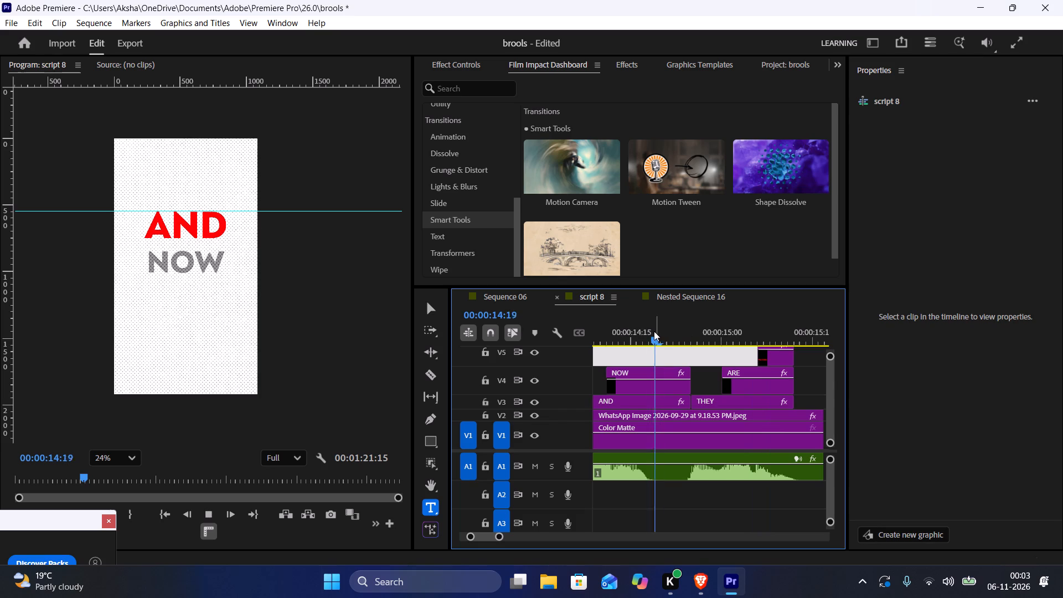
key("space")
left_click_drag(644, 332, 676, 342)
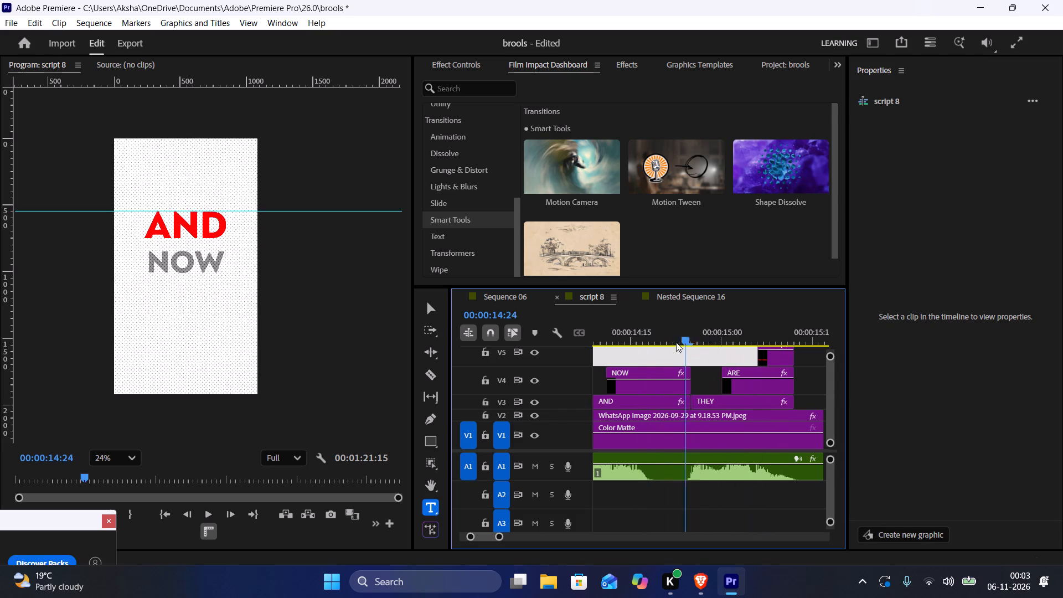
left_click_drag(676, 342, 667, 344)
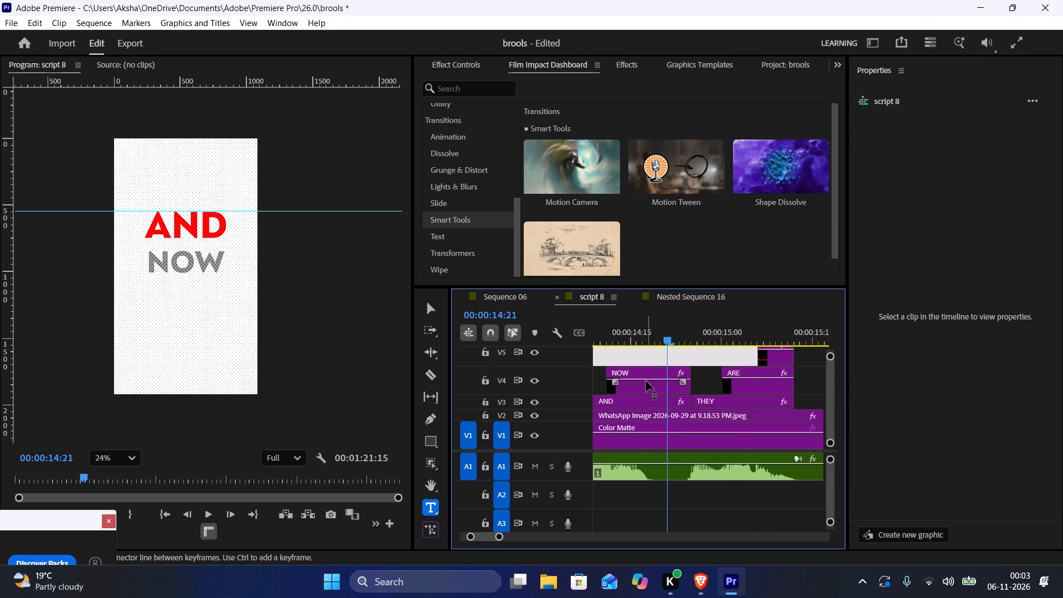
left_click_drag(646, 381, 636, 346)
left_click(683, 317)
key("space")
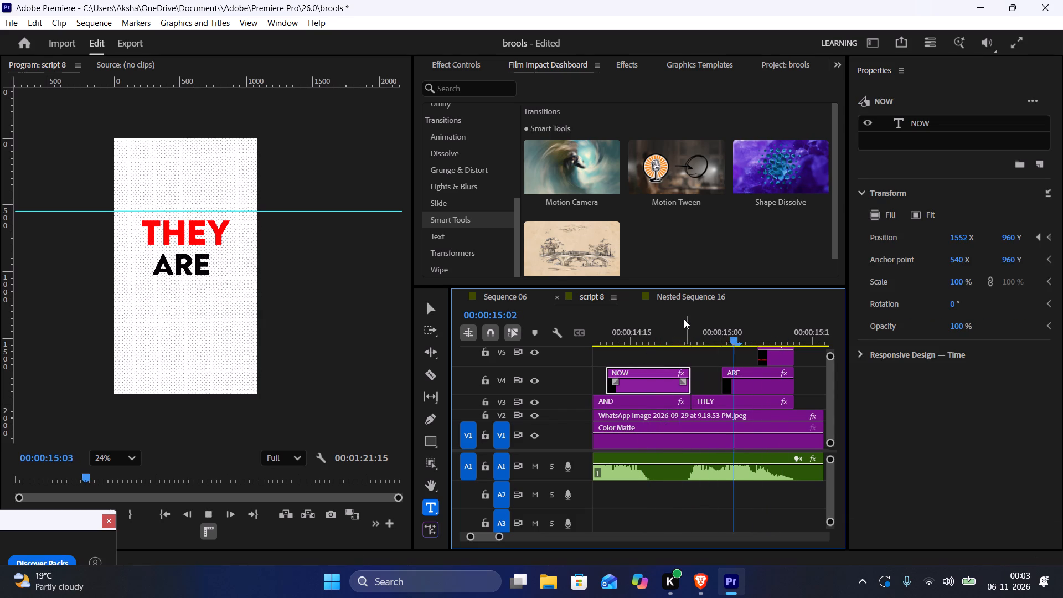
key("space")
left_click_drag(688, 337, 717, 342)
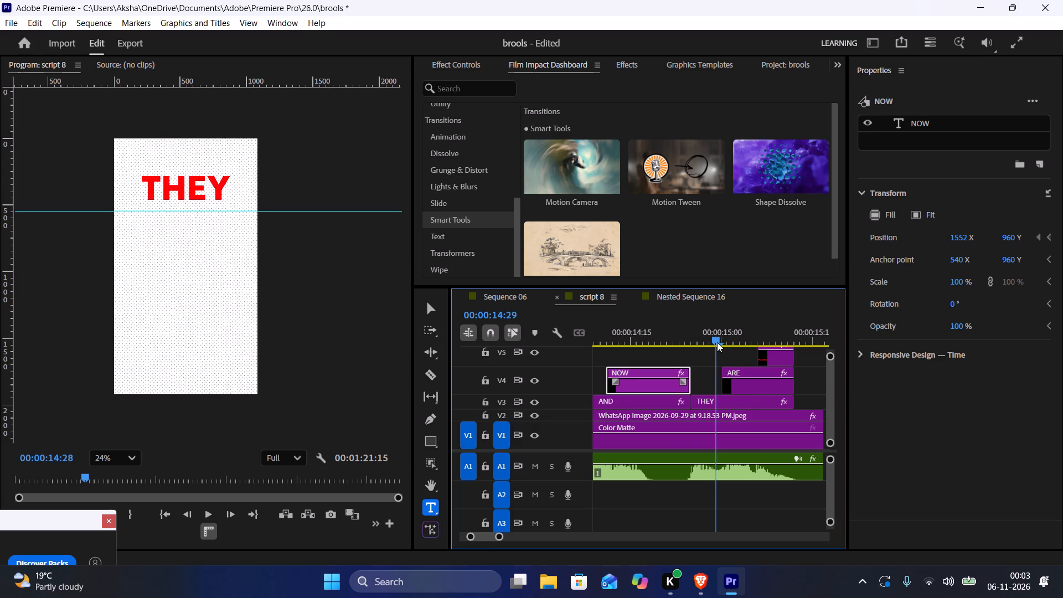
left_click_drag(717, 342, 723, 343)
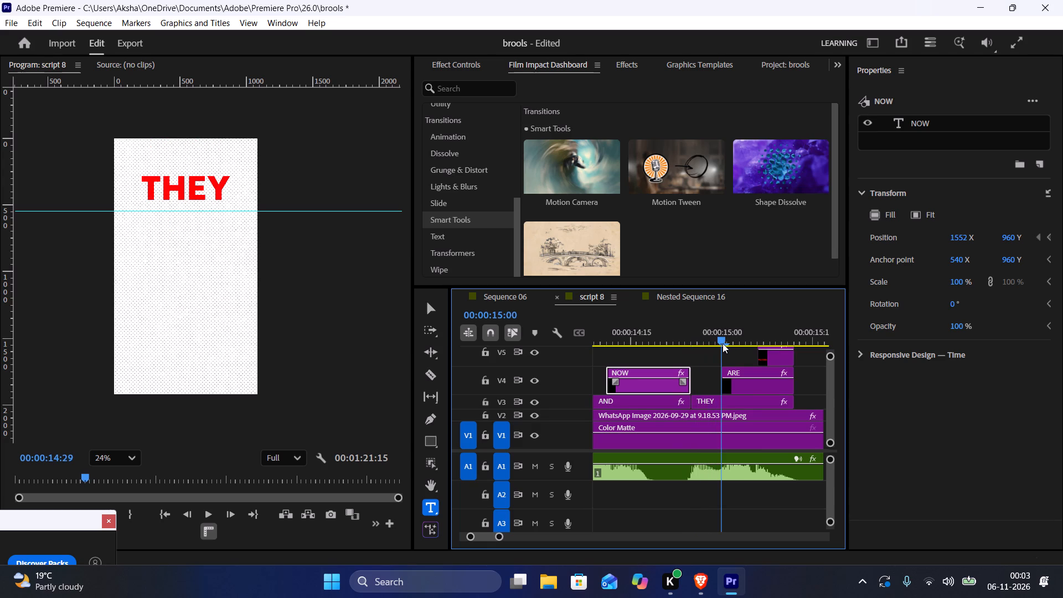
left_click_drag(723, 343, 713, 342)
key("space")
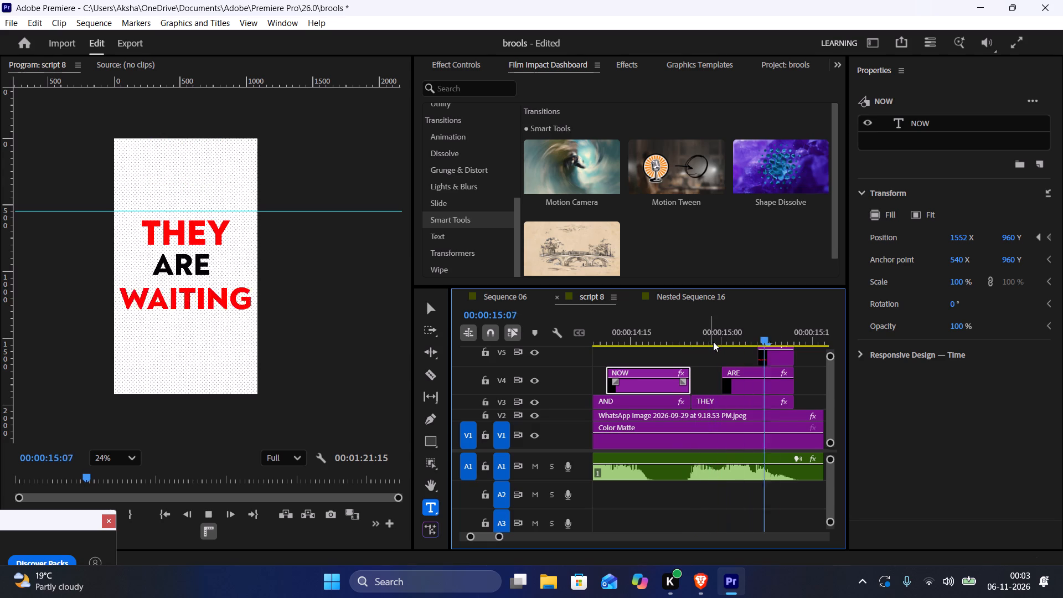
key("space")
Extend the ends of the THEY, ARE and WAITING clips together to where the next voiceover phrase starts, just before 00:00:16:00, and play on.
scroll(713, 342, "down", 4)
key("space")
key("space")
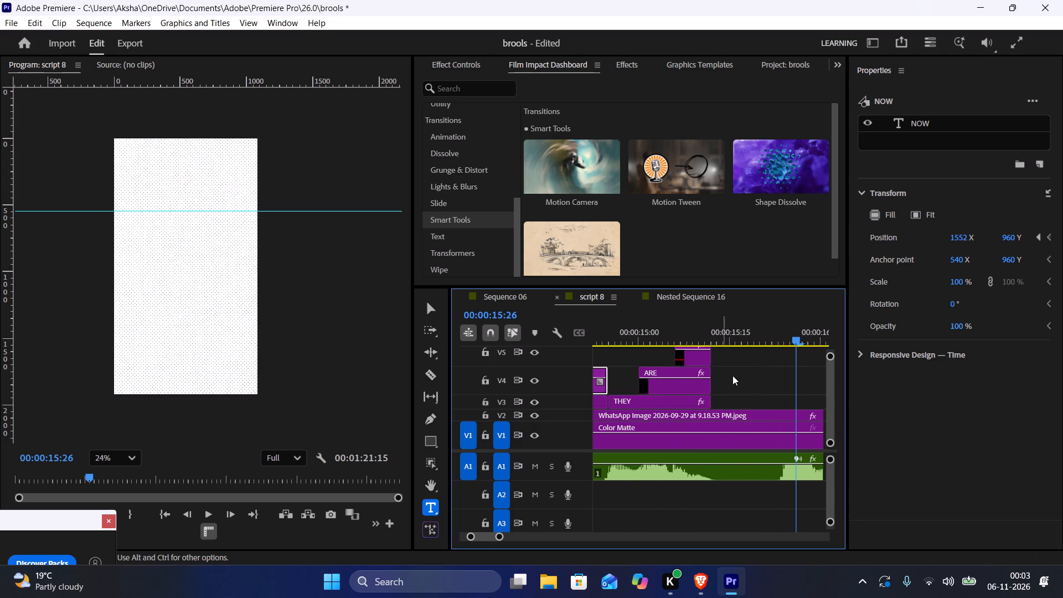
left_click_drag(744, 395, 692, 354)
left_click_drag(716, 358, 780, 356)
scroll(764, 347, "down", 6)
key("space")
key("space")
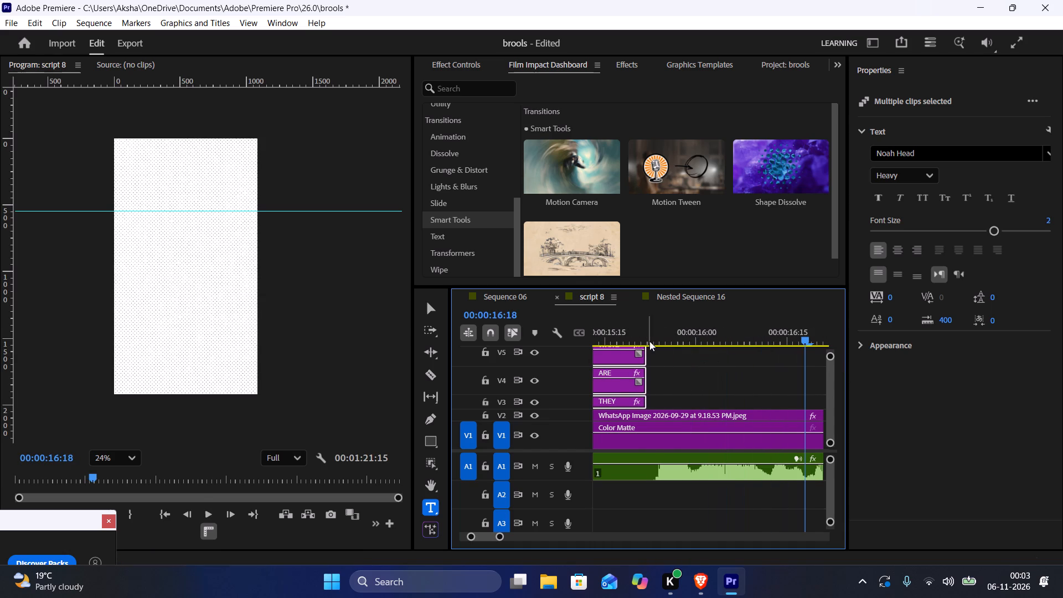
left_click_drag(649, 360, 659, 361)
left_click(644, 332)
key("space")
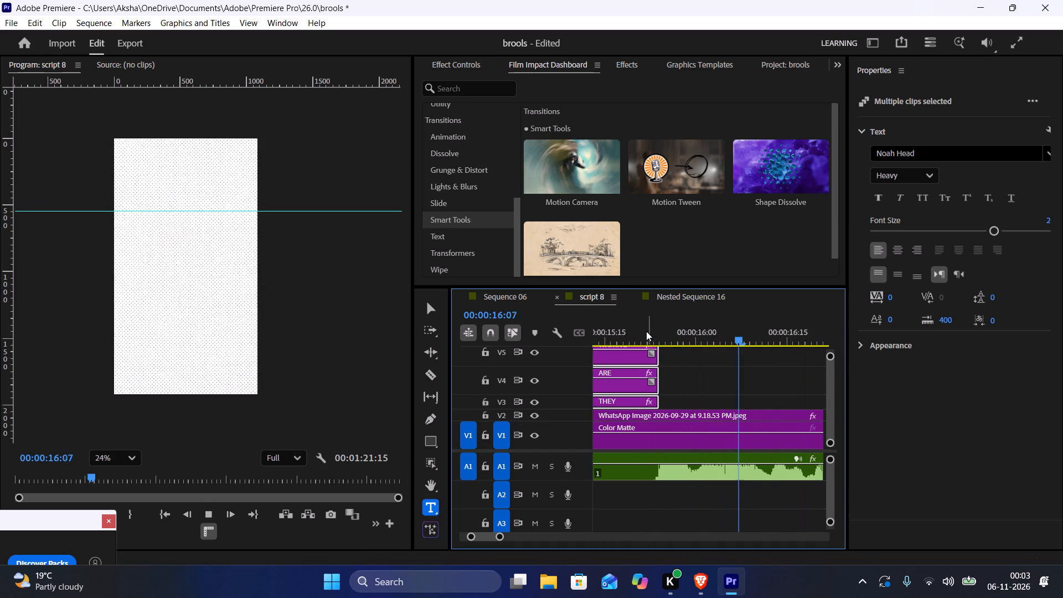
scroll(665, 395, "down", 8, "alt")
key("space")
Switch to Pinterest in the Brave browser and search for "no history".
key("alt+Tab")
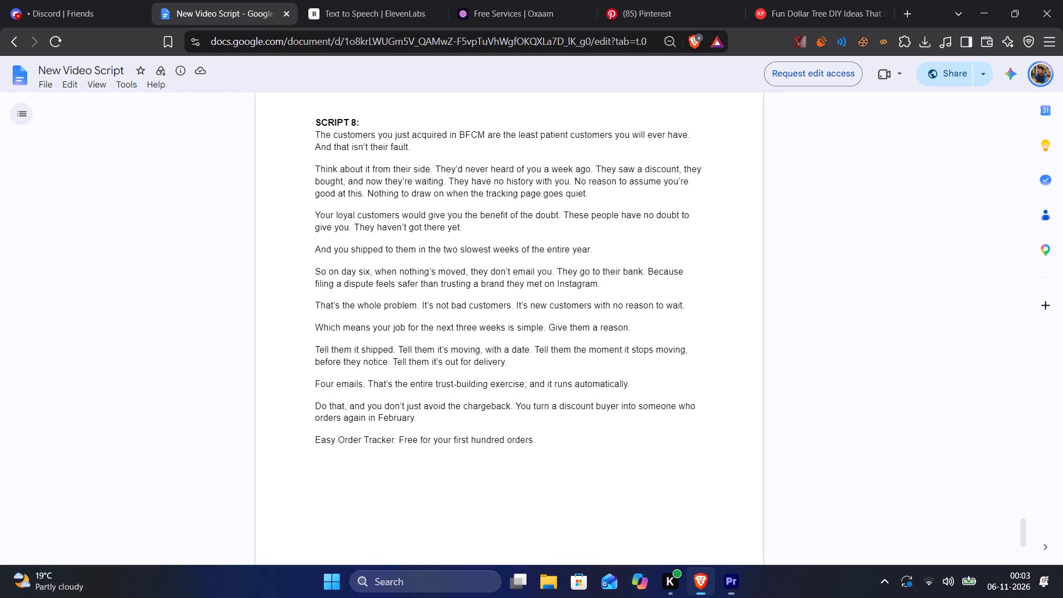
left_click(715, 0)
left_click(780, 4)
left_click(637, 0)
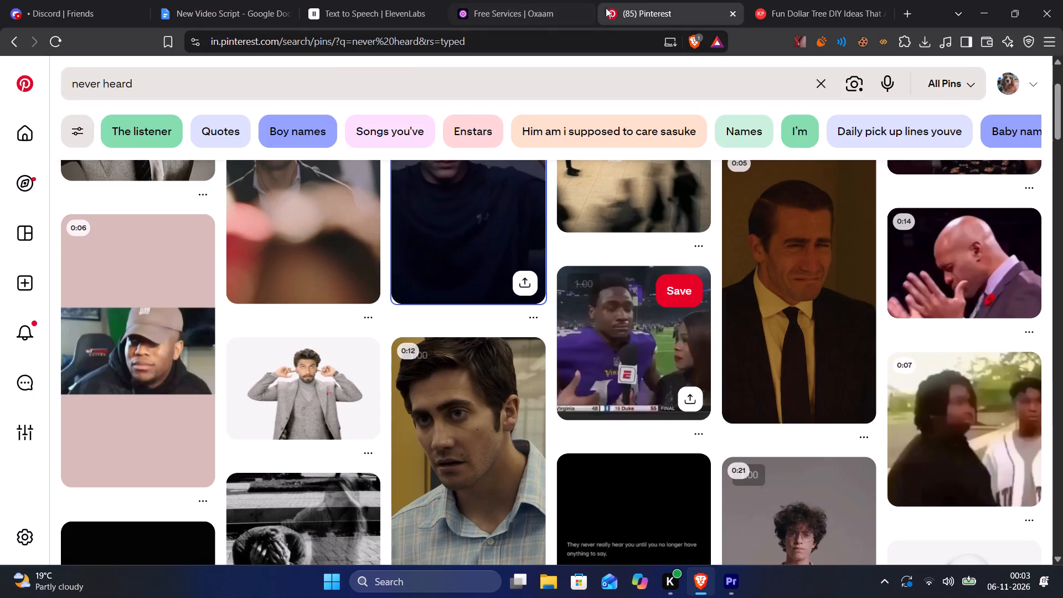
left_click(344, 66)
double_click(297, 78)
key("ctrl+a")
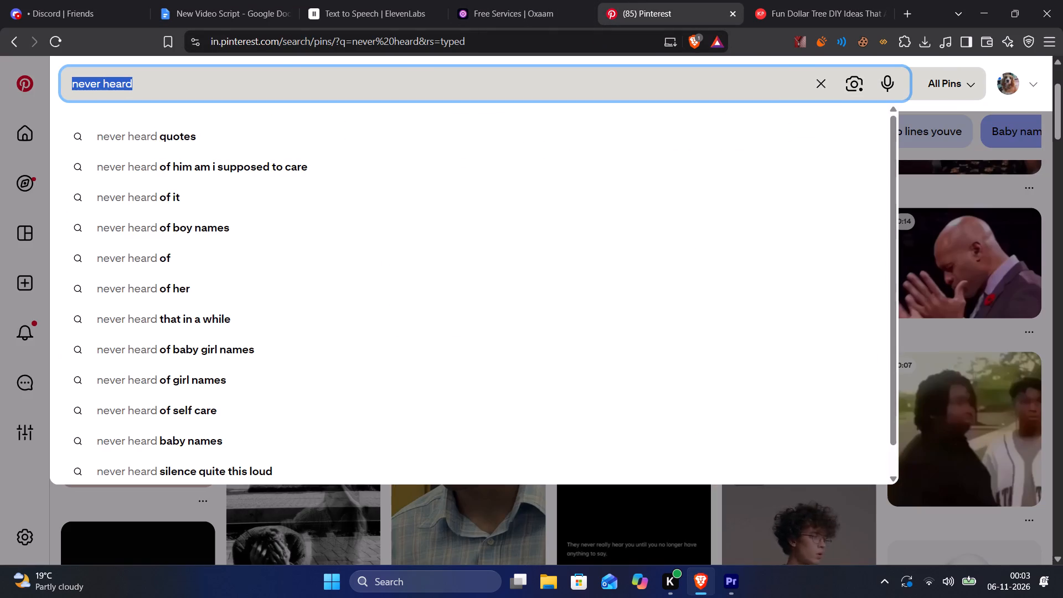
type("no histry")
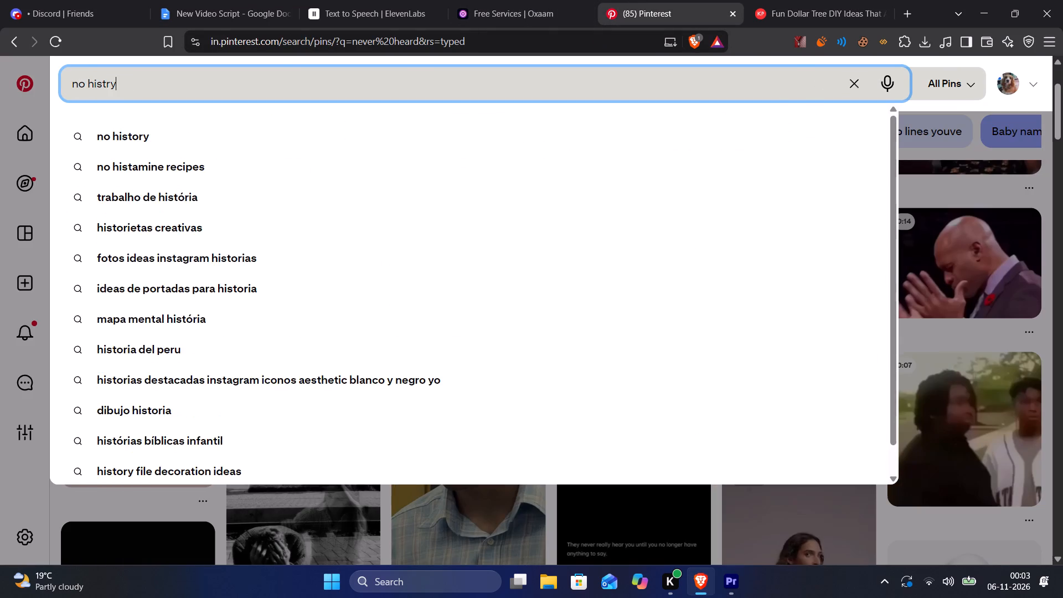
key("space")
key("BackSpace")
key("BackSpace")
key("BackSpace")
type("ory")
key("space")
key("Return")
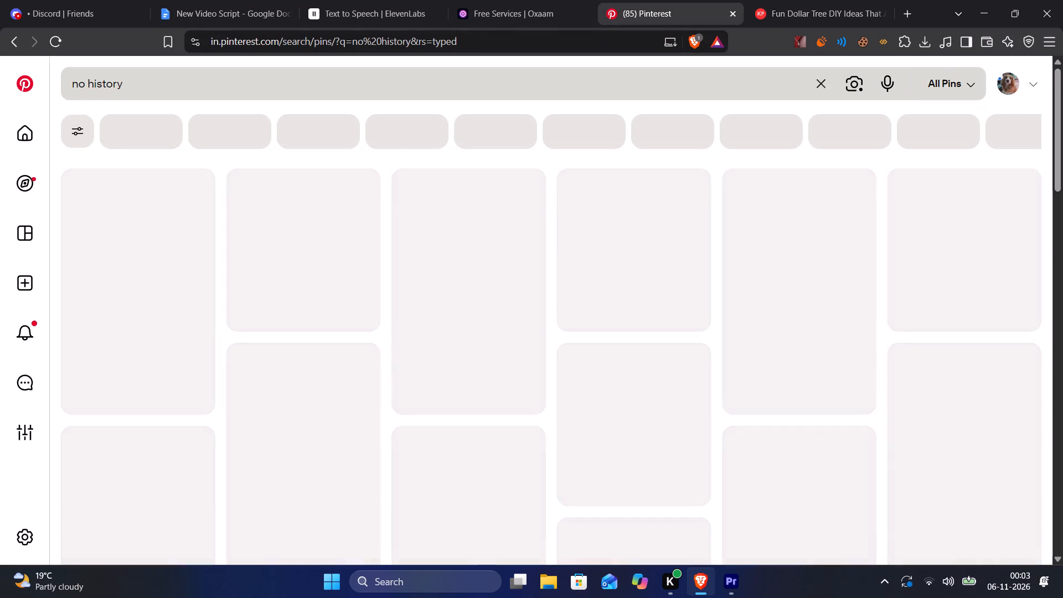
scroll(191, 281, "down", 2)
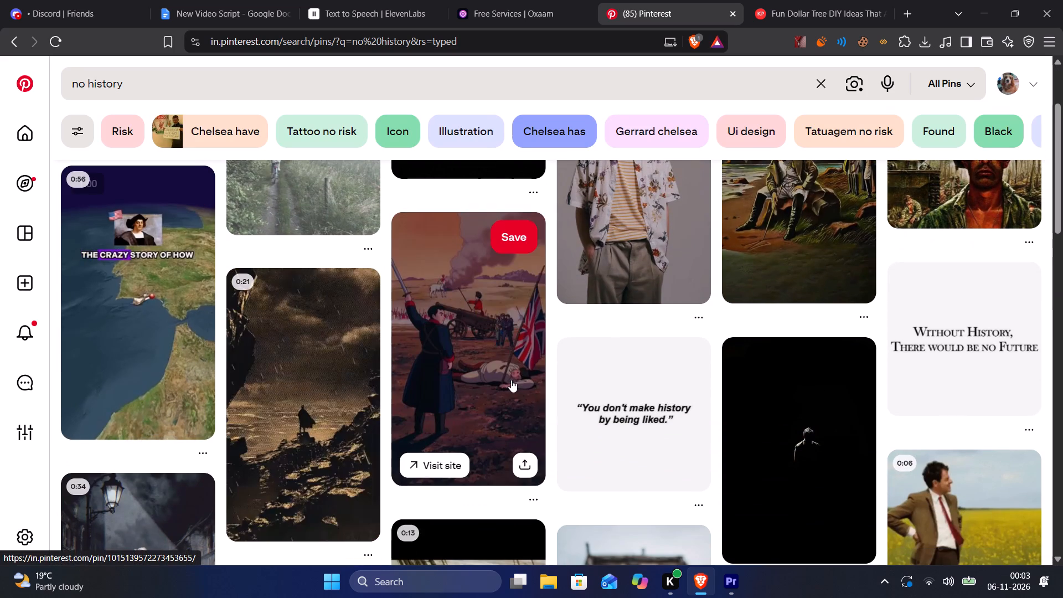
Shorten the Pinterest search to "history" and run it.
left_click_drag(85, 82, 26, 84)
key("BackSpace")
key("Right")
key("BackSpace")
key("Return")
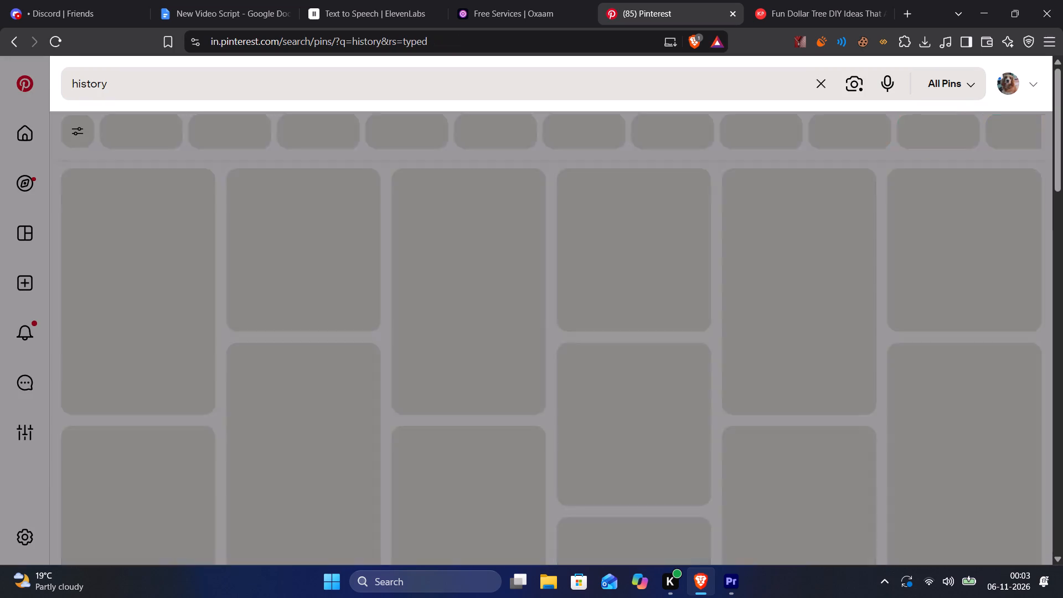
right_click(25, 84)
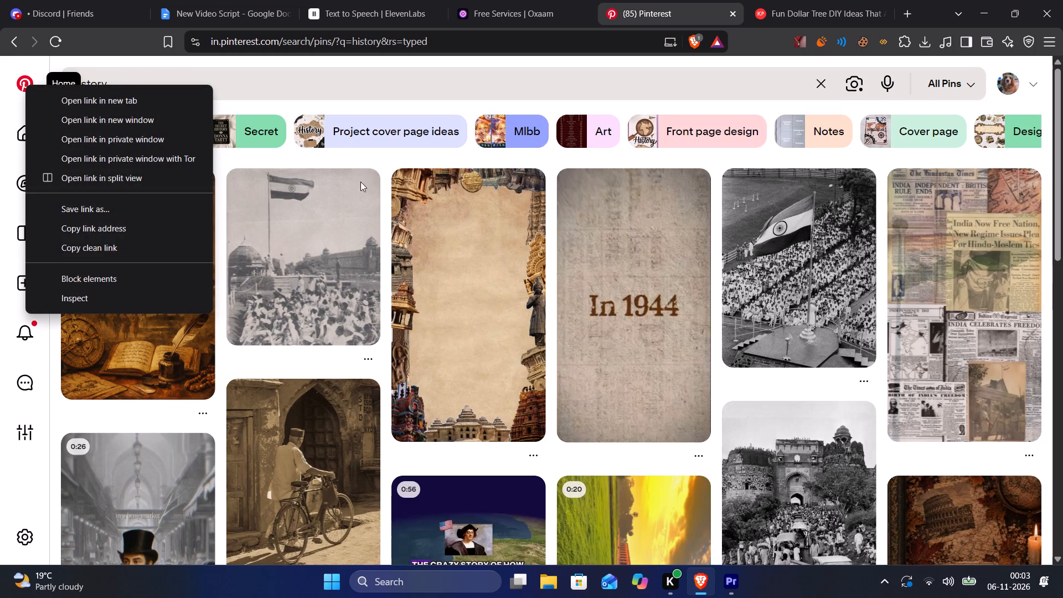
left_click(387, 342)
Look through the Pinterest results for "history" for a visual that suits the "They have no history with you" line.
scroll(388, 342, "down", 6)
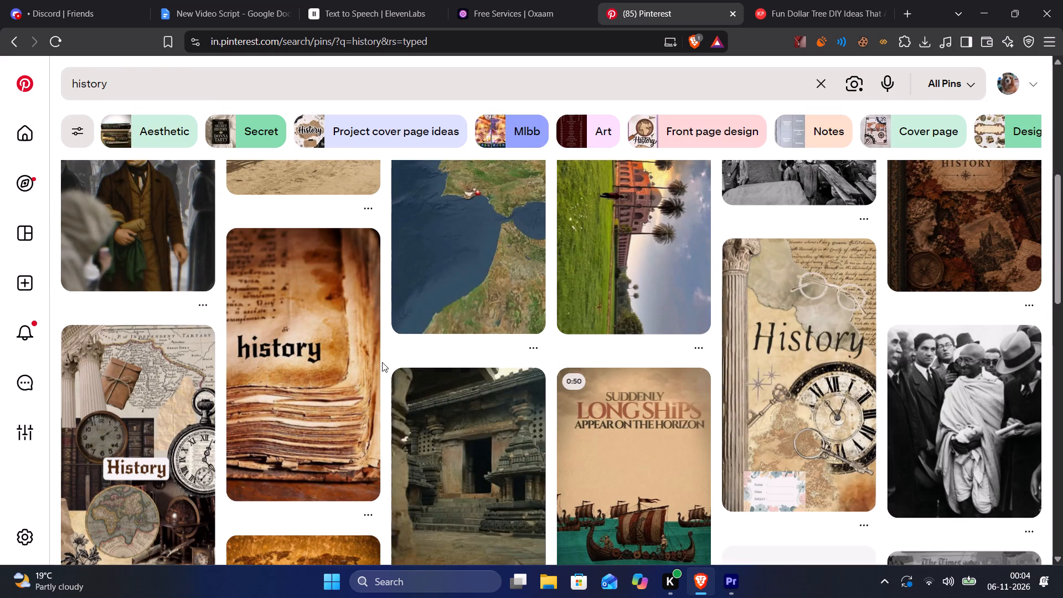
scroll(388, 339, "down", 14)
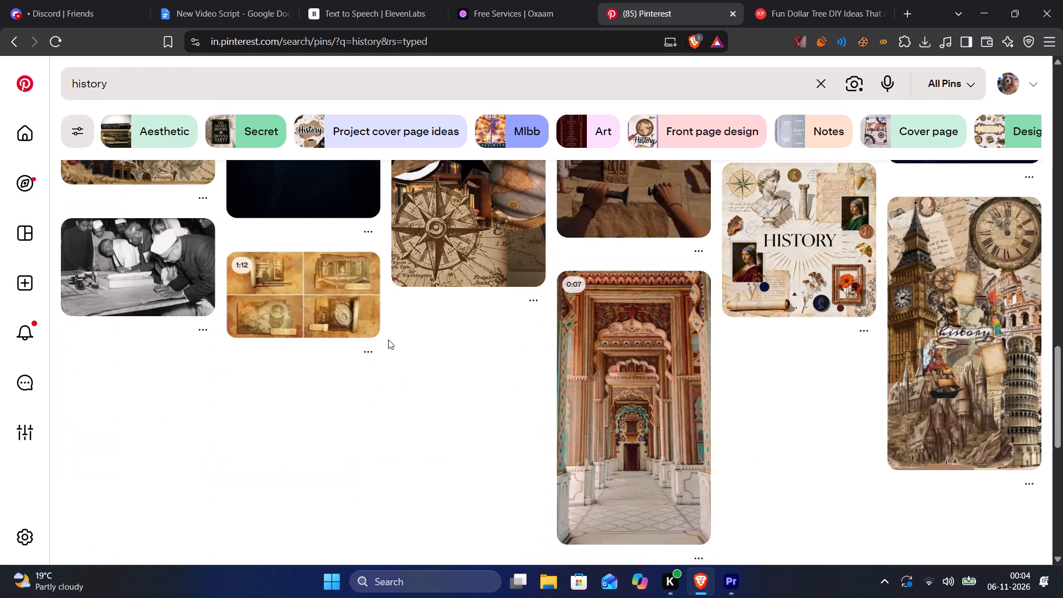
scroll(388, 339, "down", 4)
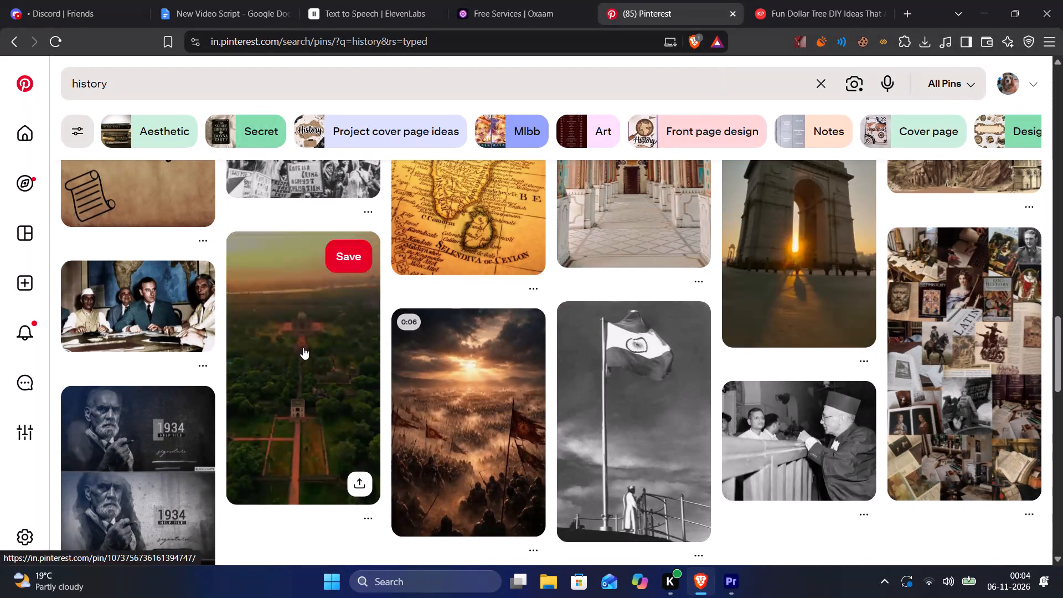
scroll(303, 347, "down", 6)
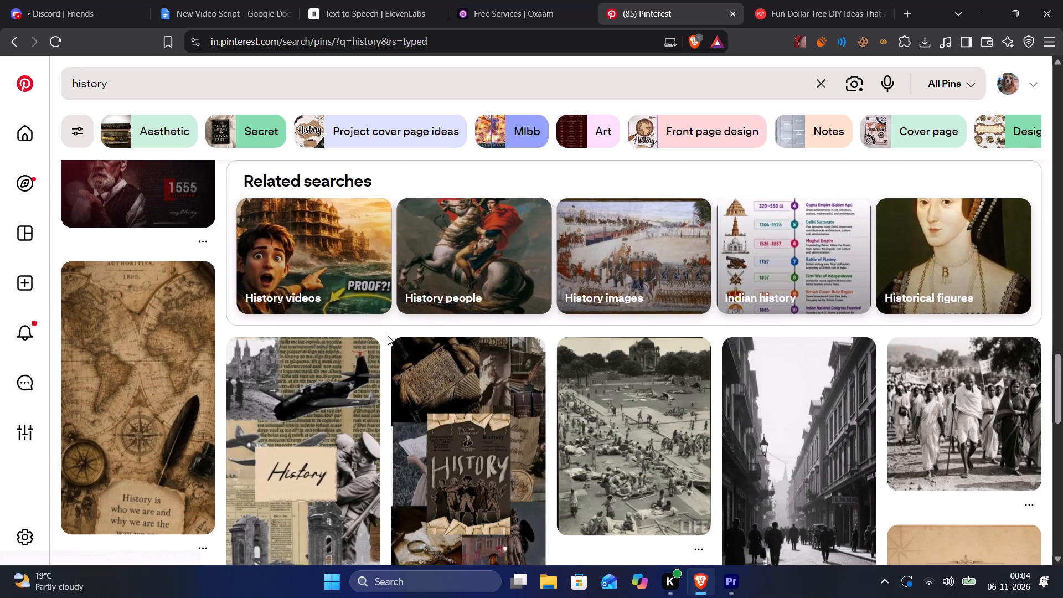
scroll(388, 336, "down", 11)
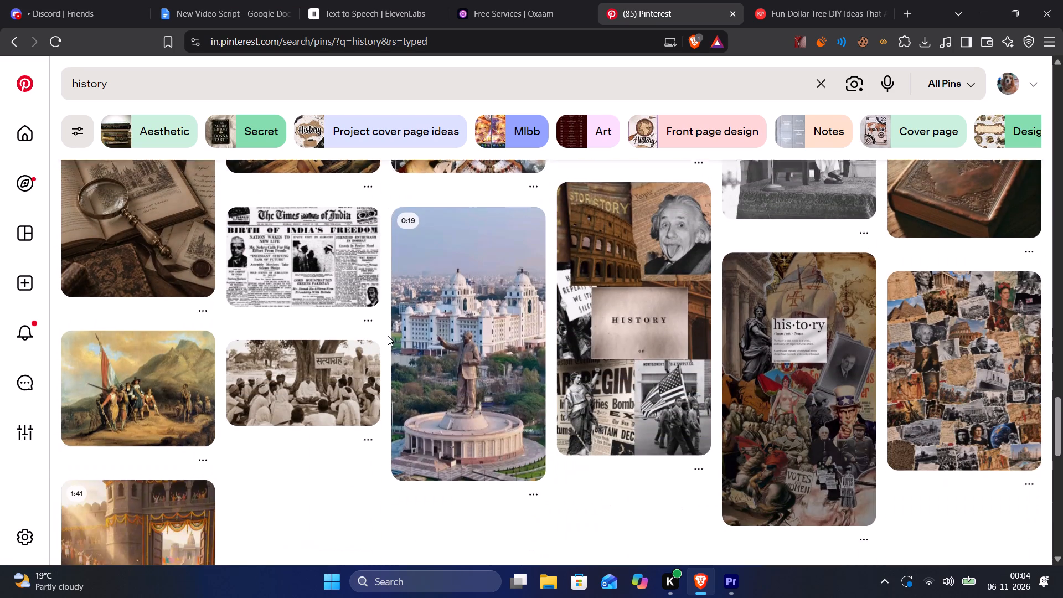
scroll(388, 336, "down", 7)
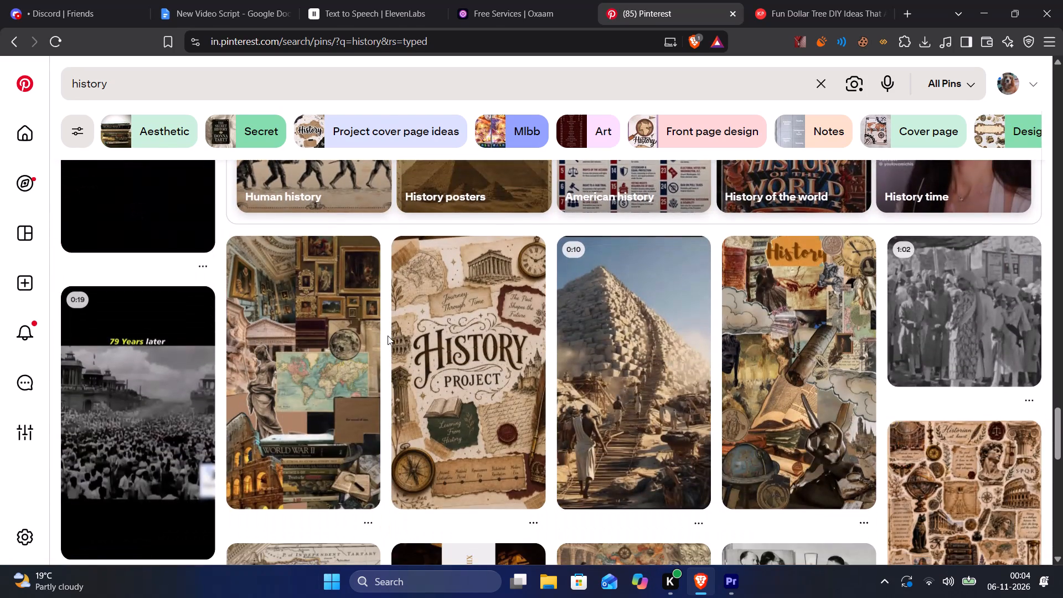
scroll(388, 336, "down", 11)
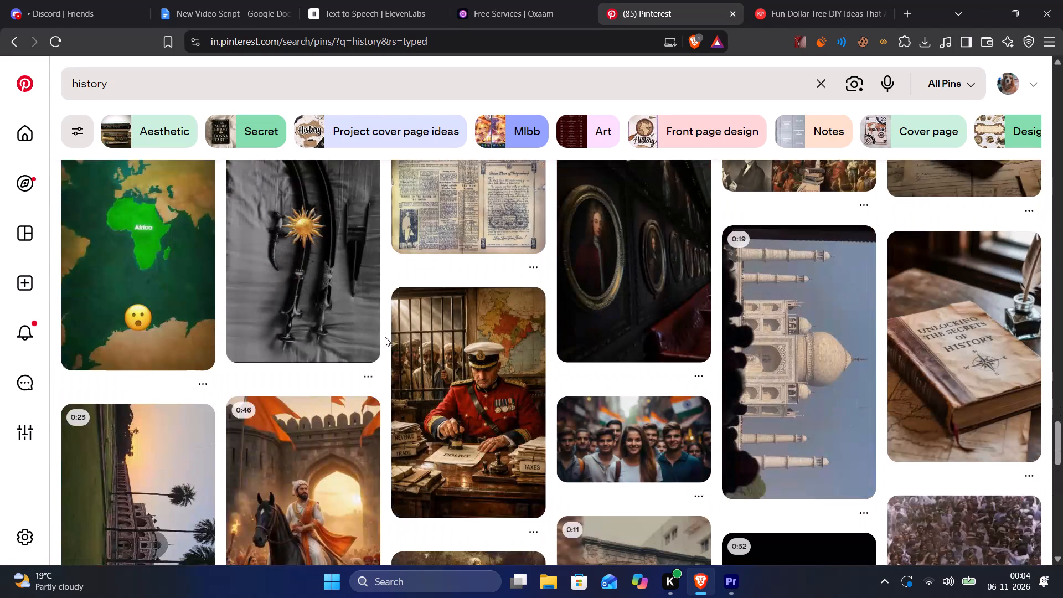
scroll(385, 337, "down", 10)
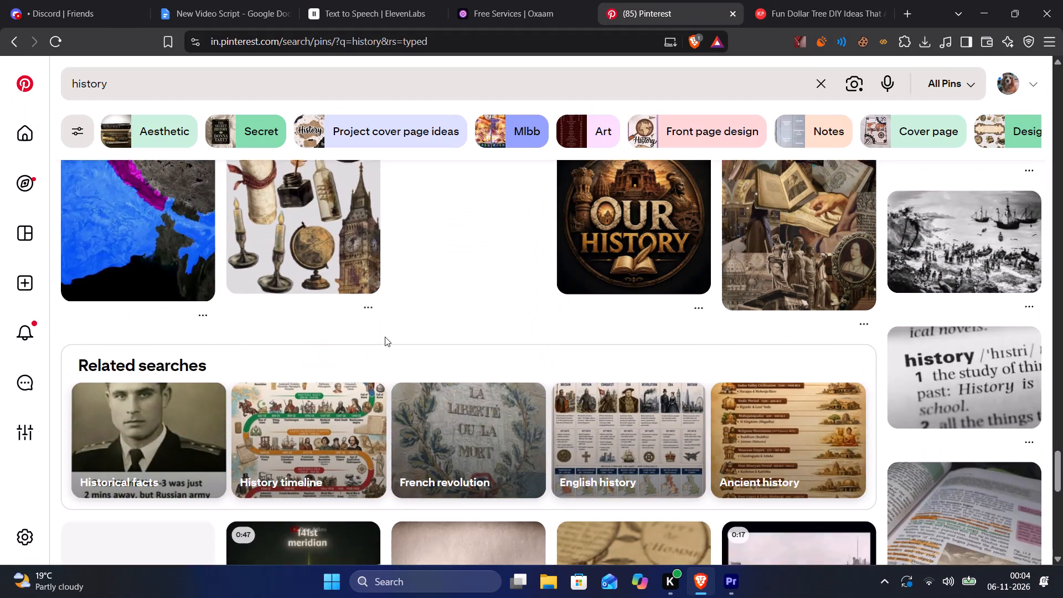
scroll(385, 337, "down", 11)
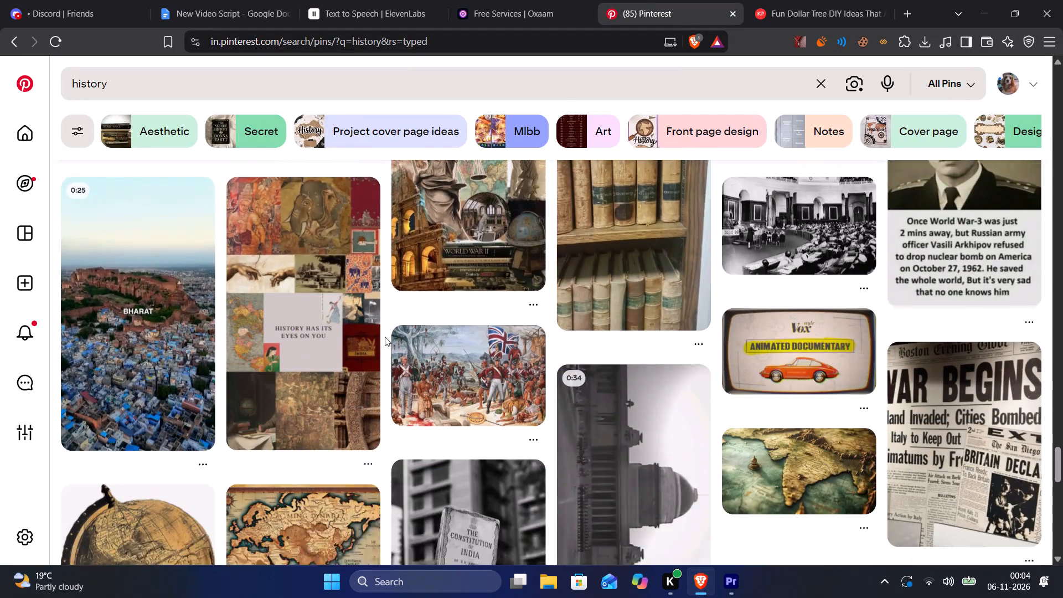
scroll(385, 337, "down", 10)
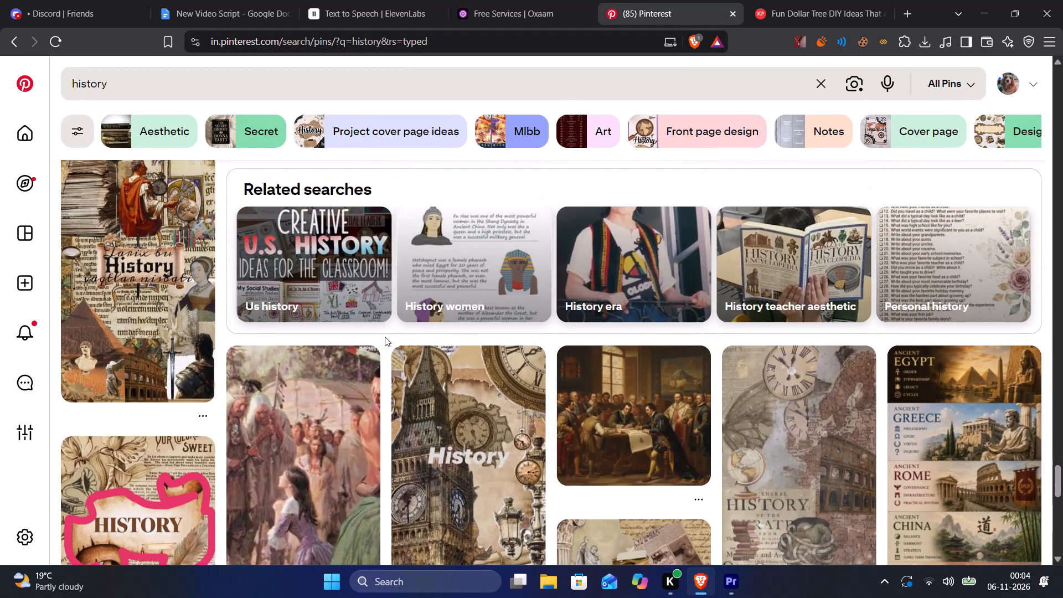
scroll(385, 337, "down", 12)
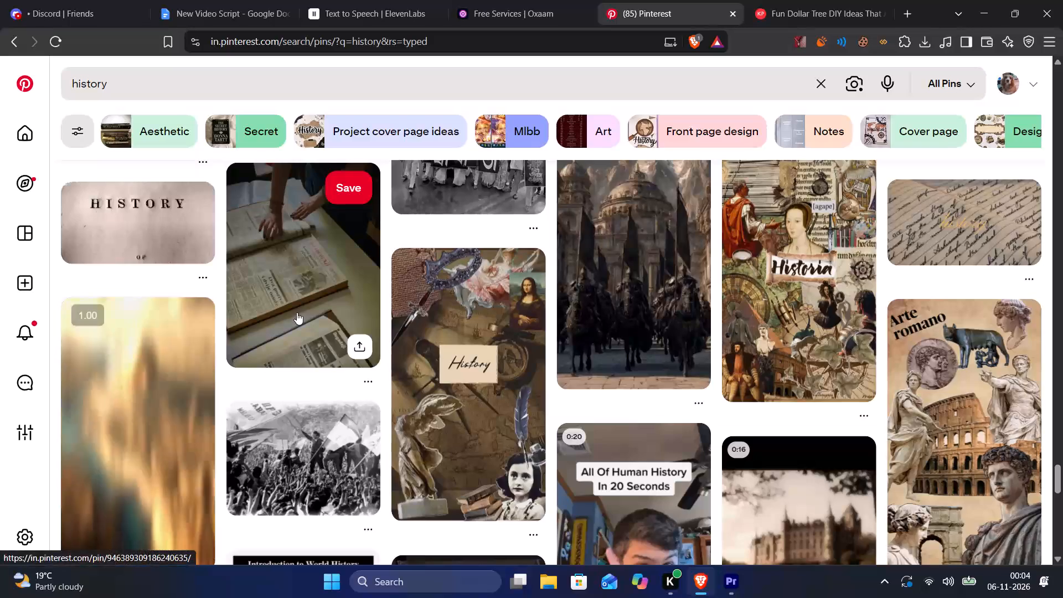
scroll(228, 362, "down", 7)
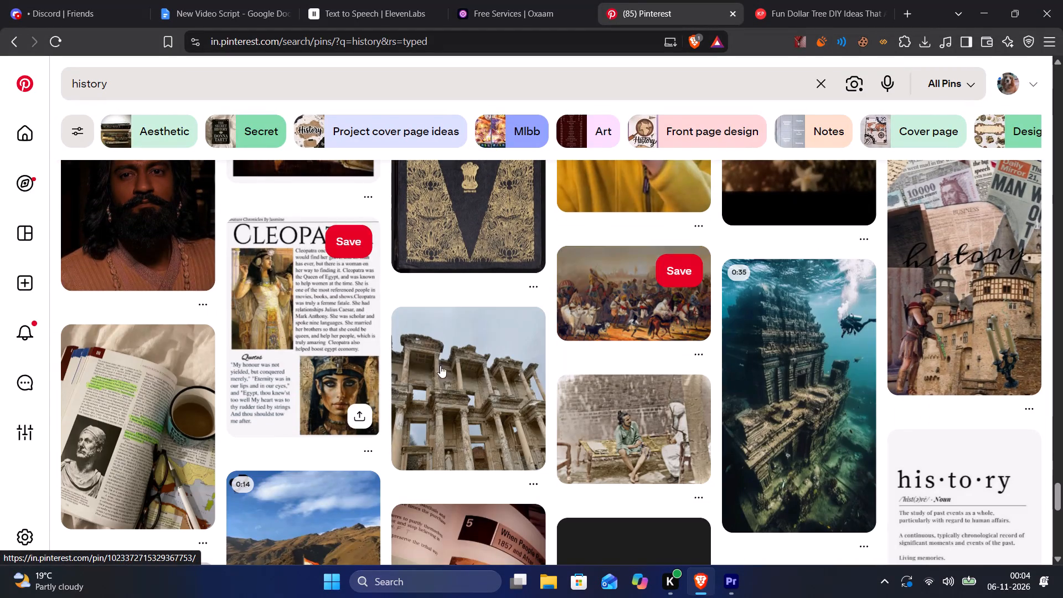
scroll(369, 369, "down", 5)
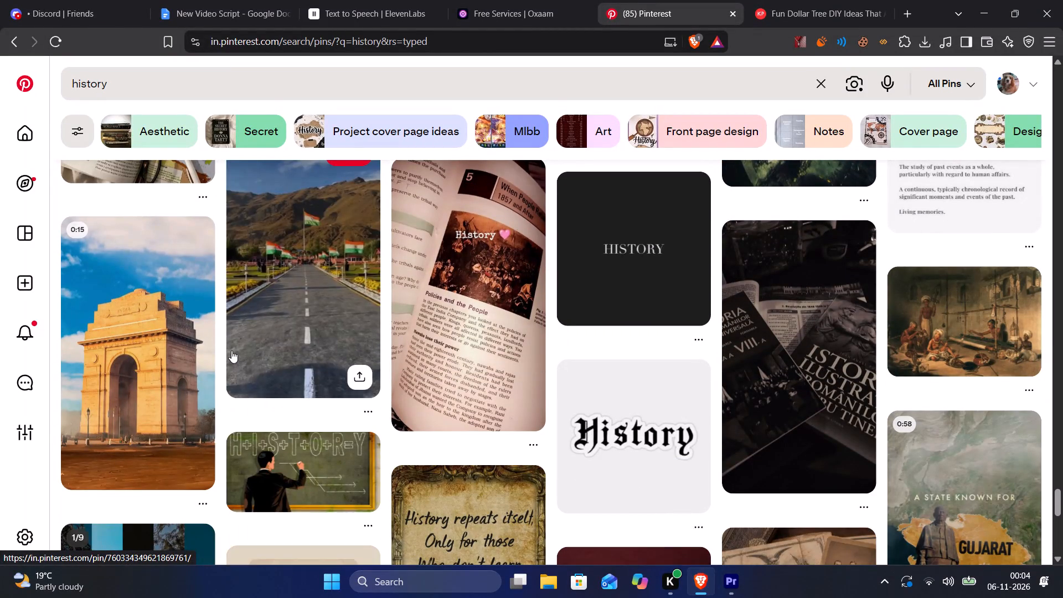
scroll(231, 359, "down", 4)
scroll(376, 396, "down", 4)
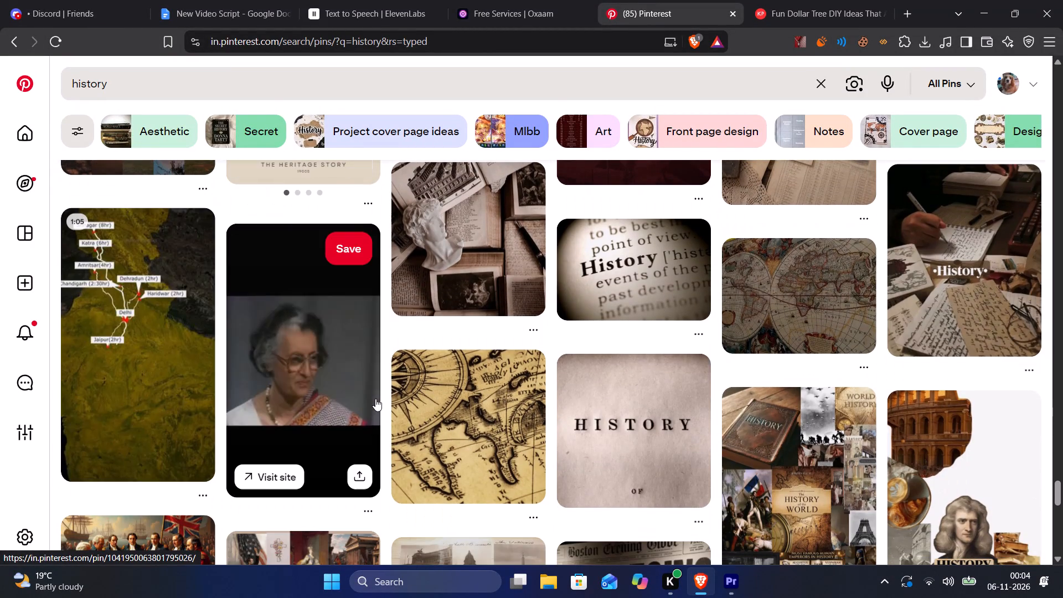
scroll(384, 386, "down", 7)
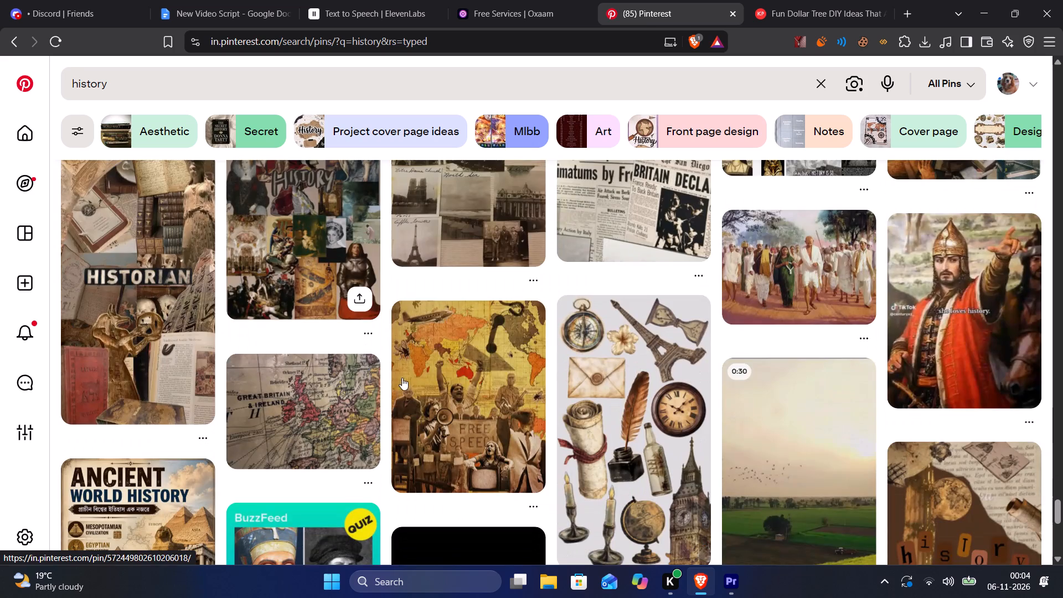
scroll(458, 370, "down", 4)
scroll(381, 299, "down", 5)
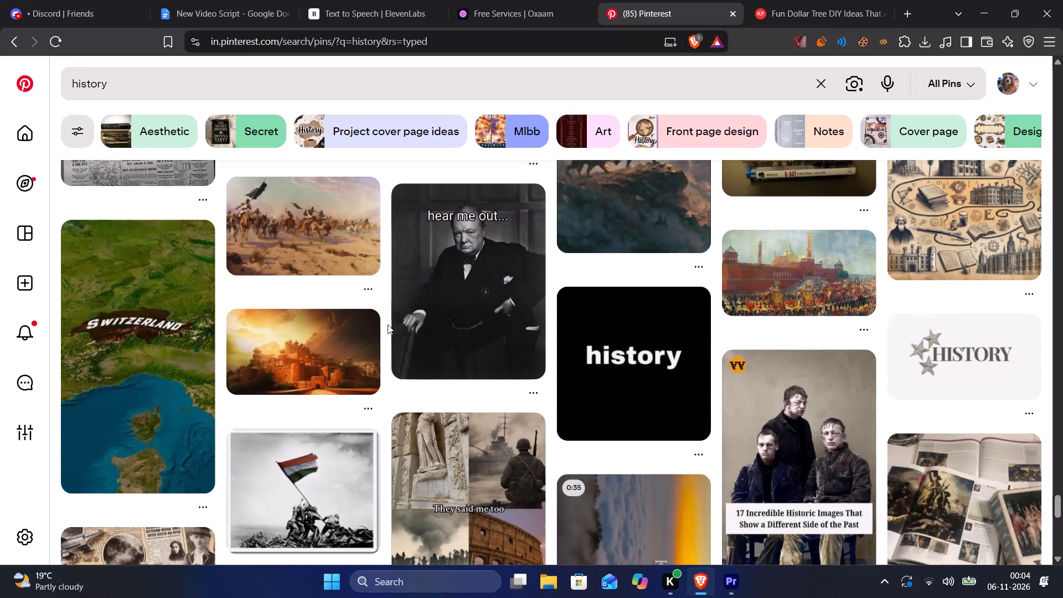
scroll(379, 340, "down", 4)
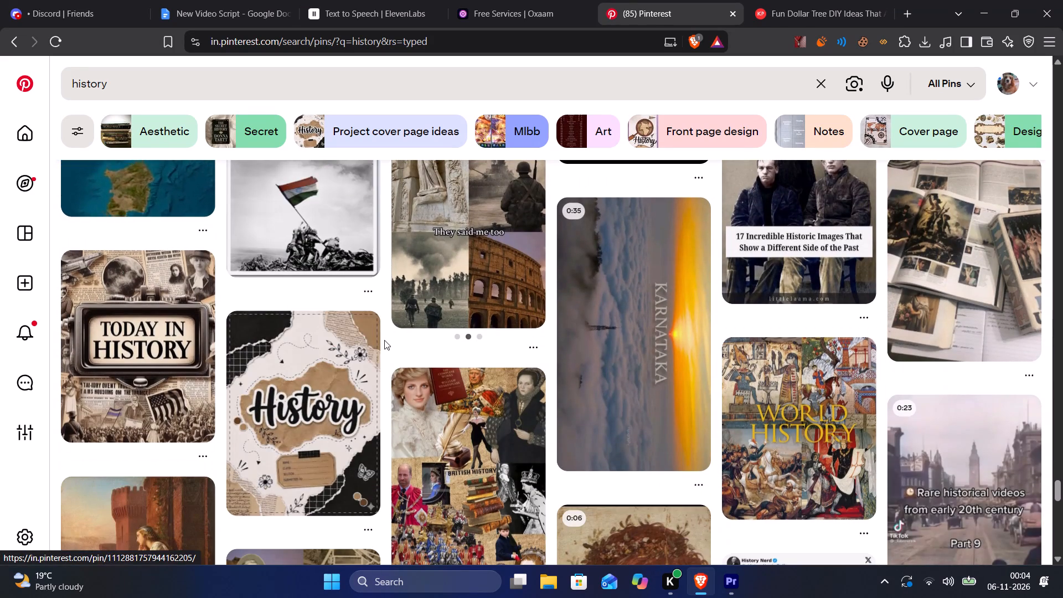
scroll(381, 343, "down", 9)
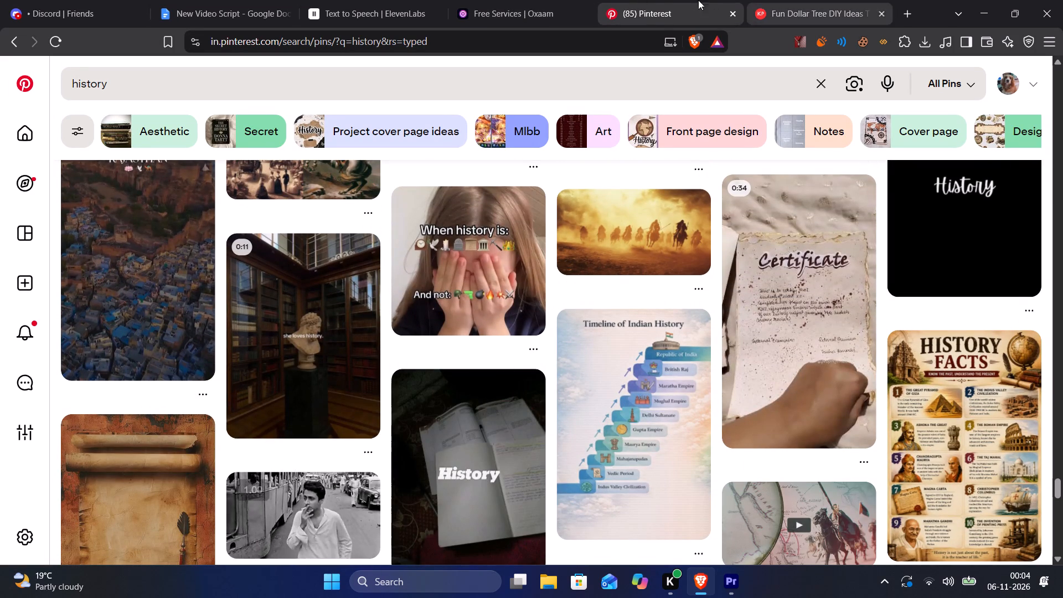
Copy the sentence "They have no history with you" from SCRIPT 8 in the New Video Script document.
key("alt+Tab")
key("alt+Tab")
left_click(257, 0)
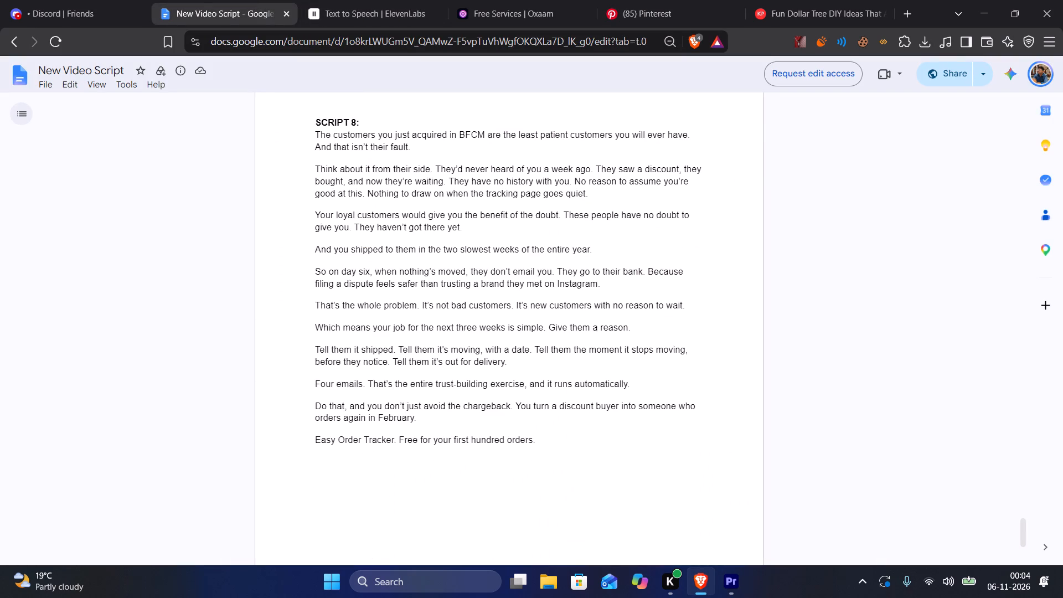
left_click_drag(450, 182, 574, 182)
left_click(566, 180)
left_click_drag(569, 185, 450, 185)
key("ctrl+c")
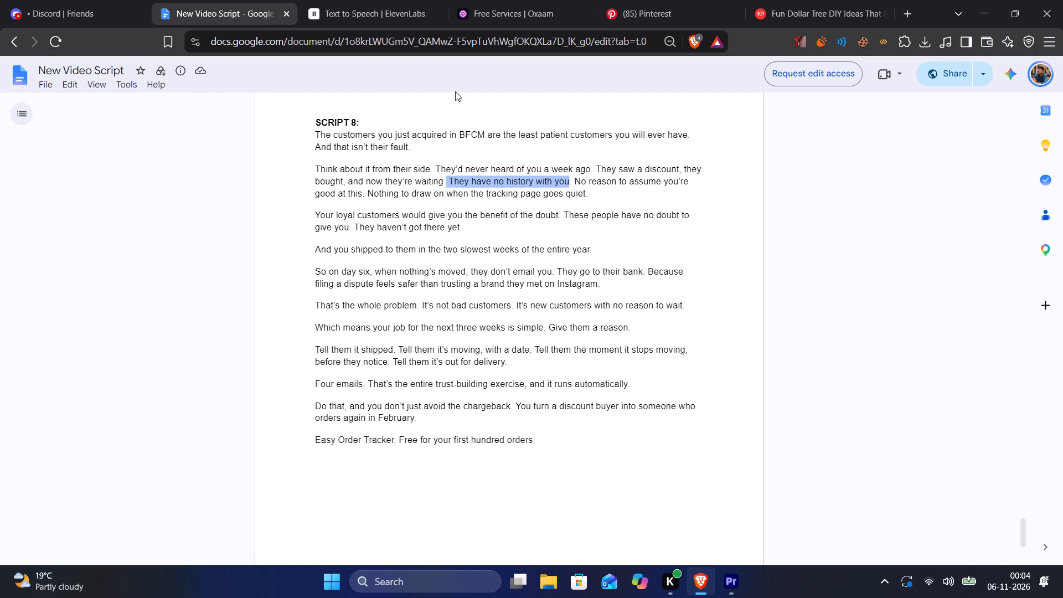
Replace the Pinterest search with the copied sentence "They have no history with you" and look through the results.
left_click(740, 0)
left_click(438, 69)
key("ctrl+a")
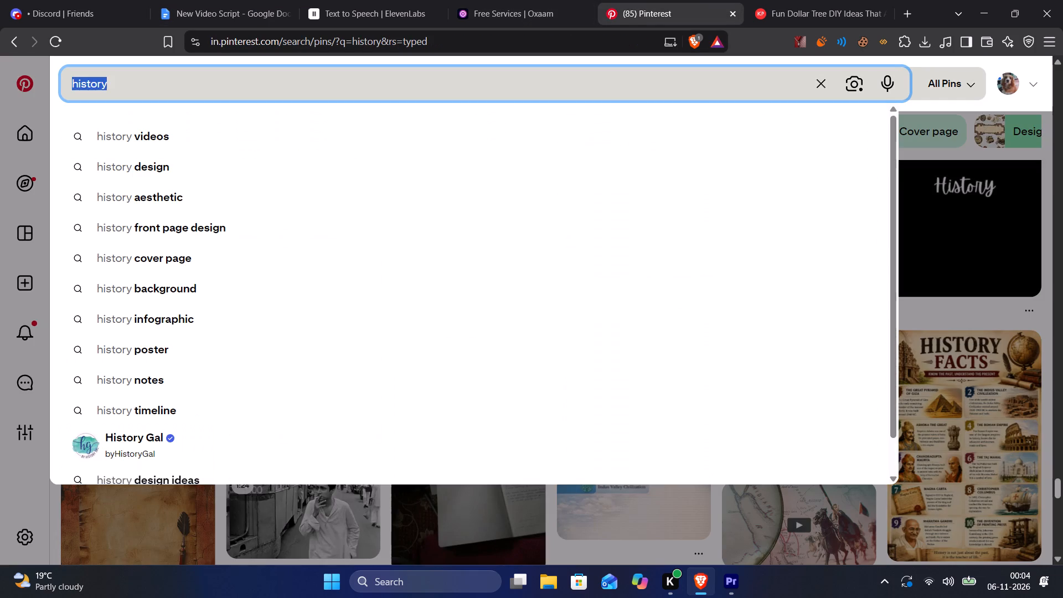
key("ctrl+v")
key("Return")
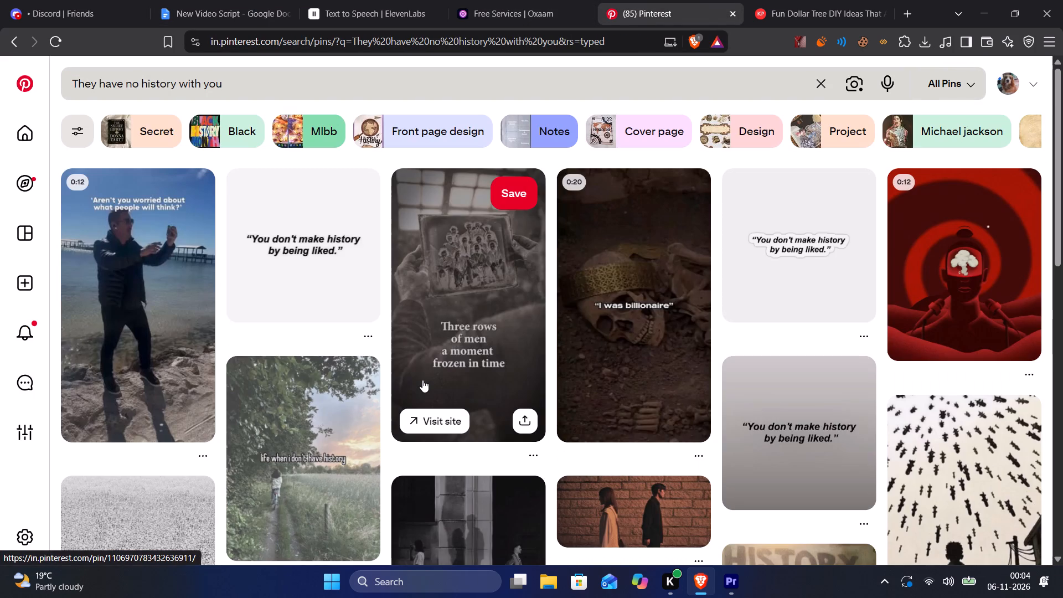
scroll(224, 335, "down", 3)
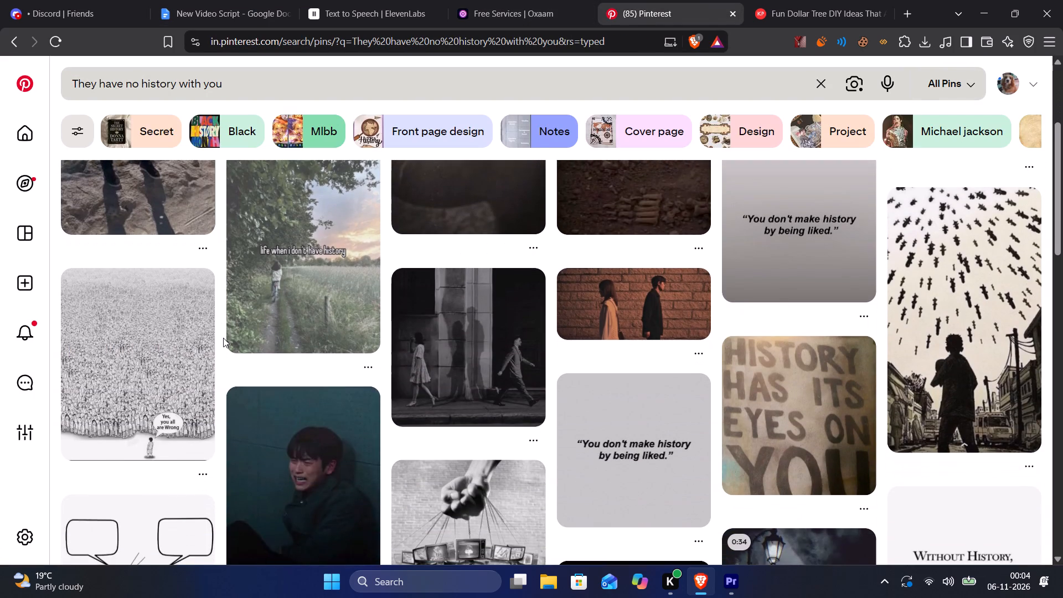
scroll(162, 374, "down", 3)
scroll(212, 367, "down", 2)
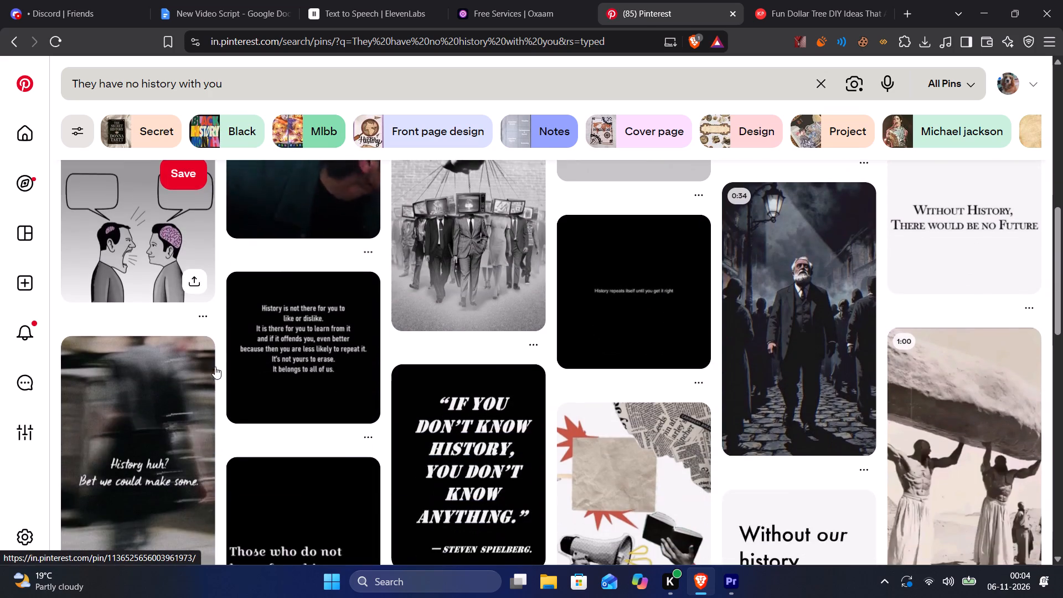
scroll(218, 365, "down", 6)
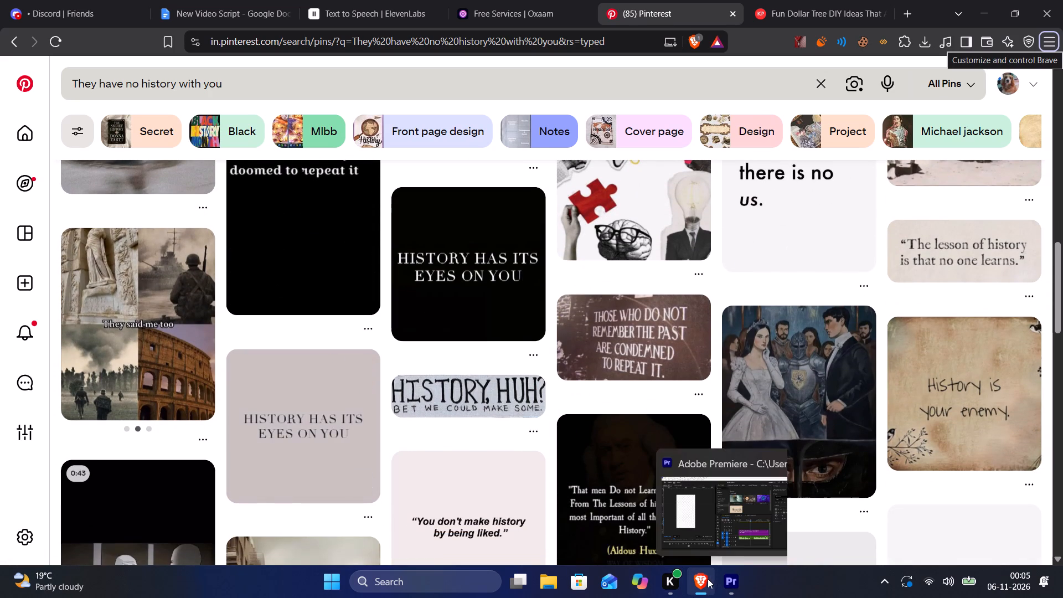
Open the script 7 folder in Downloads in File Explorer and enlarge its files to preview thumbnails.
key("super+e")
left_click(50, 213)
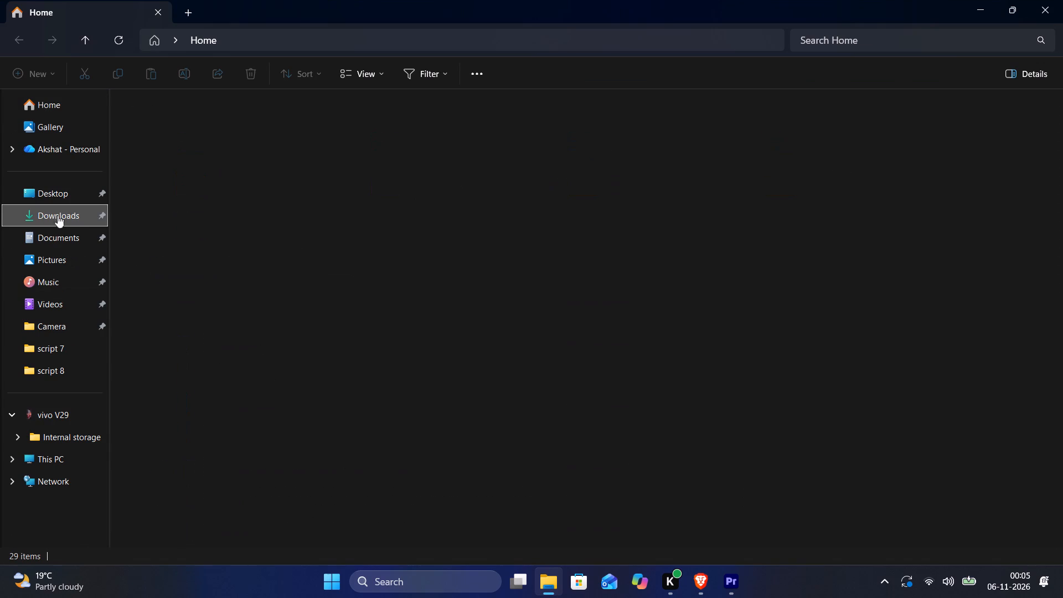
left_click(241, 172)
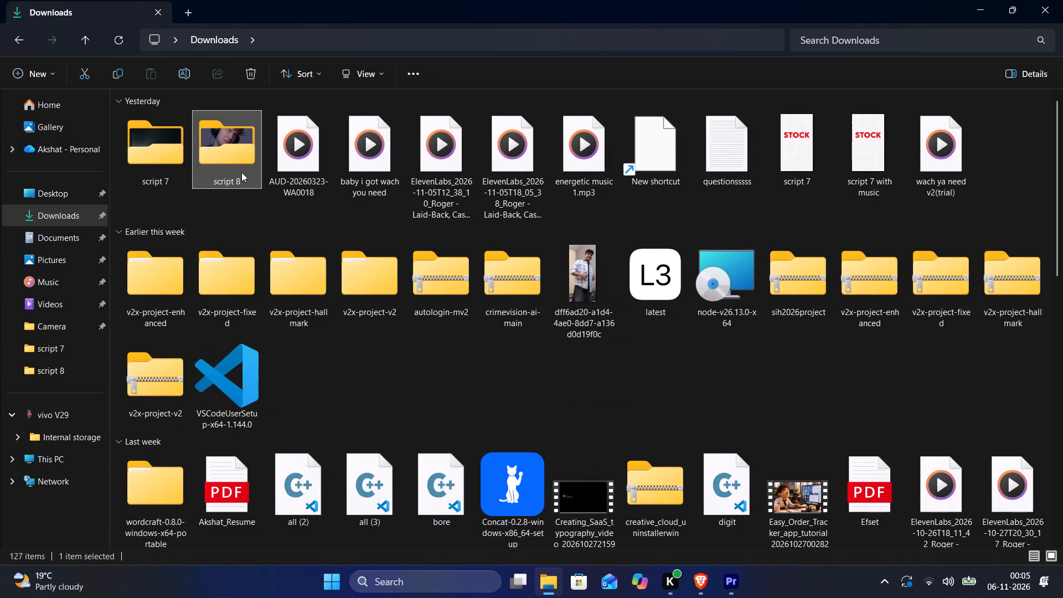
double_click(142, 161)
scroll(235, 263, "up", 8, "ctrl")
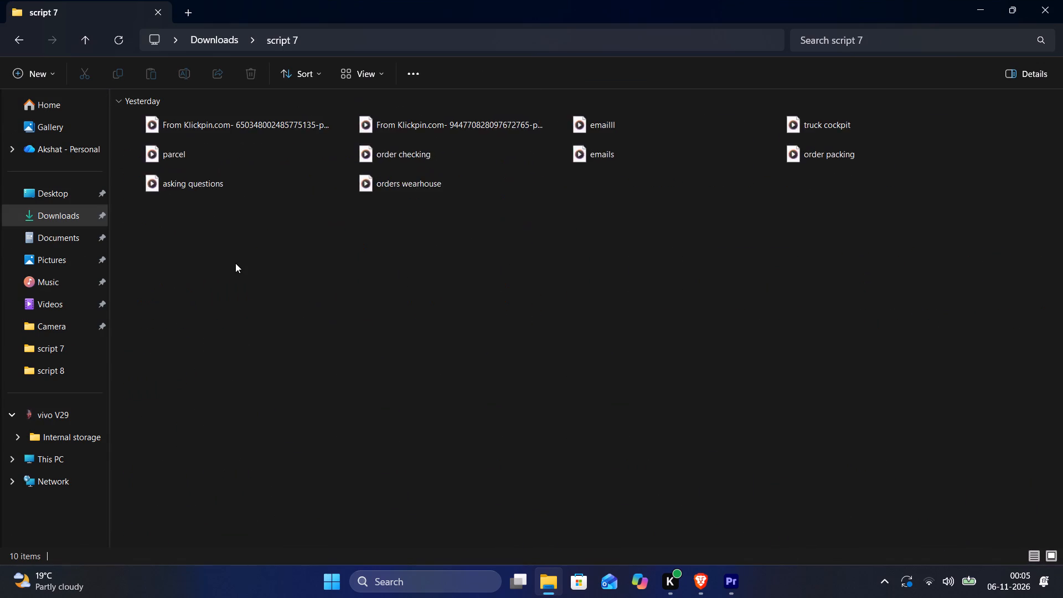
scroll(235, 263, "up", 20, "ctrl")
scroll(235, 263, "up", 6, "ctrl")
Place the golden-lit Klickpin clip of a lone figure on V4 right after the WAITING title in Premiere, and play its start.
left_click_drag(270, 175, 611, 548)
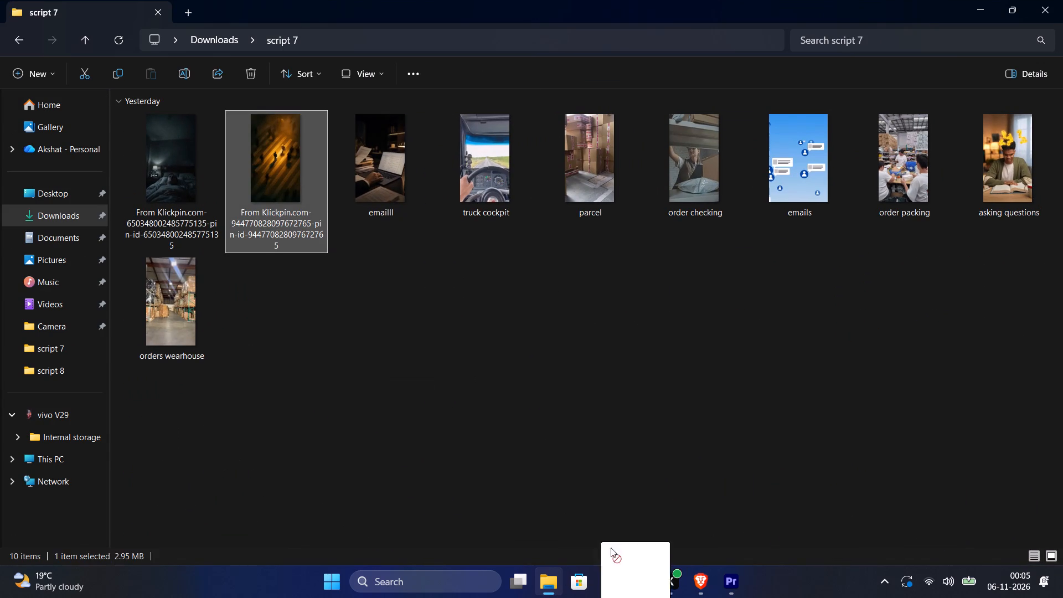
left_click_drag(611, 548, 717, 401)
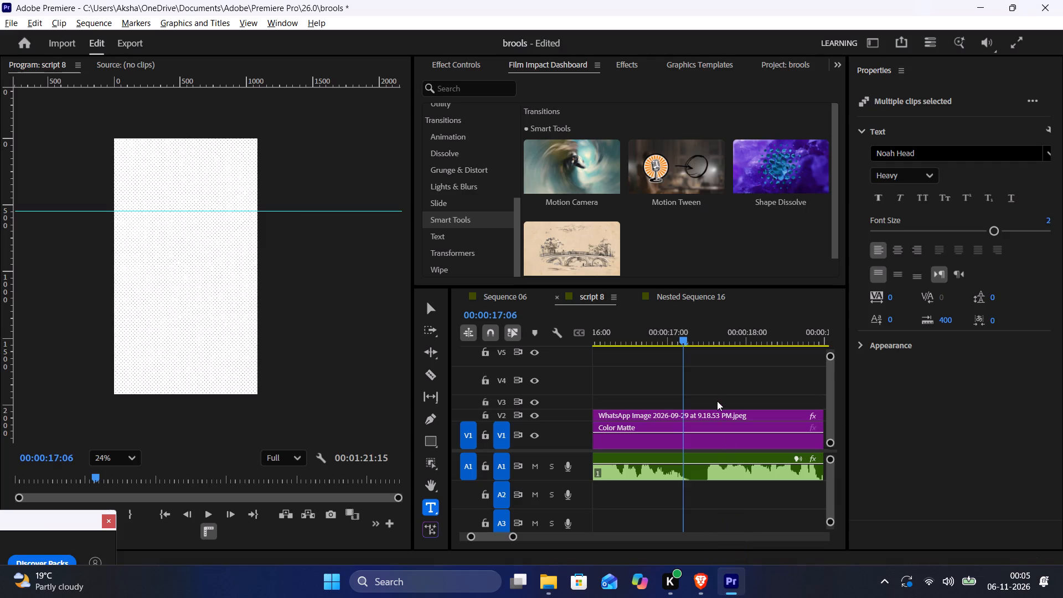
left_click_drag(717, 401, 608, 372)
scroll(628, 388, "up", 1)
left_click_drag(634, 319, 633, 318)
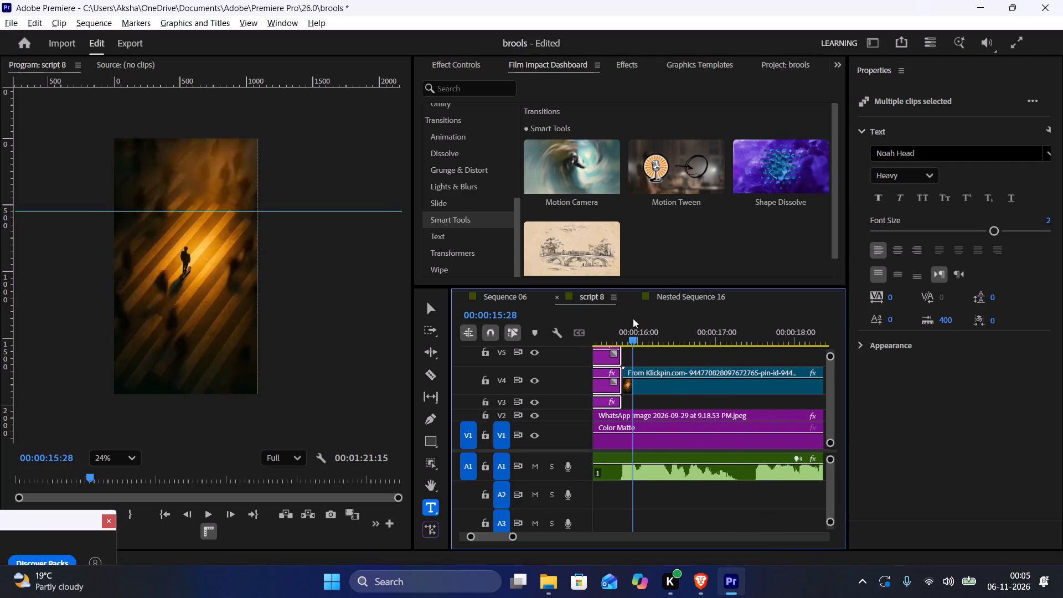
left_click_drag(633, 318, 621, 316)
key("space")
key("space")
Unlink the golden-lit Klickpin clip on V4 from its audio and delete the audio part on A4.
left_click(675, 382)
key("Tab")
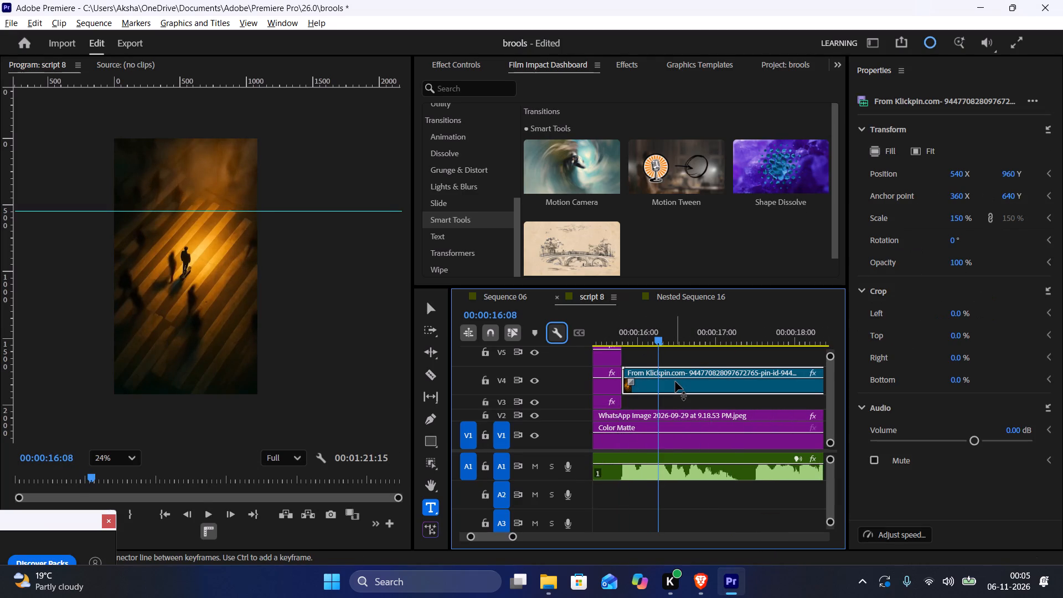
key("grave")
right_click(394, 441)
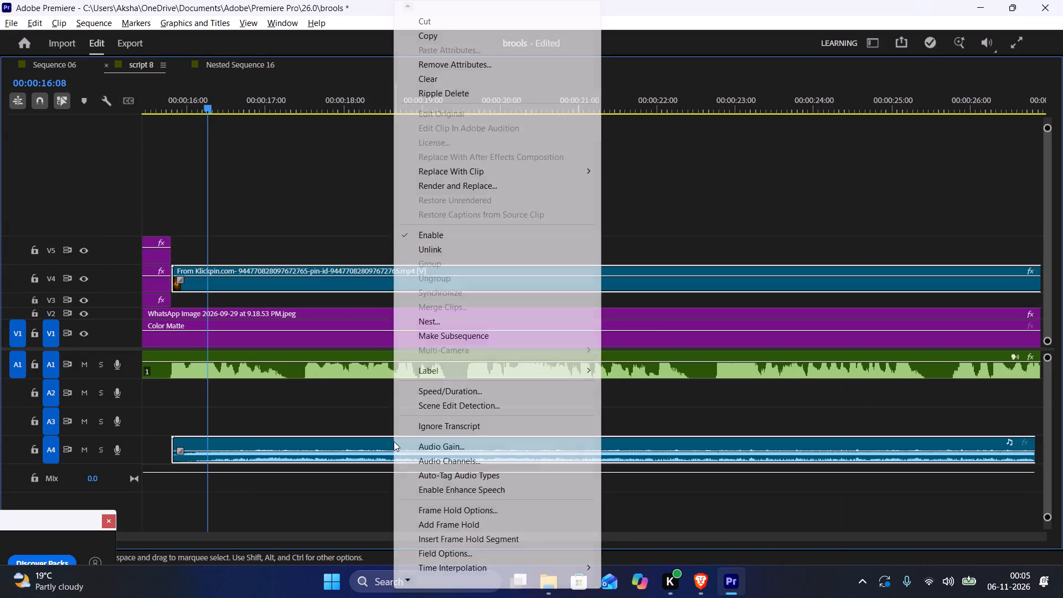
left_click(452, 248)
left_click(373, 434)
left_click(370, 441)
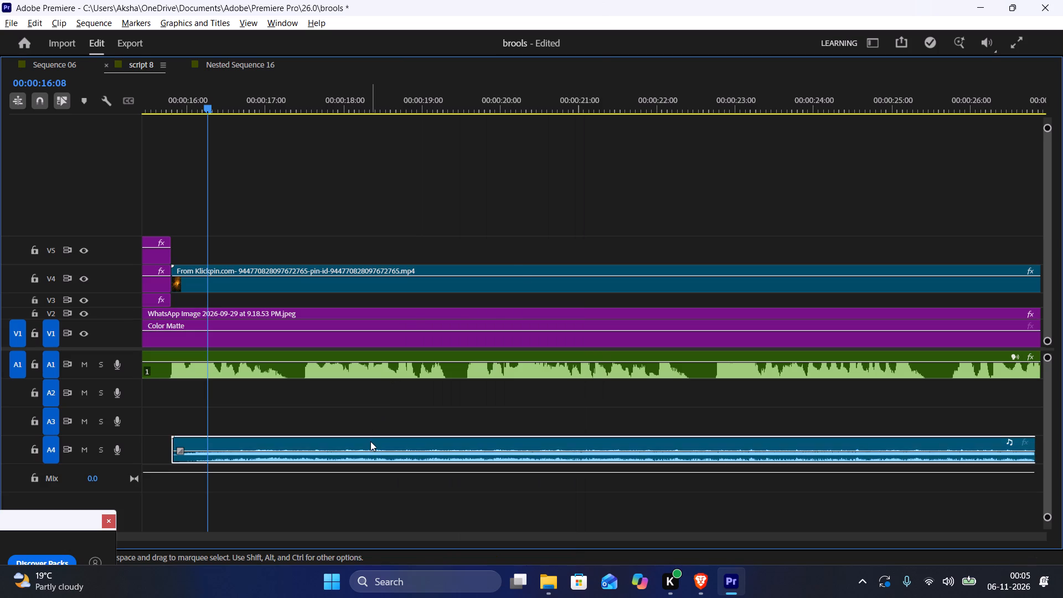
key("BackSpace")
key("grave")
Play the golden-lit Klickpin clip, cut it at 00:00:17:15 where the next voiceover line starts, and delete the remainder.
left_click_drag(633, 317, 616, 316)
key("space")
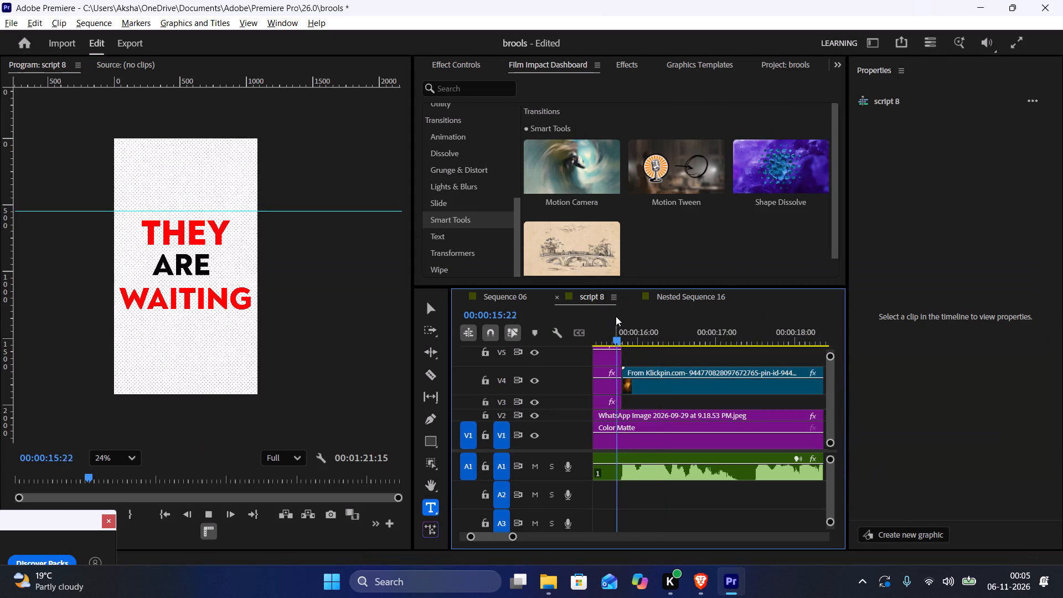
scroll(654, 327, "down", 4)
key("space")
key("space")
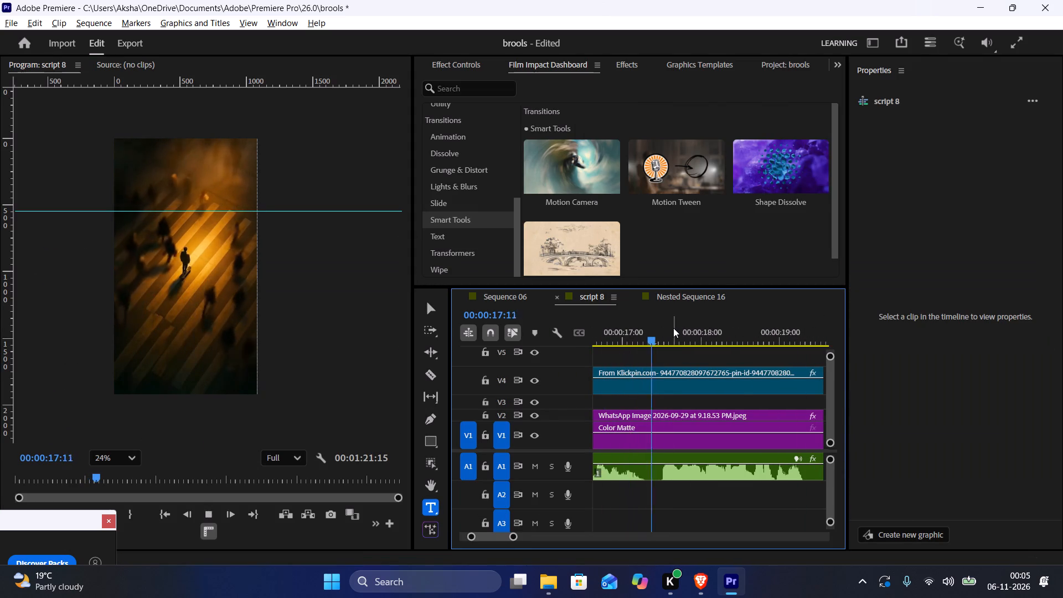
key("space")
key("c")
left_click(667, 387)
key("b")
left_click(696, 381)
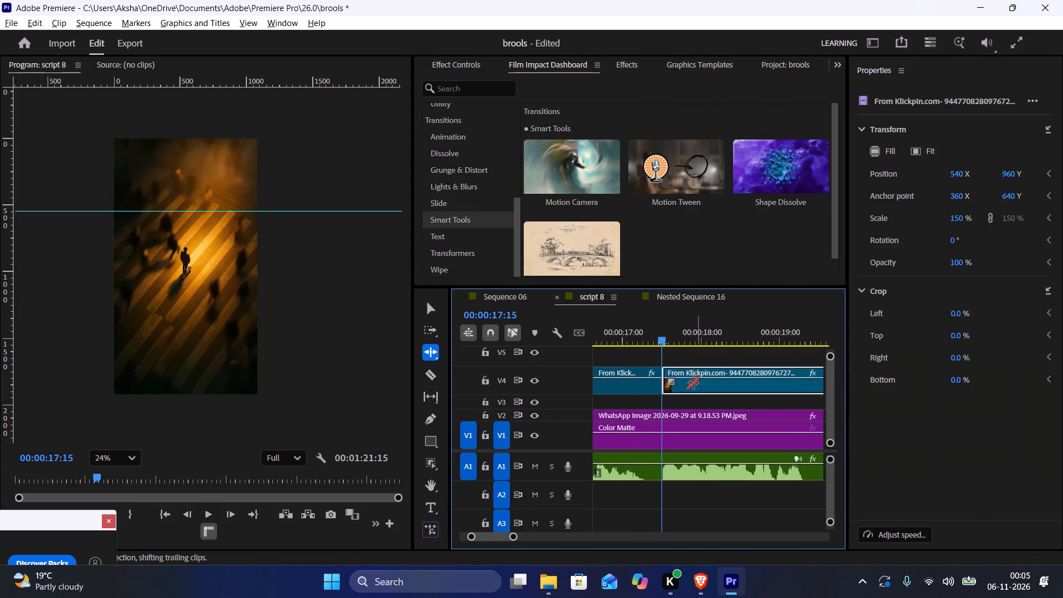
key("BackSpace")
Play the voiceover past the trimmed Klickpin clip to hear the next script line.
key("space")
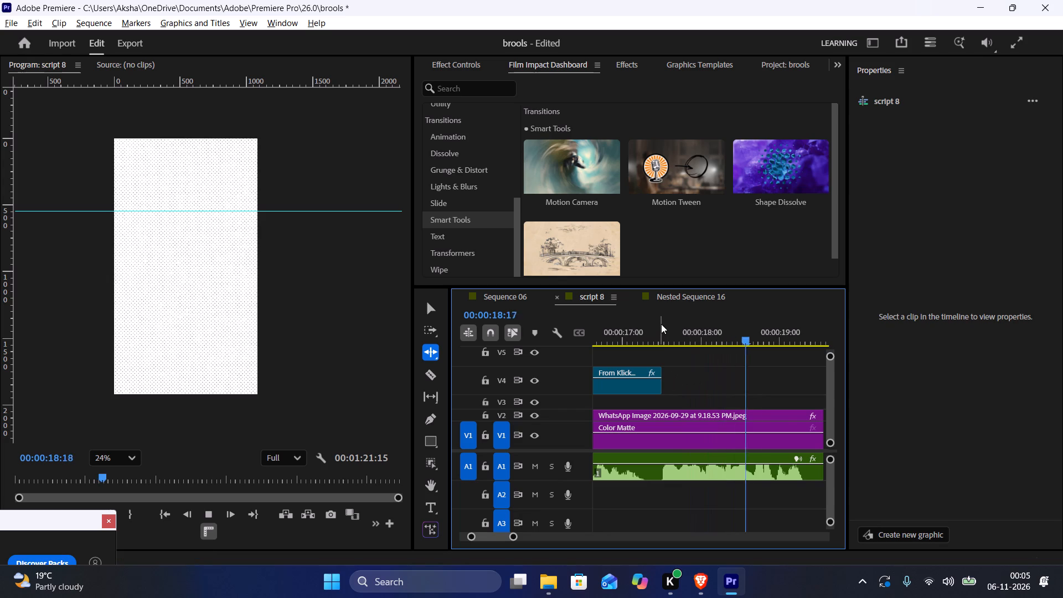
key("space")
left_click(661, 324)
left_click(662, 324)
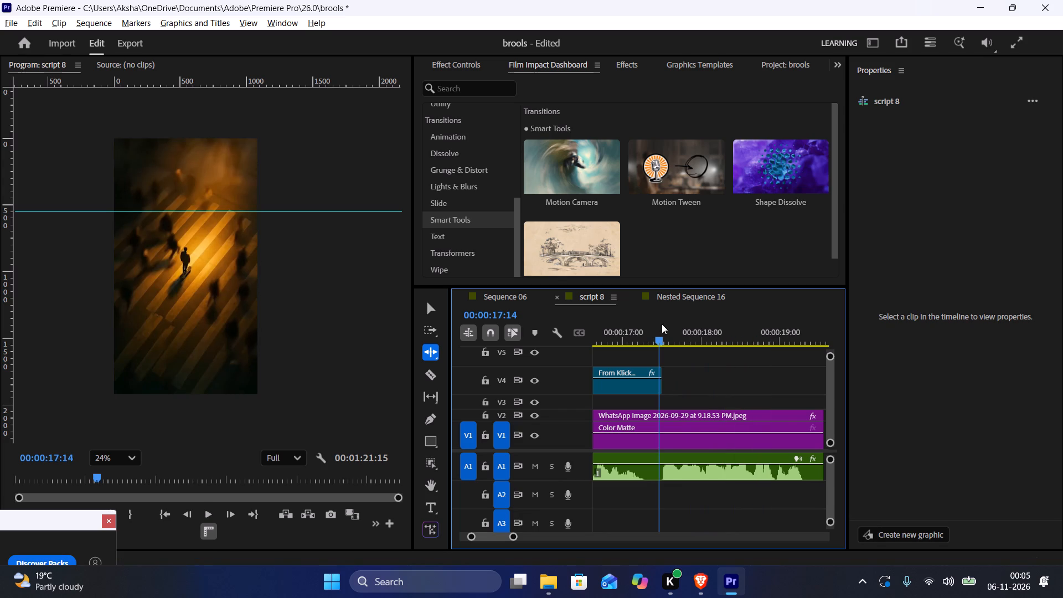
key("space")
scroll(687, 372, "down", 6, "alt")
key("space")
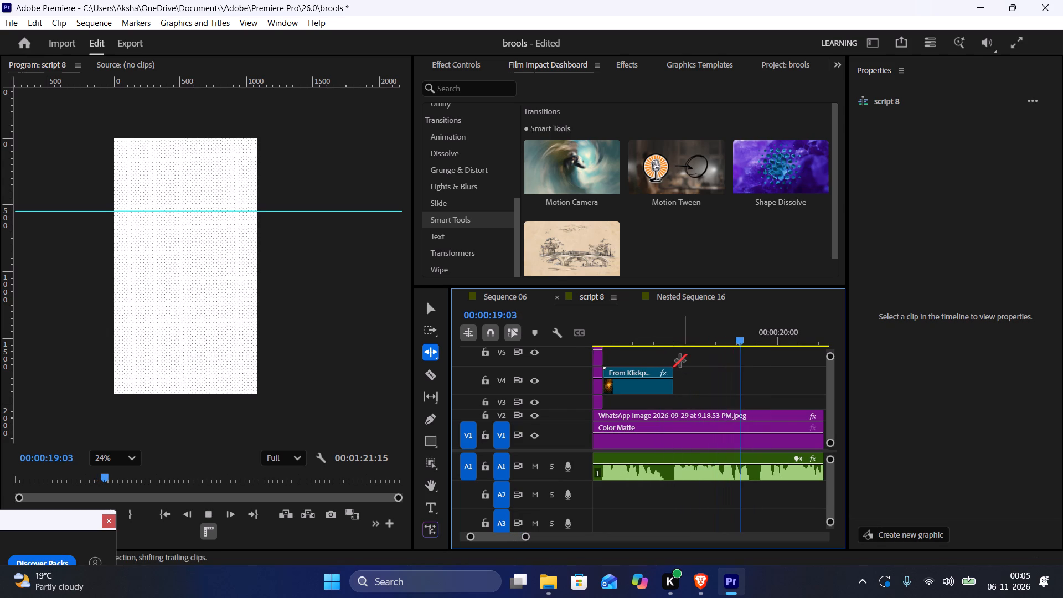
Highlight the sentence "No reason to assume you're good at this" in SCRIPT 8 of the New Video Script document.
key("alt+Tab")
key("alt+Tab")
key("alt+Tab")
key("alt+Tab")
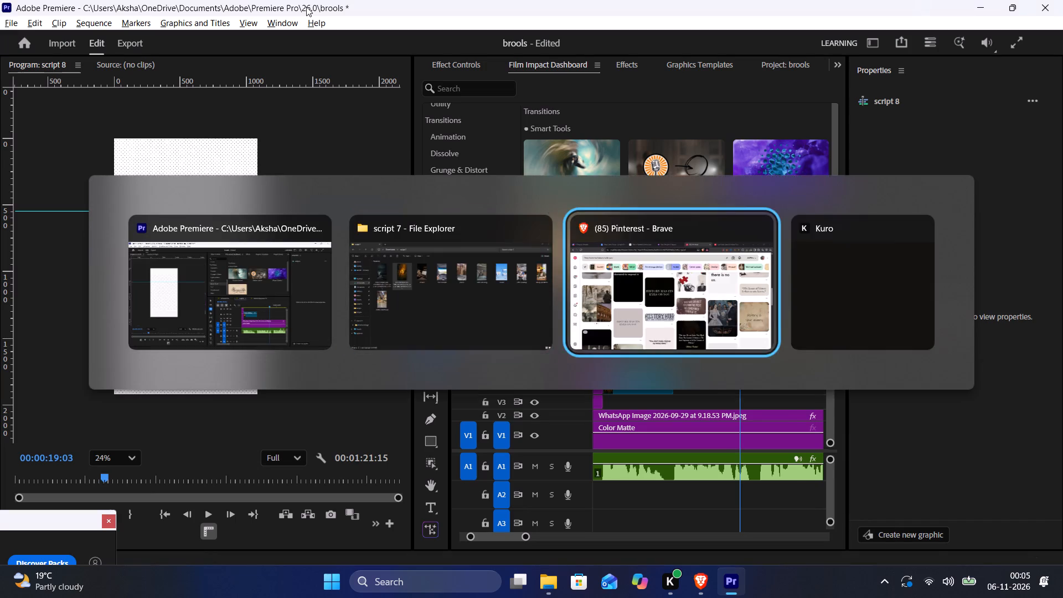
left_click(229, 0)
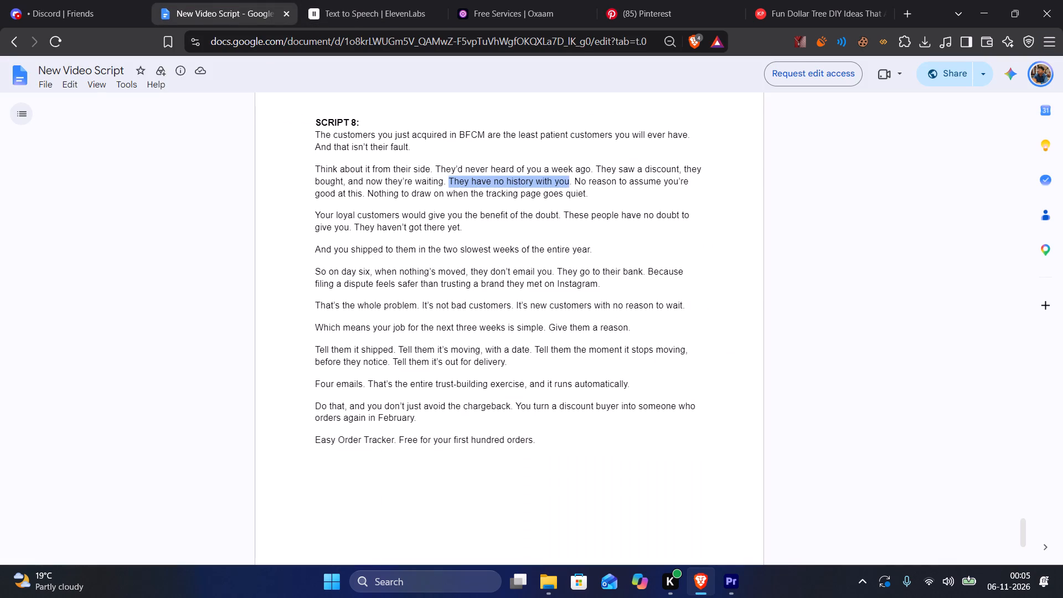
left_click_drag(574, 177, 360, 203)
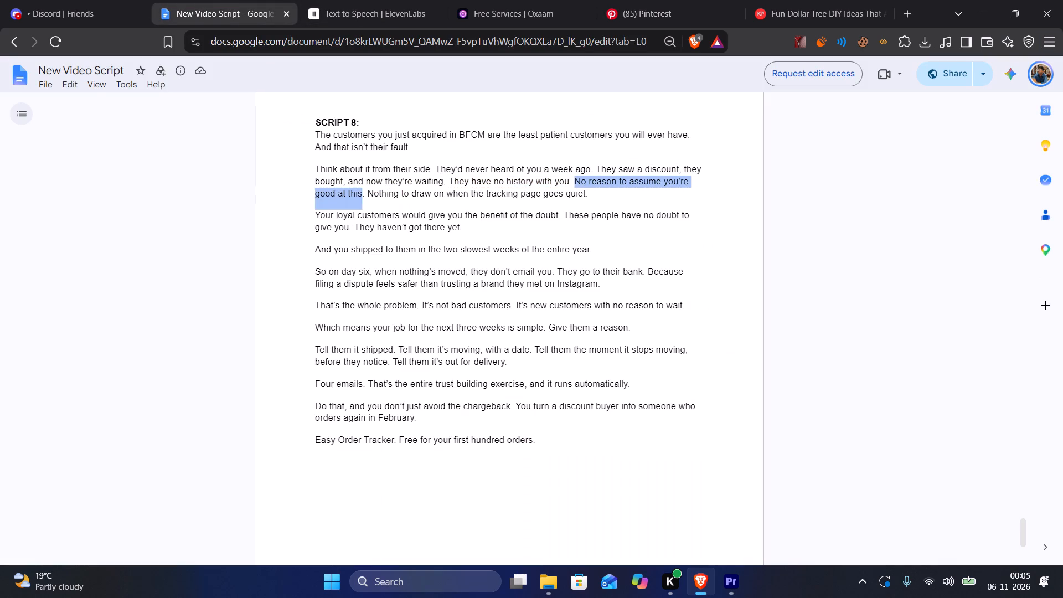
left_click_drag(360, 203, 364, 203)
Replay the voiceover after the Klickpin clip in Premiere and check it against the highlighted script sentence.
key("alt+Tab")
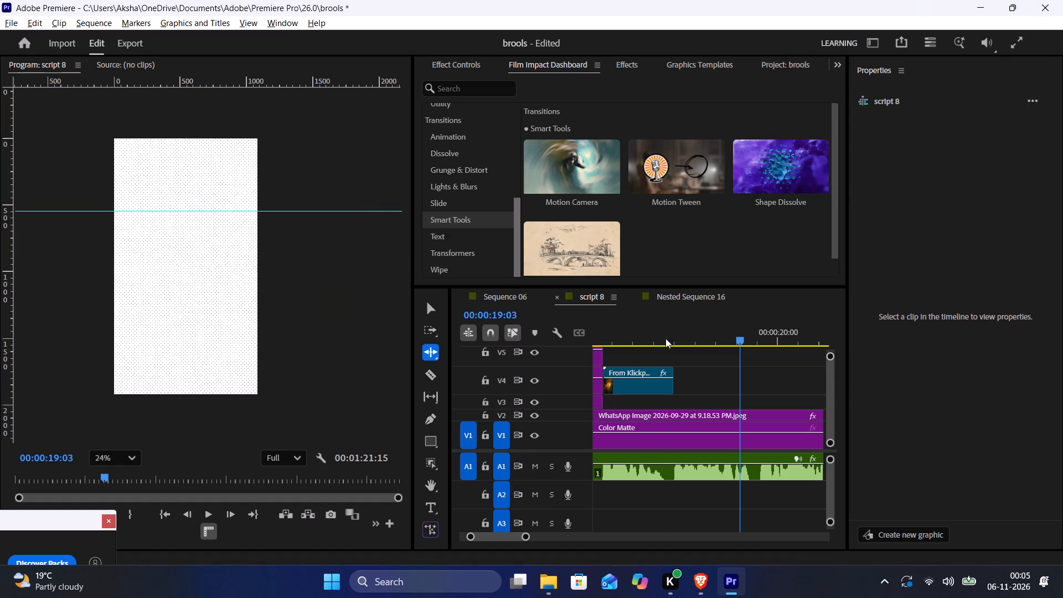
left_click(665, 331)
key("space")
key("space")
key("space")
key("space")
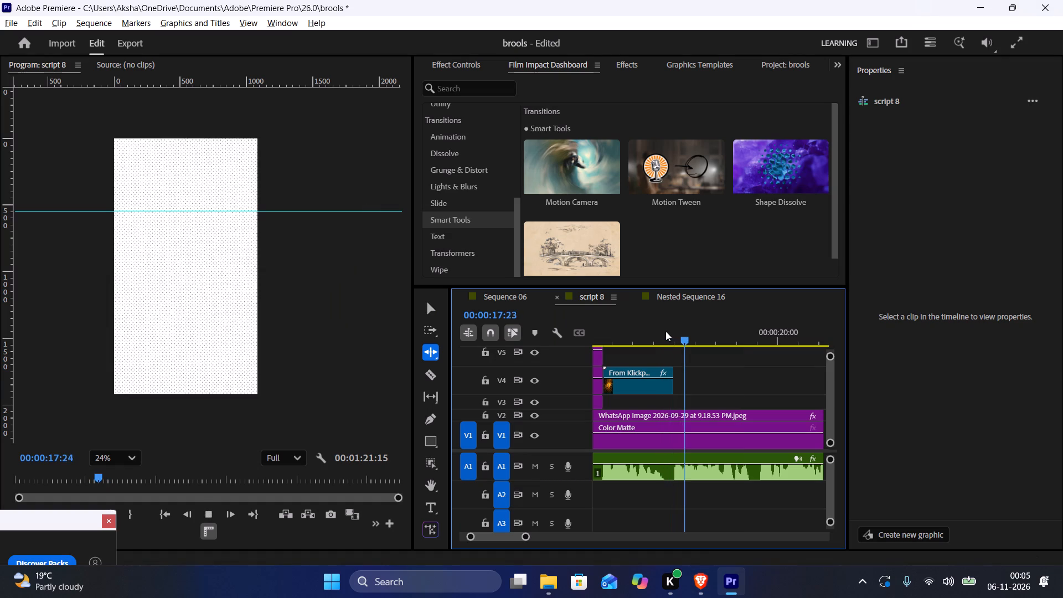
key("alt+Tab")
key("alt+Tab")
key("alt+Tab")
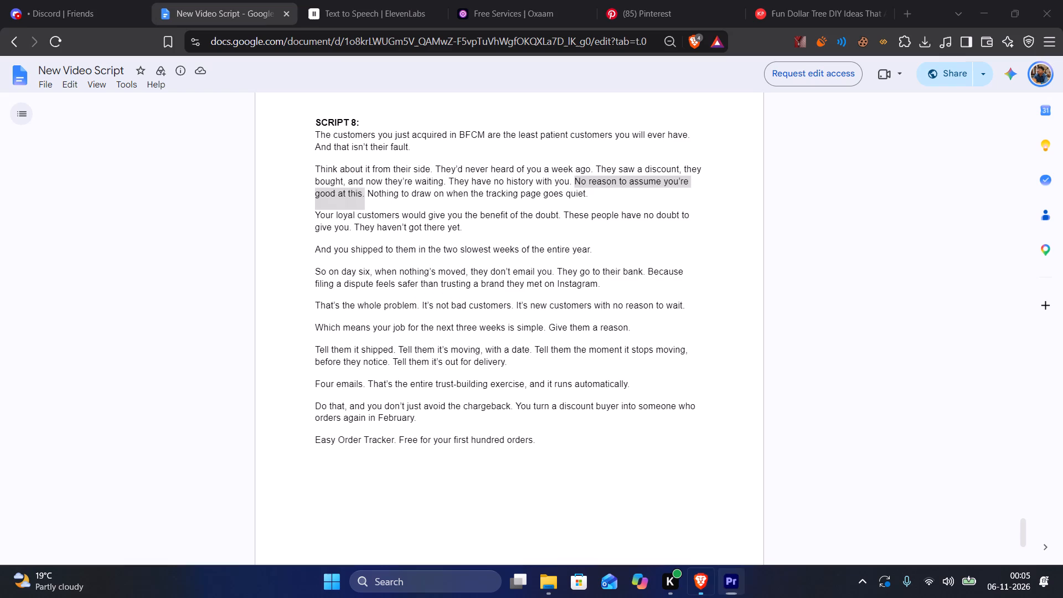
Open the script 5 folder on New Volume (D:) in File Explorer and look through its clips.
key("alt+Tab")
key("alt+Tab")
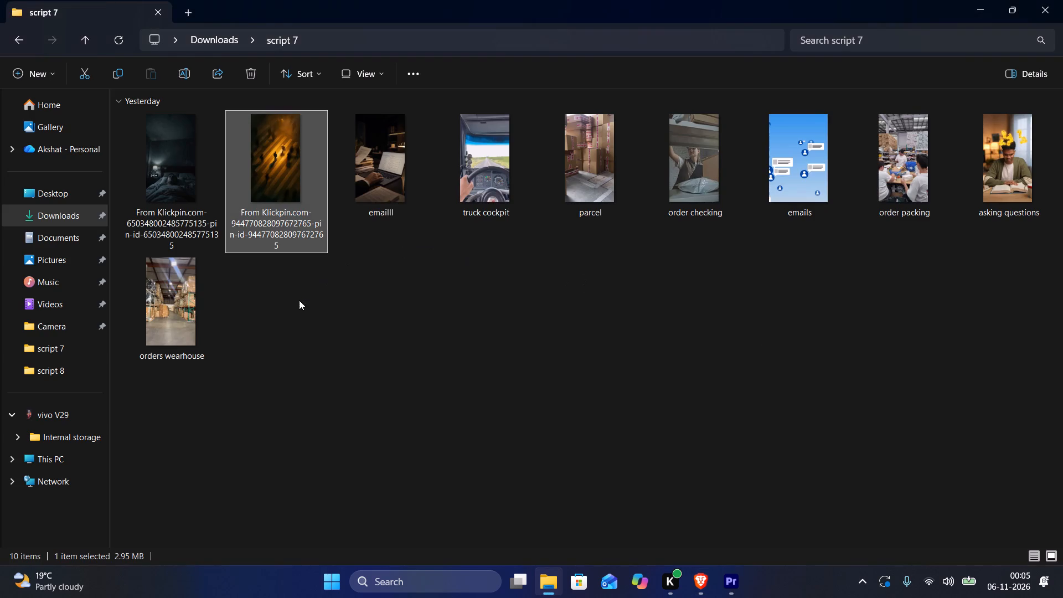
left_click(295, 307)
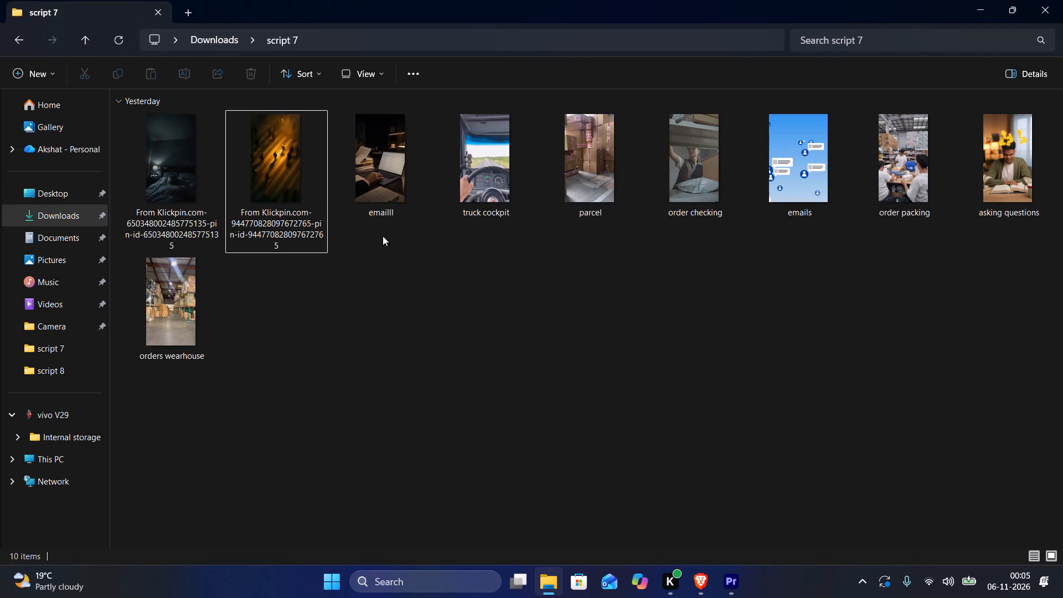
left_click(48, 468)
double_click(312, 129)
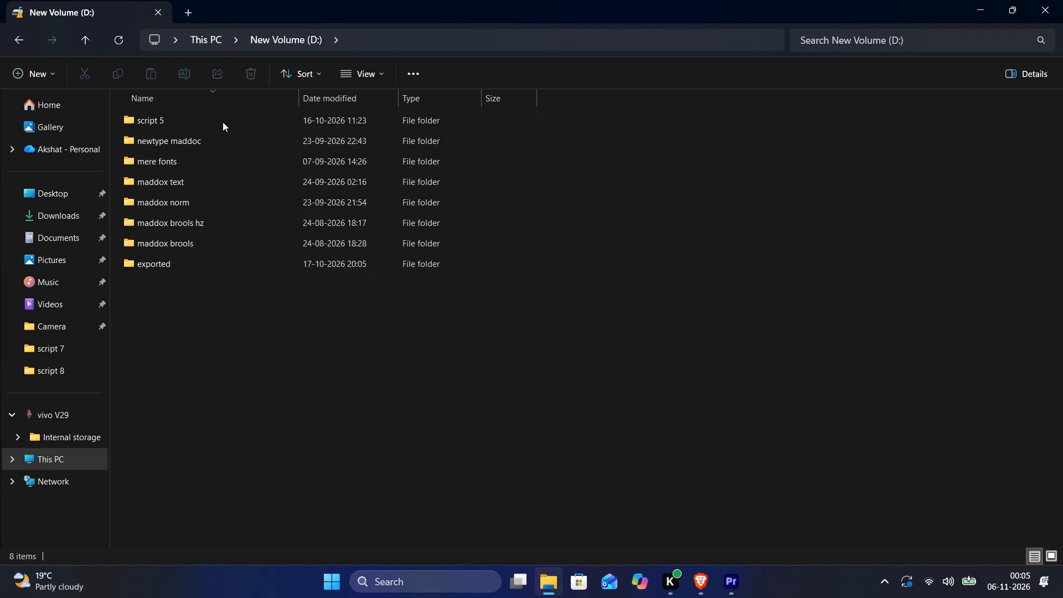
double_click(223, 120)
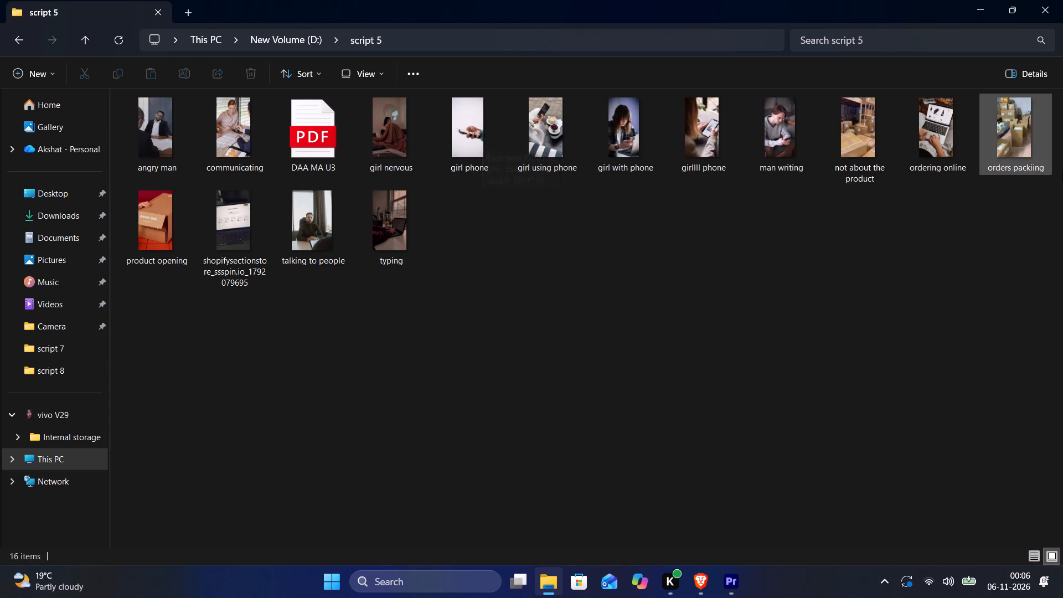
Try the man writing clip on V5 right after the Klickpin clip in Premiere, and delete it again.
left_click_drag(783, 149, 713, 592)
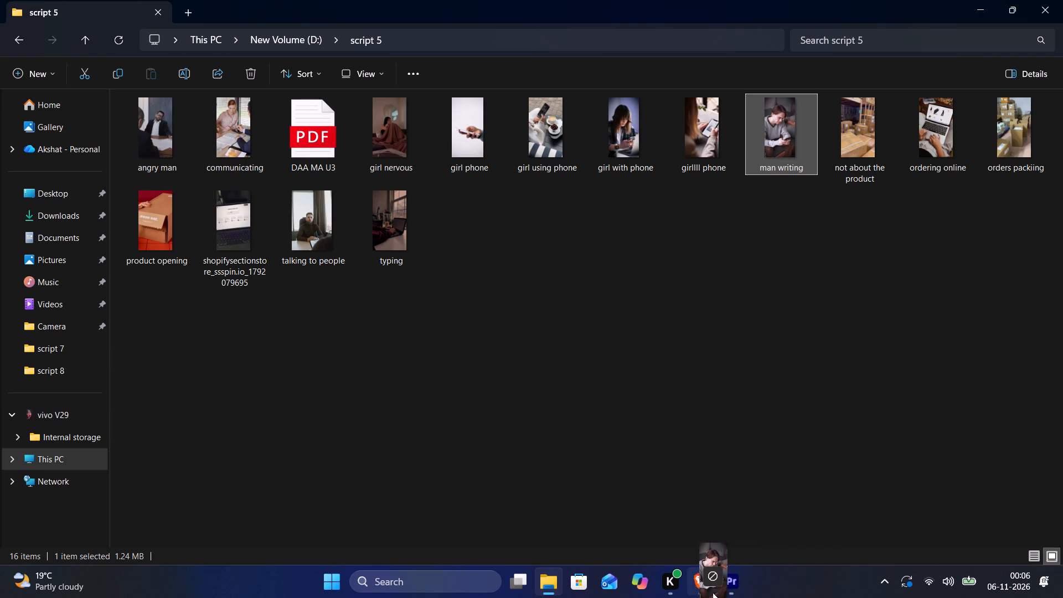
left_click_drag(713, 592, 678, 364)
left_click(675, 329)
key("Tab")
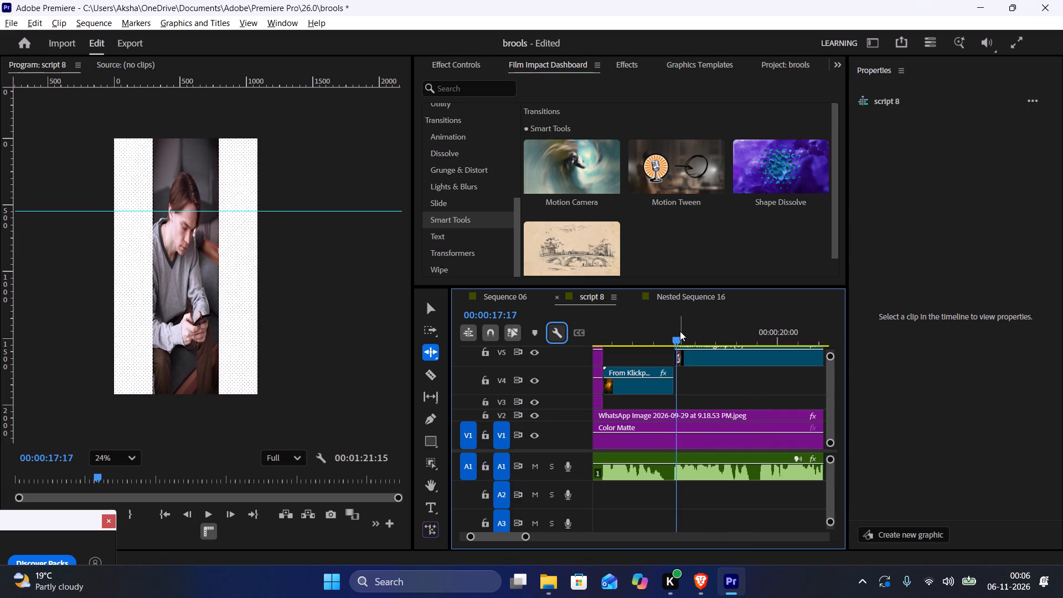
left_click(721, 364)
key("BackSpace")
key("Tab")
Place the typing clip from the script 5 folder on V5 in Premiere, right after the golden-lit Klickpin clip.
key("alt+Tab")
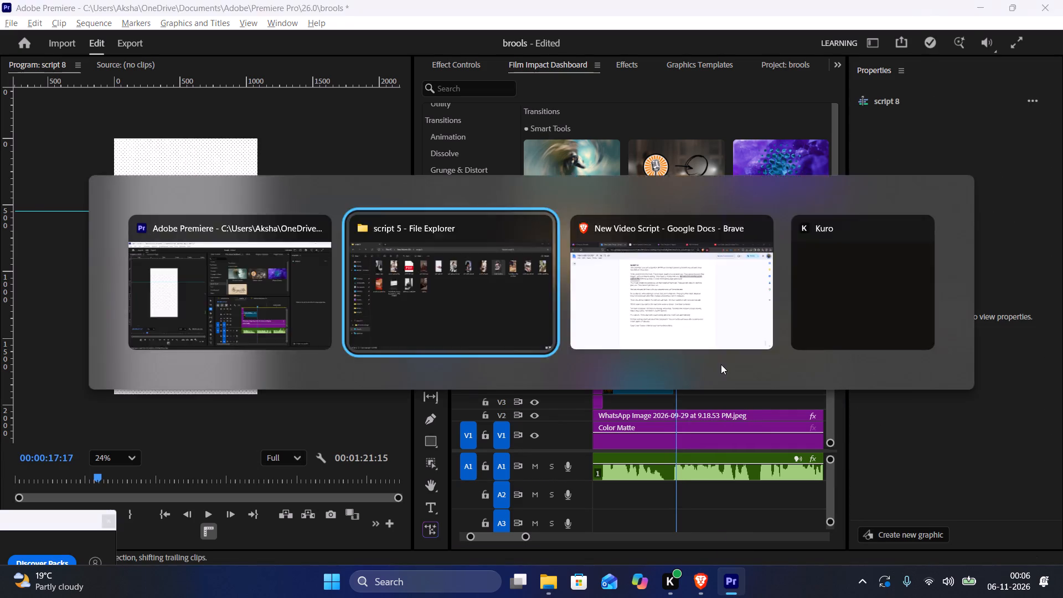
key("v")
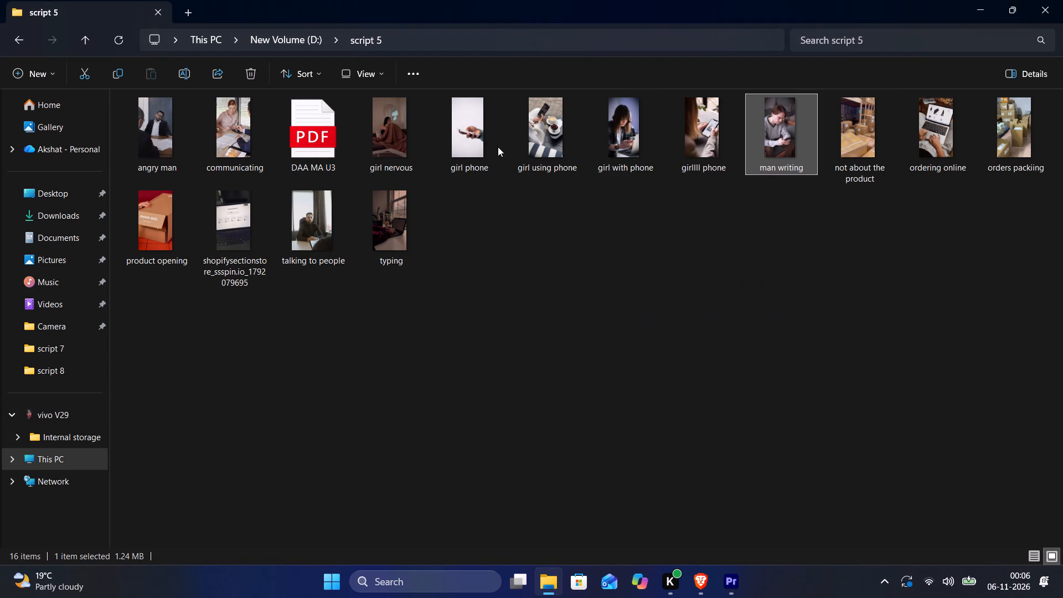
left_click_drag(382, 228, 740, 597)
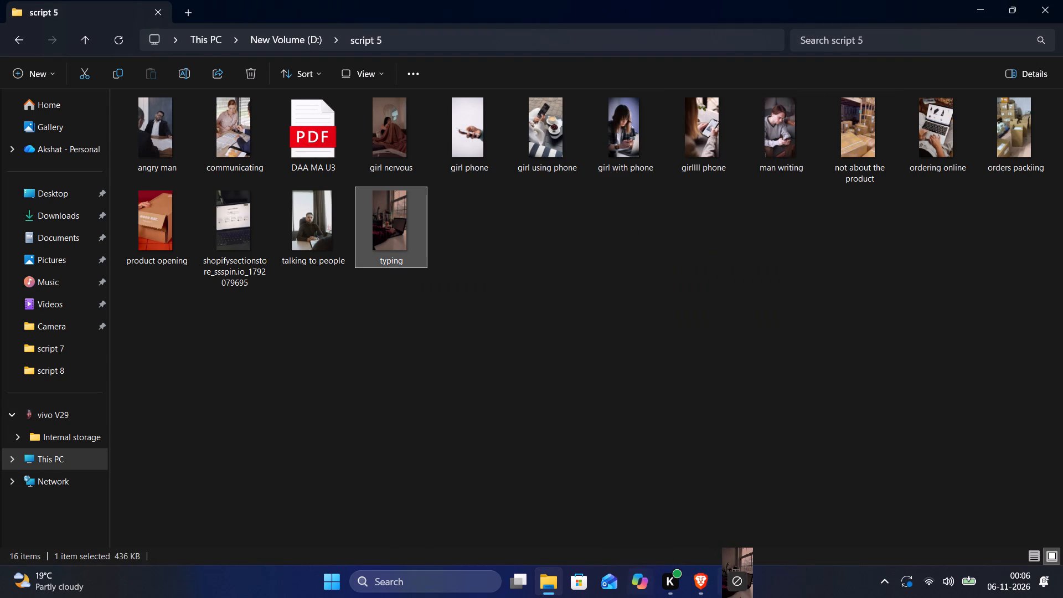
left_click_drag(740, 597, 672, 363)
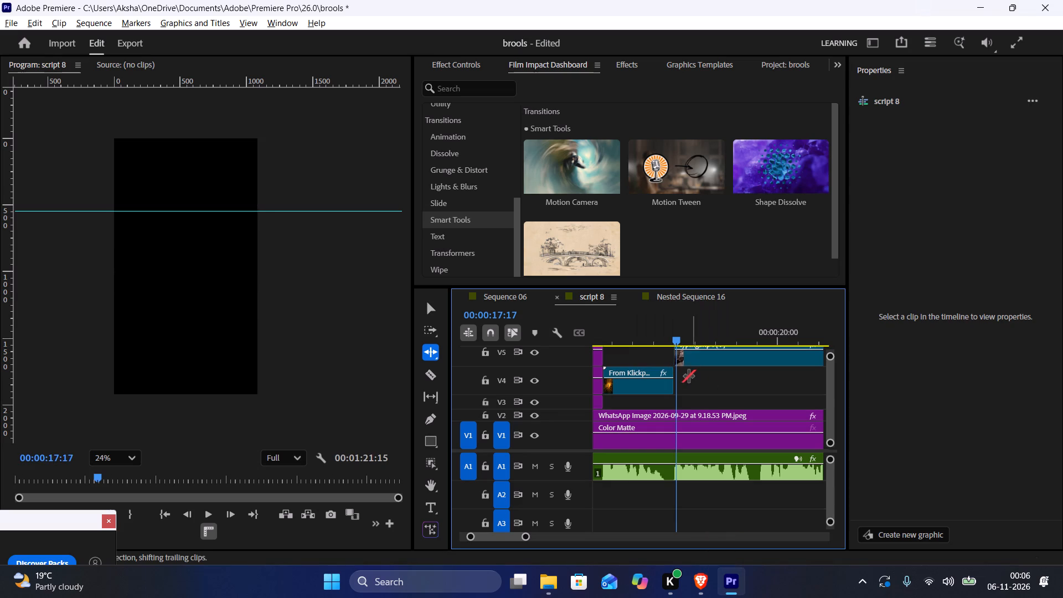
Unlink the typing clip on V5 from its audio and delete that audio.
key("v")
left_click(722, 365)
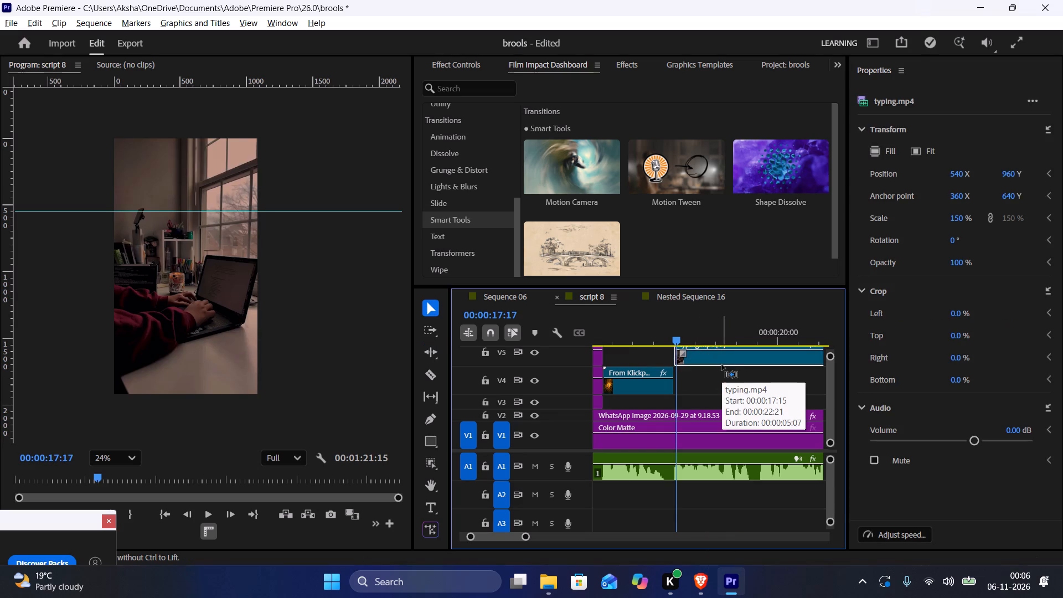
key("ctrl+l")
key("Tab")
key("Tab")
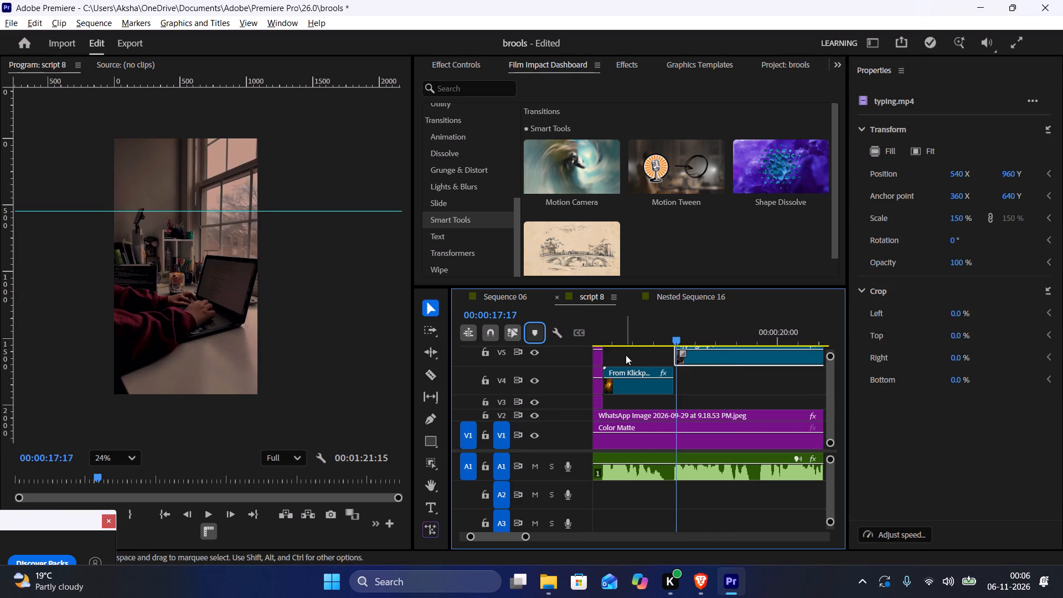
key("grave")
left_click(371, 482)
key("BackSpace")
key("grave")
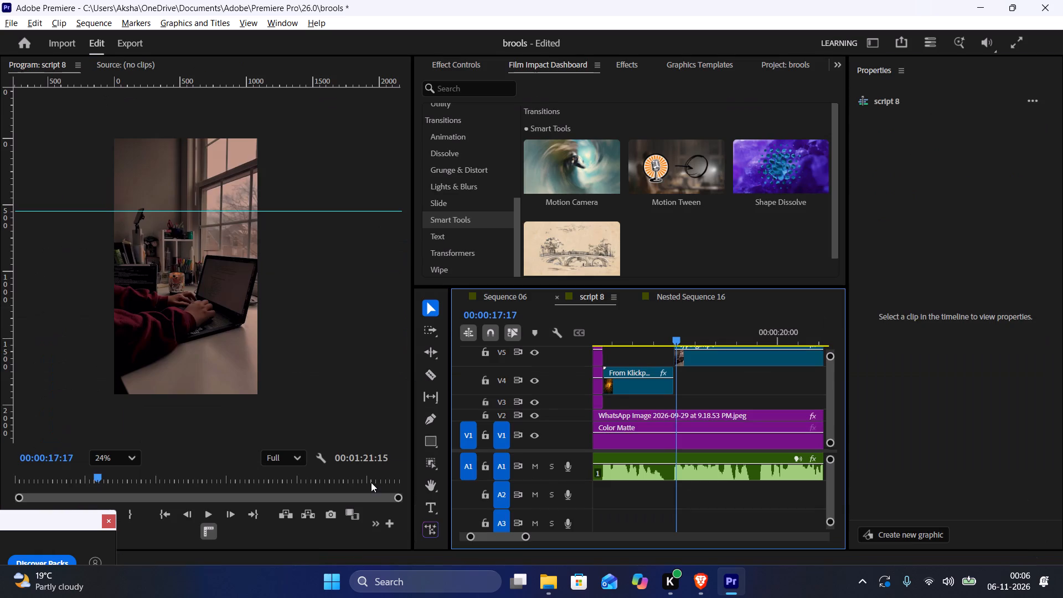
Play the typing clip against the voiceover, cut it at 00:00:19:17, and delete the remainder.
left_click(670, 339)
key("space")
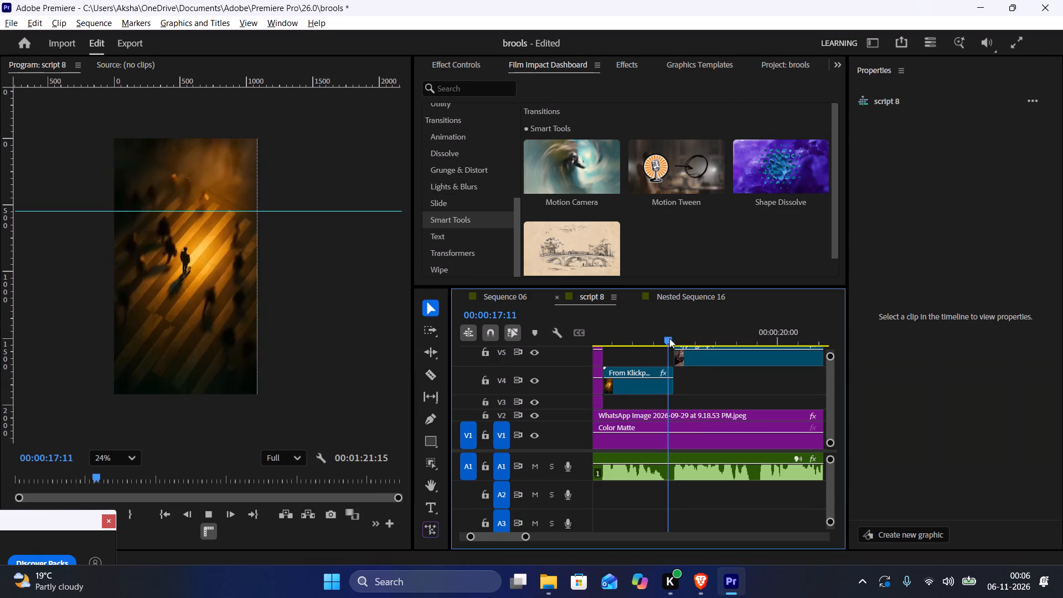
key("space")
key("space")
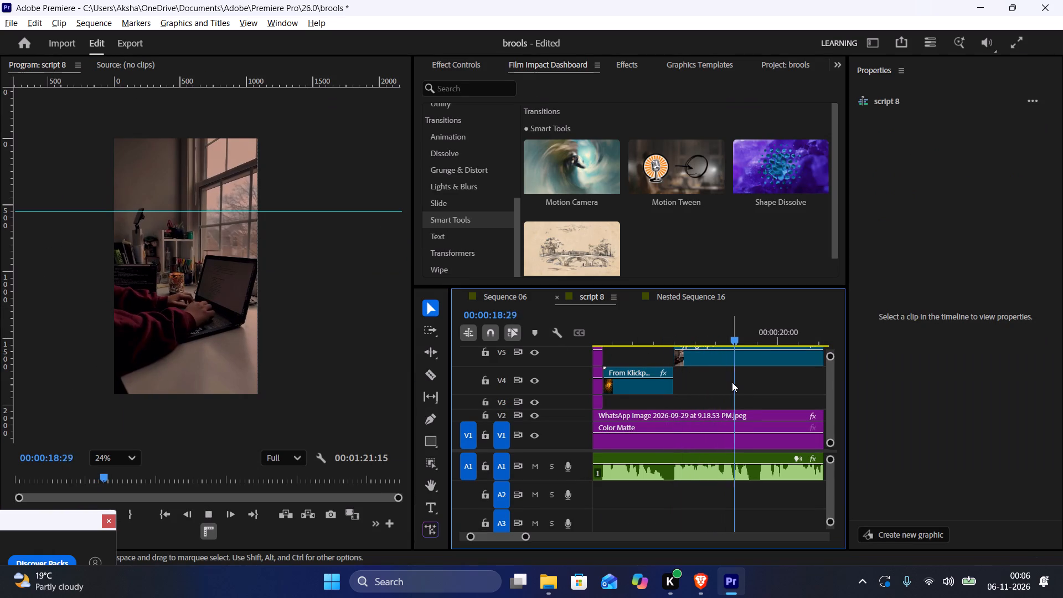
key("space")
type("c")
left_click(759, 361)
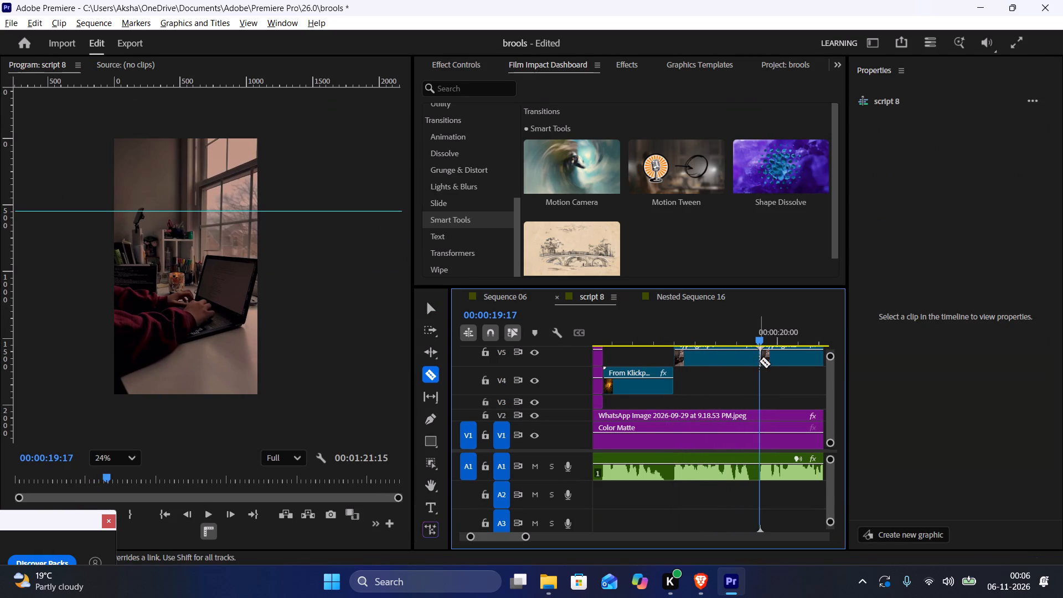
key("v")
left_click(777, 359)
key("BackSpace")
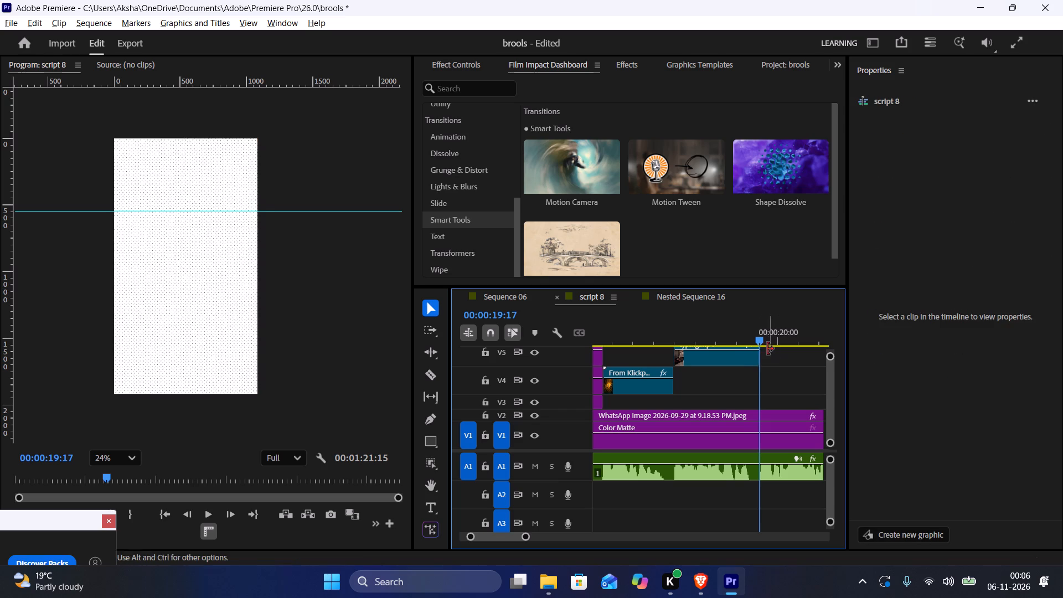
Listen to the voiceover following the typing clip, replaying from about 00:00:19:17, to identify the next spoken line.
left_click(741, 340)
key("space")
scroll(741, 340, "down", 1)
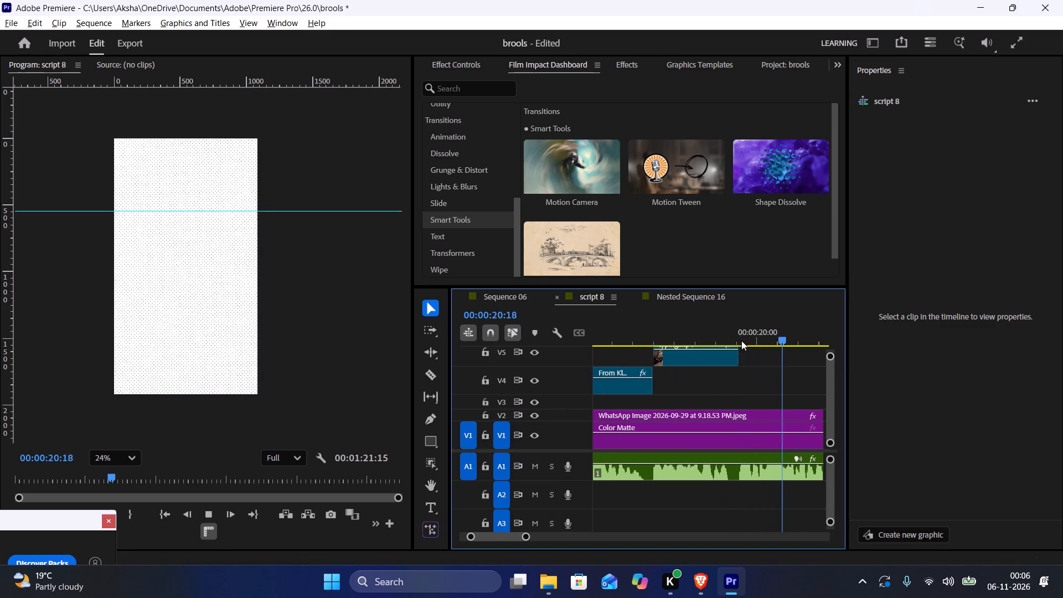
scroll(741, 341, "down", 5, "alt")
key("space")
scroll(734, 354, "down", 5)
scroll(705, 378, "up", 13, "alt")
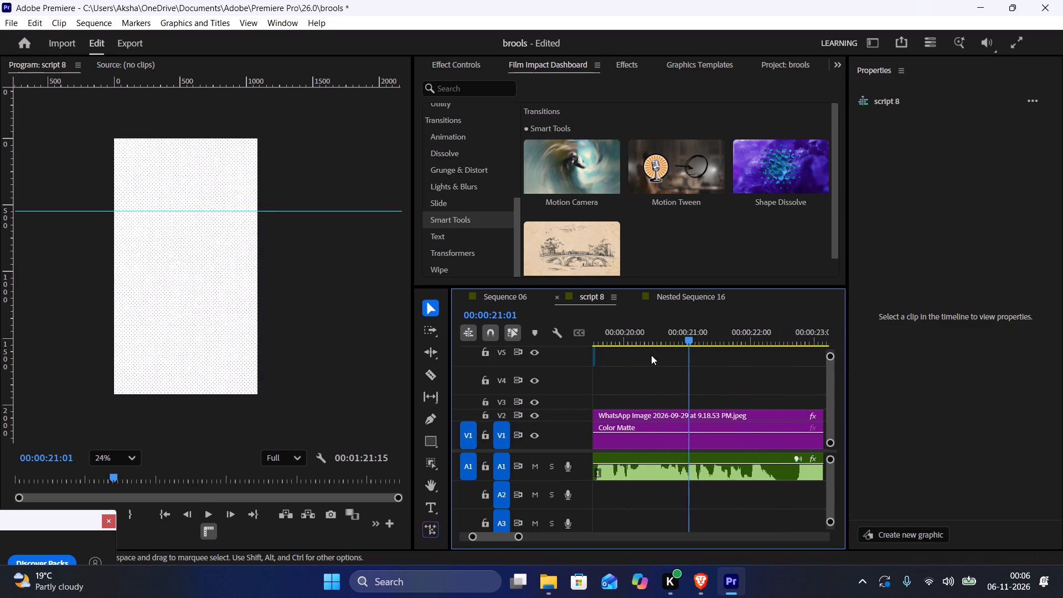
left_click_drag(626, 332, 611, 327)
key("space")
key("space")
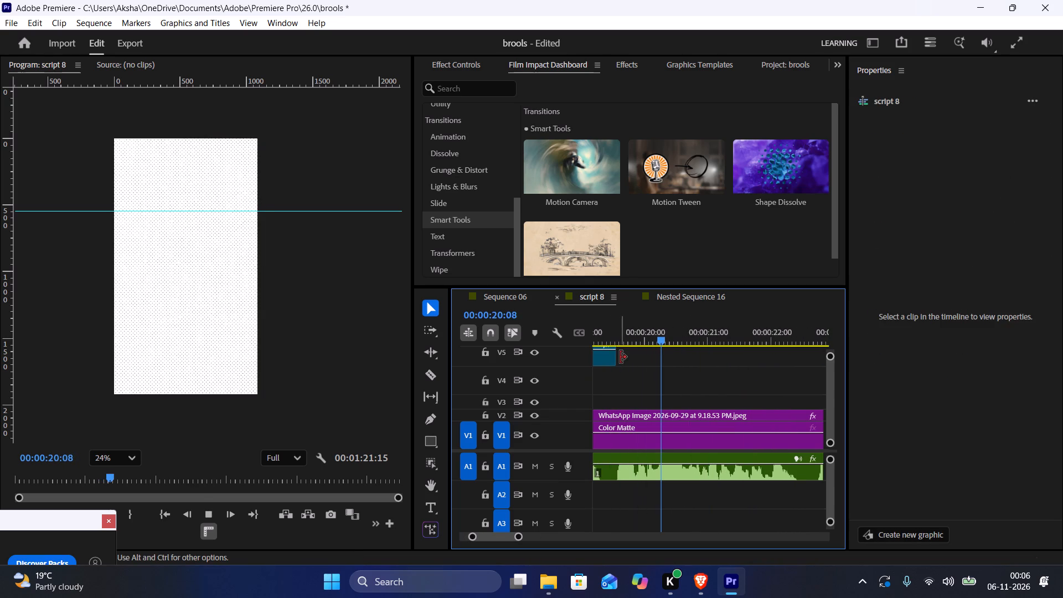
key("space")
key("space")
left_click_drag(622, 327, 616, 325)
Highlight the words "Nothing to draw on" in the Google Docs script and compare them with the Premiere timeline after the typing clip.
key("alt+Tab")
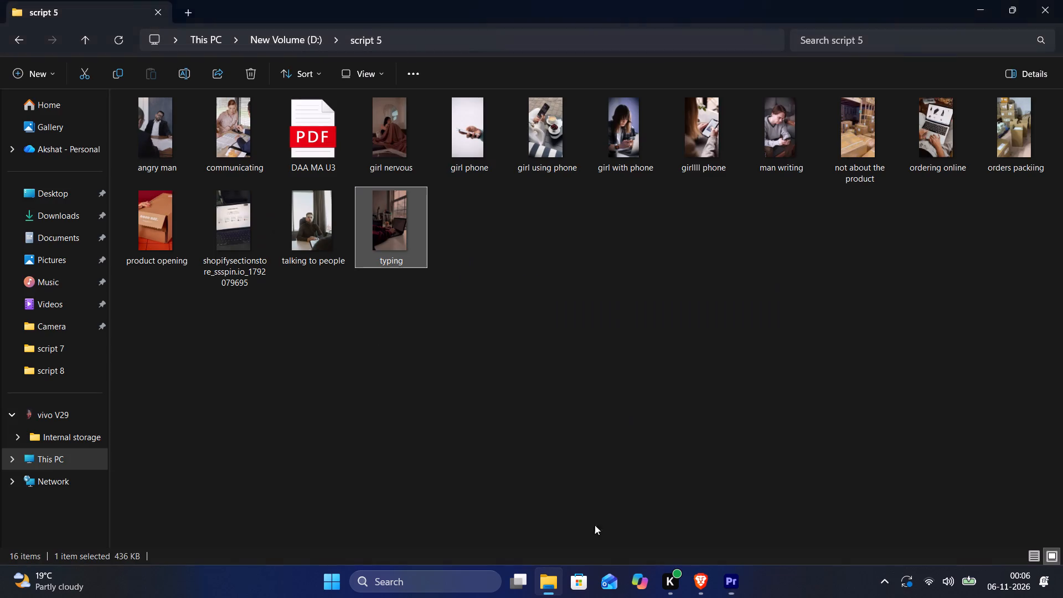
key("alt+Tab")
key("alt+Tab")
key("alt+Tab")
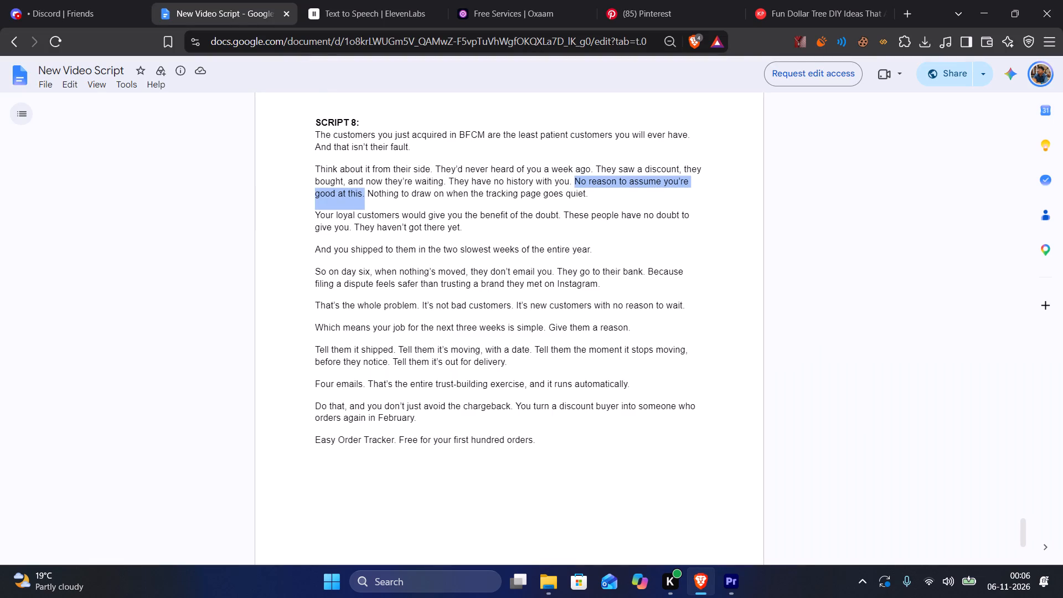
left_click_drag(365, 197, 446, 200)
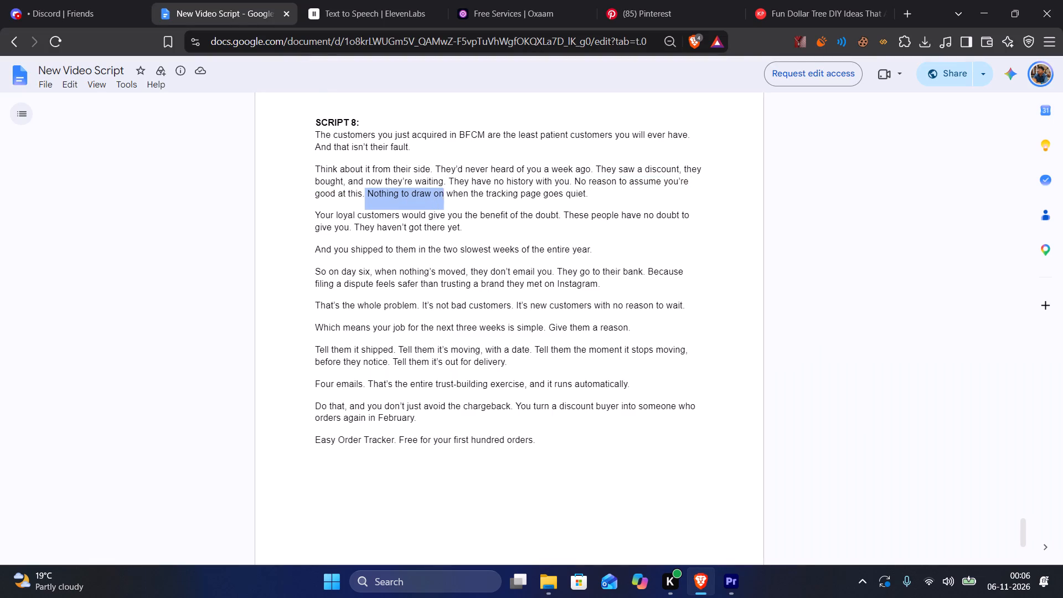
left_click_drag(446, 200, 445, 204)
key("alt+Tab")
left_click(608, 329)
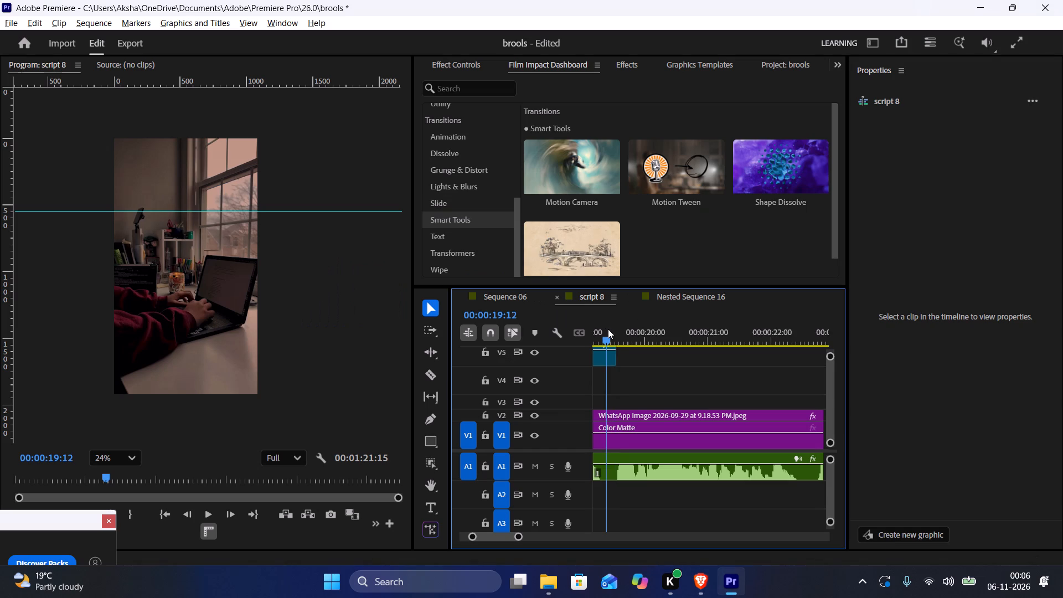
left_click_drag(608, 330, 621, 332)
key("alt+Tab")
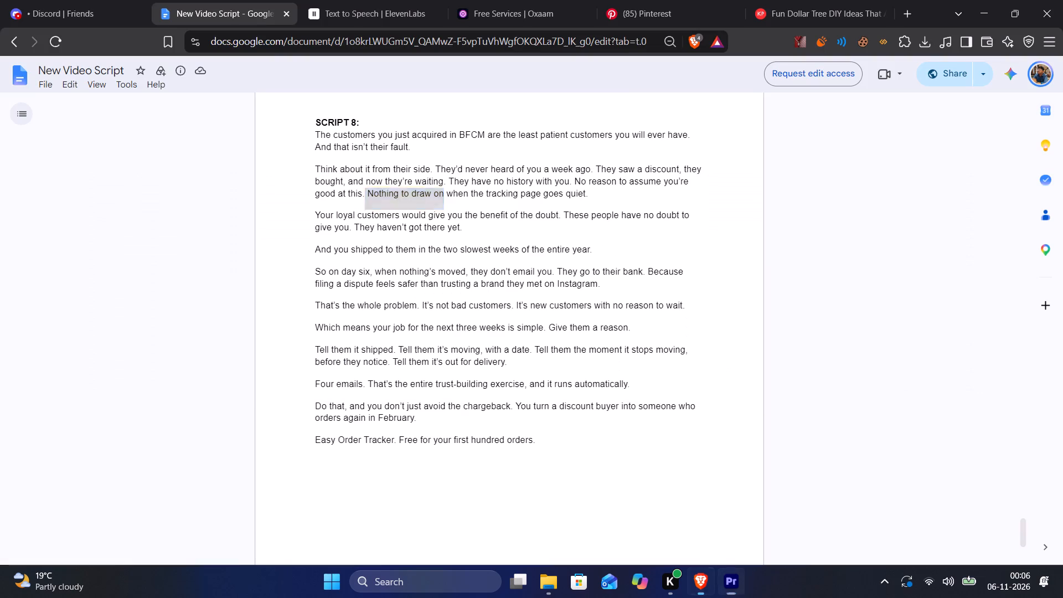
key("alt+Tab")
Copy the stacked SET, IT and UP titles from Sequence 06 and paste them into script 8 at 00:00:19:16, after the typing clip.
scroll(594, 332, "up", 5)
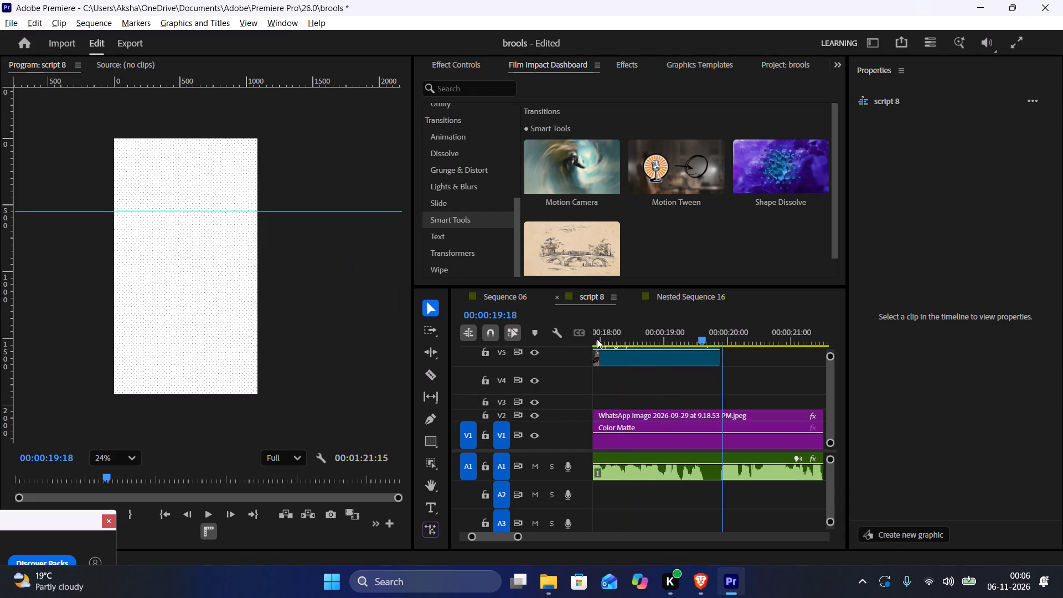
left_click(523, 301)
left_click_drag(745, 353, 752, 365)
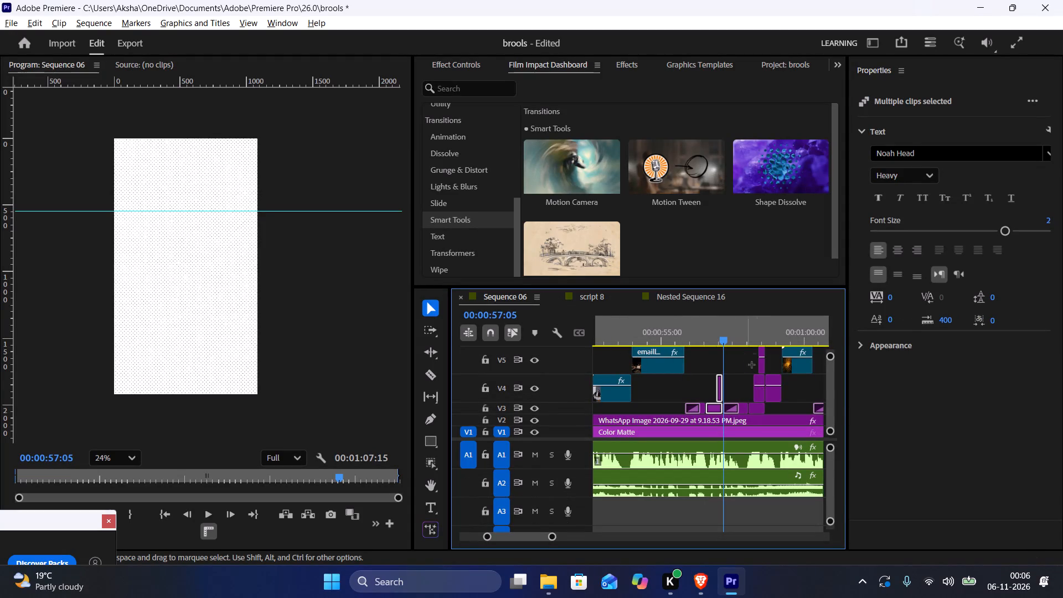
left_click_drag(752, 365, 770, 397)
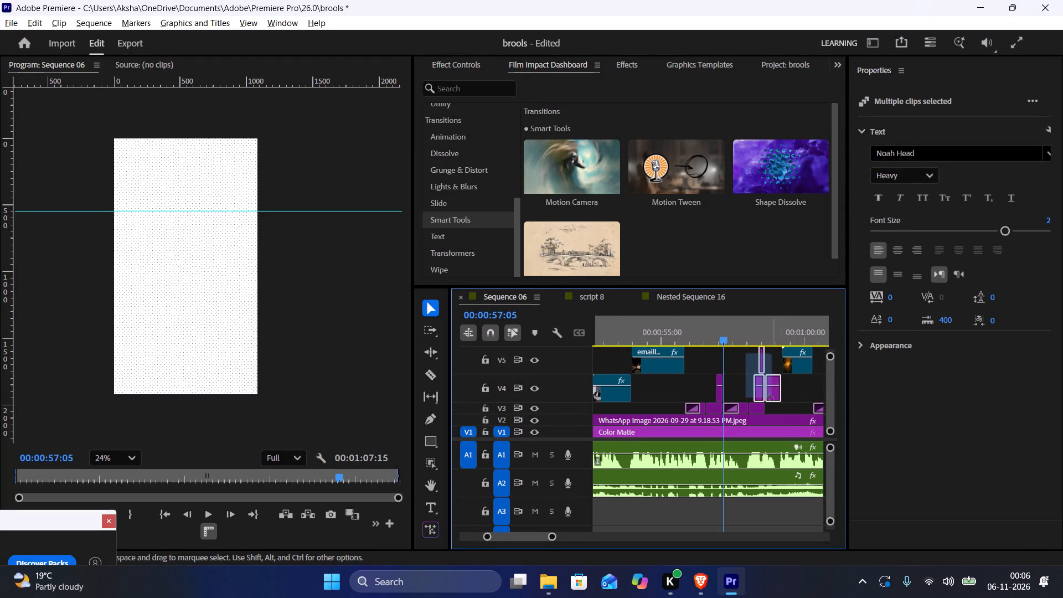
left_click_drag(770, 397, 760, 410)
left_click(745, 410, "shift")
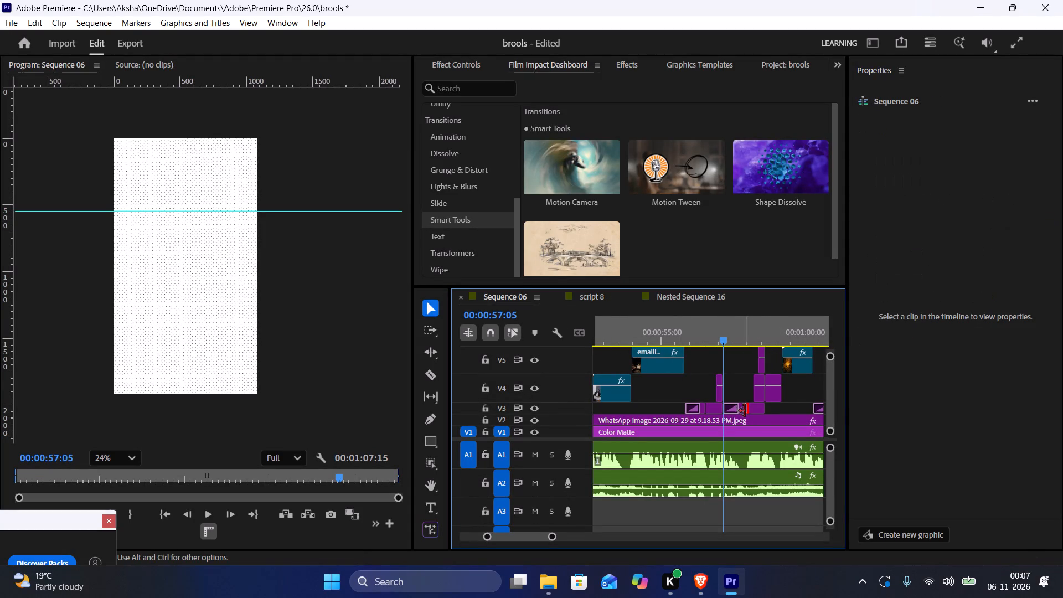
left_click_drag(754, 350, 764, 382)
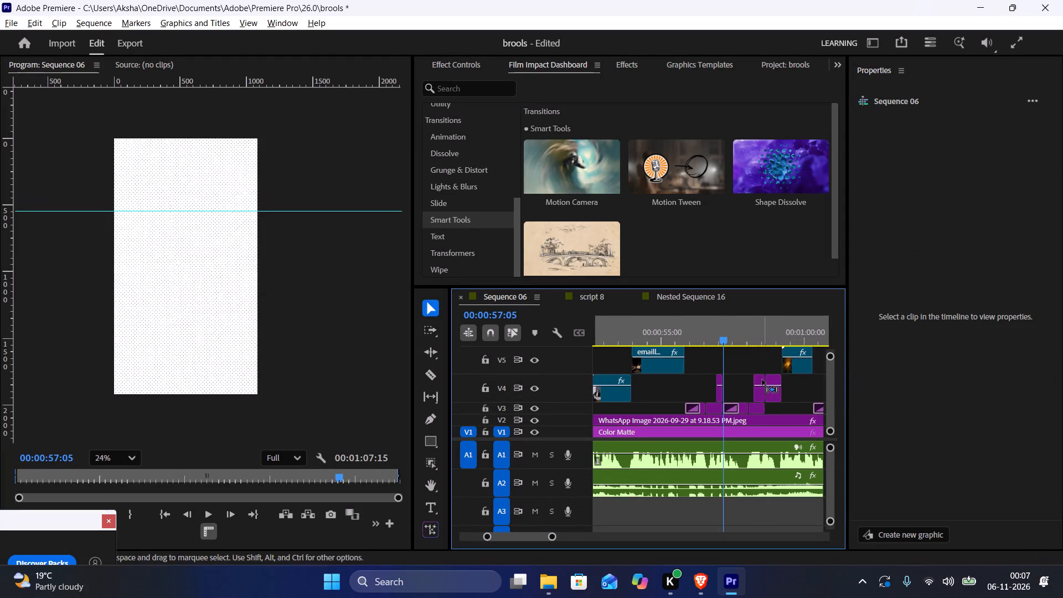
key("ctrl+z")
left_click_drag(749, 357, 764, 405)
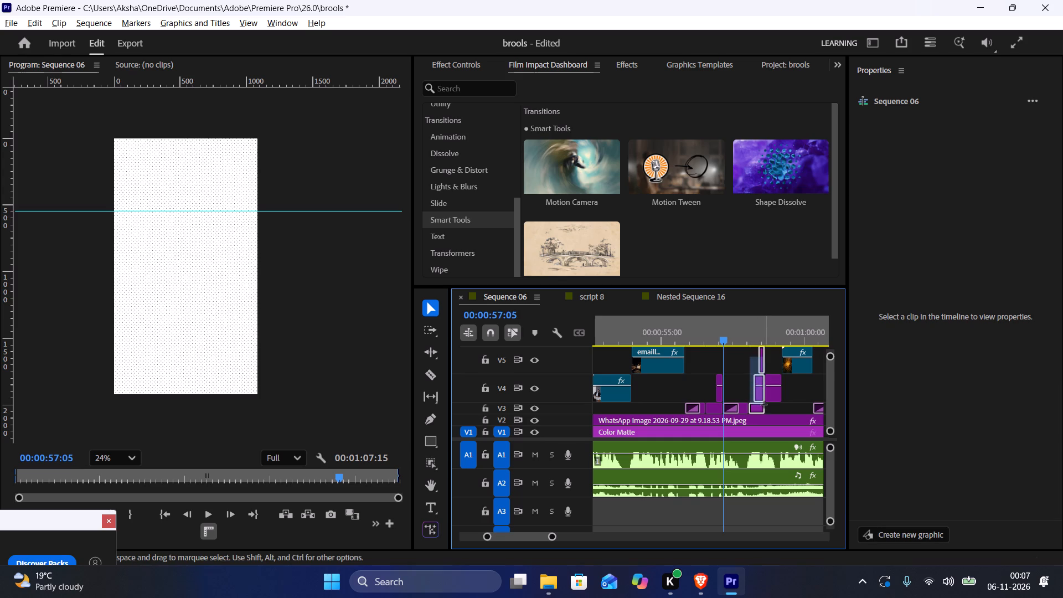
left_click_drag(764, 405, 764, 405)
key("ctrl+c")
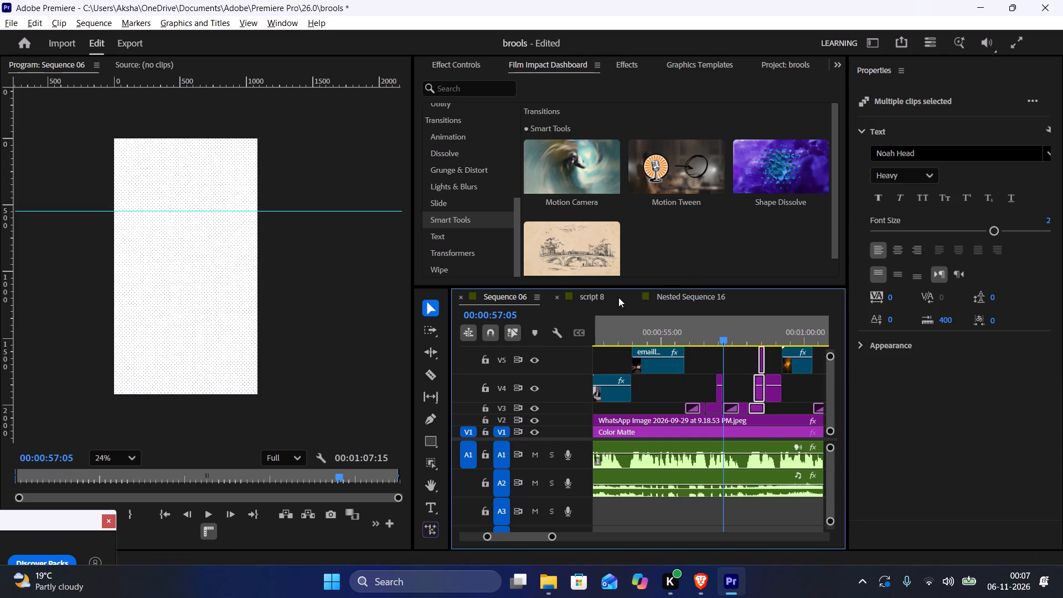
left_click(590, 300)
left_click(719, 335)
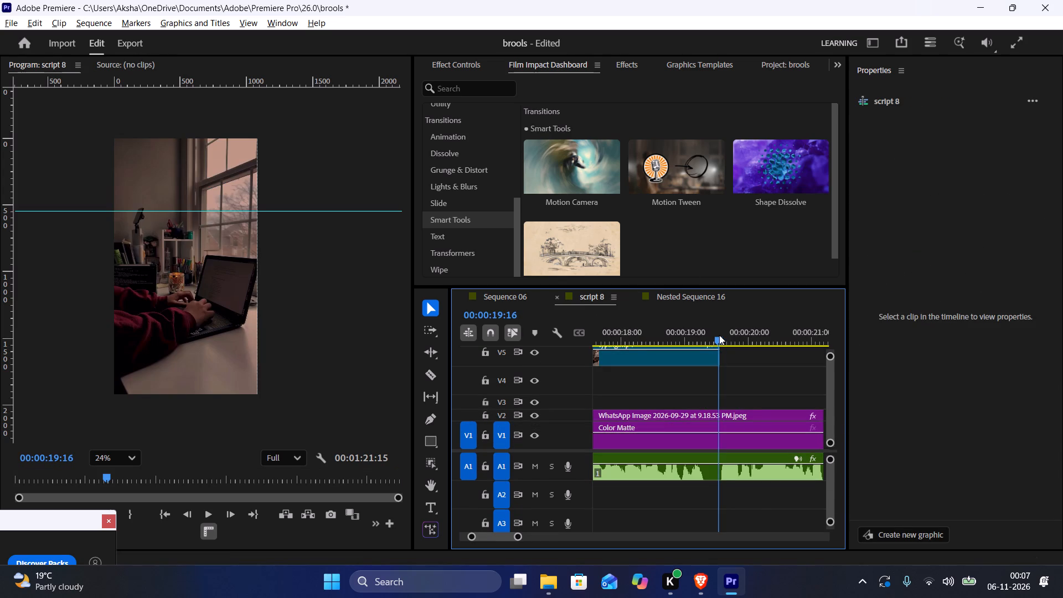
key("ctrl+v")
Extend the ends of the SET, IT and UP titles together to about 00:00:21:11, checking them against the voiceover.
left_click(715, 326)
key("space")
key("space")
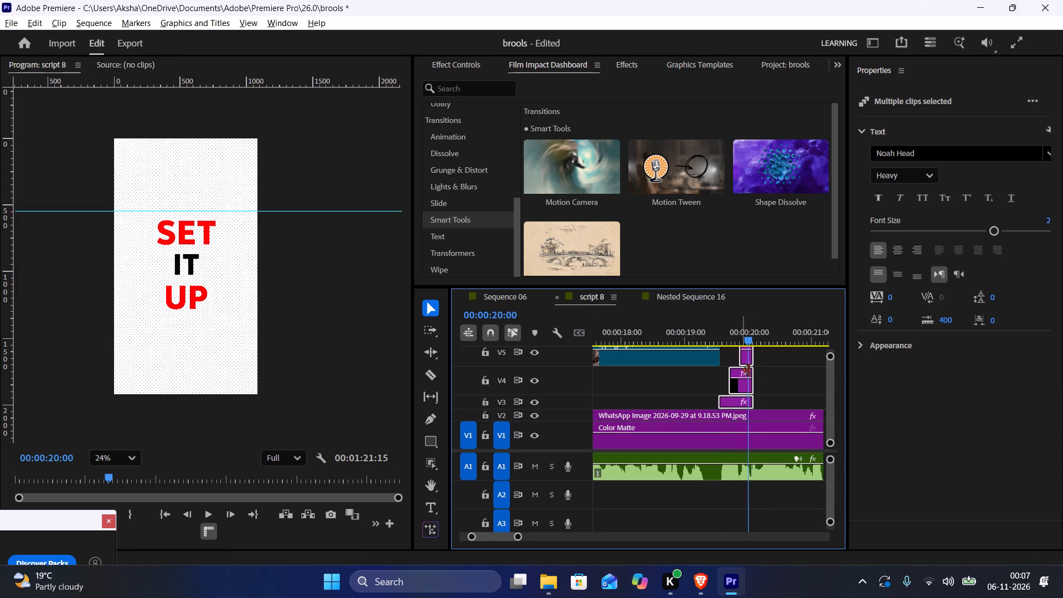
left_click_drag(760, 380, 810, 389)
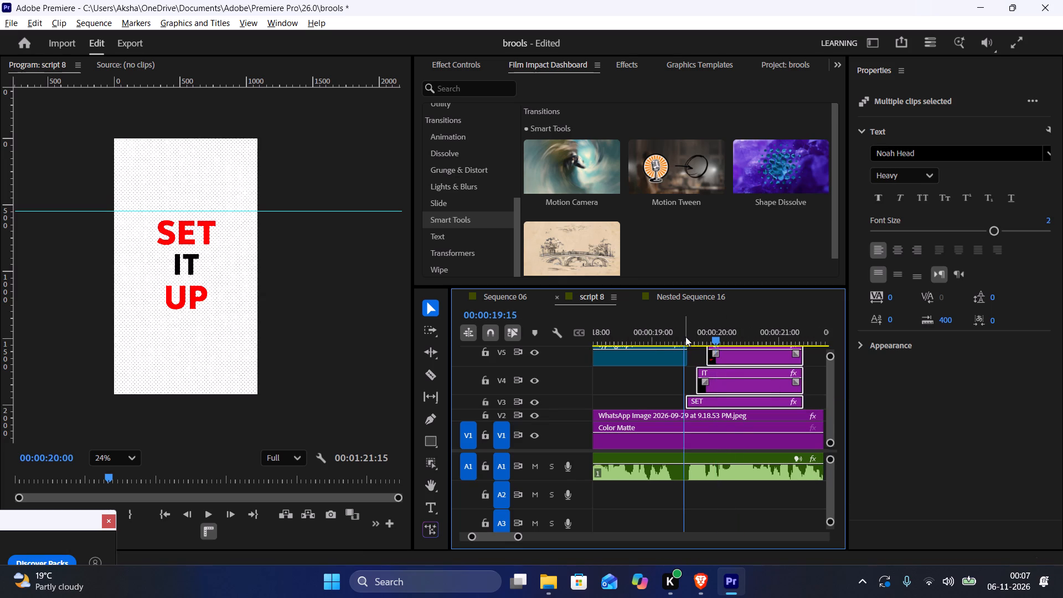
left_click(685, 337)
key("space")
key("space")
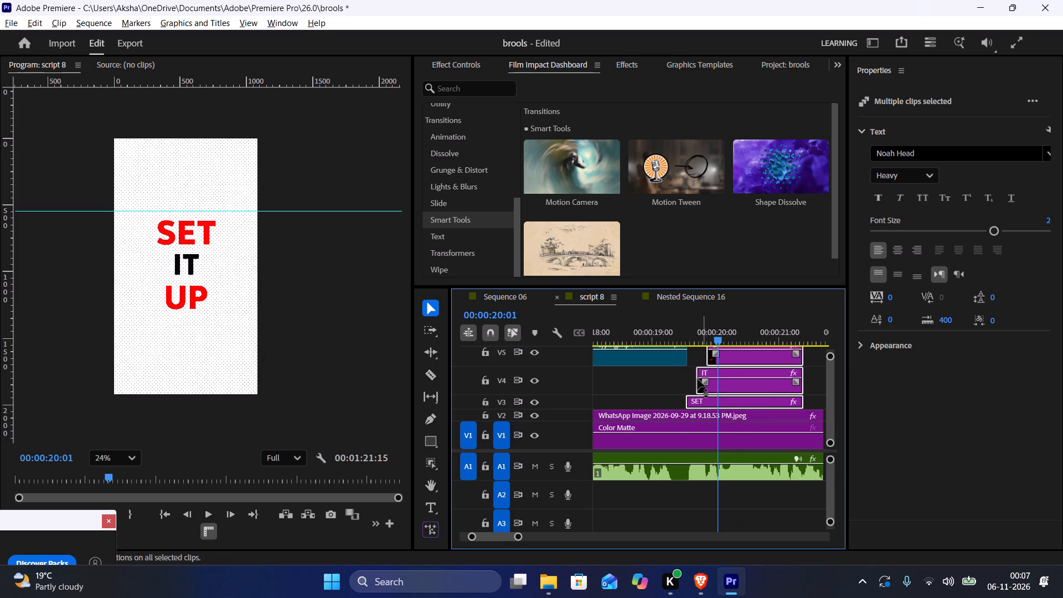
Trim the title starts to the voiceover, with IT starting at about 00:00:19:27 and UP at about 00:00:20:06.
left_click(694, 375)
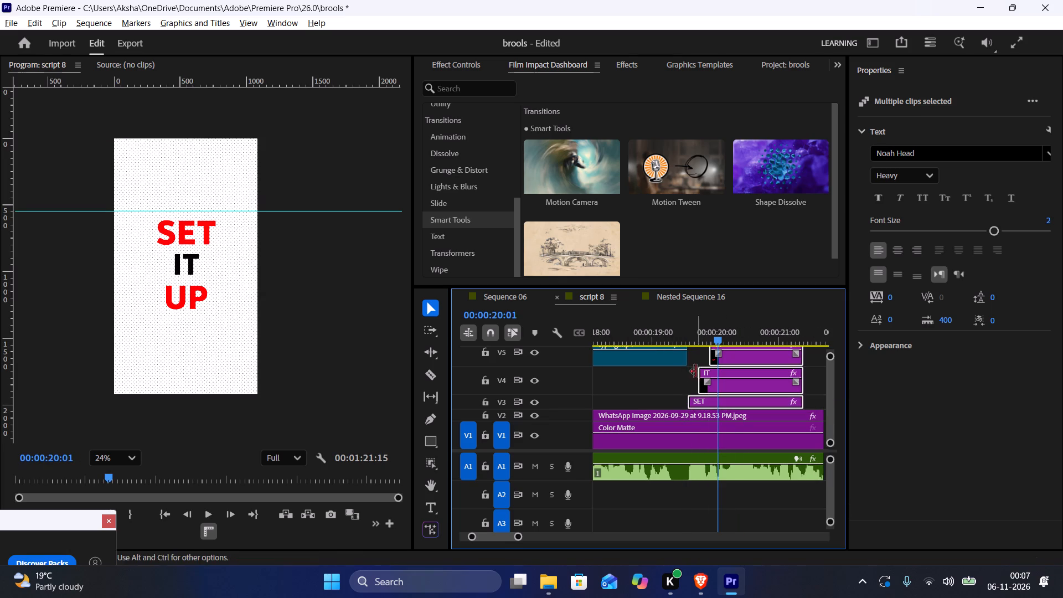
left_click(696, 371)
left_click(699, 375)
left_click_drag(695, 378, 706, 376)
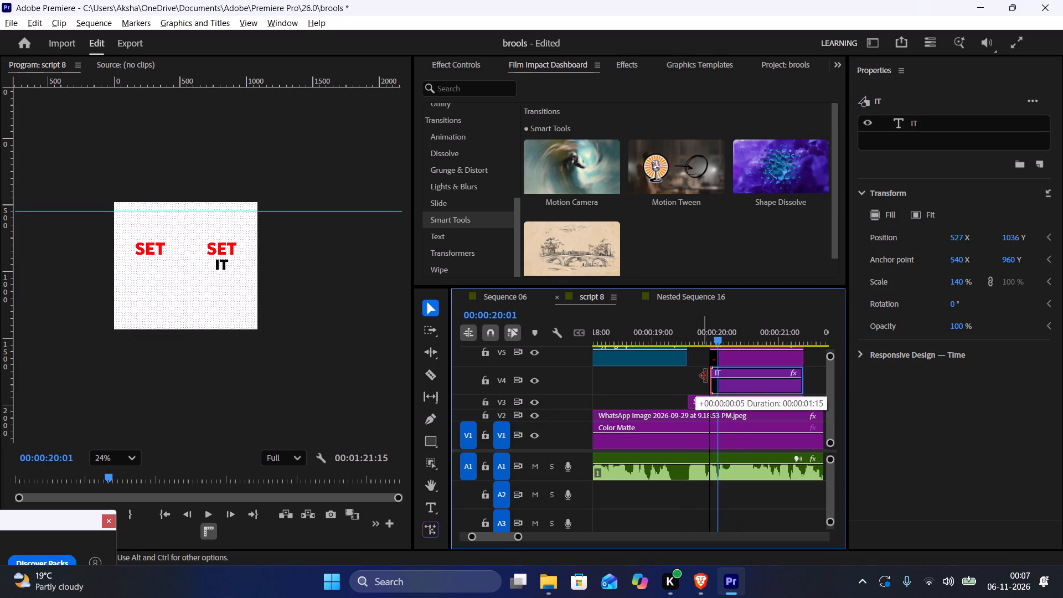
left_click_drag(706, 376, 709, 376)
left_click_drag(710, 354, 729, 358)
left_click_drag(698, 336, 689, 331)
key("space")
key("space")
Replace the text of the red SET title on V3 with NOTHING.
left_click(214, 231)
double_click(186, 234)
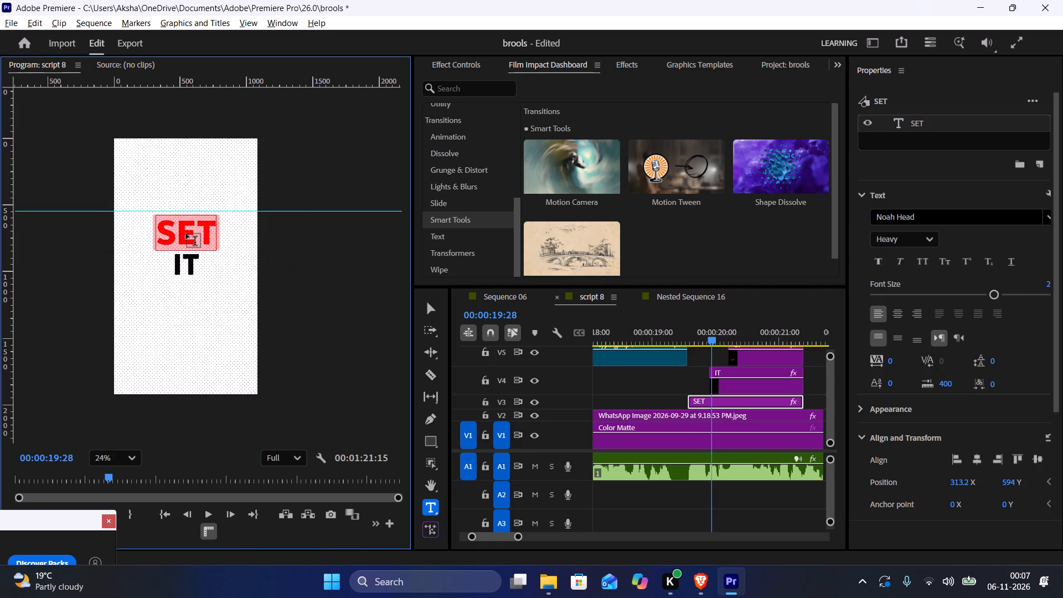
type("NO")
type("THING")
key("ctrl+a")
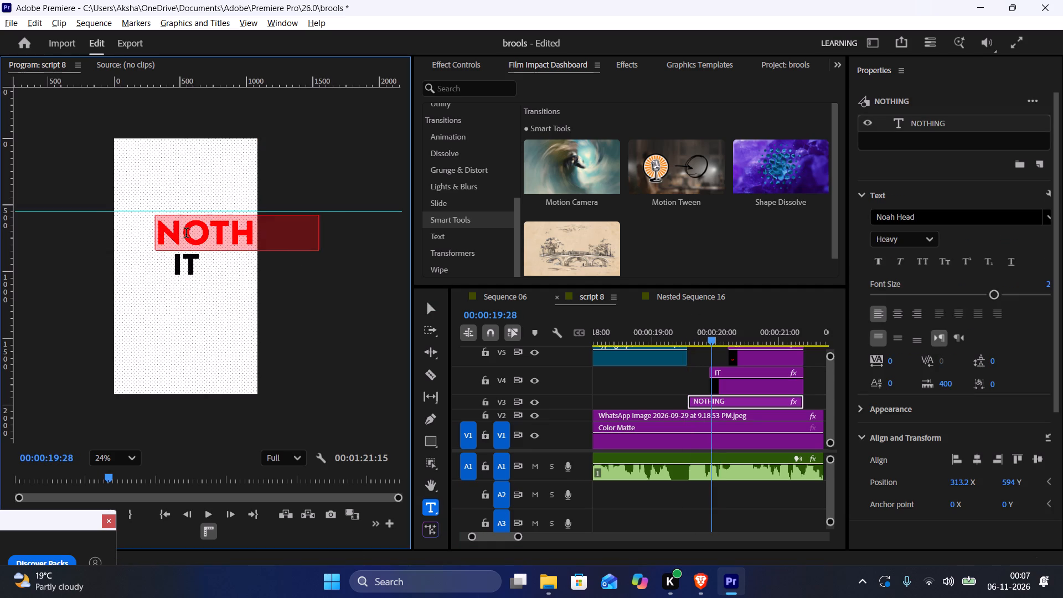
type("NOTHING")
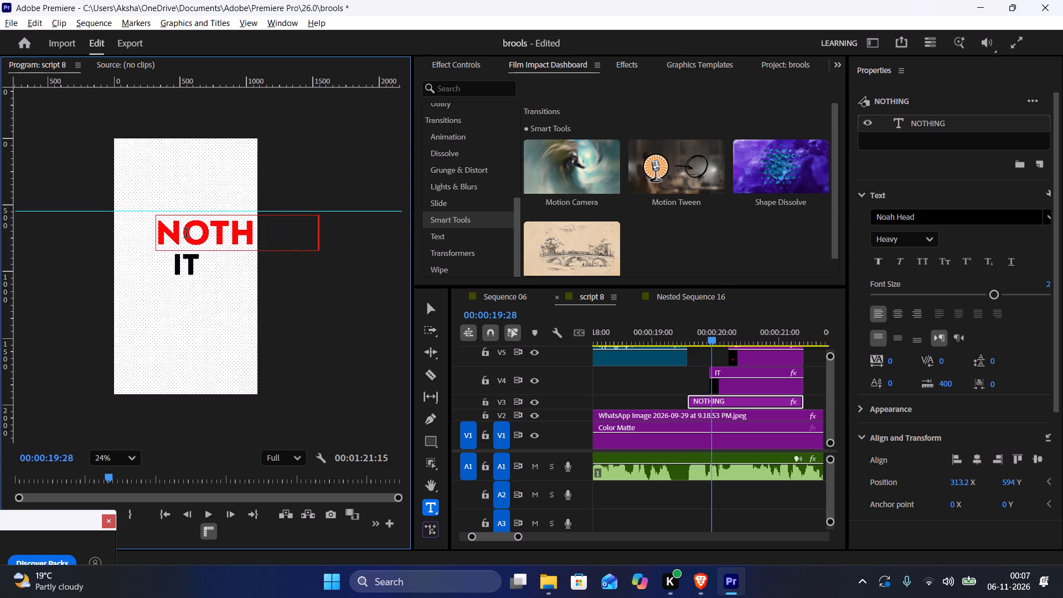
Replace the text of the black IT title on V4 with TO.
left_click(739, 390)
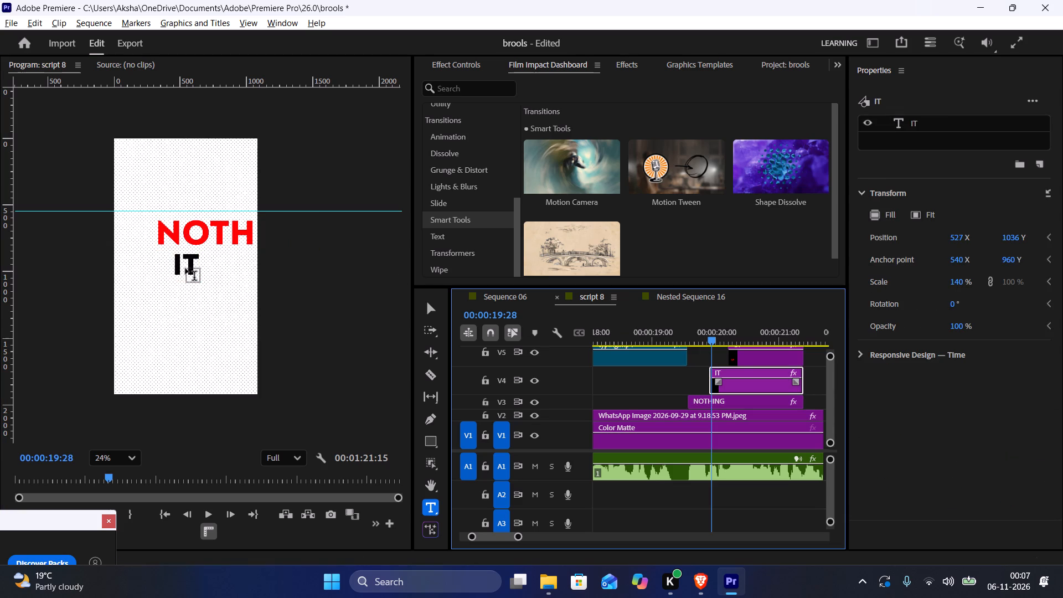
double_click(185, 269)
type("TP")
key("BackSpace")
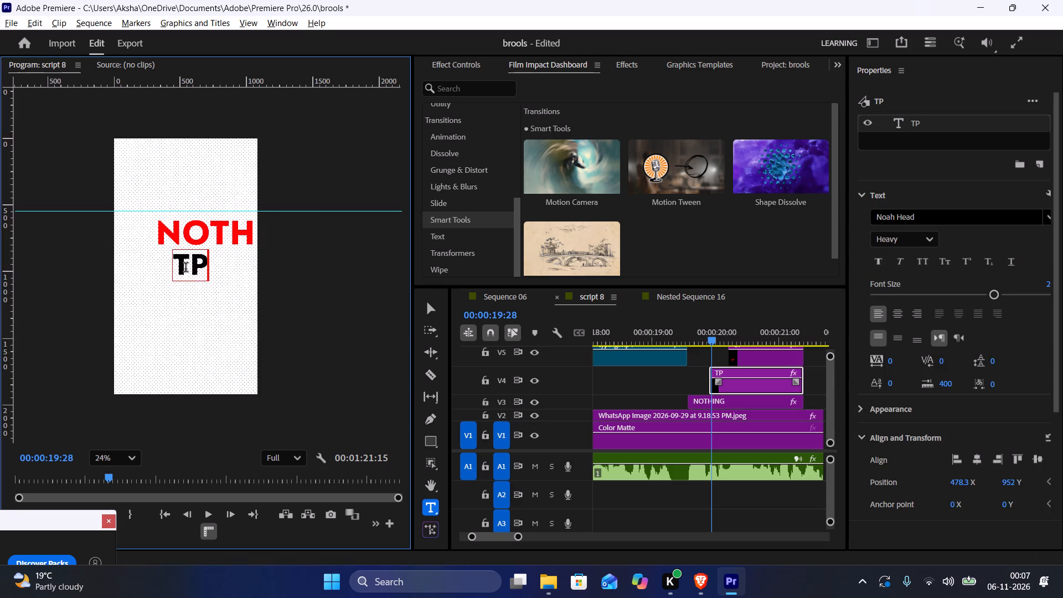
key("shift+parenright")
key("BackSpace")
key("shift+o")
Play up to the UP title on V5 and replace its text with DRAW.
left_click(720, 355)
key("space")
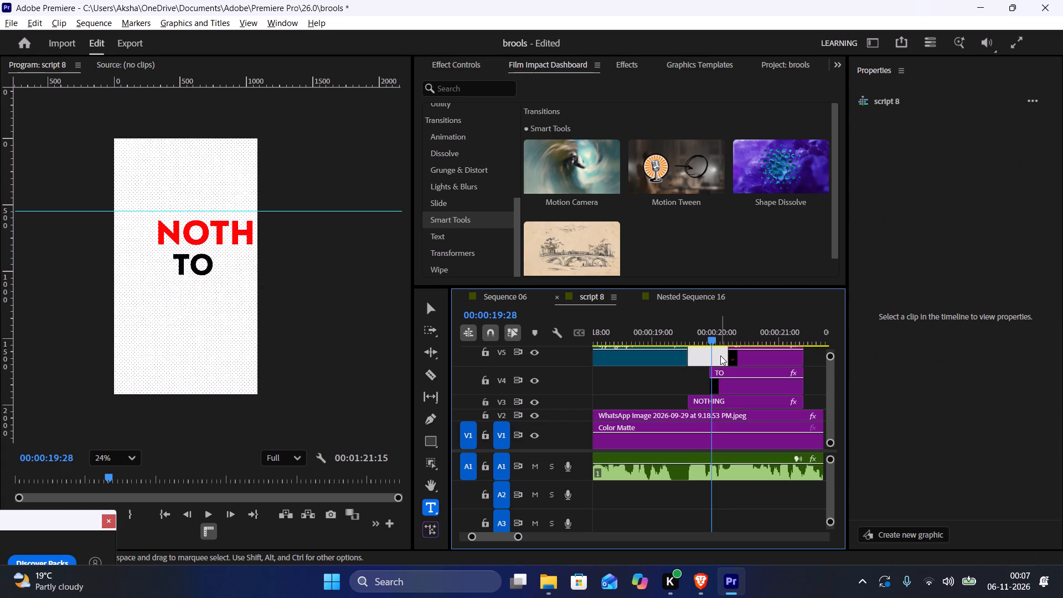
key("space")
left_click(743, 351)
left_click(721, 332)
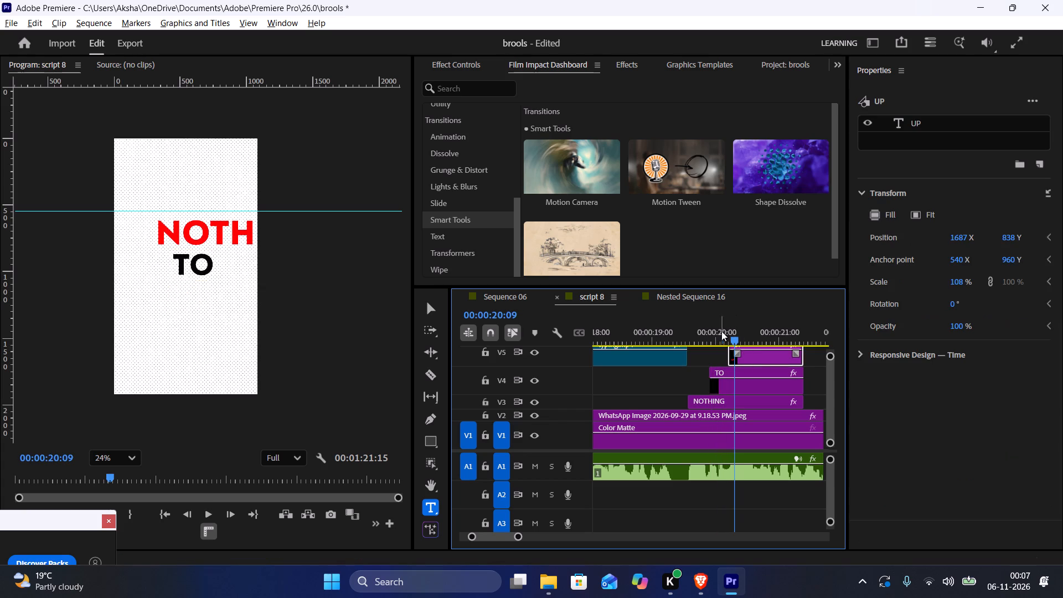
key("space")
key("space")
left_click(184, 265)
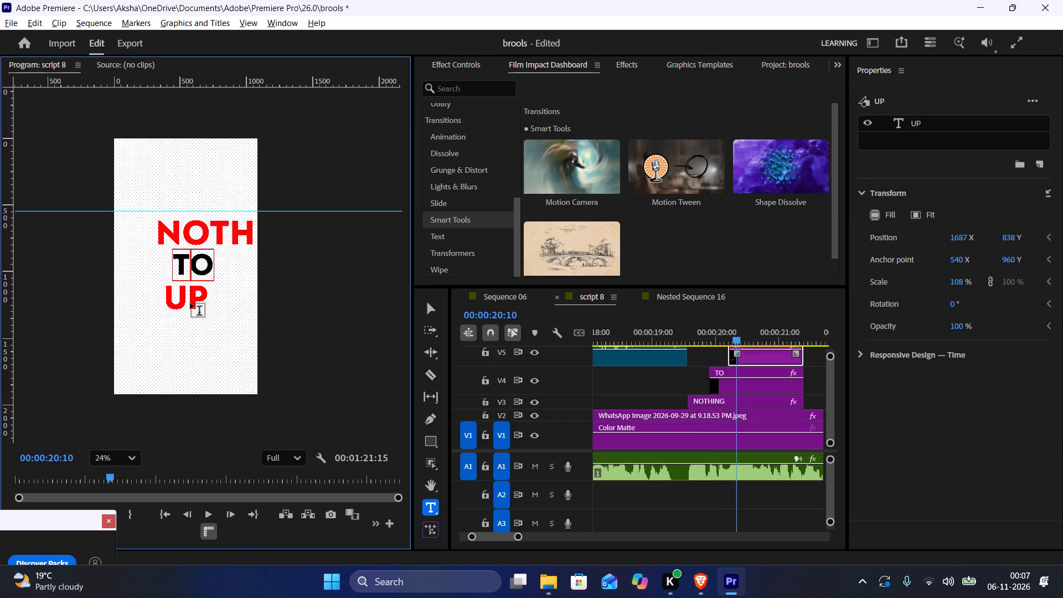
triple_click(190, 303)
type("DRAW")
Centre the DRAW title and the TO title horizontally in the frame.
scroll(724, 382, "down", 3)
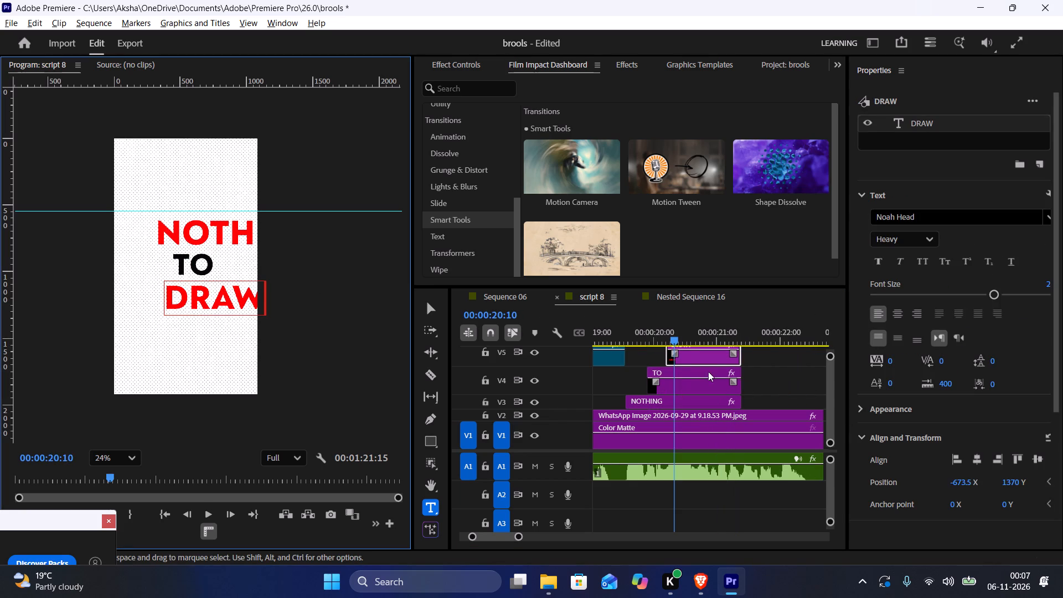
triple_click(978, 465)
triple_click(978, 465)
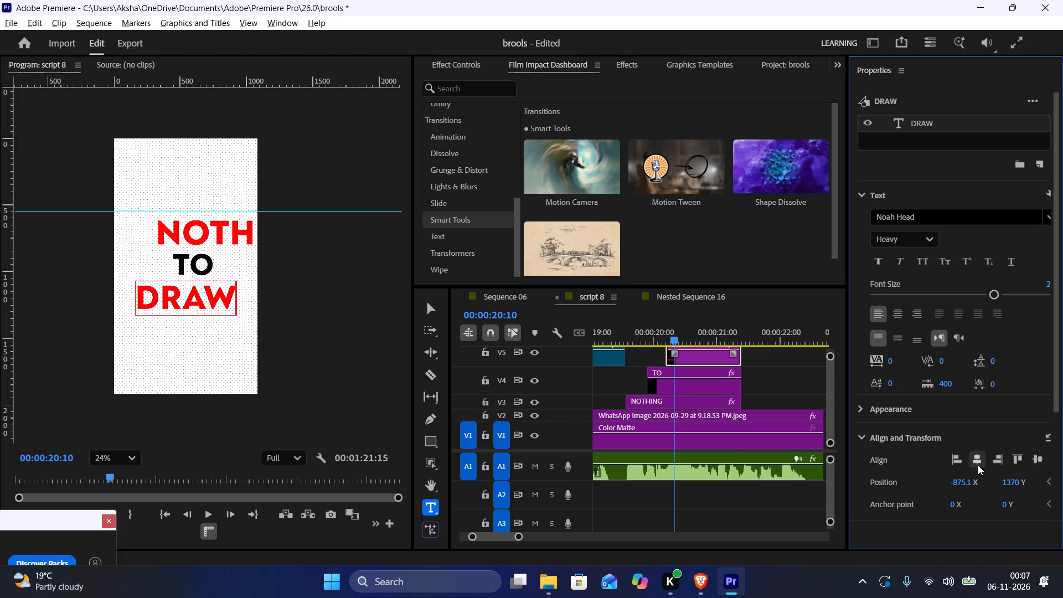
left_click(978, 465)
double_click(977, 460)
left_click(686, 390)
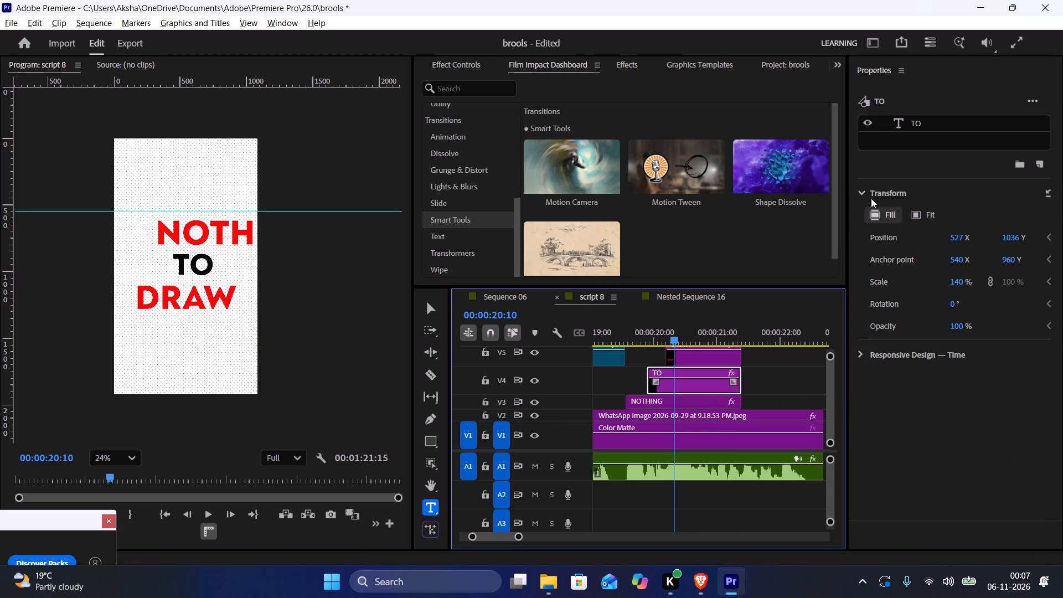
left_click(194, 275)
left_click(983, 460)
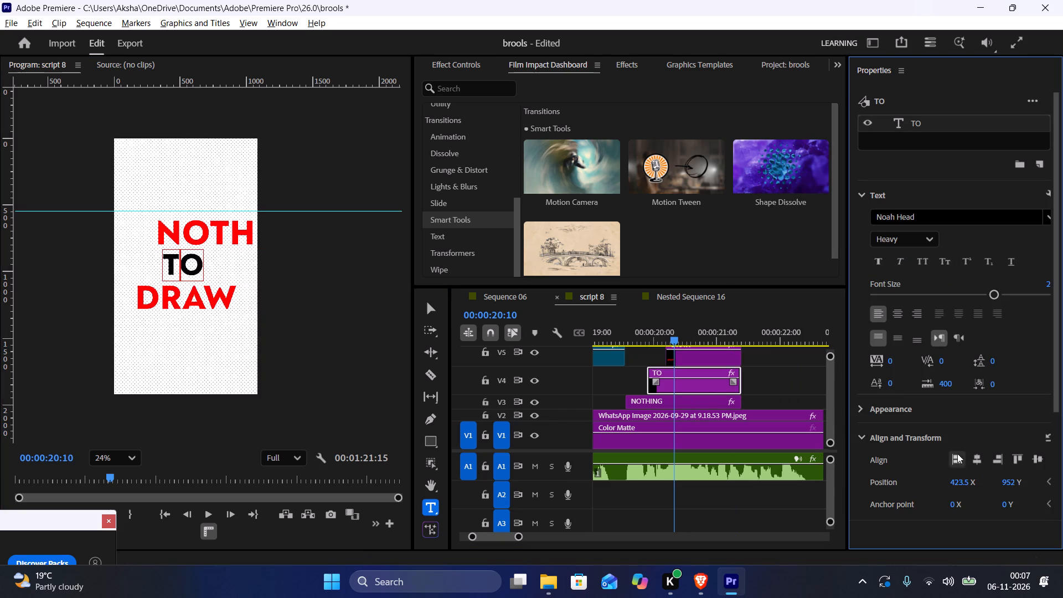
Centre the TO title horizontally in the frame again.
triple_click(970, 463)
triple_click(970, 463)
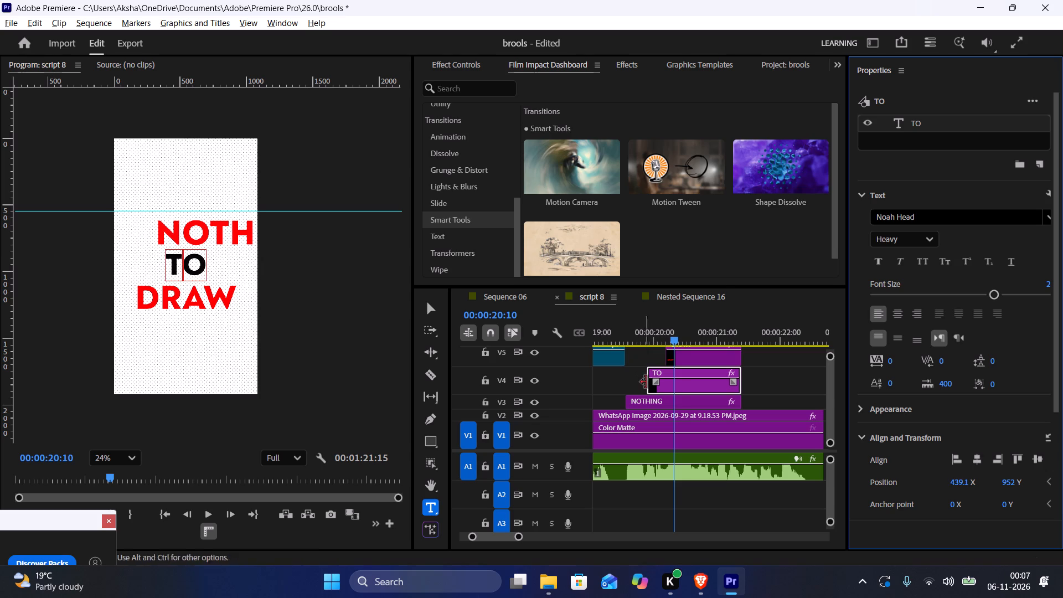
Scale the NOTHING title on V3 down to 82% and centre it horizontally in the frame.
left_click(663, 399)
left_click(224, 209)
left_click(221, 230)
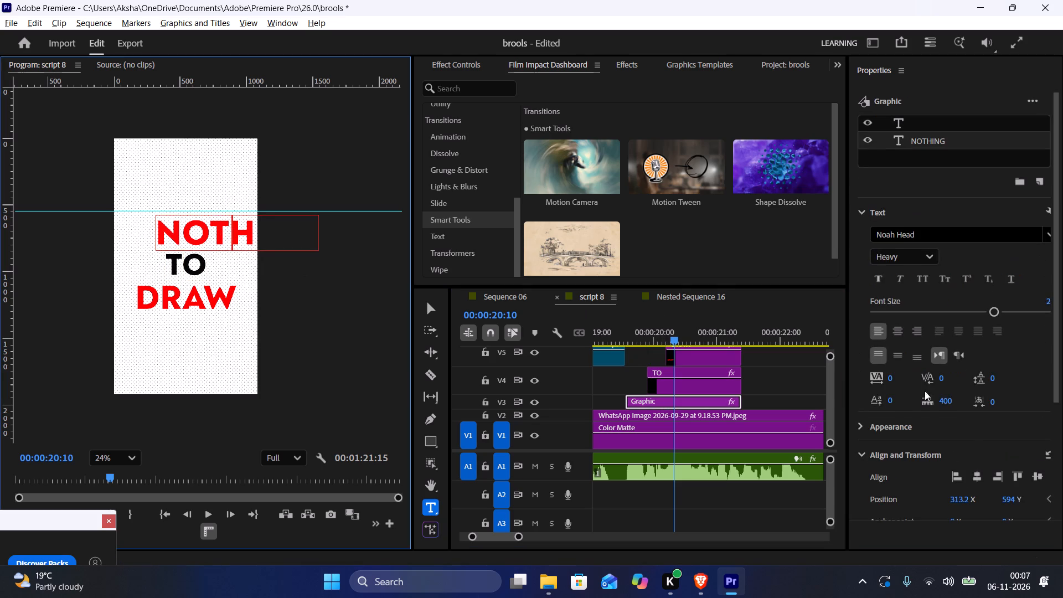
triple_click(978, 475, "shift")
left_click(978, 475, "shift")
scroll(974, 494, "down", 2)
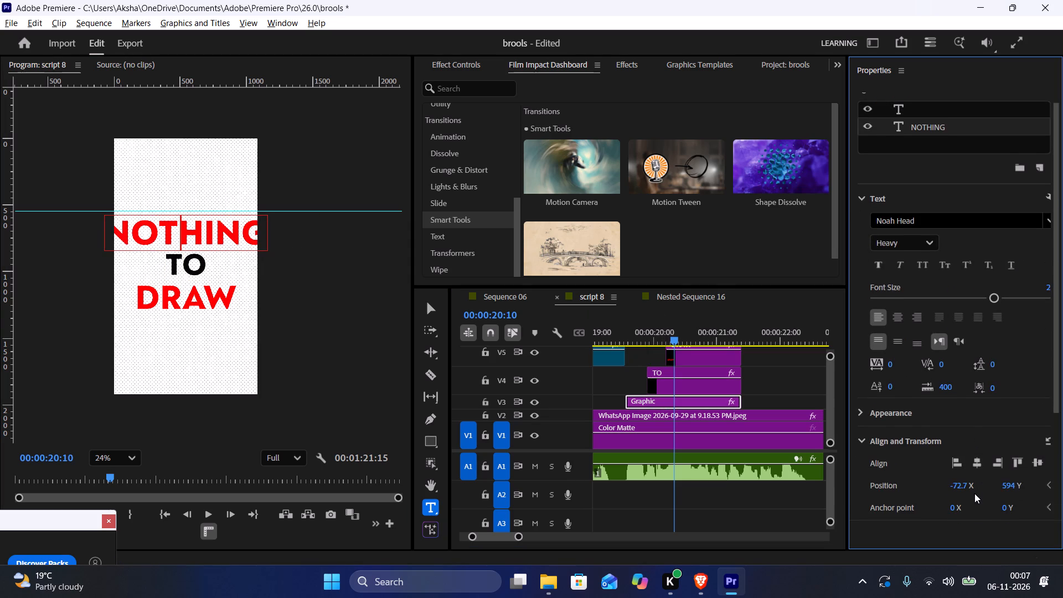
left_click_drag(960, 518, 946, 514)
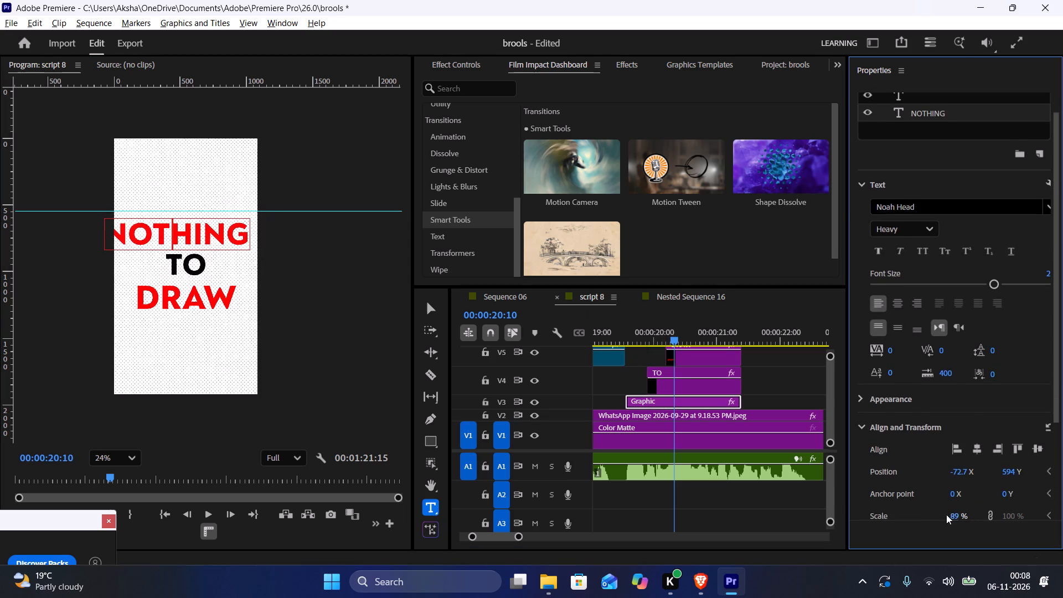
triple_click(973, 454, "shift")
left_click(973, 454, "shift")
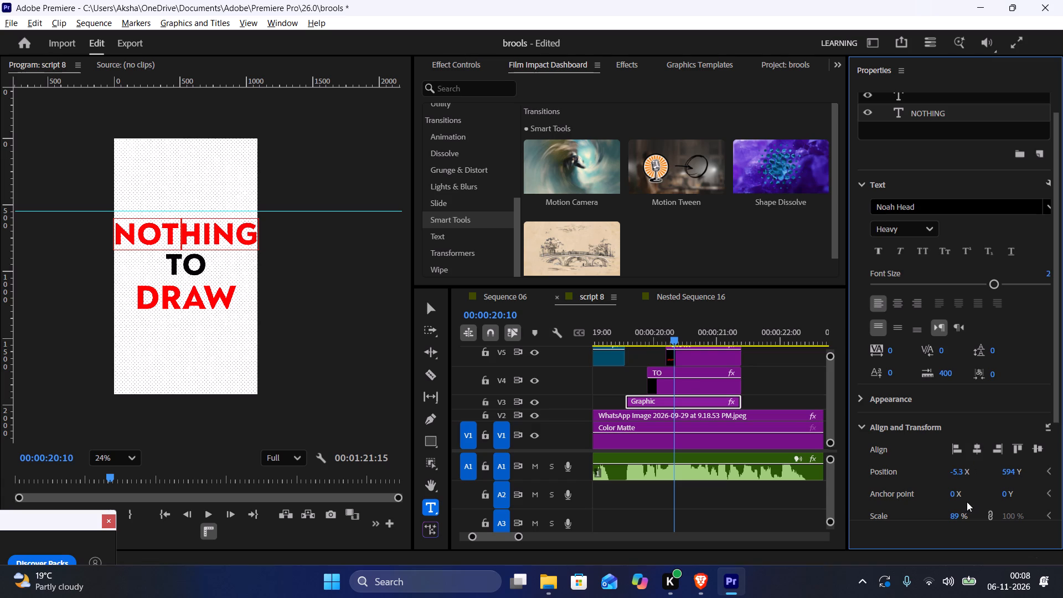
left_click_drag(957, 515, 948, 513)
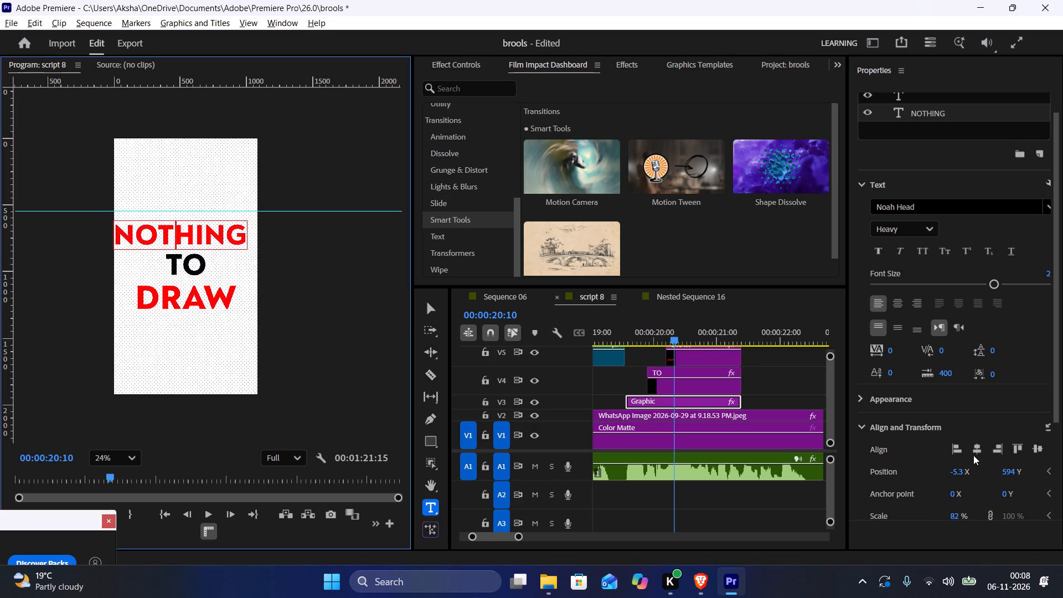
triple_click(978, 447, "shift")
double_click(978, 447, "shift")
left_click(978, 447, "shift")
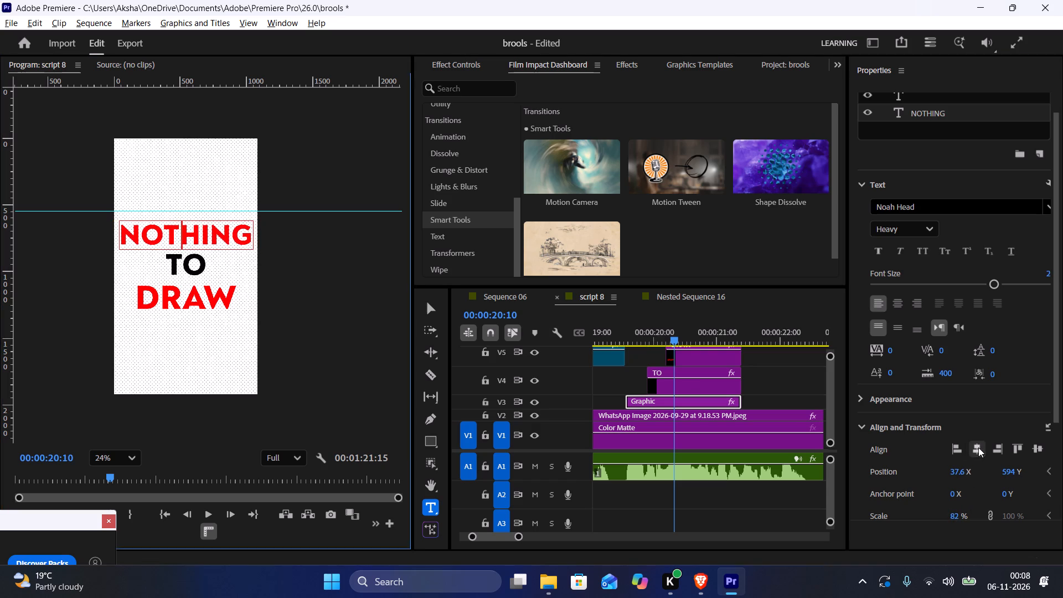
double_click(979, 454)
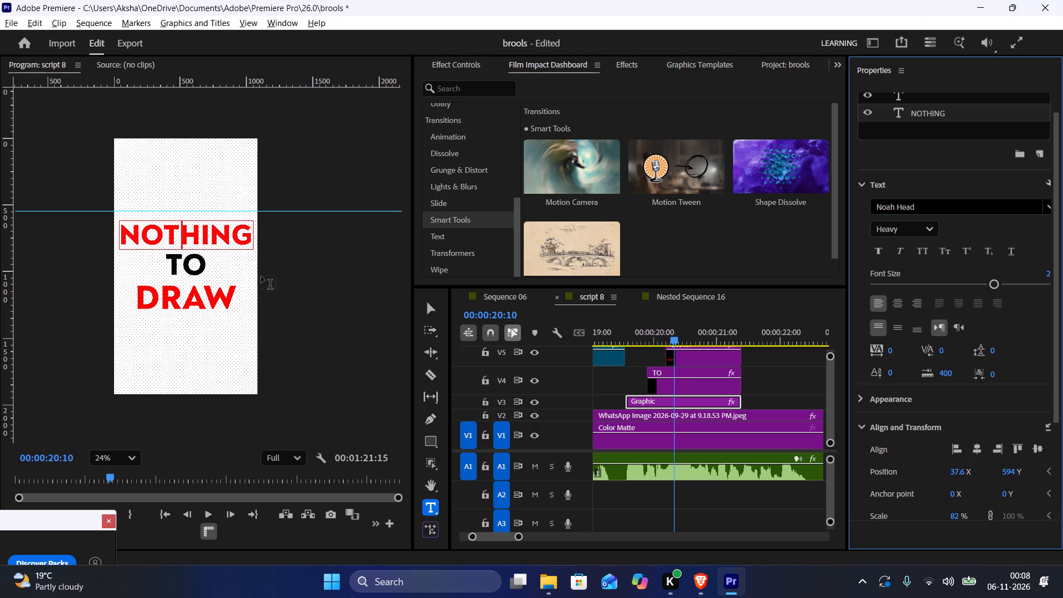
Play back the NOTHING TO DRAW titles and check them against the voiceover.
left_click(632, 335)
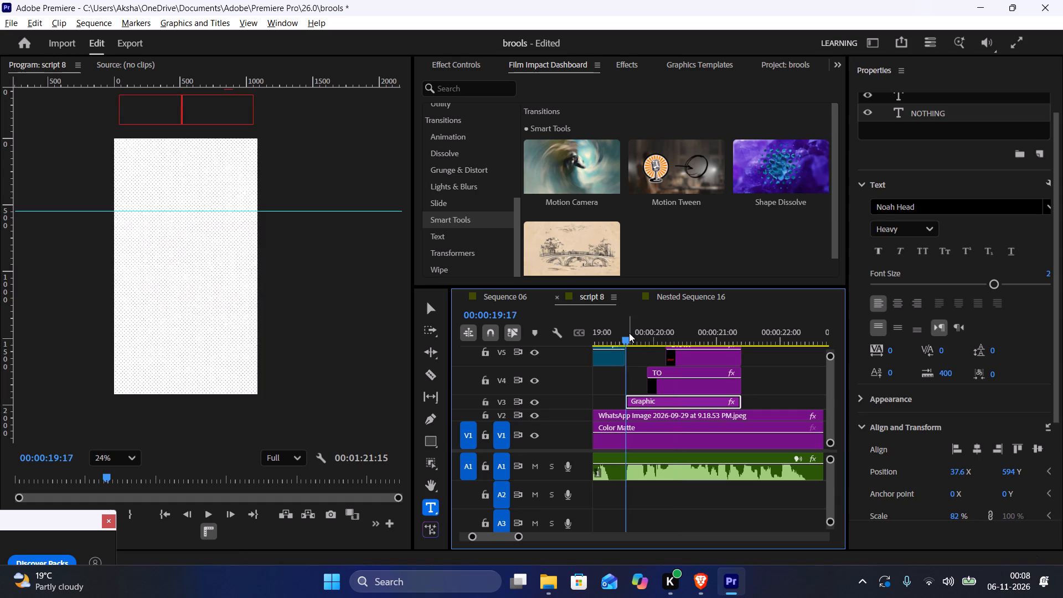
key("space")
key("space")
key("space")
key("space")
key("space")
key("space")
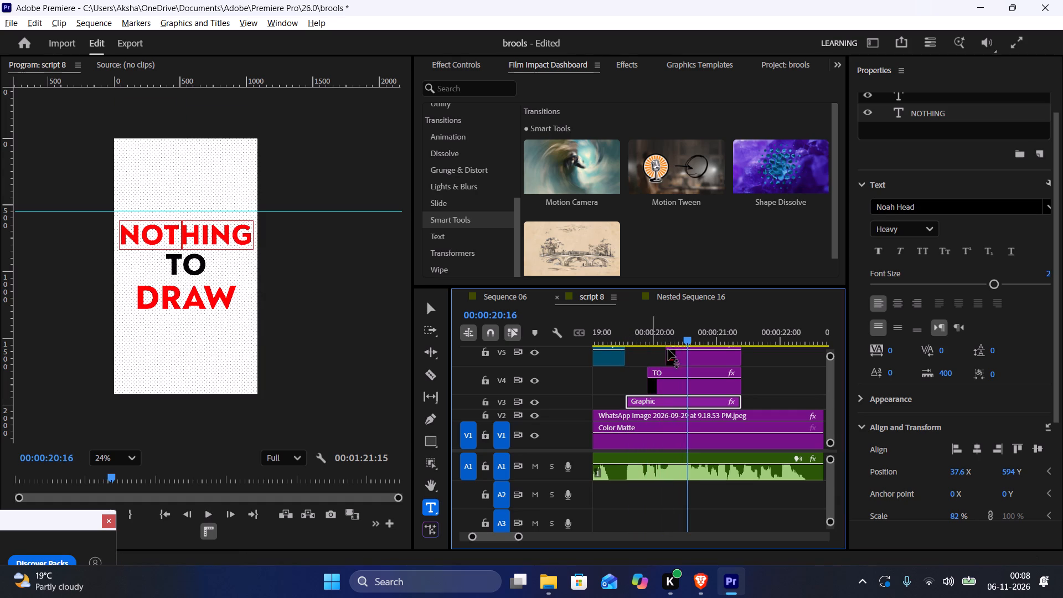
left_click_drag(669, 336, 651, 333)
key("space")
key("space")
key("space")
key("space")
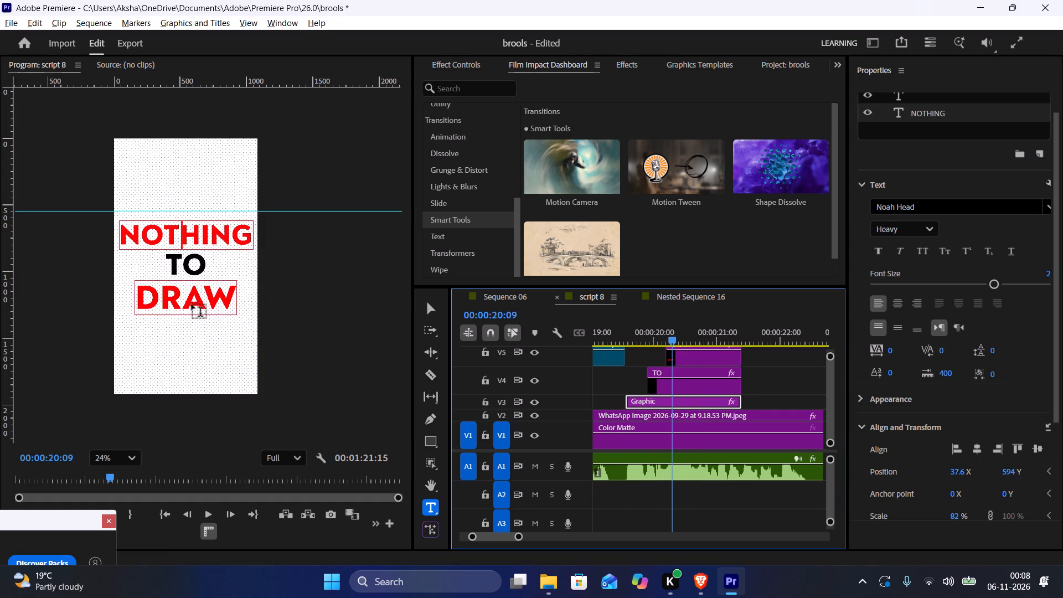
Extend the text of the DRAW title on V5 to DRAW ON.
left_click(192, 299)
key("ctrl+Right")
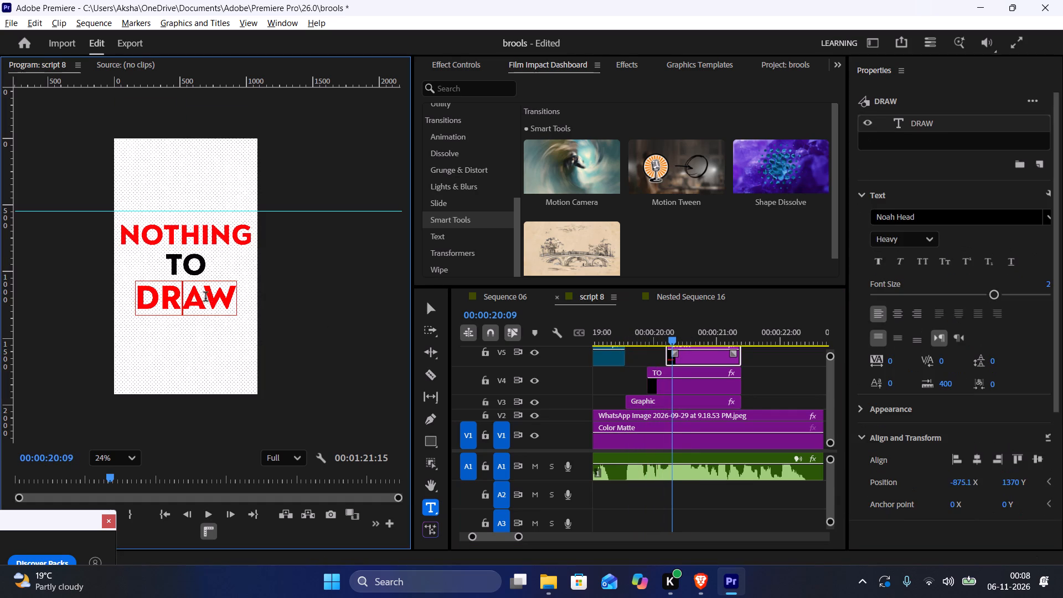
key("space")
type("ON")
left_click(206, 298)
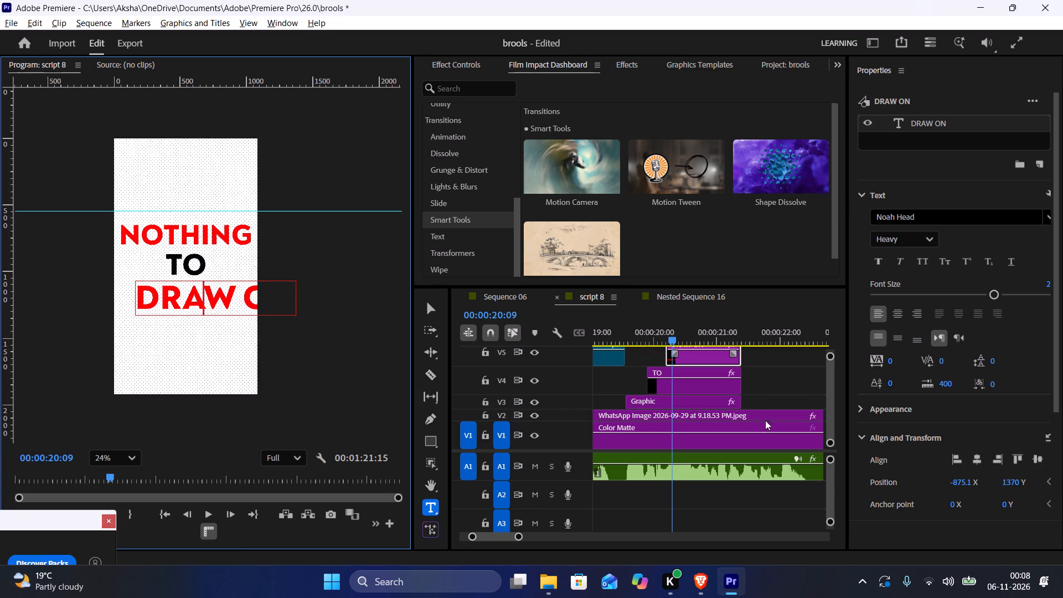
Scale the DRAW ON title down to 76% and centre it horizontally in the frame.
left_click(976, 458, "shift")
triple_click(976, 458, "shift")
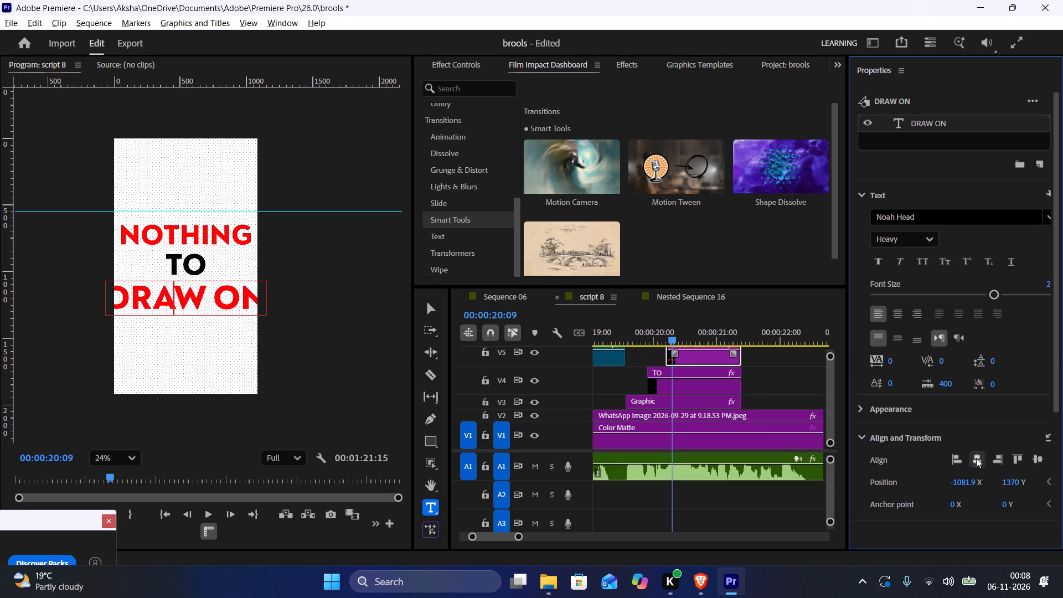
triple_click(976, 458, "shift")
double_click(976, 458, "shift")
scroll(980, 470, "down", 2)
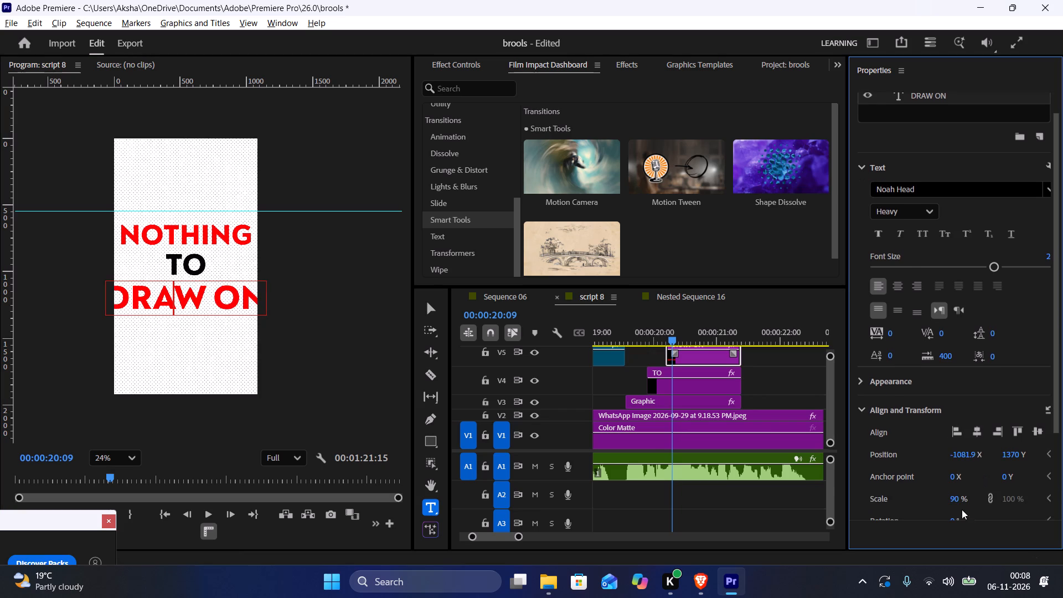
left_click_drag(956, 502, 942, 499)
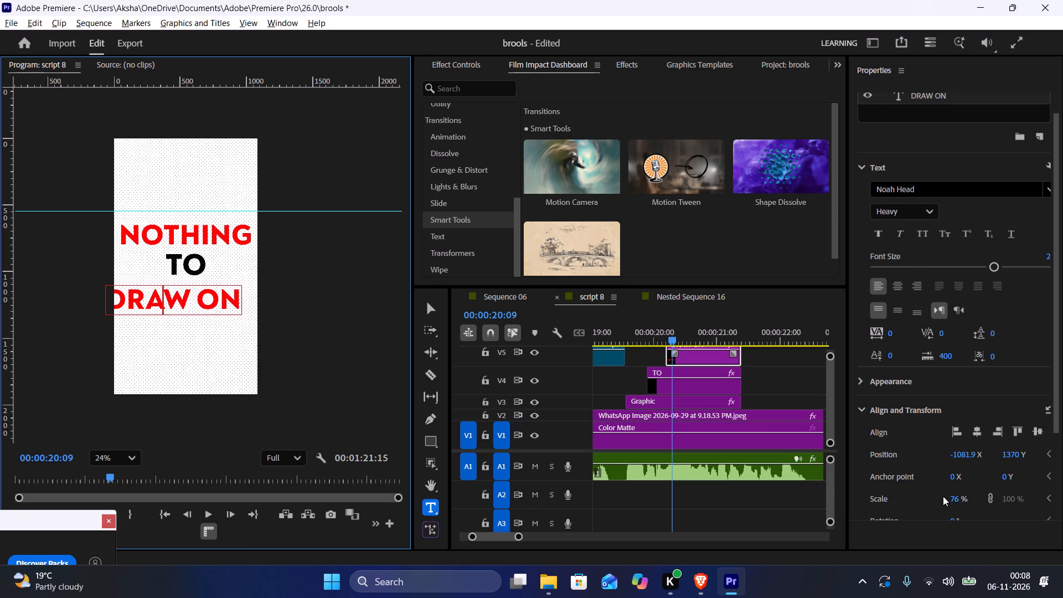
double_click(974, 430, "shift")
double_click(974, 430, "shift")
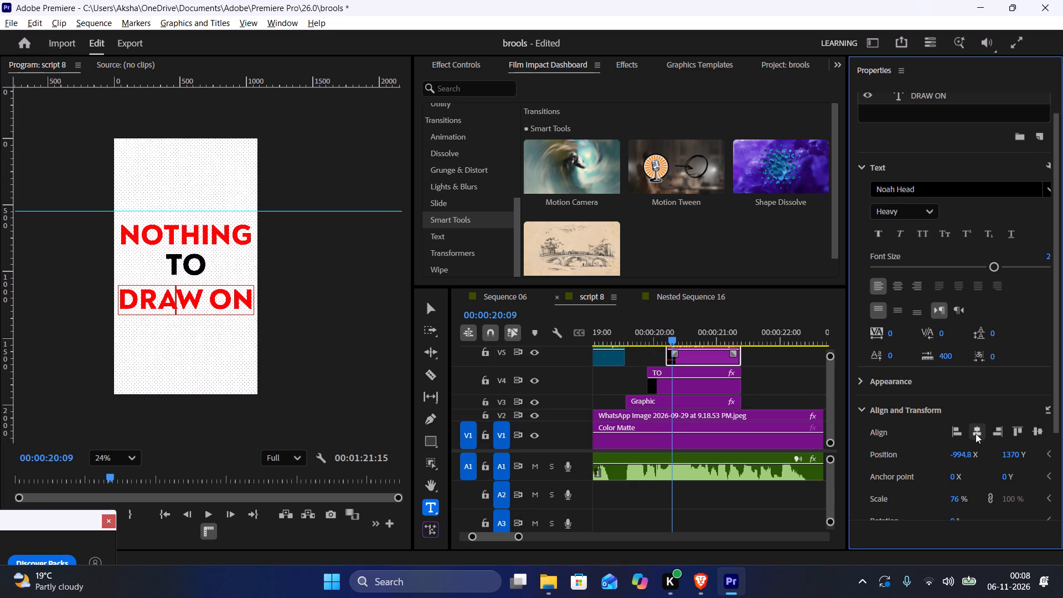
Play the NOTHING TO DRAW ON section and trim the ends of its three titles to about 00:00:20:19, where the phrase ends.
left_click(646, 359)
left_click(632, 335)
key("space")
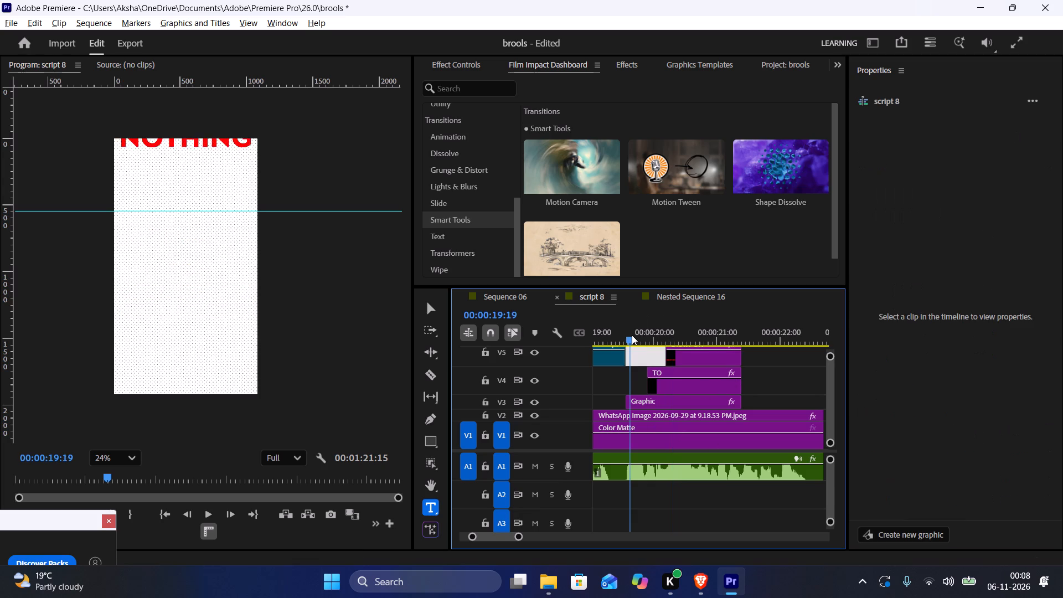
key("space")
key("space")
key("space")
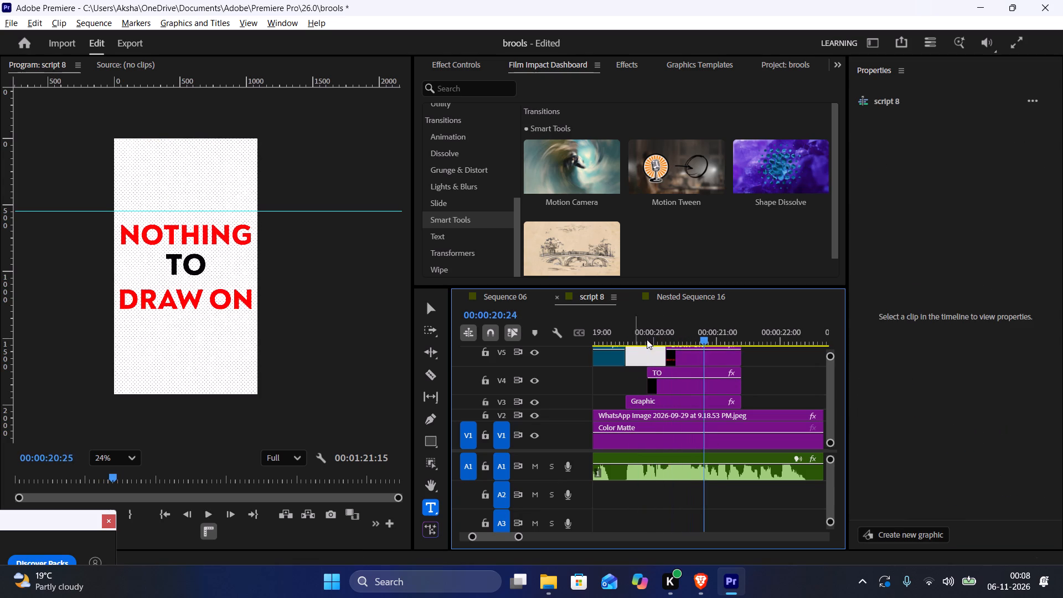
left_click(666, 337)
key("space")
key("space")
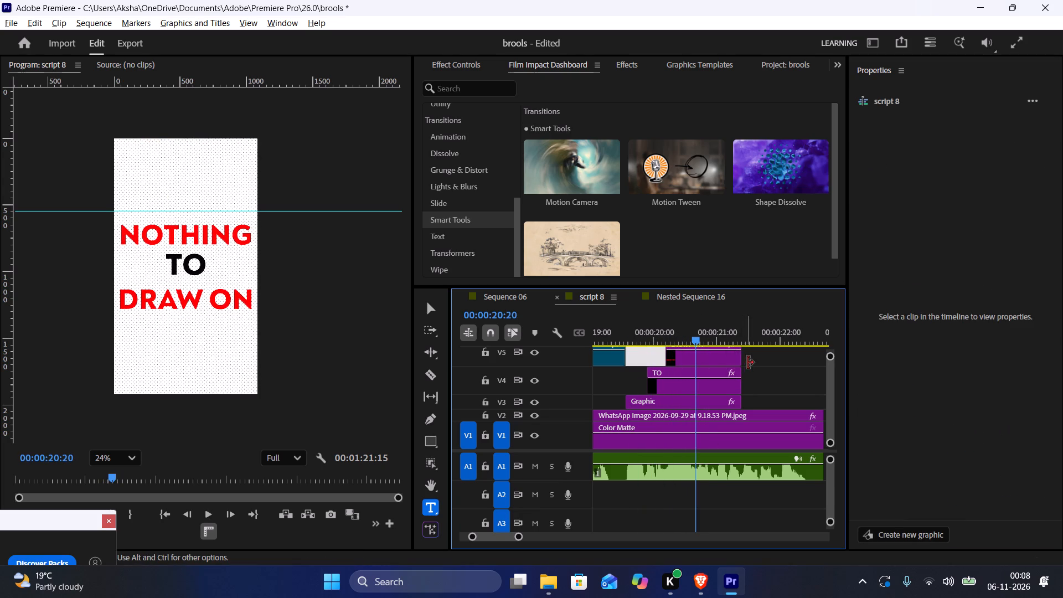
left_click_drag(768, 400, 717, 360)
left_click_drag(741, 360, 695, 364)
left_click(680, 339)
key("space")
key("space")
Switch to the browser, check the next script line and search Pinterest for "goes quiet".
key("alt+Tab")
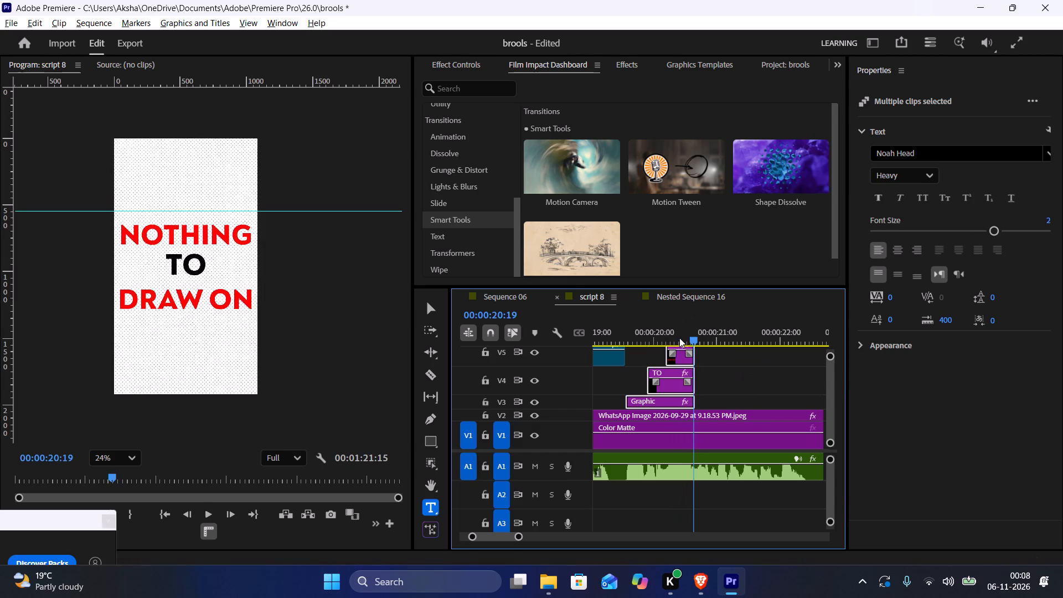
key("alt+Tab")
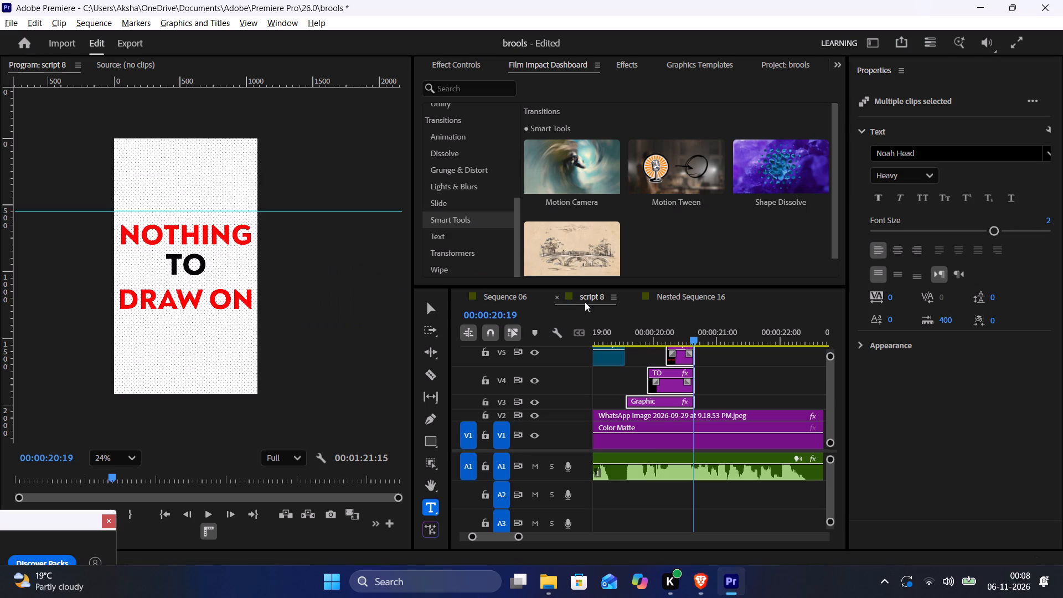
left_click(704, 545)
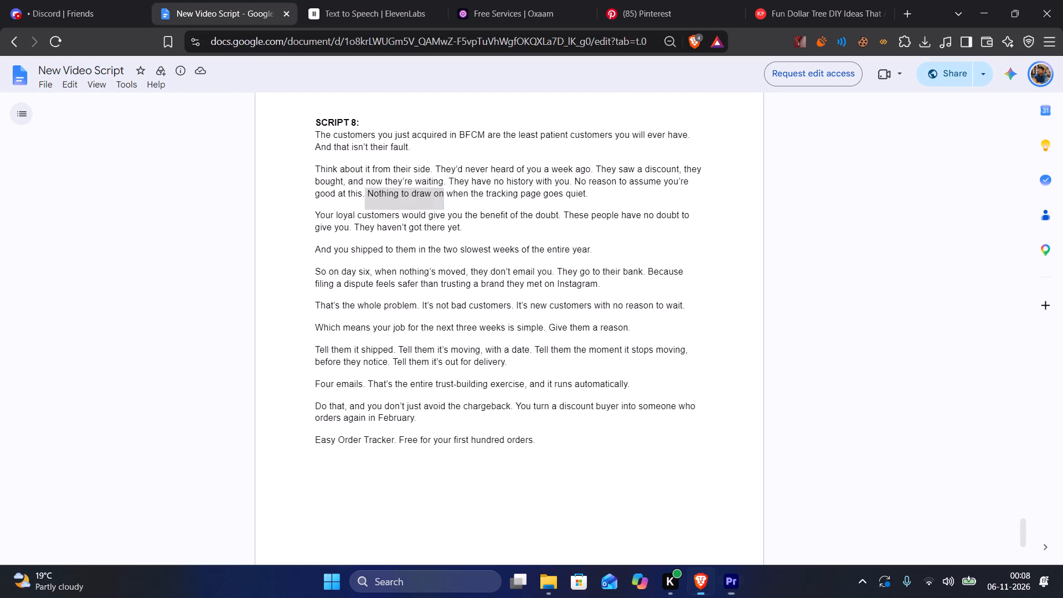
left_click(636, 0)
left_click_drag(521, 67, 232, 86)
left_click_drag(239, 80, 194, 81)
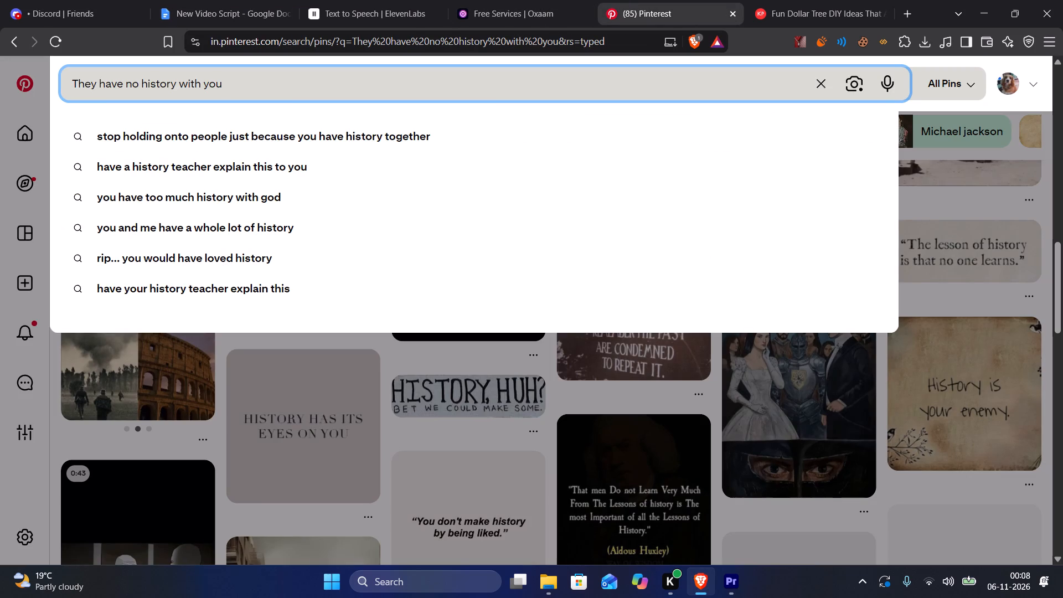
left_click_drag(194, 81, 0, 81)
type("goes quiet")
key("space")
key("Return")
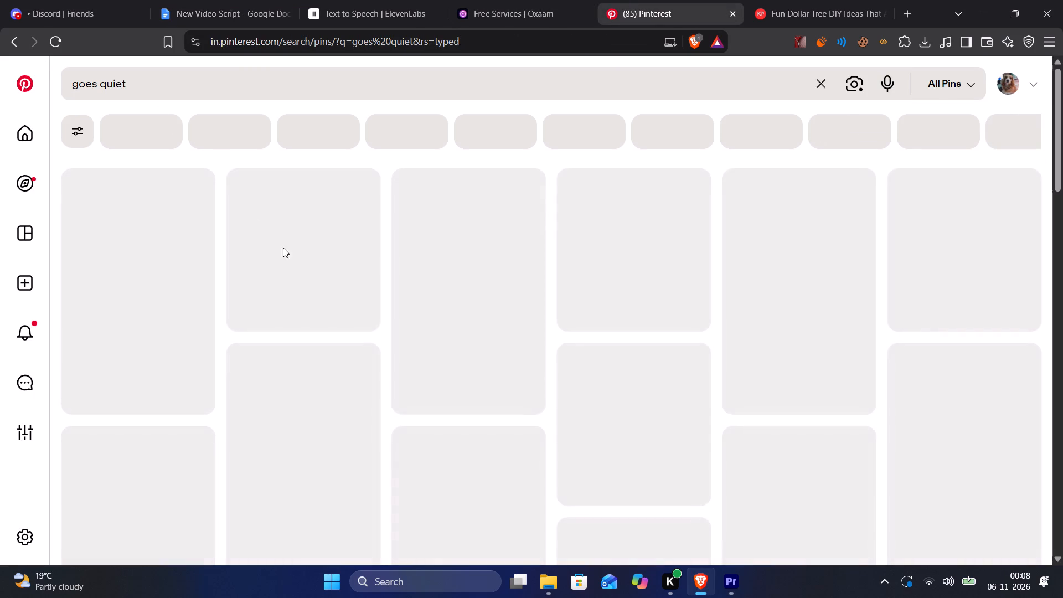
Browse the Pinterest results and copy the link of the video of a man seated on a chair in orange haze.
scroll(312, 250, "down", 1)
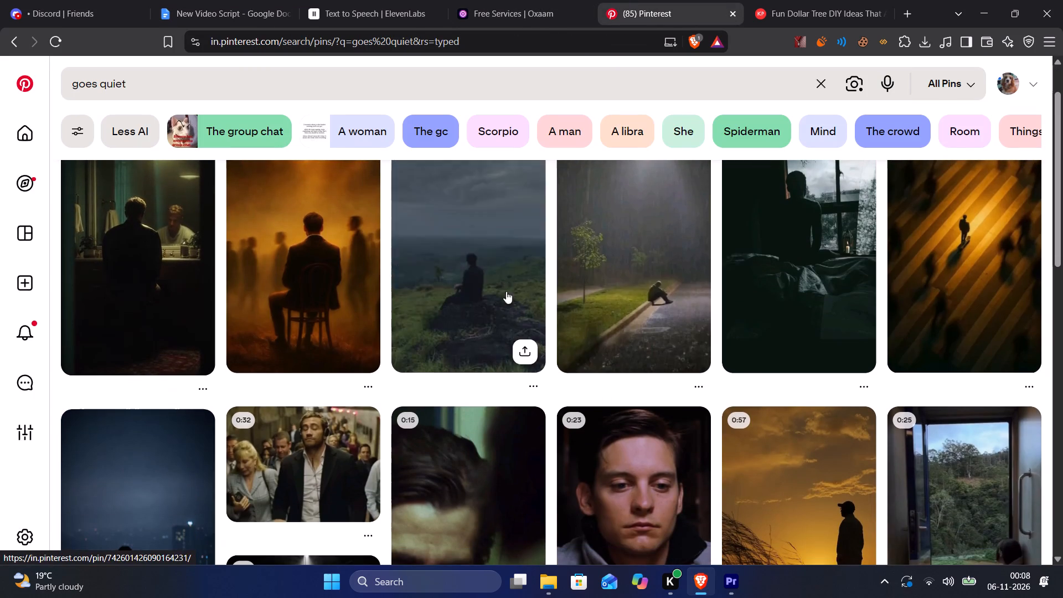
scroll(287, 256, "up", 3)
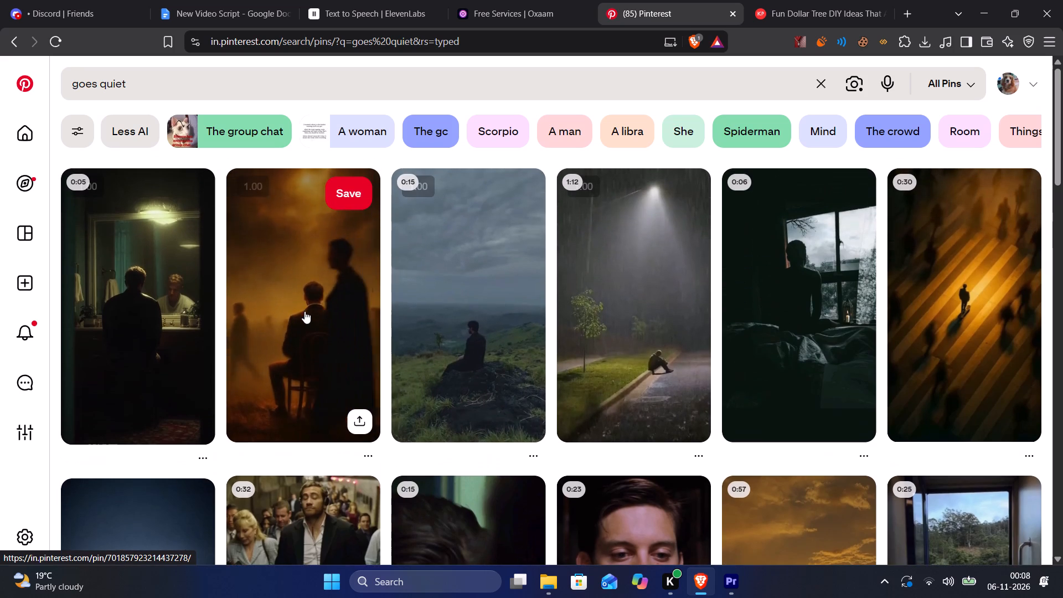
right_click(305, 312)
left_click(356, 471)
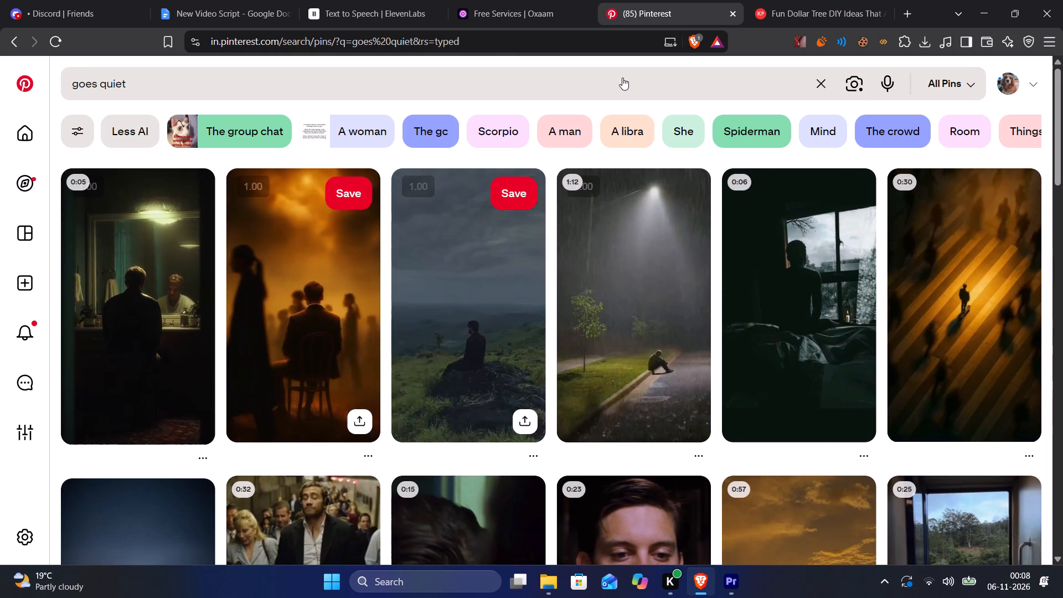
Download the copied pin's video through KlickPin and save it in the script 8 folder as "goes quiet".
left_click(778, 0)
scroll(203, 123, "up", 5)
left_click(54, 88)
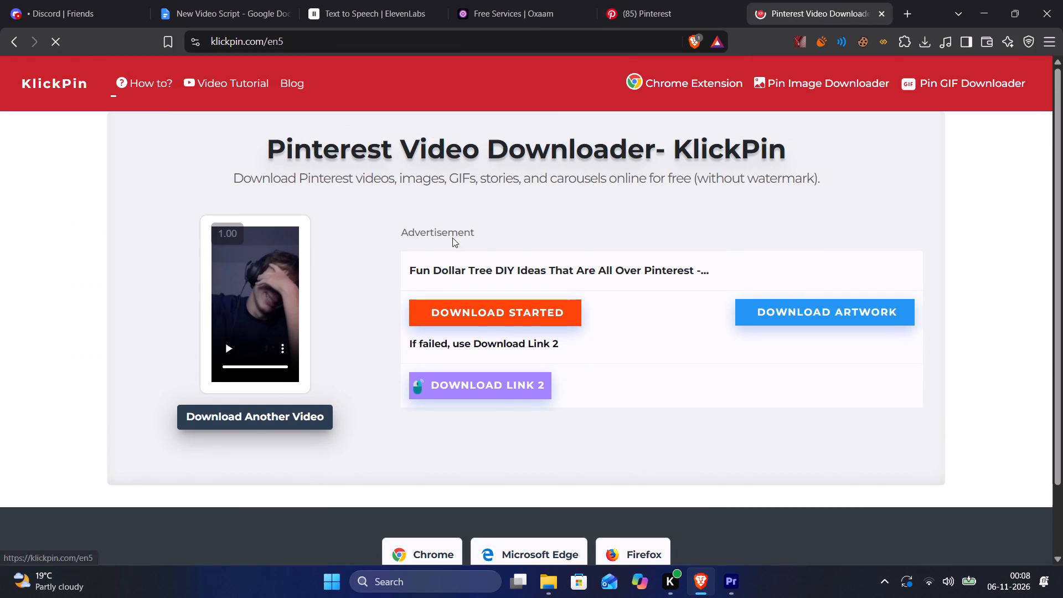
left_click(385, 258)
key("ctrl+v")
key("Return")
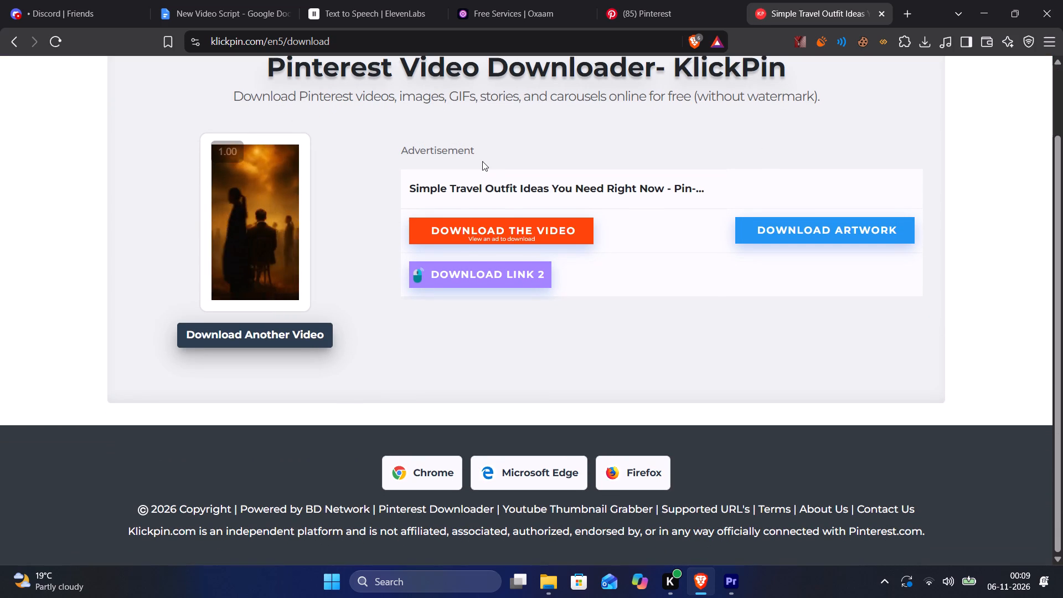
left_click(528, 231)
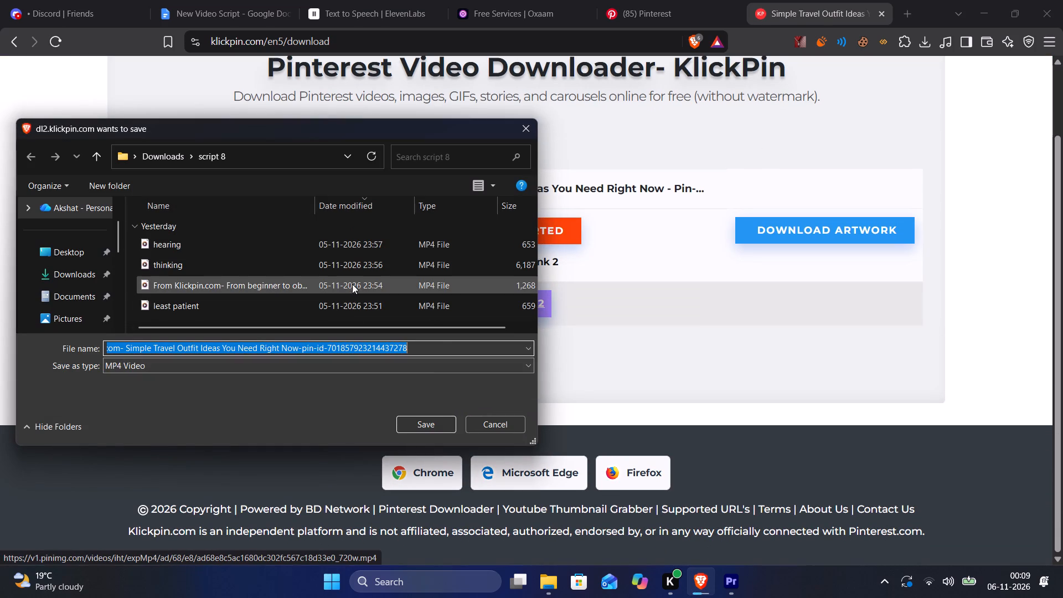
type("goes quiet")
key("space")
key("Return")
Bring the downloaded goes quiet.mp4 into the script 8 timeline in Premiere, placing it on V4 right after the TO title.
left_click_drag(794, 74, 741, 347)
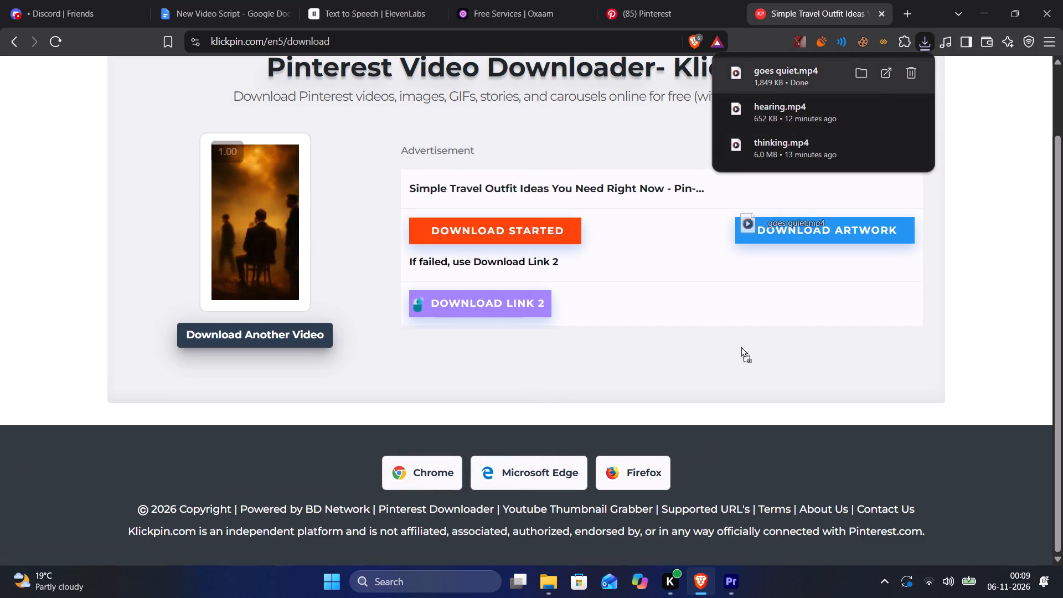
left_click_drag(741, 347, 713, 380)
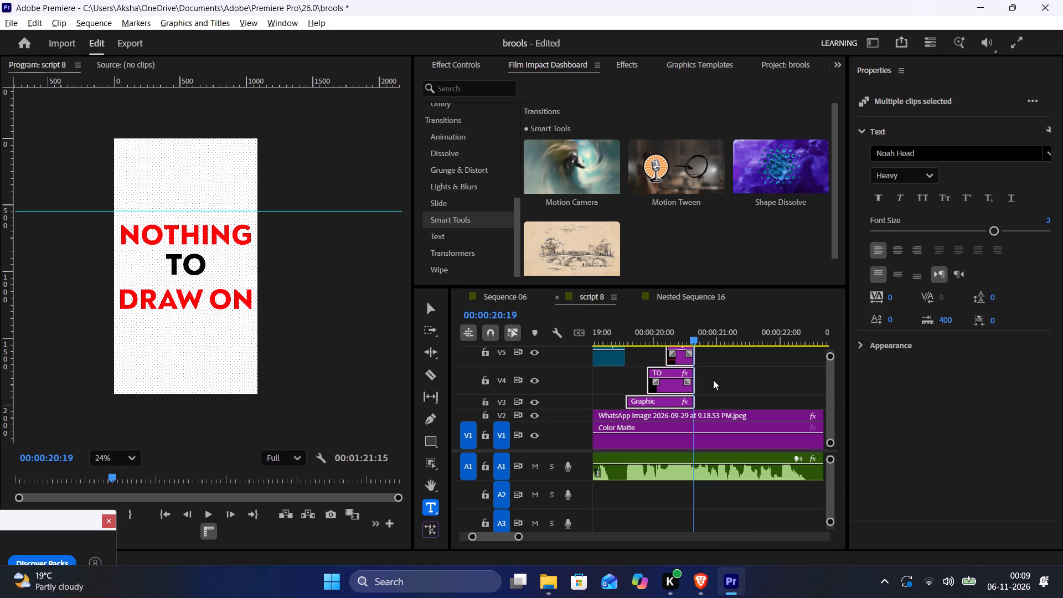
left_click_drag(713, 380, 700, 378)
left_click(730, 393)
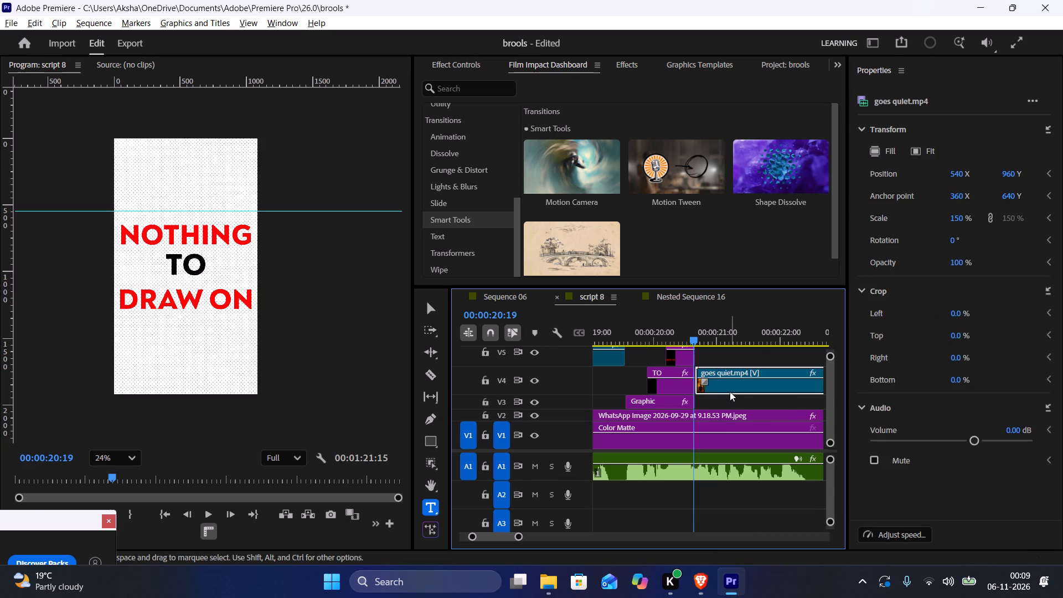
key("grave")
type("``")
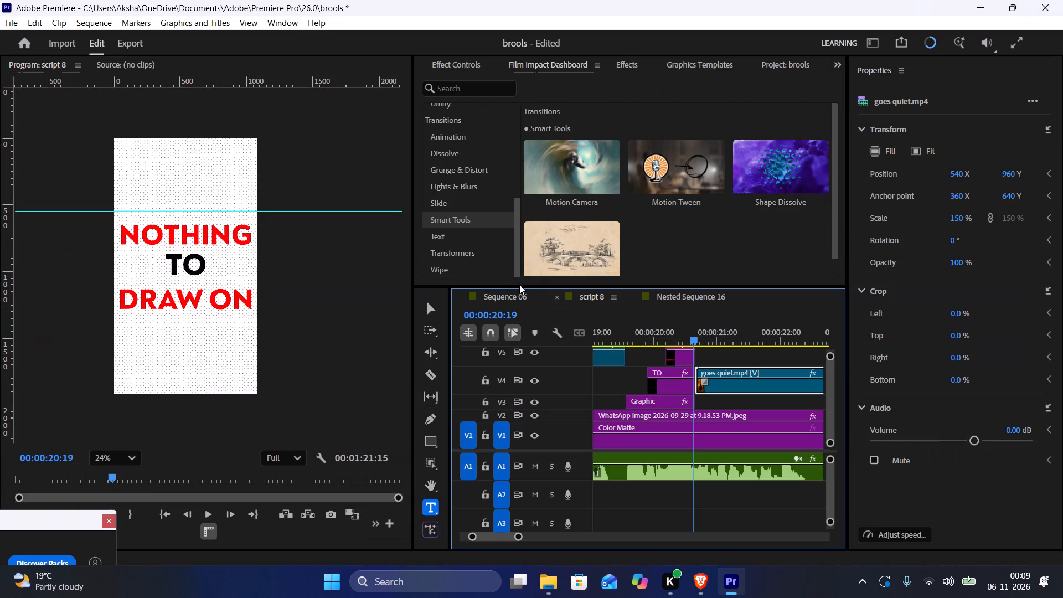
Unlink the goes quiet.mp4 clip from its audio and delete that audio from track A4.
left_click(747, 377)
key("grave")
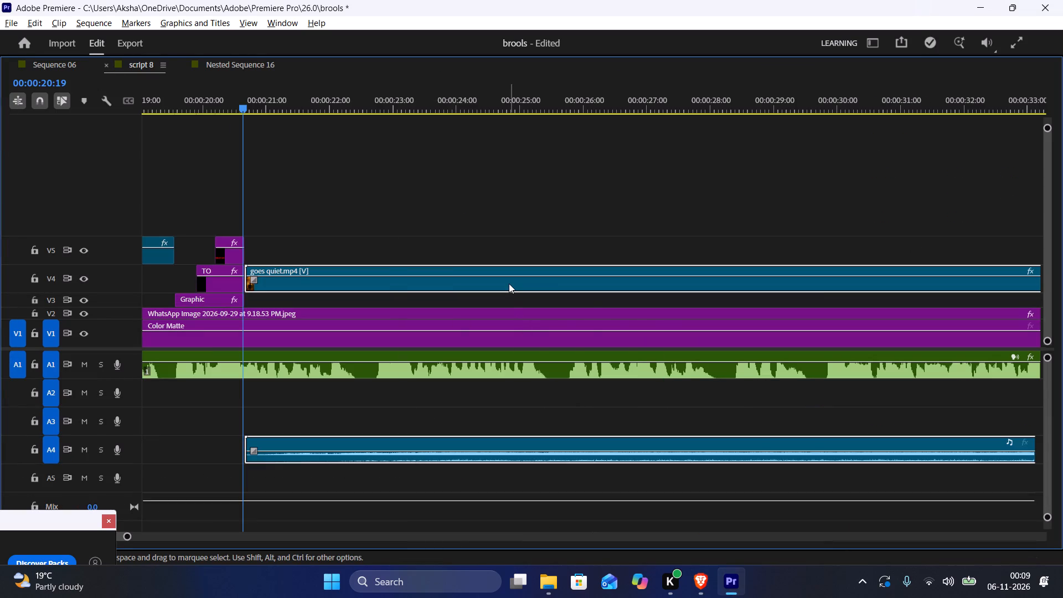
key("ctrl+l")
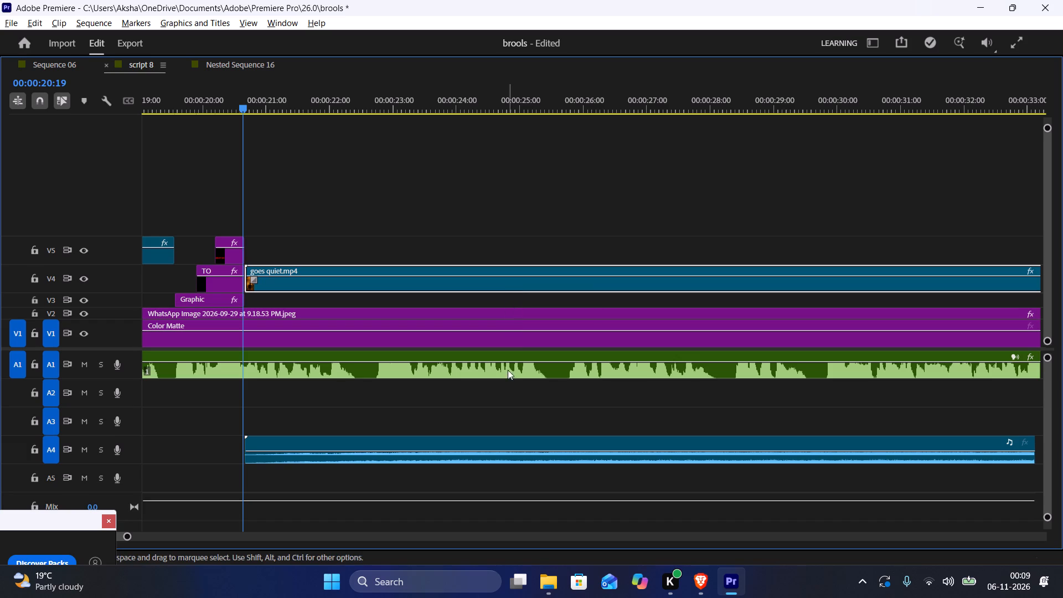
left_click(524, 450)
key("BackSpace")
key("grave")
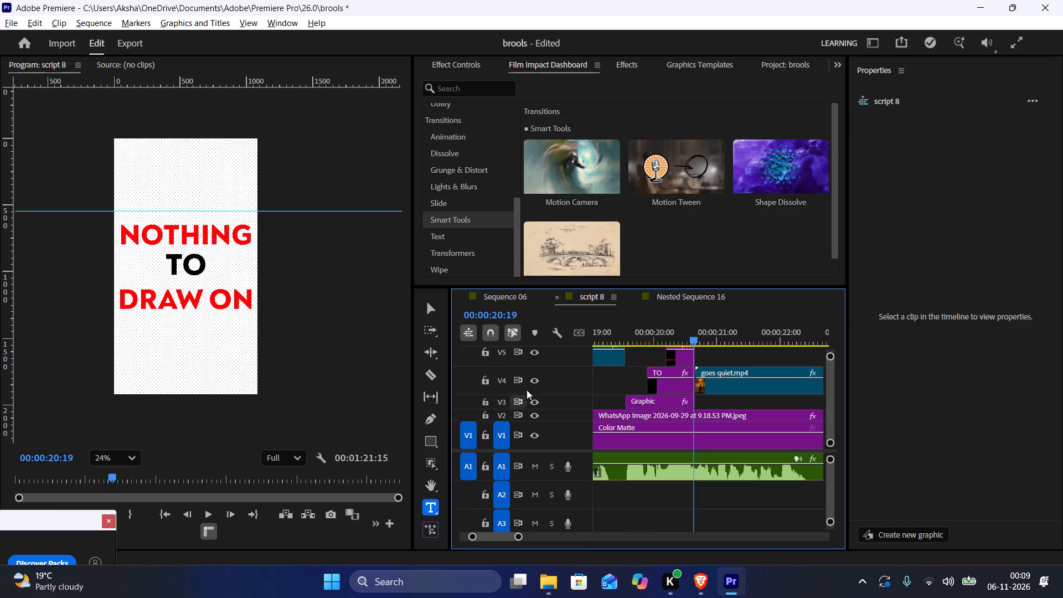
Play the voiceover over goes quiet.mp4, cut the clip at 00:00:22:22 and delete the remainder after the cut.
left_click(691, 317)
key("space")
scroll(689, 369, "down", 3)
key("space")
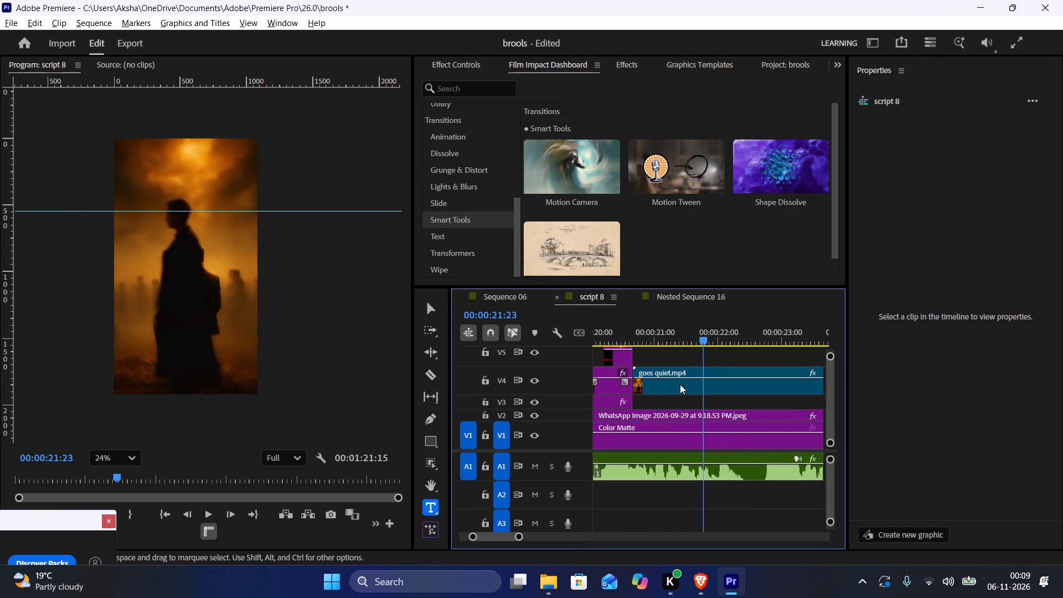
scroll(680, 384, "down", 3)
key("space")
key("space")
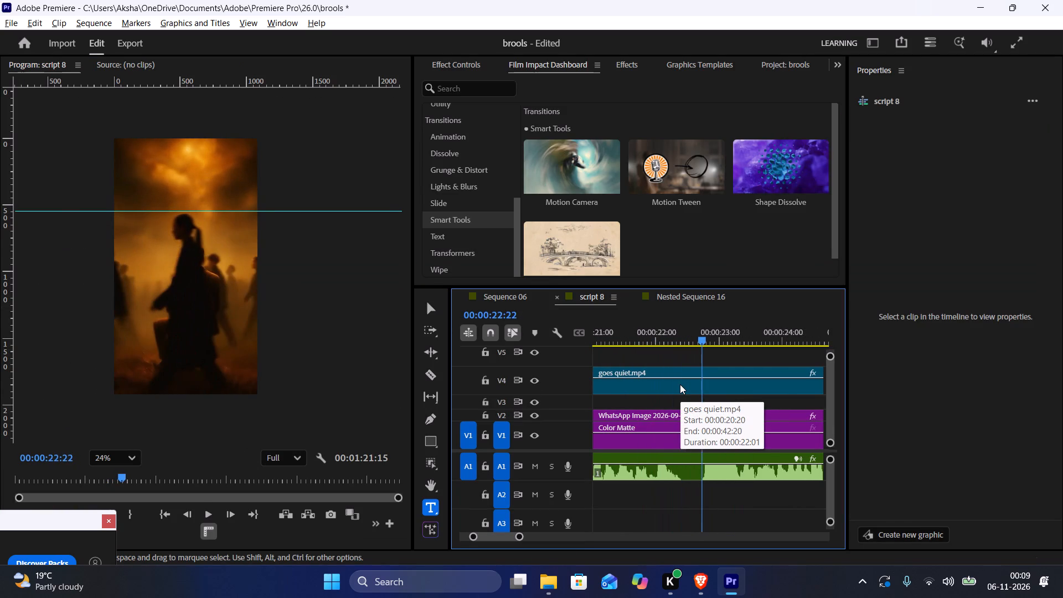
key("x")
key("c")
left_click(704, 385)
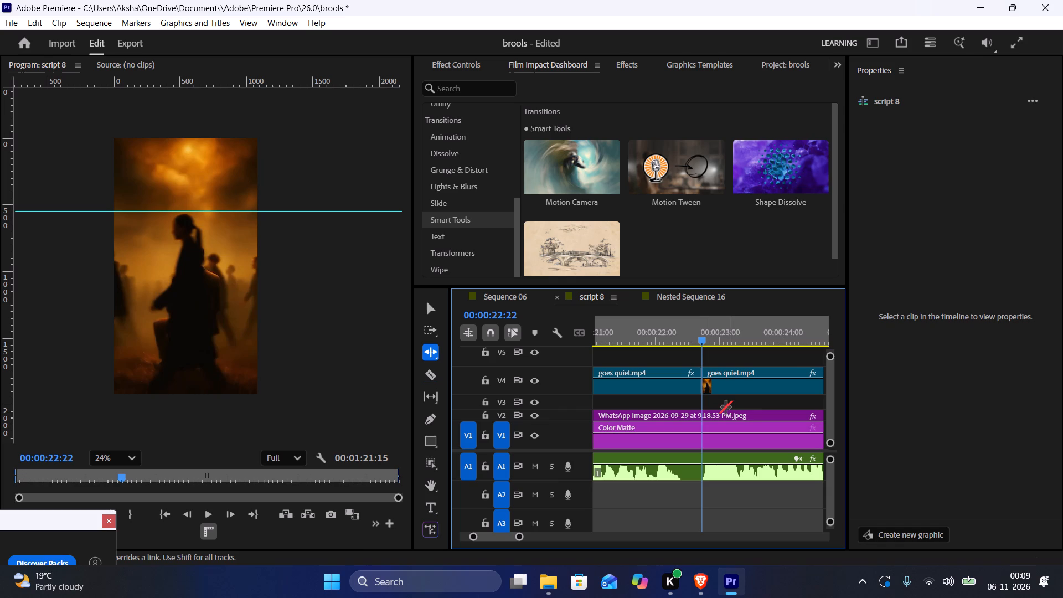
key("b")
key("v")
left_click(726, 393)
key("BackSpace")
Listen to the voiceover line that follows the trimmed goes quiet.mp4 clip.
scroll(719, 384, "down", 7)
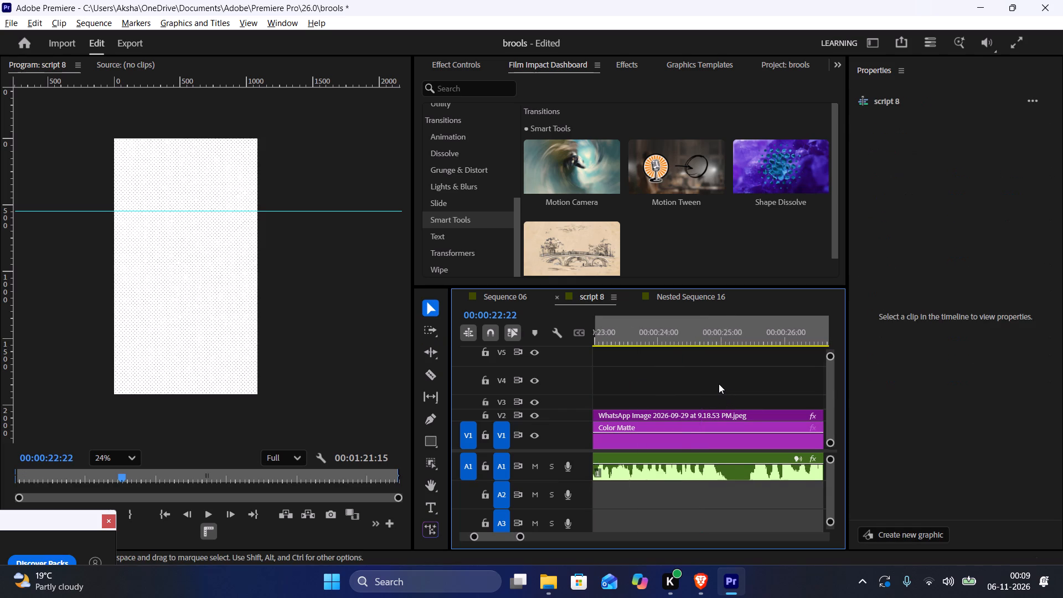
scroll(719, 384, "down", 20)
scroll(719, 384, "down", 13)
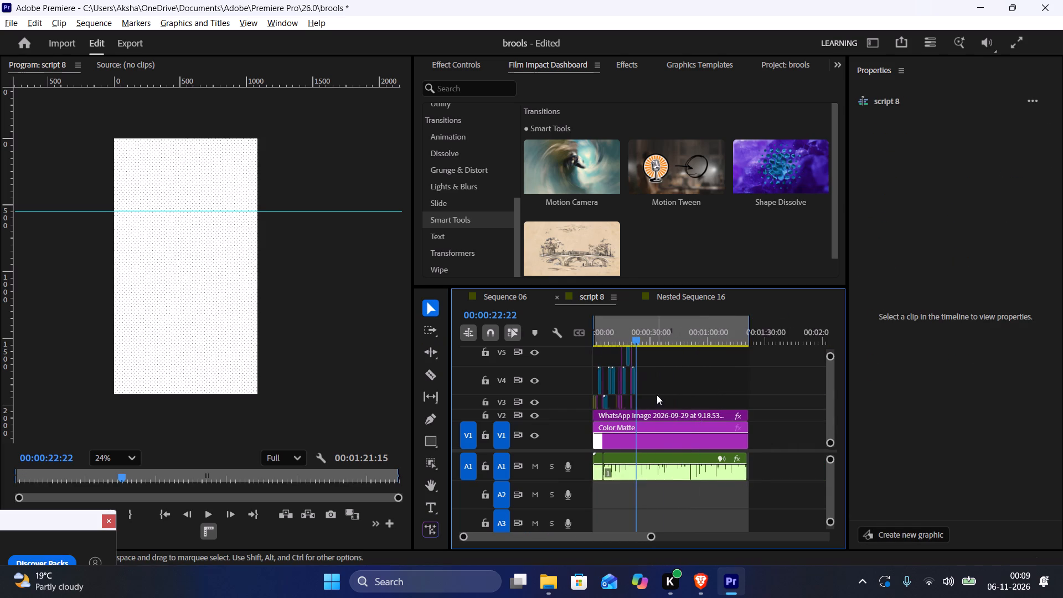
scroll(634, 403, "up", 20, "alt")
scroll(634, 403, "up", 16, "alt")
key("space")
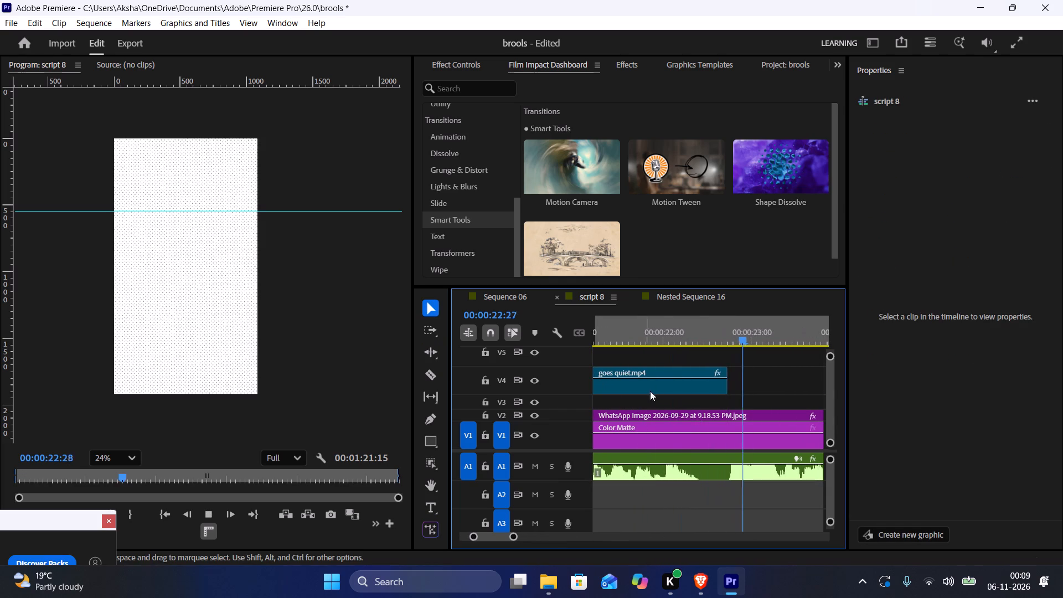
scroll(720, 348, "down", 2)
key("space")
left_click_drag(678, 322, 689, 325)
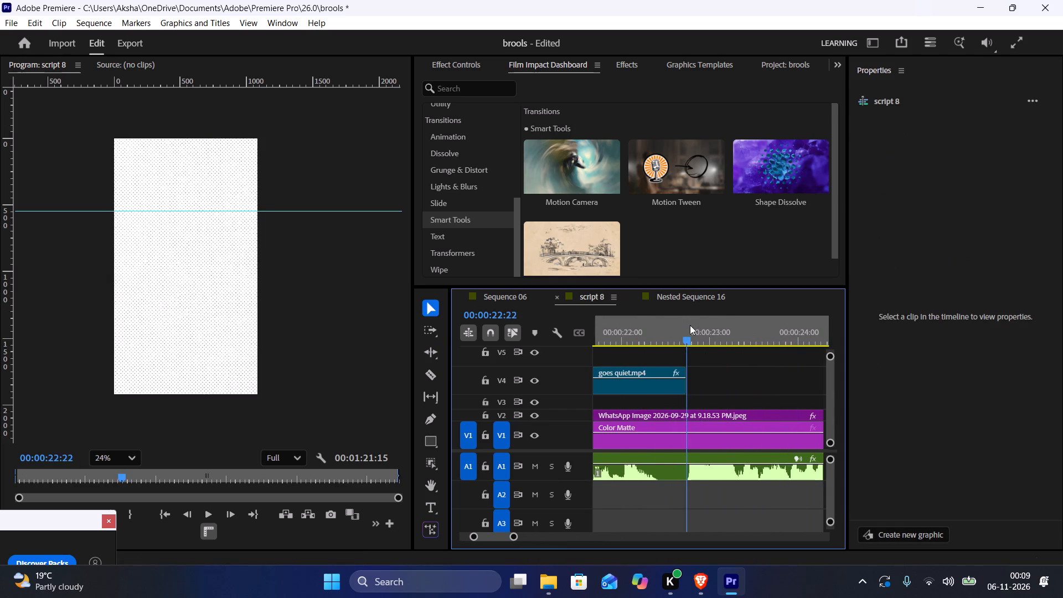
key("space")
scroll(690, 326, "down", 3)
key("space")
key("space")
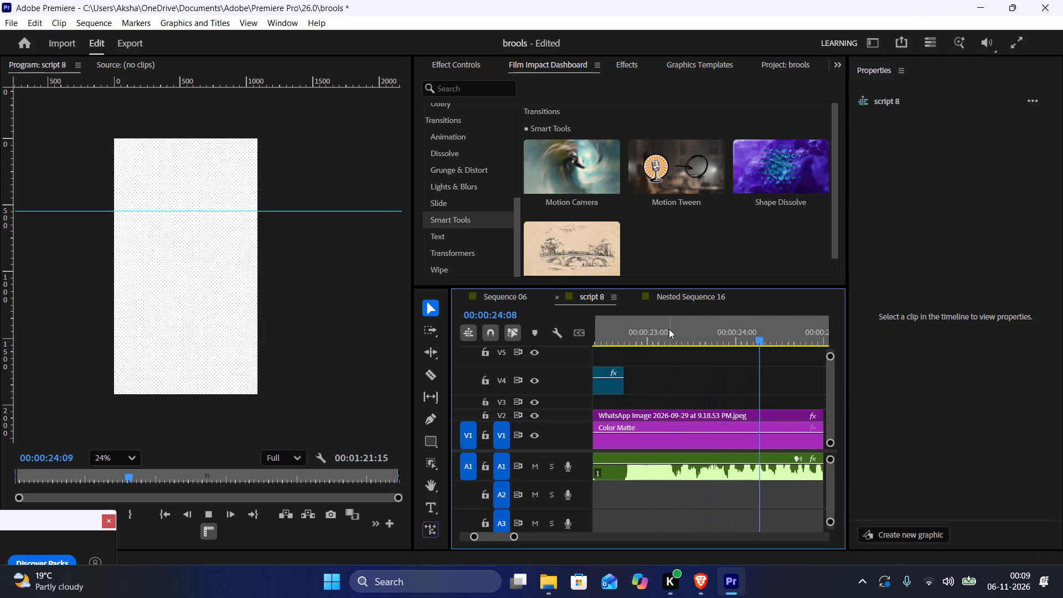
key("space")
left_click(638, 323)
Copy the THEY, ARE and WAITING titles from around 00:00:15:12 and paste them right after the goes quiet.mp4 clip.
scroll(637, 348, "up", 7)
scroll(637, 348, "down", 16, "alt")
scroll(637, 348, "up", 7)
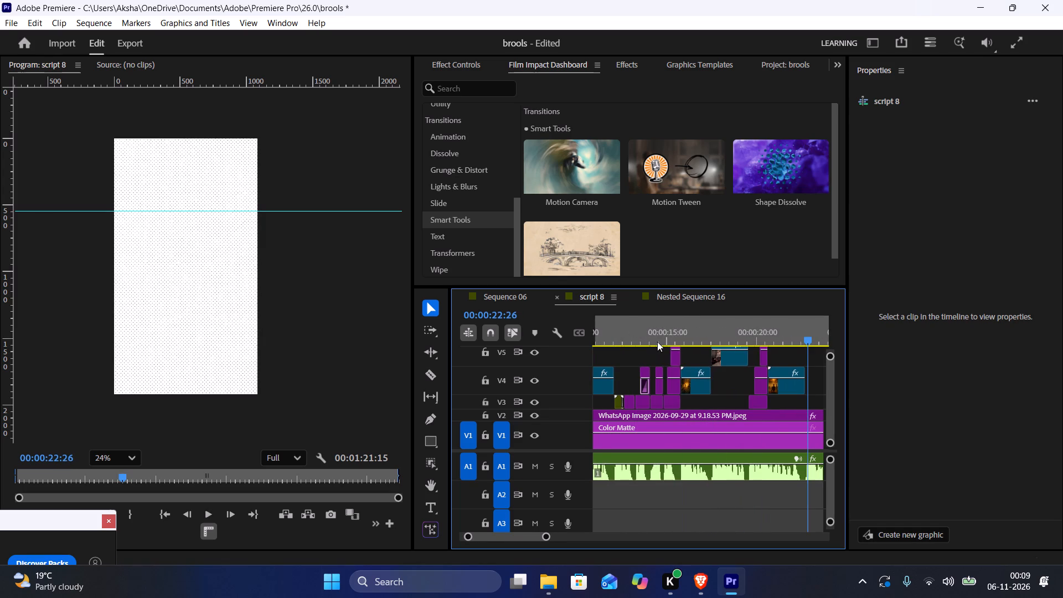
scroll(654, 341, "up", 16)
left_click_drag(682, 324, 851, 354)
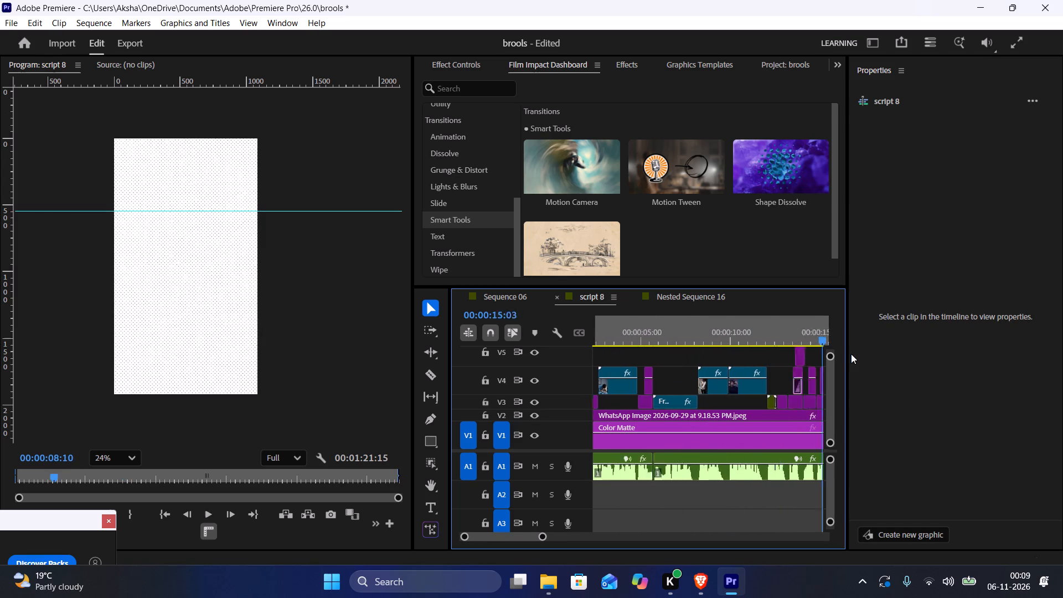
left_click_drag(851, 354, 850, 353)
scroll(662, 367, "up", 12)
left_click_drag(762, 326, 800, 331)
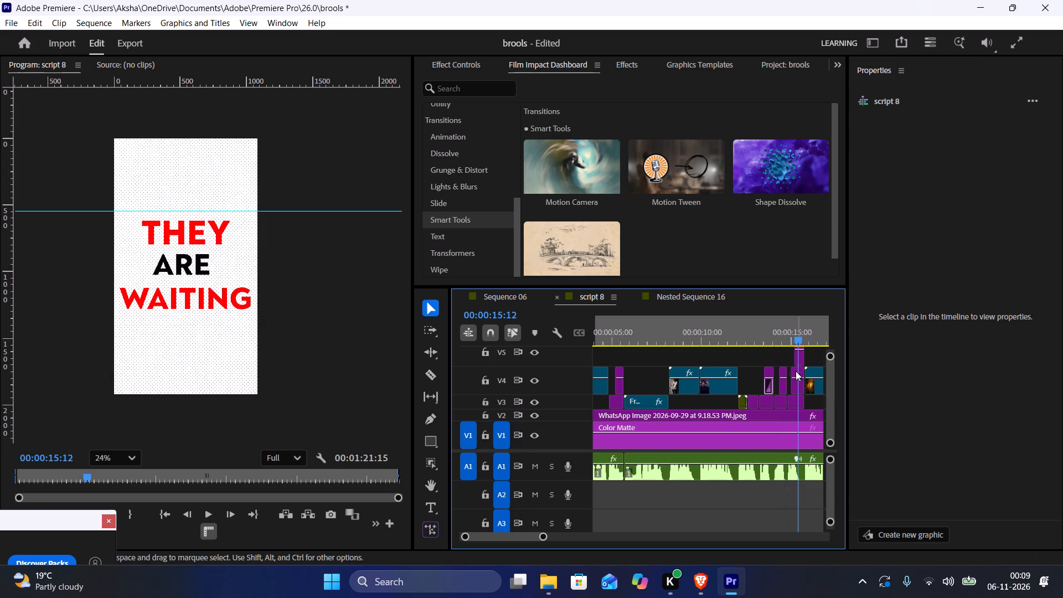
key("grave")
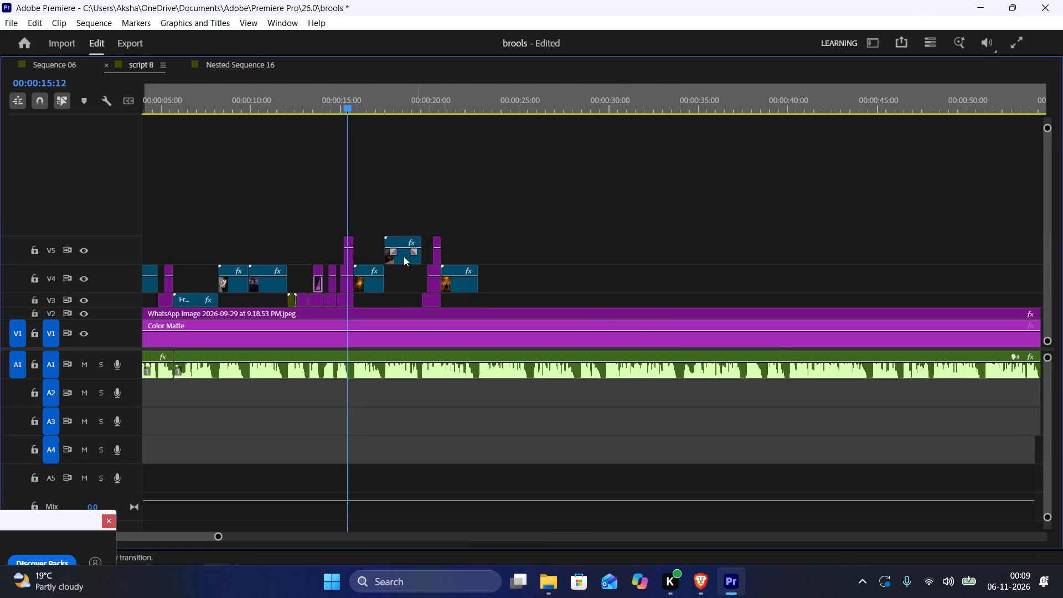
left_click_drag(337, 207, 353, 275)
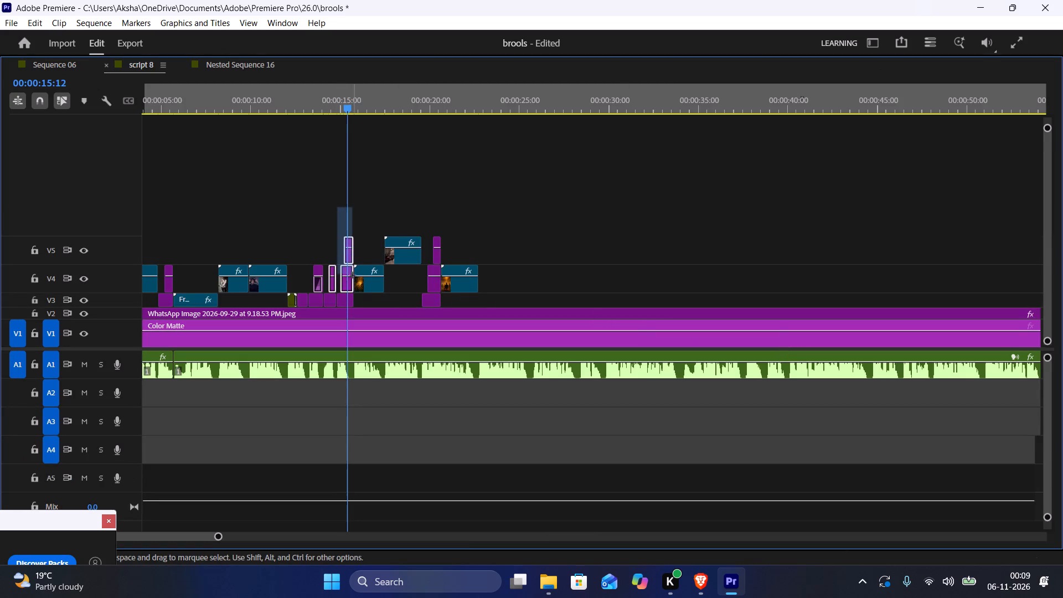
left_click_drag(353, 275, 352, 298)
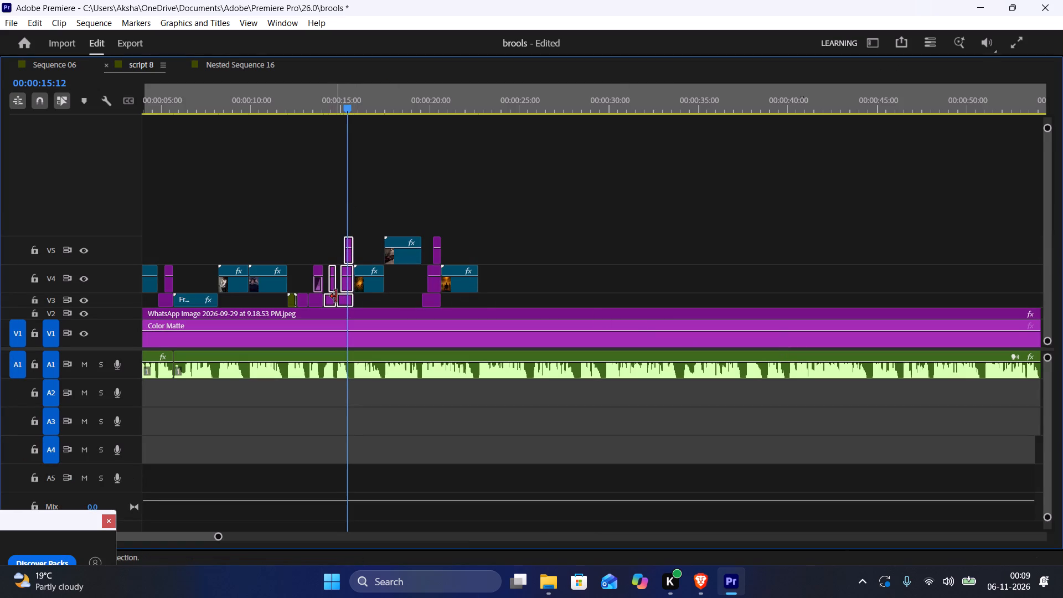
left_click(331, 302, "shift")
left_click(332, 283, "shift")
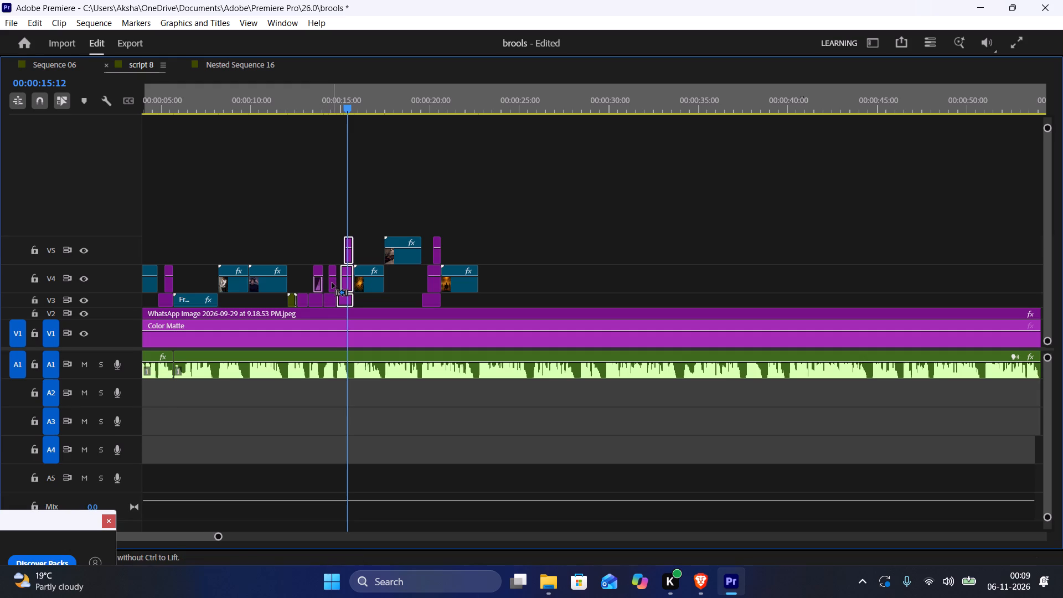
key("ctrl+c")
left_click(488, 112)
left_click_drag(486, 109, 480, 107)
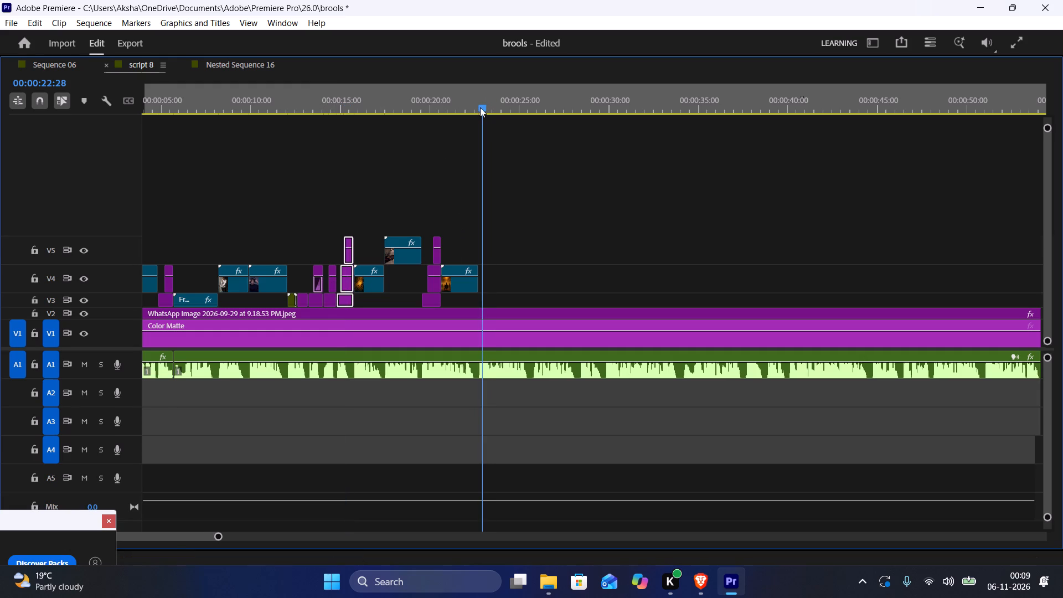
left_click_drag(480, 107, 477, 106)
key("ctrl+v")
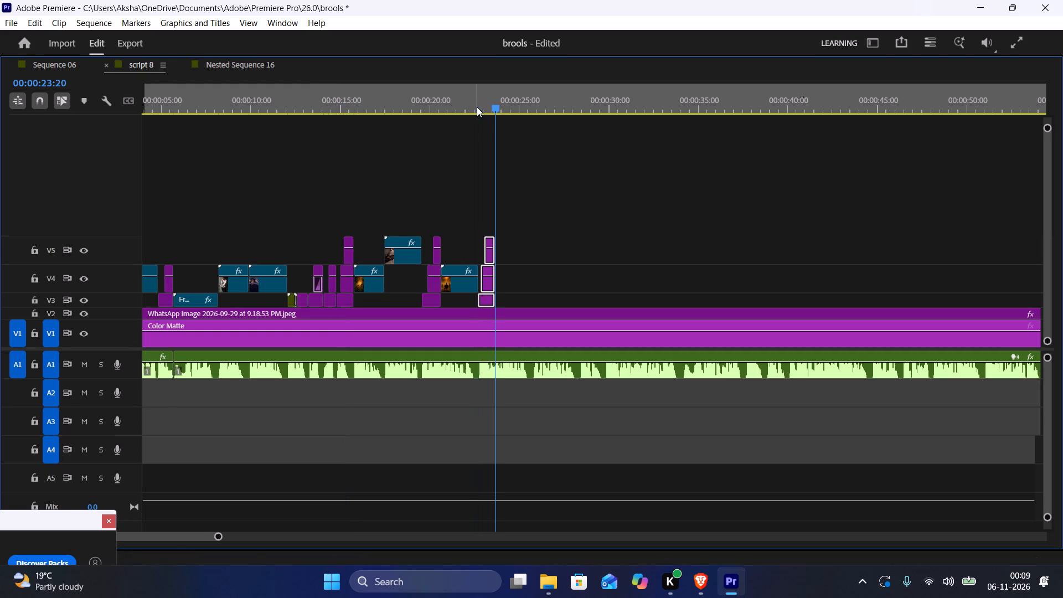
key("Tab")
key("grave")
Retime the pasted titles to the voiceover, starting ARE at about 00:00:23:00 and WAITING at about 00:00:23:07.
scroll(838, 394, "down", 7)
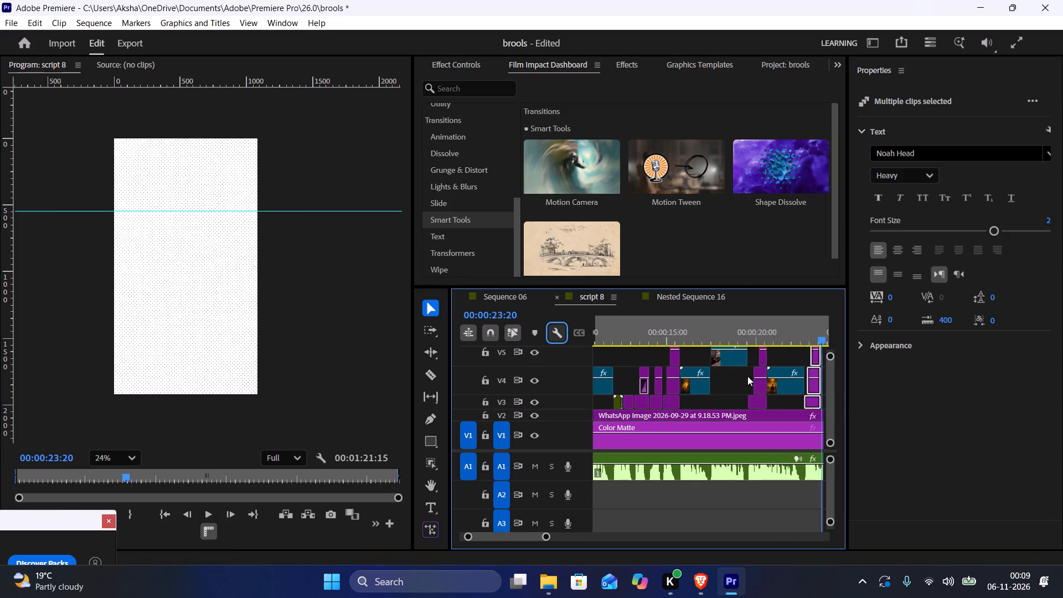
scroll(747, 376, "down", 4)
scroll(726, 379, "up", 16, "alt")
left_click_drag(630, 327, 615, 324)
key("space")
key("space")
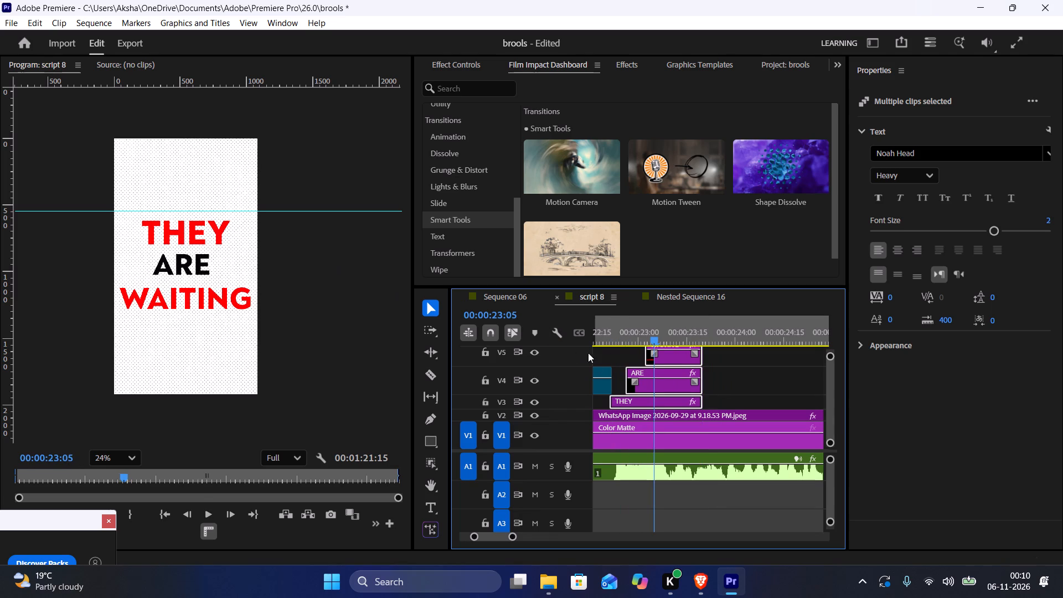
left_click_drag(626, 374, 632, 375)
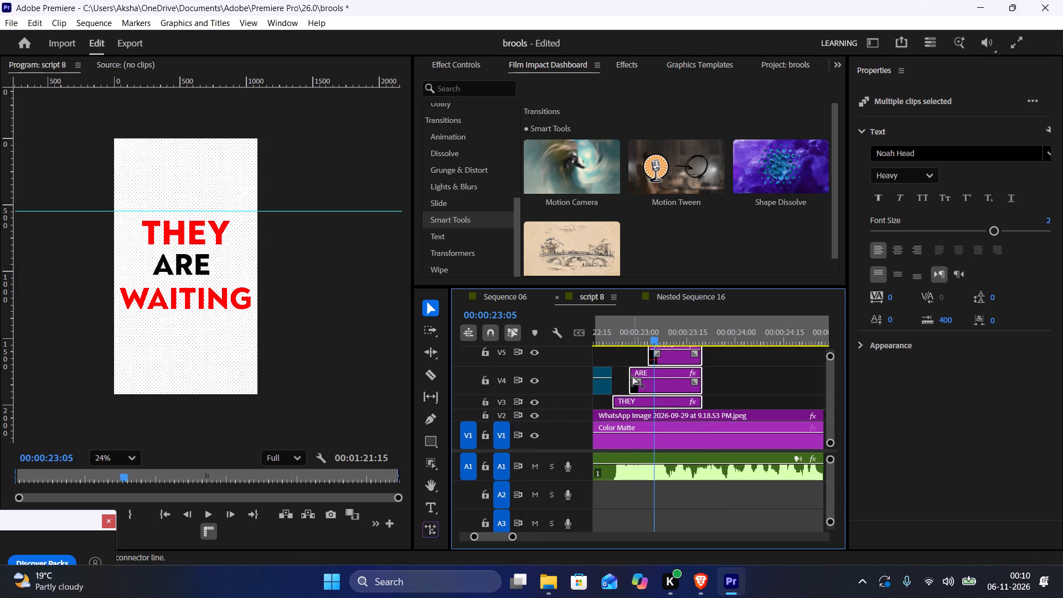
key("ctrl+z")
key("ctrl+shift+z")
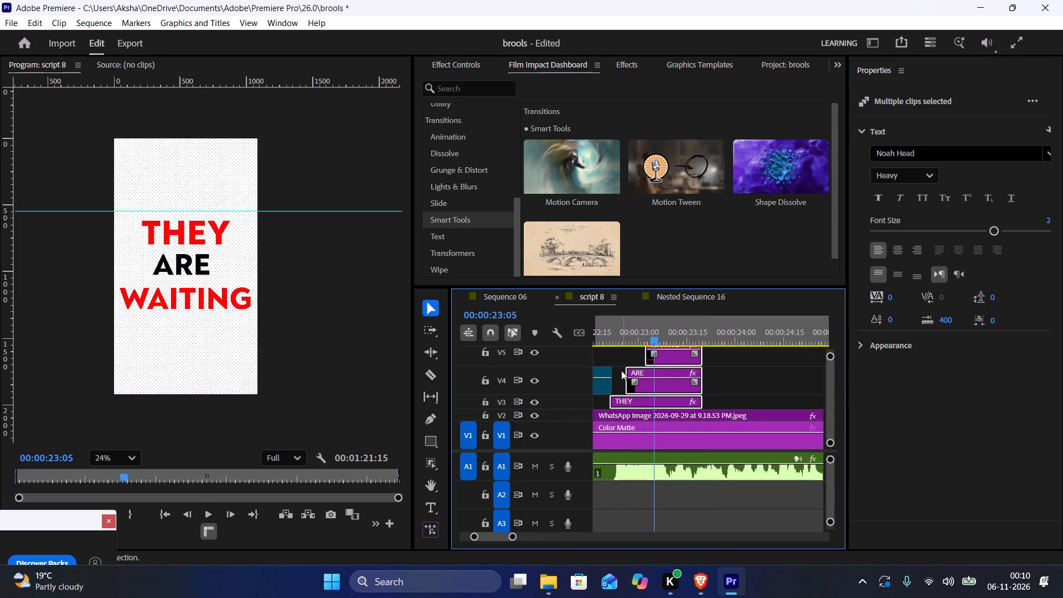
left_click(625, 376)
left_click(630, 378)
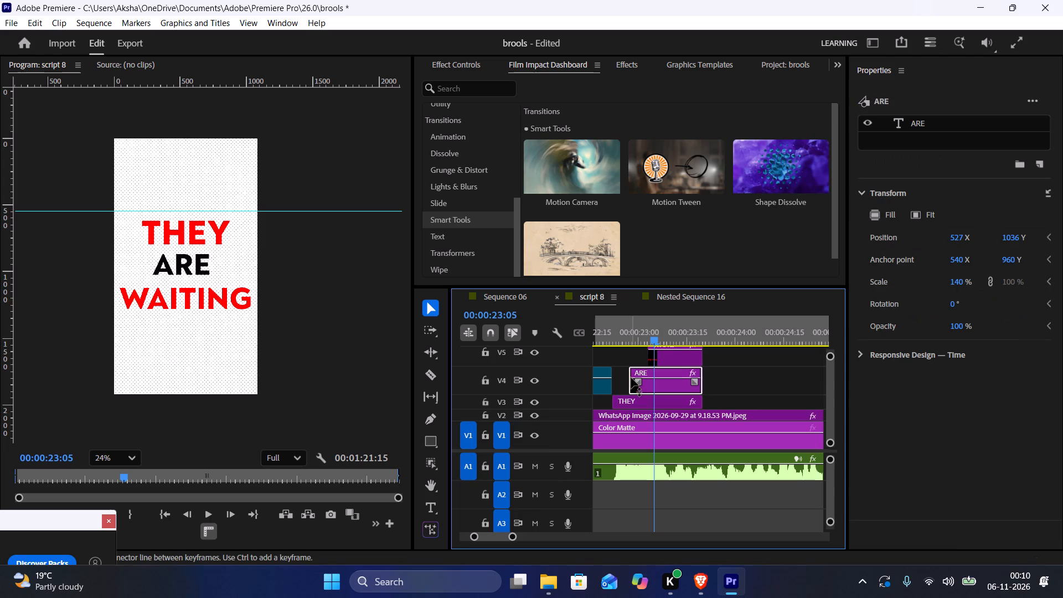
left_click_drag(629, 378, 636, 377)
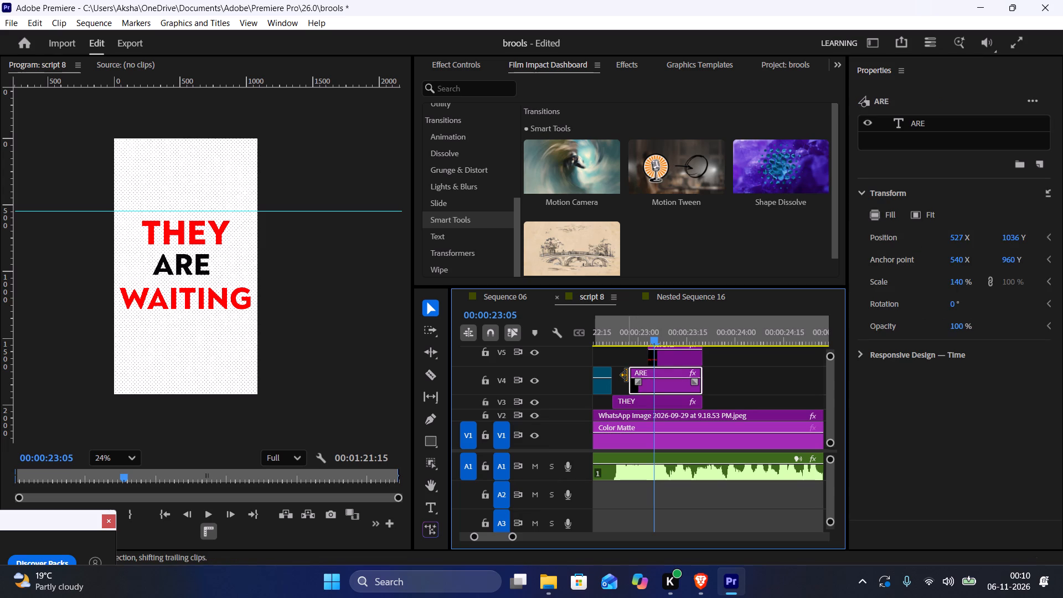
left_click_drag(627, 375, 638, 375)
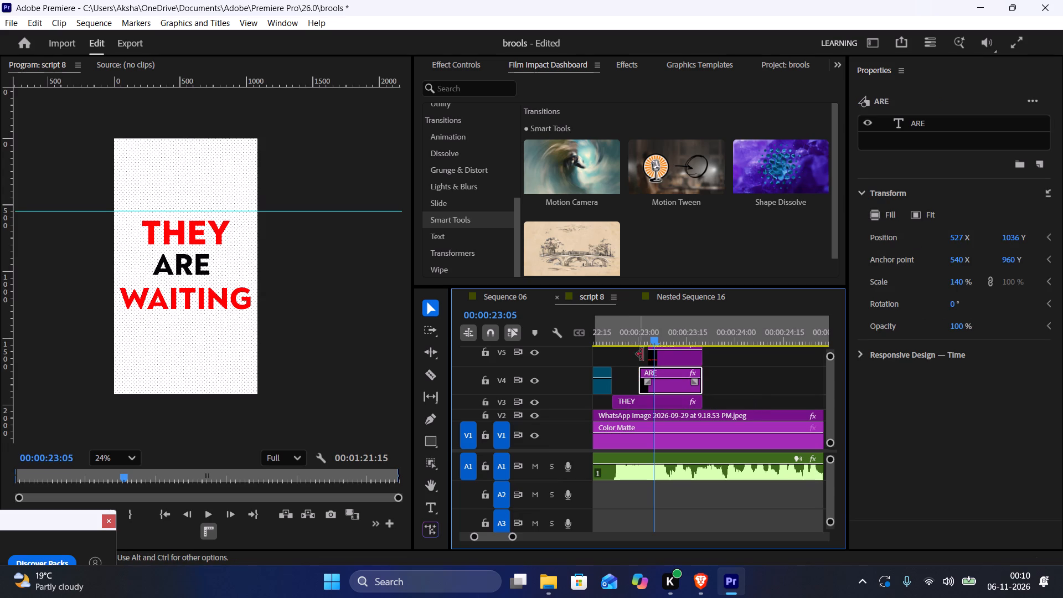
left_click_drag(647, 358, 660, 355)
Check the new timing by playback, and replace the text of the pasted ARE title with LOYAL.
left_click(635, 328)
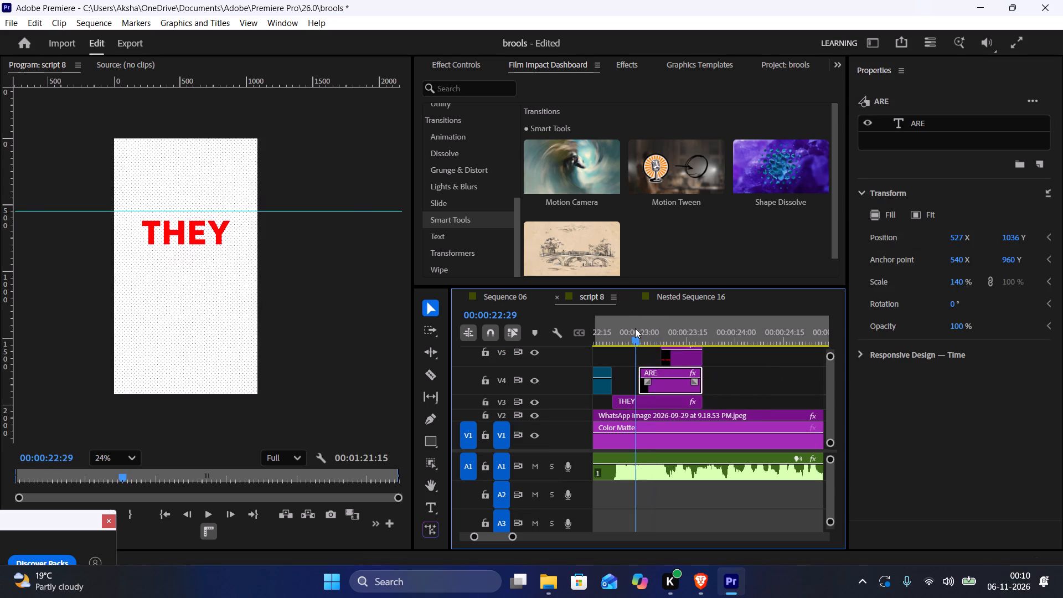
key("space")
key("space")
double_click(167, 269)
type("LOY")
key("shift+a")
key("shift+l")
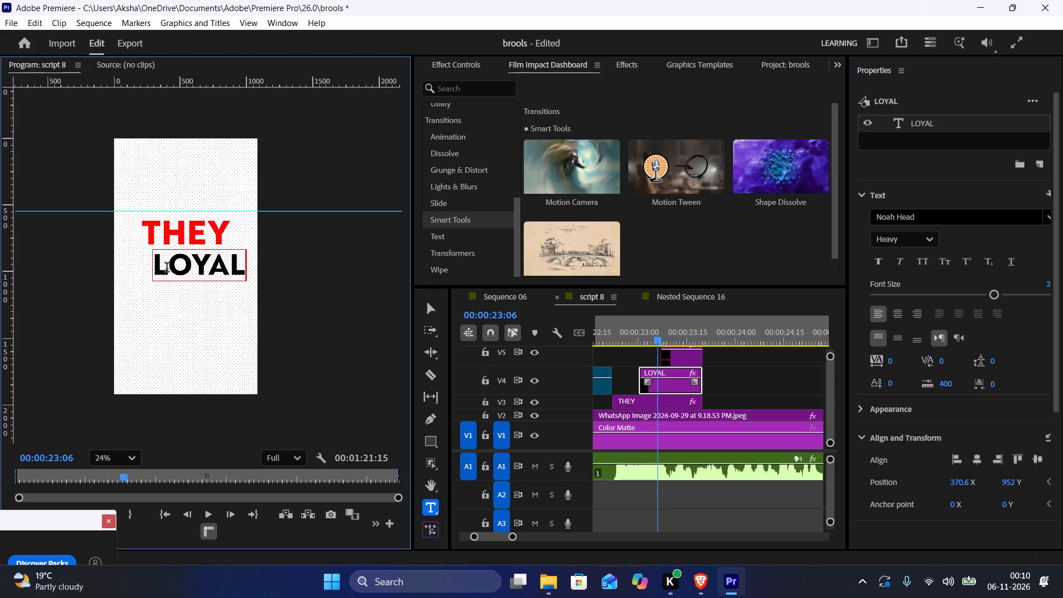
Replace the text of the pasted WAITING title on V5 with COUSTOMER.
left_click(677, 334)
left_click(686, 362)
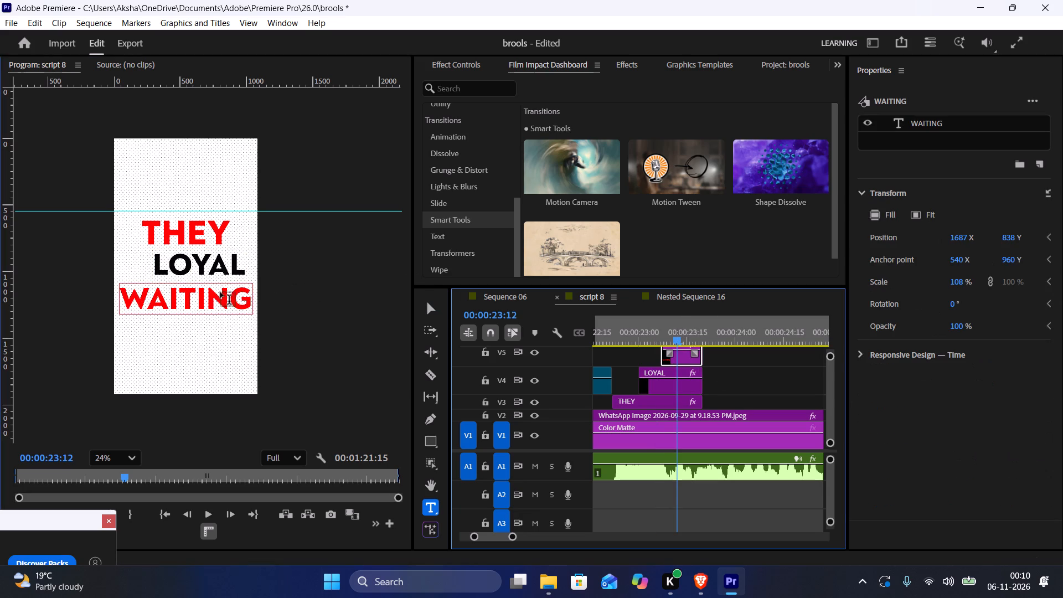
double_click(220, 292)
type("COUSTOMER")
Scale the COUSTOMER title down to 57% so it fits the frame width, and centre it horizontally.
left_click(968, 459)
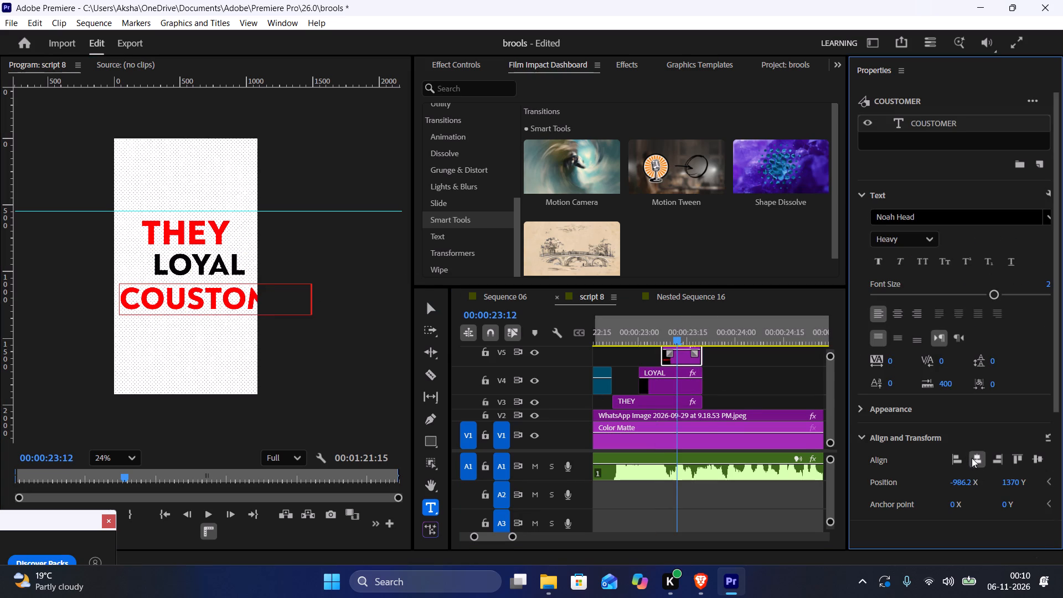
triple_click(972, 458)
scroll(971, 500, "down", 3, "shift")
left_click_drag(959, 485, 954, 484, "shift")
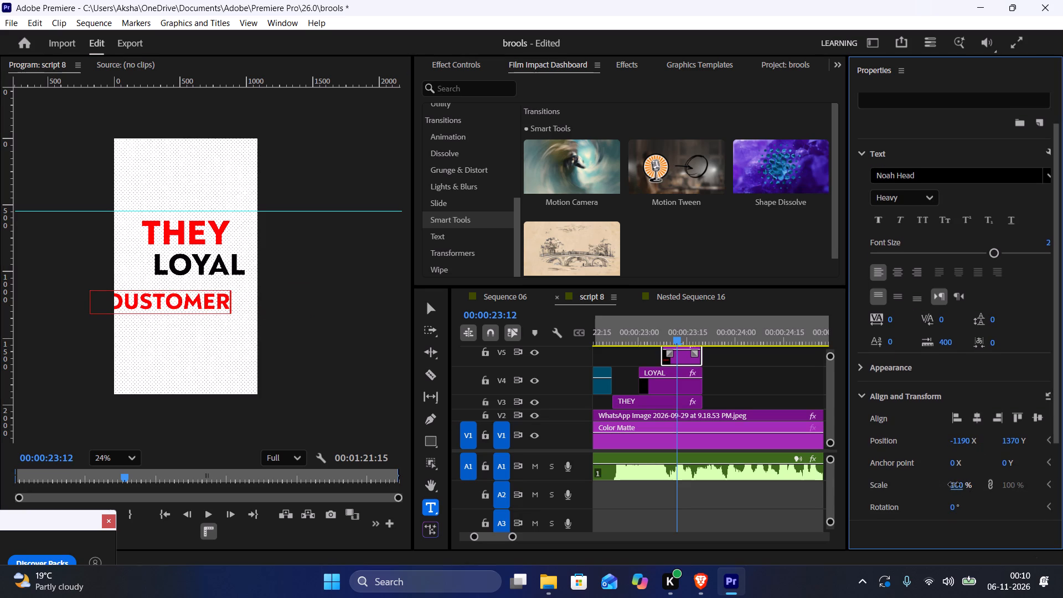
left_click_drag(954, 484, 948, 484, "shift")
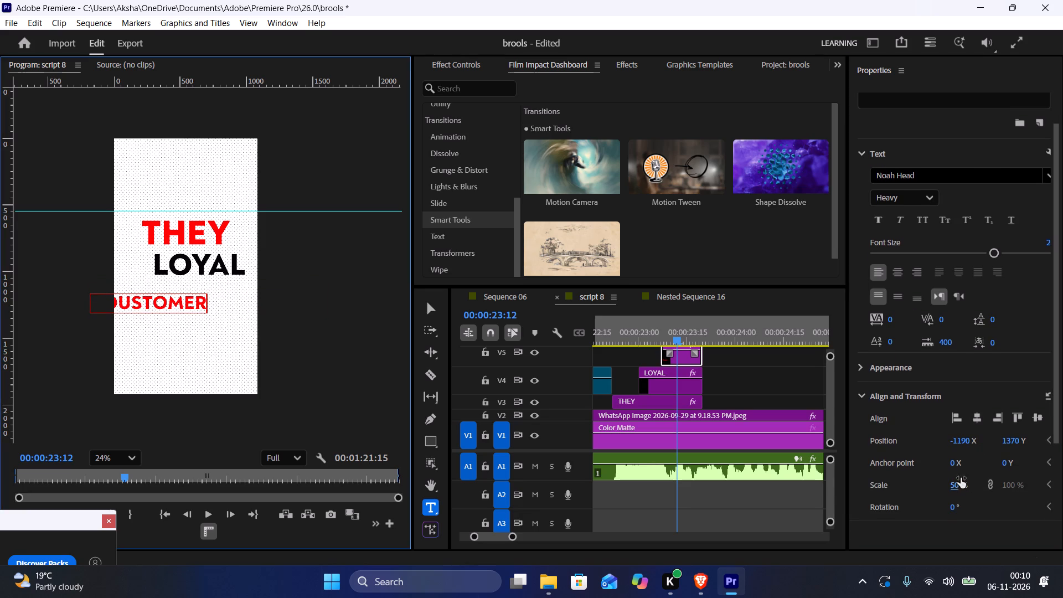
left_click(961, 478, "shift")
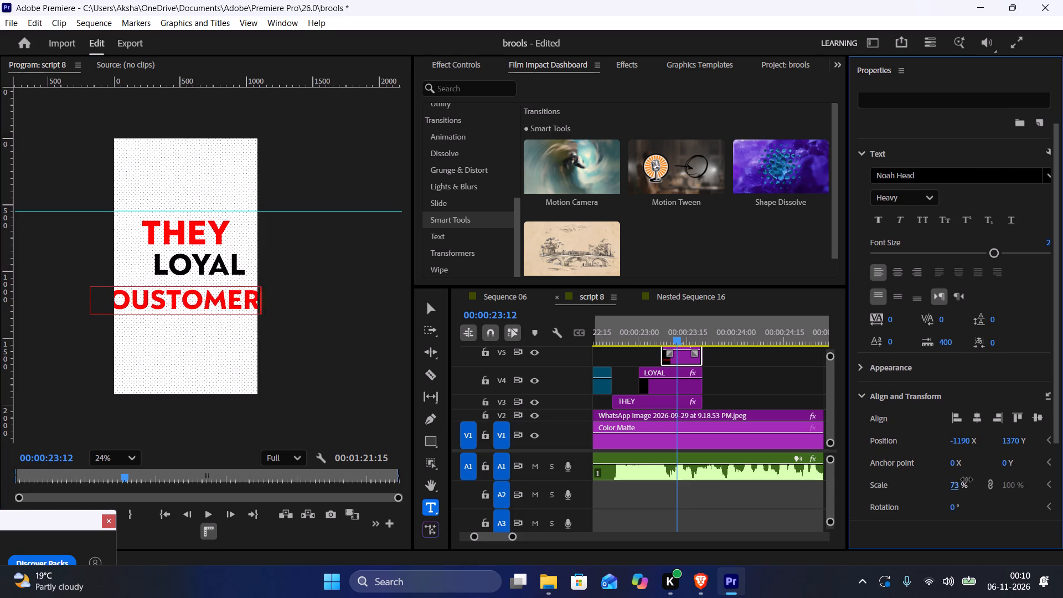
triple_click(980, 421)
left_click(980, 421)
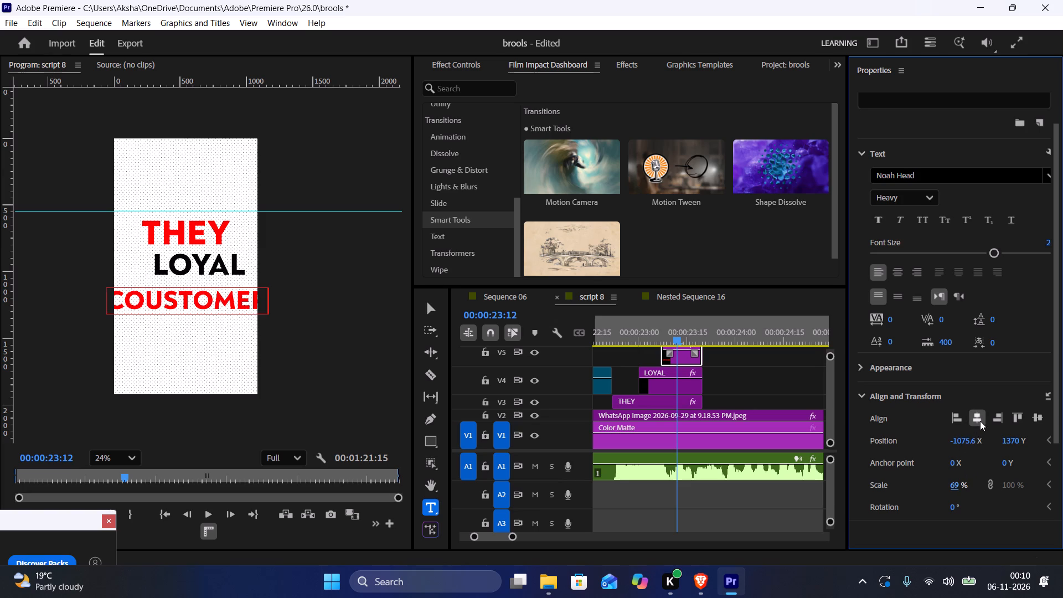
left_click_drag(959, 483, 953, 483)
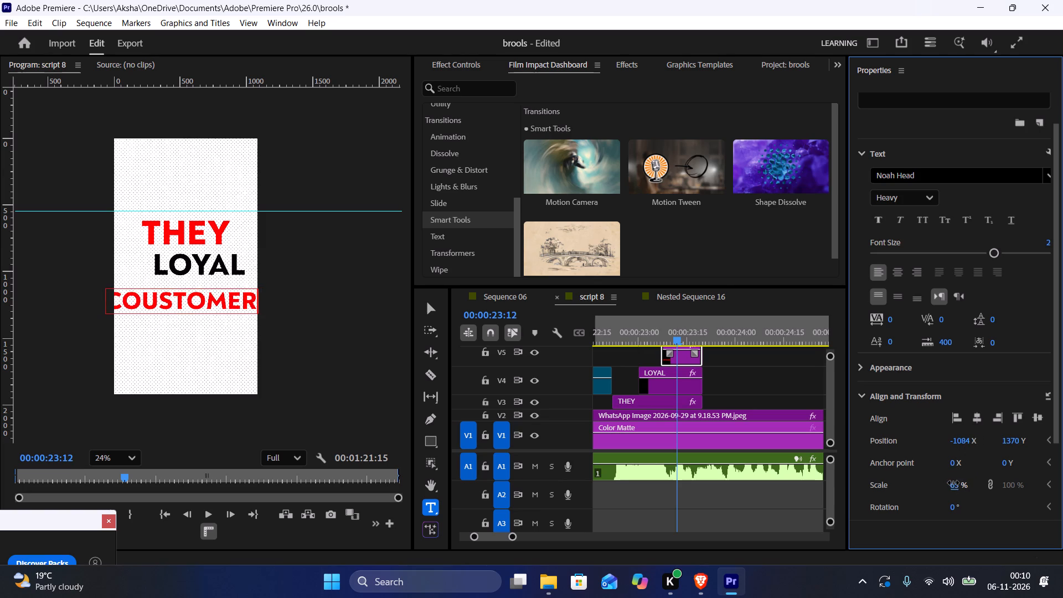
left_click_drag(953, 483, 950, 482)
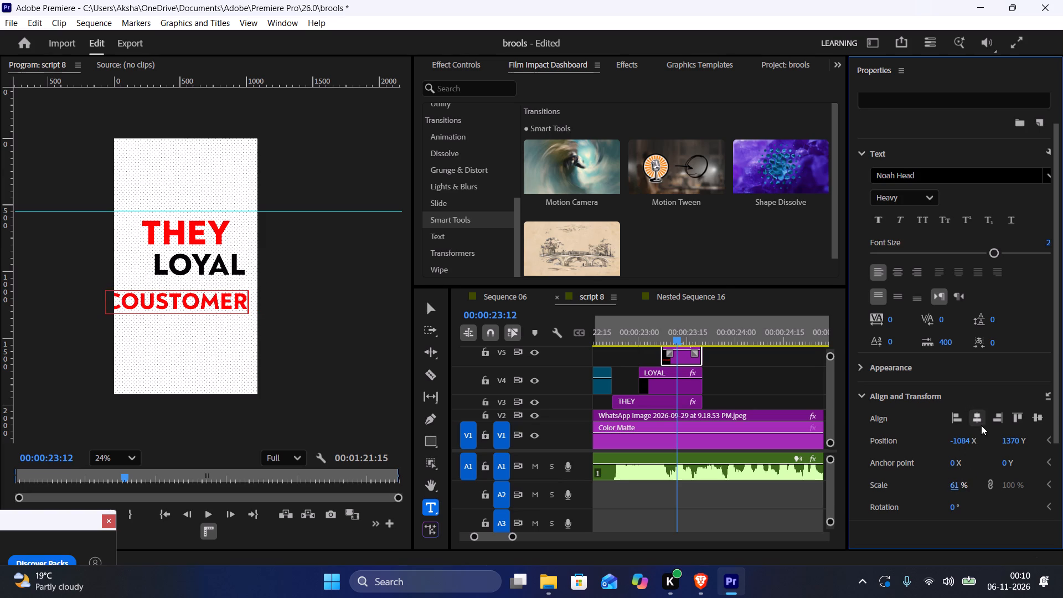
triple_click(980, 425)
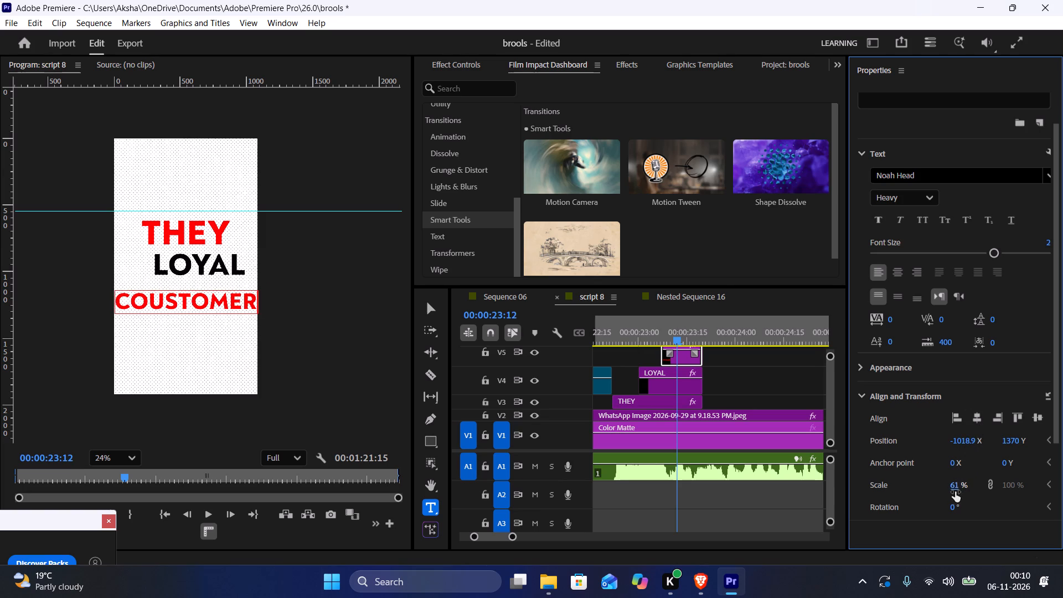
left_click_drag(953, 491, 947, 489)
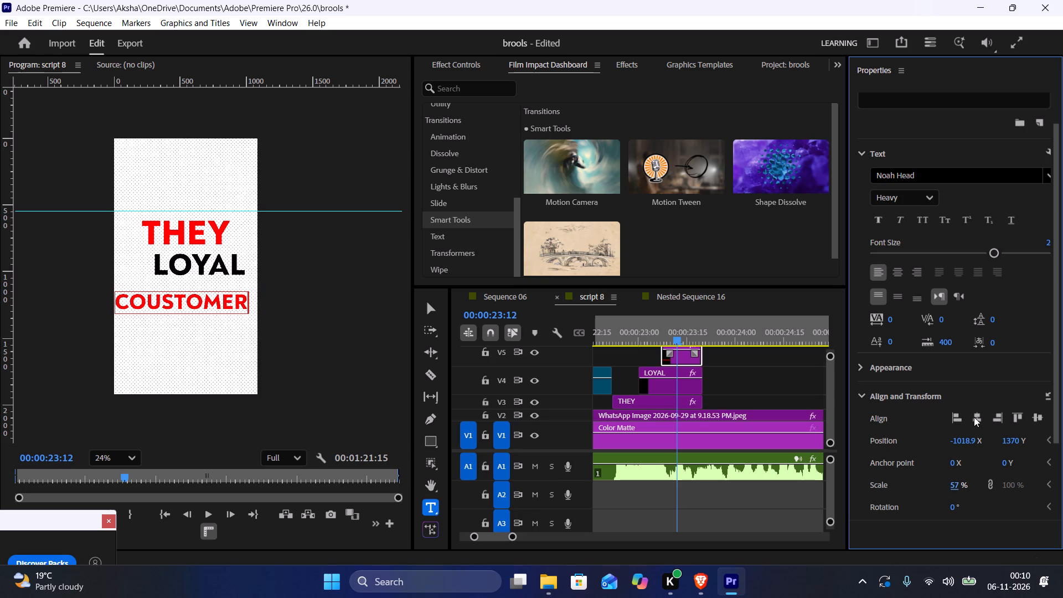
triple_click(976, 420)
left_click(976, 420)
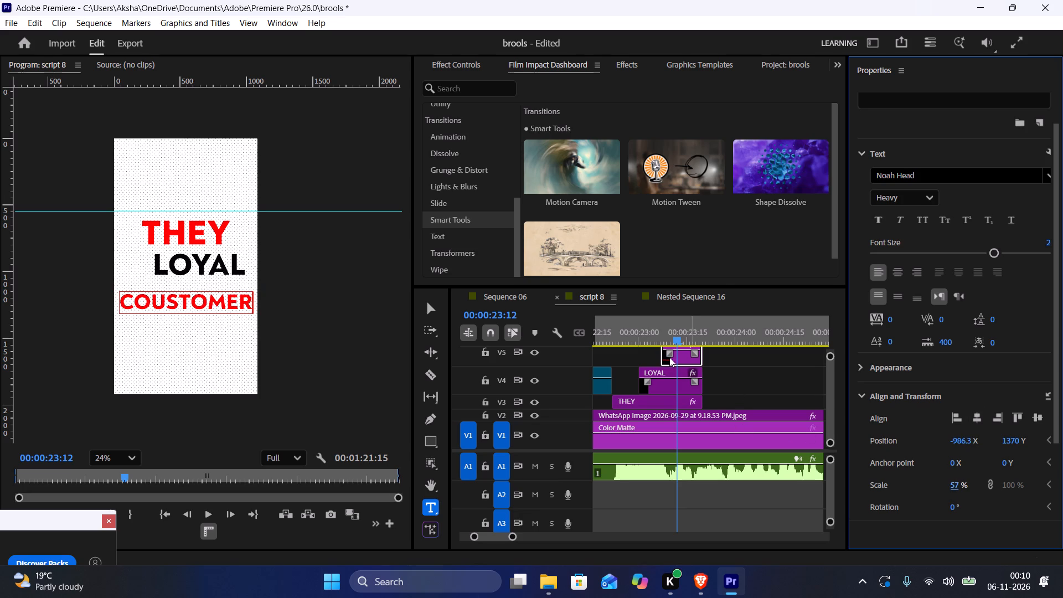
Centre the LOYAL and THEY titles horizontally in the frame.
left_click(199, 265)
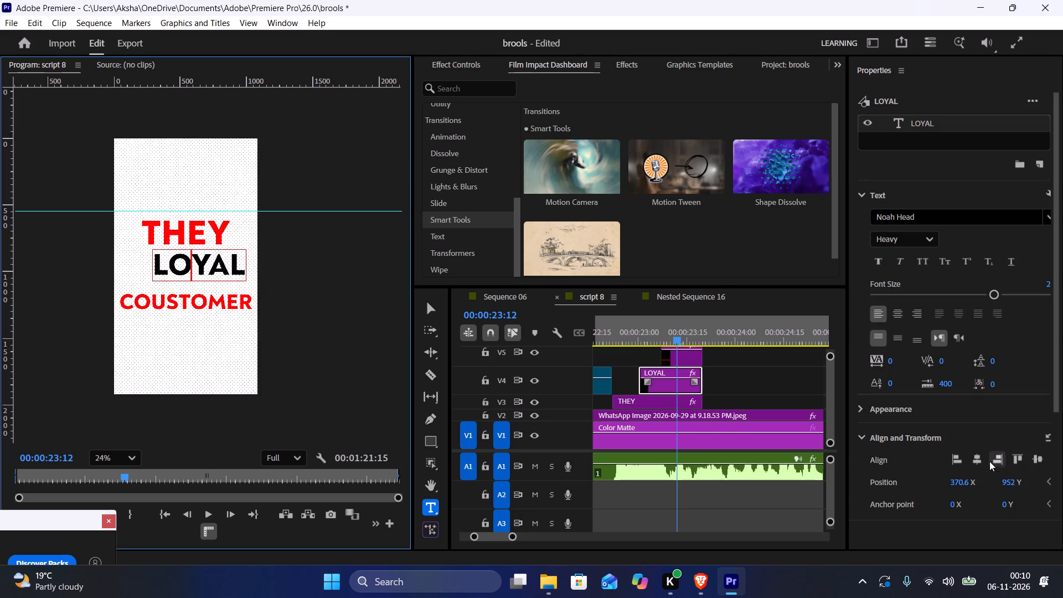
triple_click(979, 463)
triple_click(979, 463)
triple_click(978, 463)
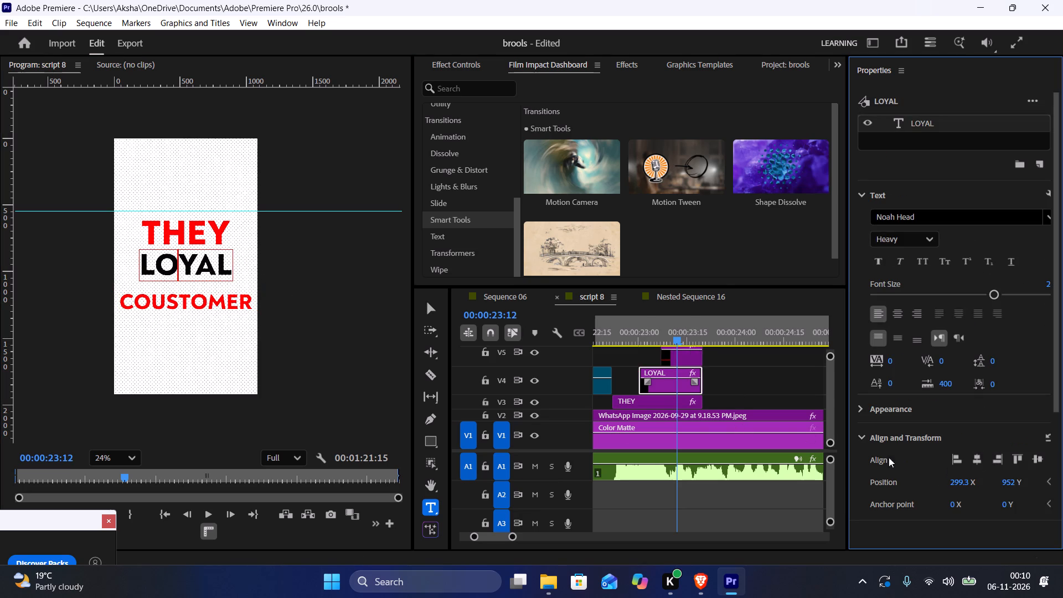
left_click(685, 365)
left_click(180, 237)
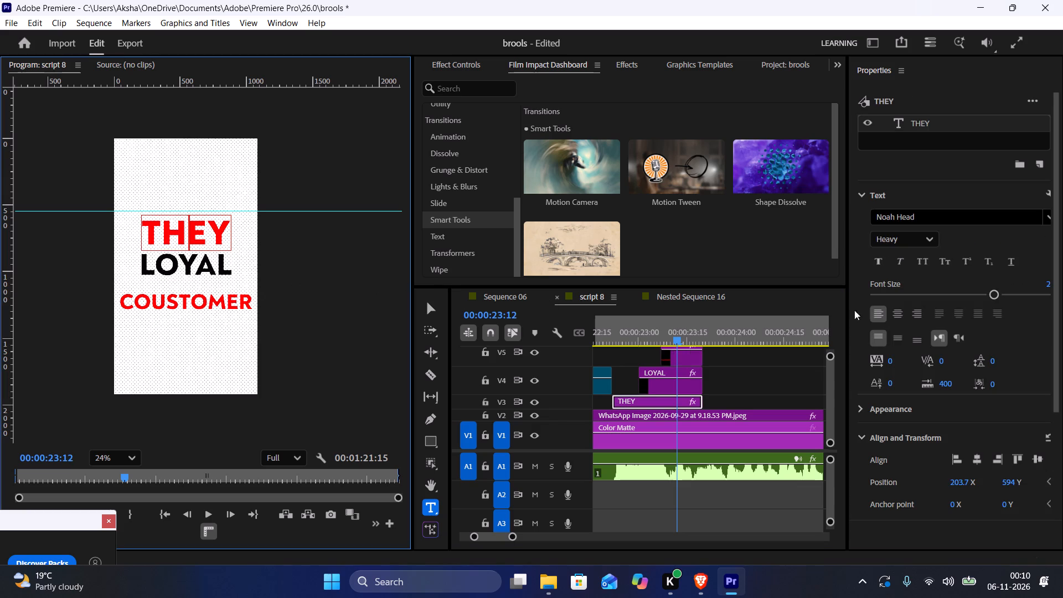
triple_click(981, 460)
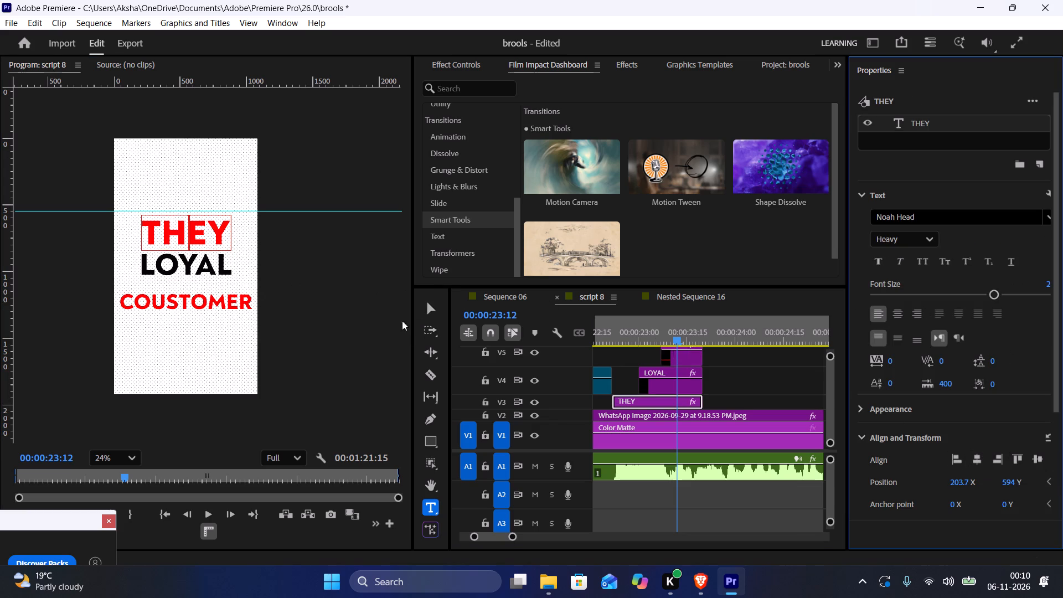
Move the COUSTOMER title up to a Y position of 1310, closer to LOYAL, and check the titles by playback.
left_click(185, 304)
left_click_drag(1011, 483, 1008, 483)
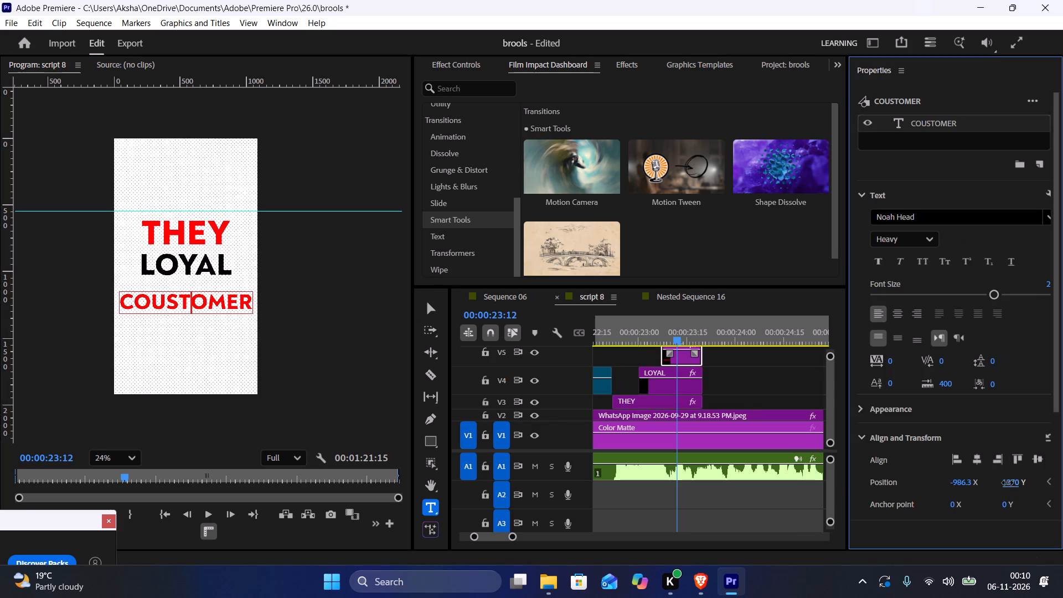
left_click_drag(1008, 483, 976, 494)
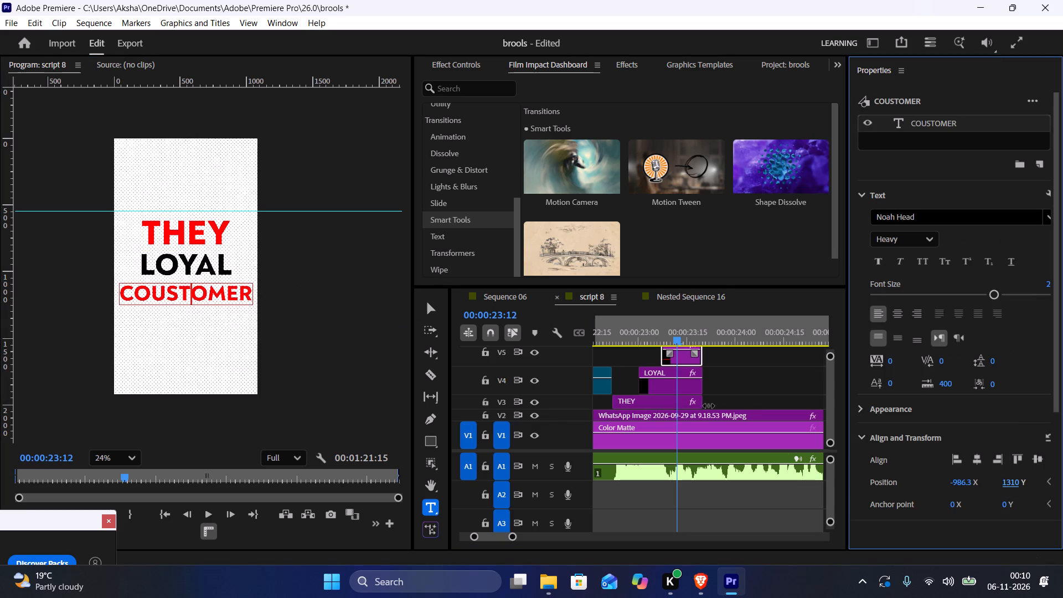
left_click(727, 394)
left_click(612, 328)
key("space")
key("space")
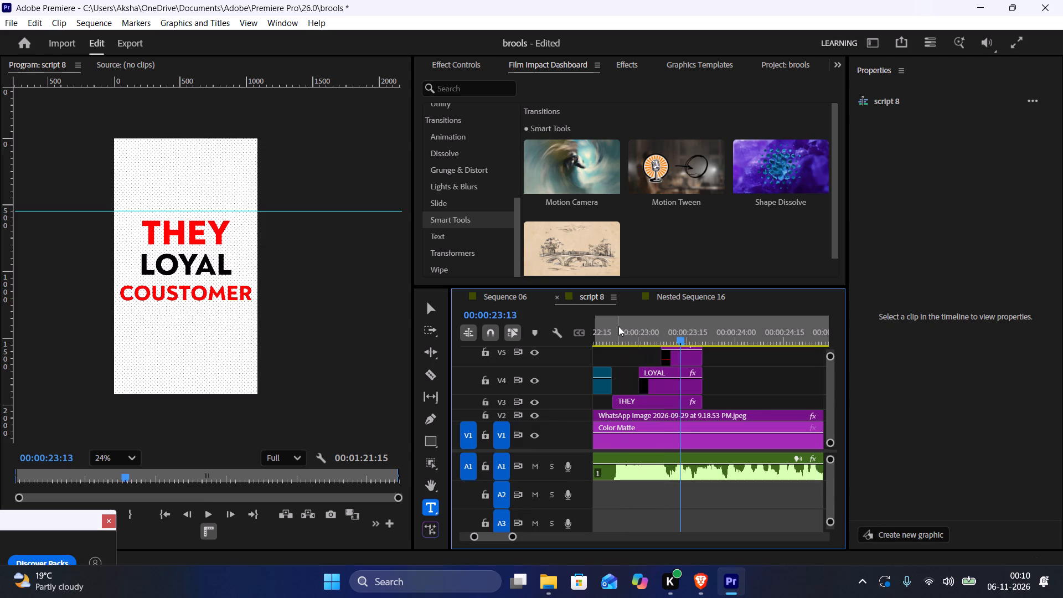
key("space")
key("space")
left_click_drag(659, 311, 678, 328)
left_click(675, 337)
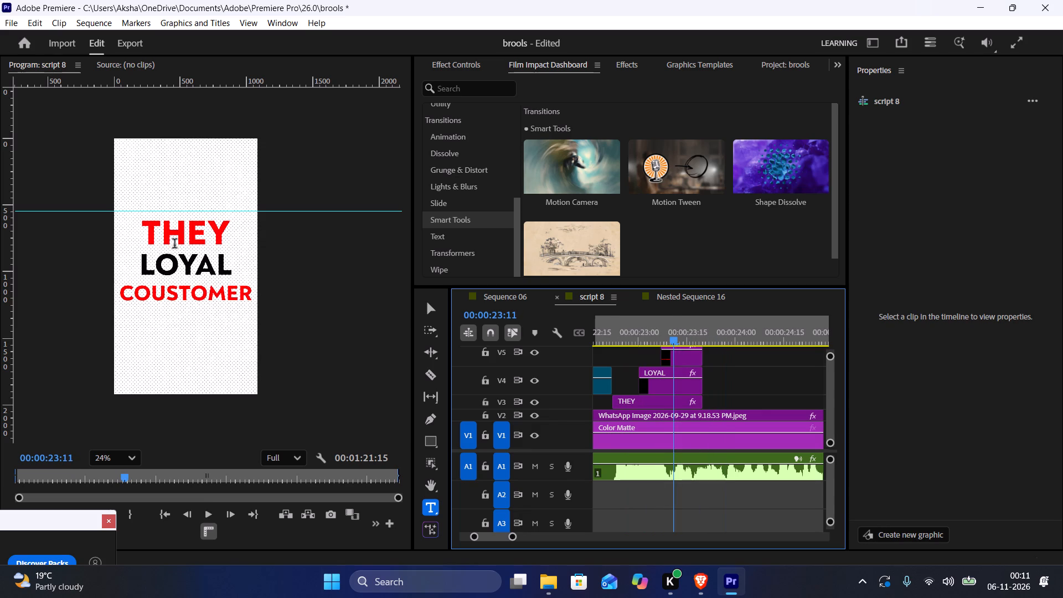
Add an S to make the title COUSTOMERS, scale it to 53%, and centre it horizontally again.
left_click(236, 292)
key("Right")
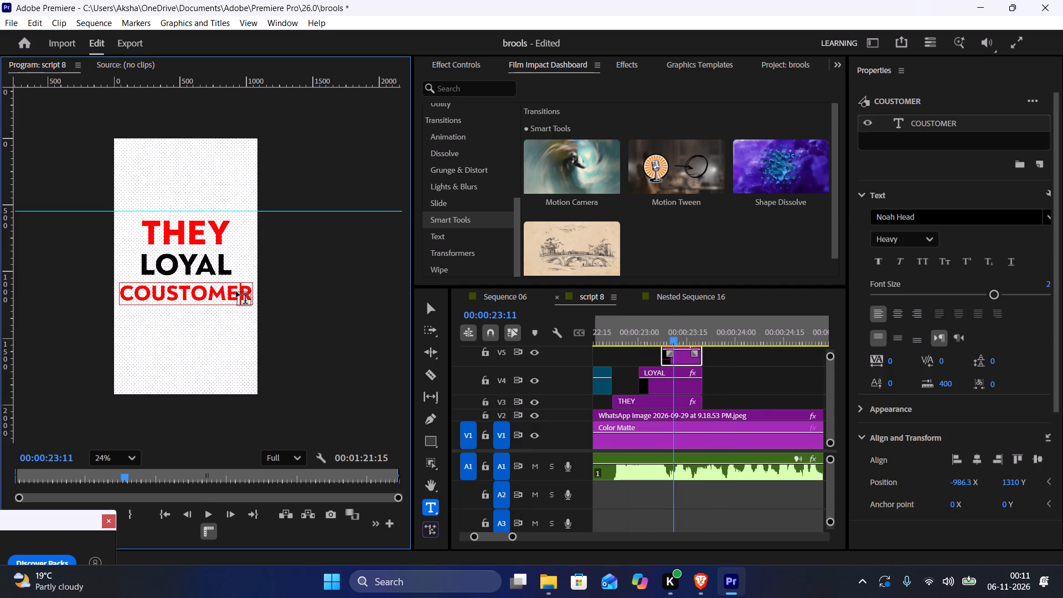
key("shift+s")
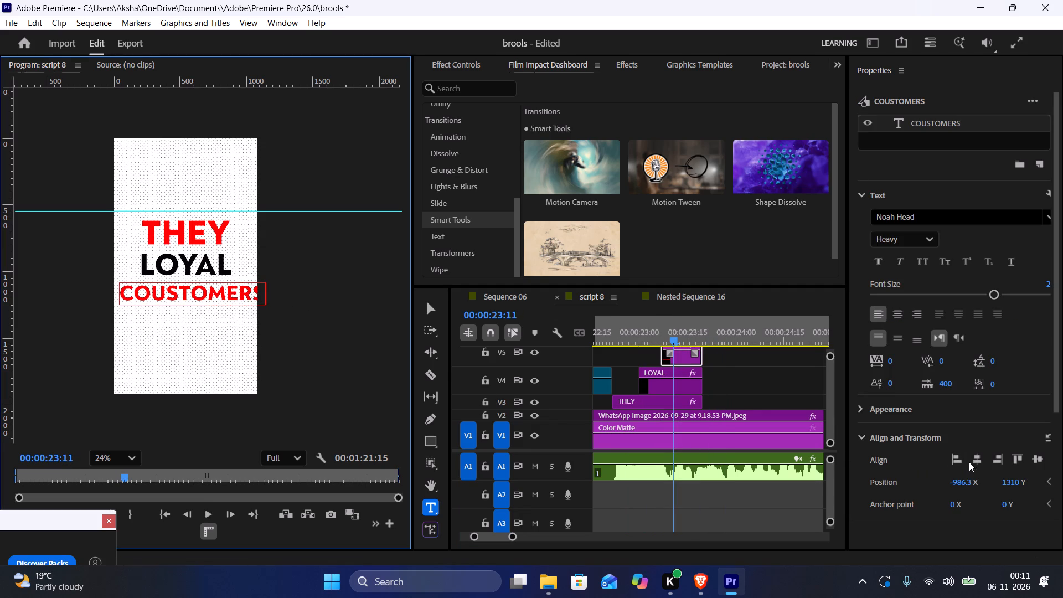
triple_click(969, 460)
scroll(966, 501, "down", 1)
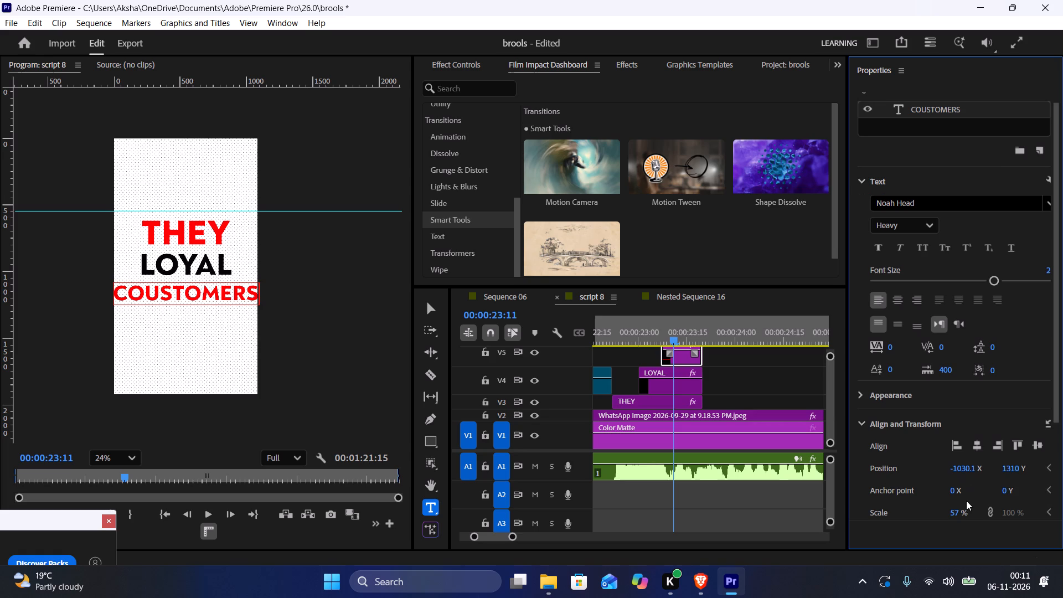
left_click_drag(956, 509, 948, 507)
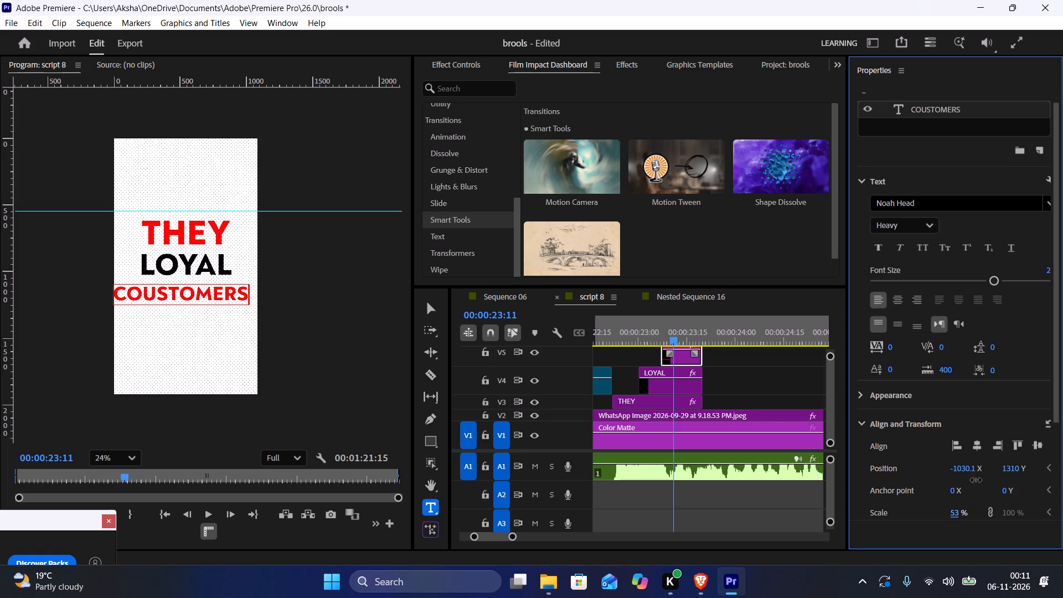
triple_click(976, 450)
triple_click(976, 450)
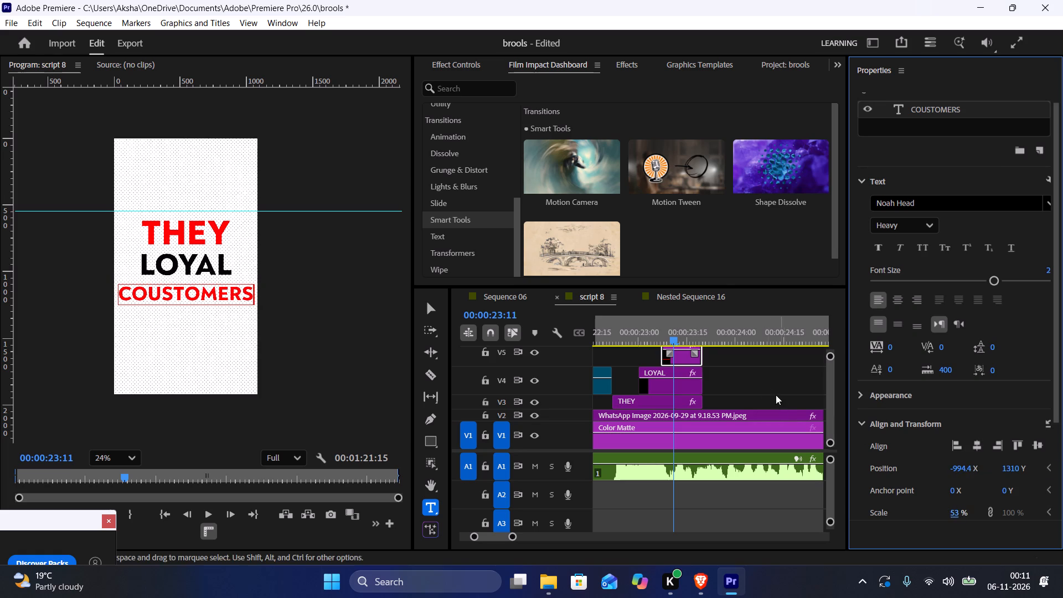
Extend the ends of the THEY, LOYAL and COUSTOMERS titles to about 00:00:23:23, checking against the voiceover by playback.
left_click(766, 388)
left_click(662, 330)
key("space")
key("space")
left_click(662, 330)
key("space")
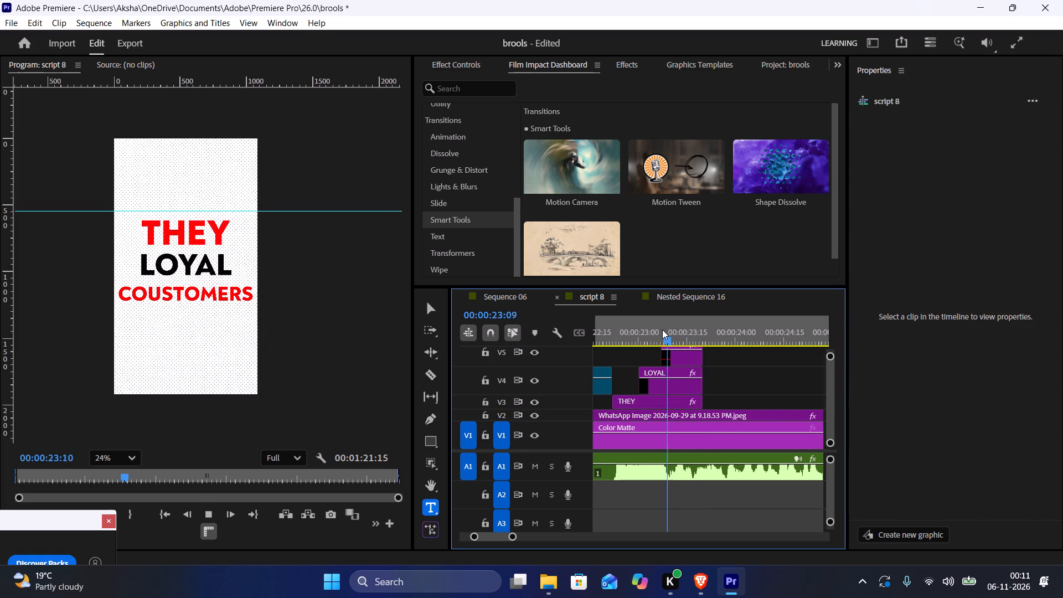
key("space")
left_click_drag(662, 329, 687, 338)
left_click_drag(725, 393, 679, 365)
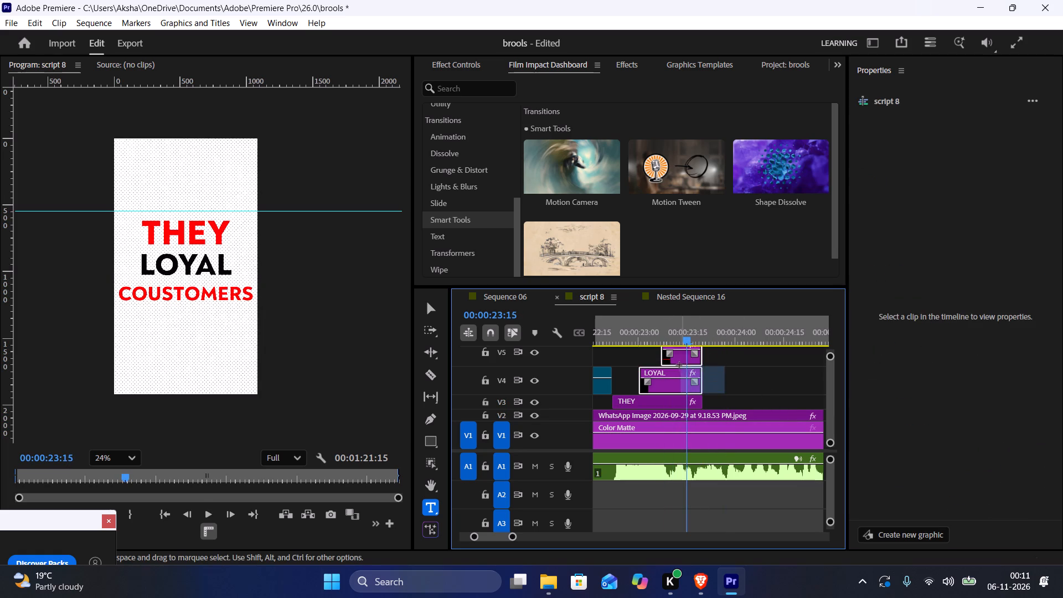
left_click_drag(679, 365, 680, 349)
left_click(721, 402)
left_click_drag(716, 399, 674, 351)
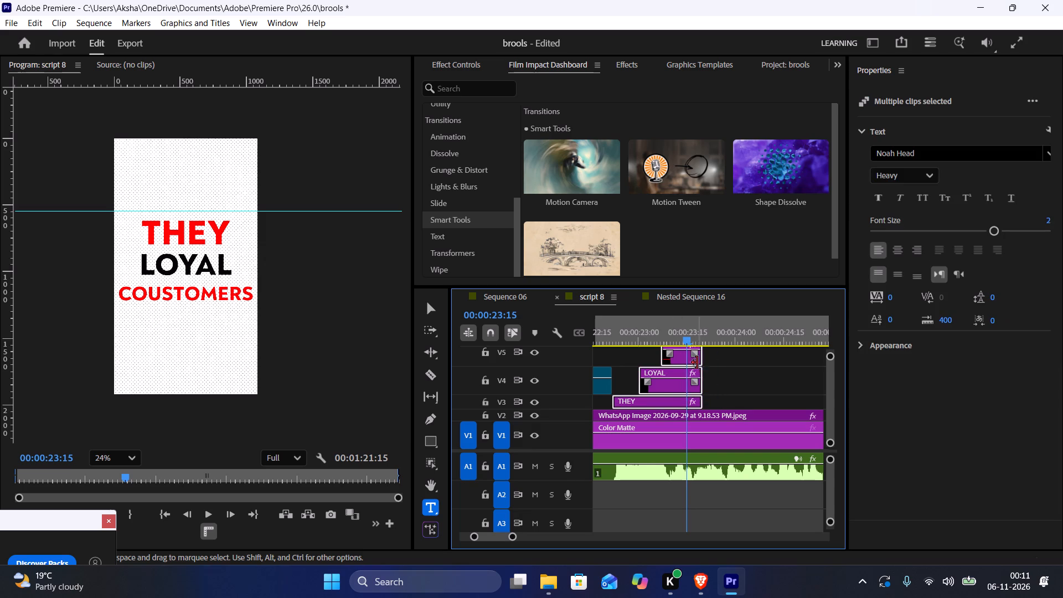
left_click_drag(704, 362, 714, 359)
left_click(695, 328)
key("space")
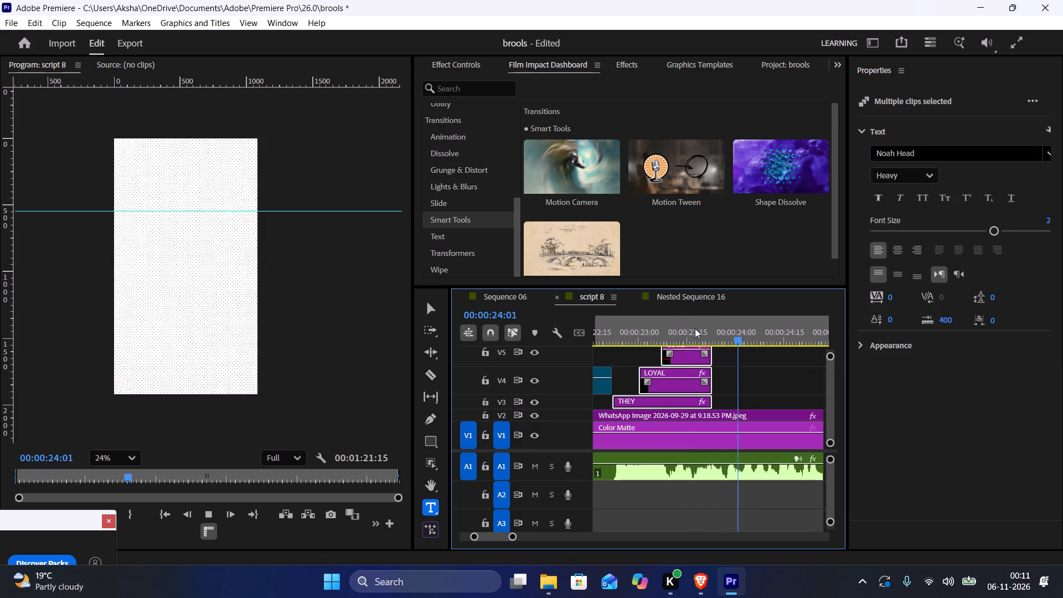
key("space")
left_click(695, 328)
key("space")
key("space")
Switch to the browser and find the script 8 phrase about the benefit of the doubt in the New Video Script document.
key("alt+Tab")
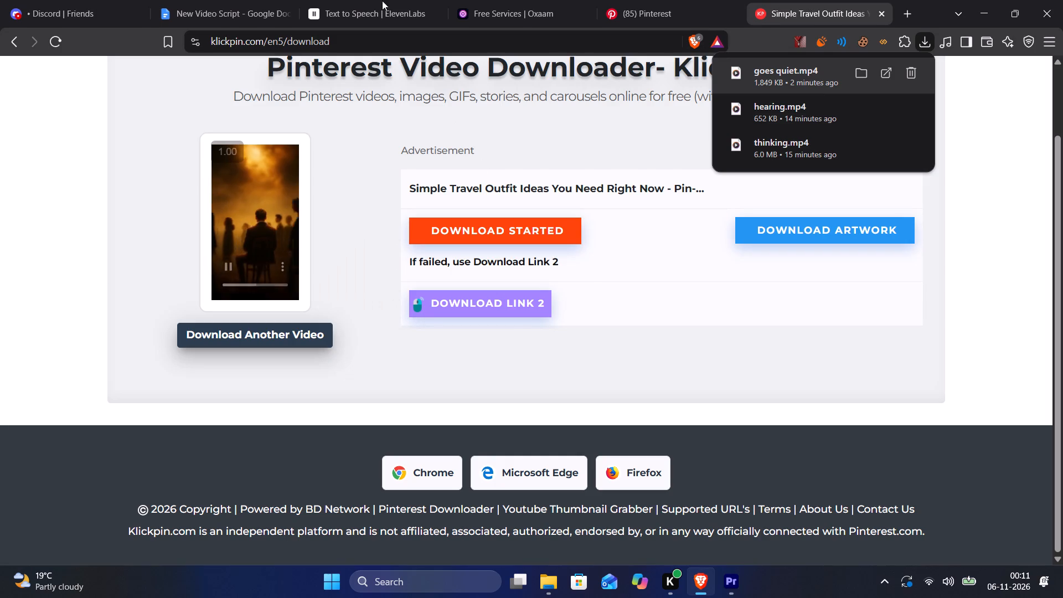
left_click(254, 0)
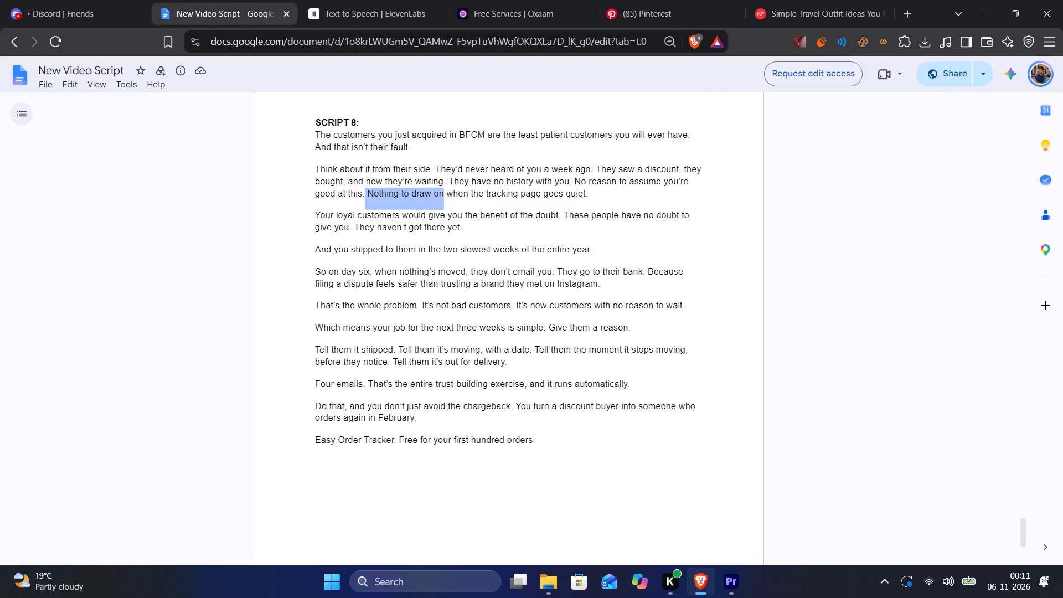
left_click_drag(405, 220, 560, 216)
key("alt+Tab")
key("alt+Tab")
key("alt+Tab")
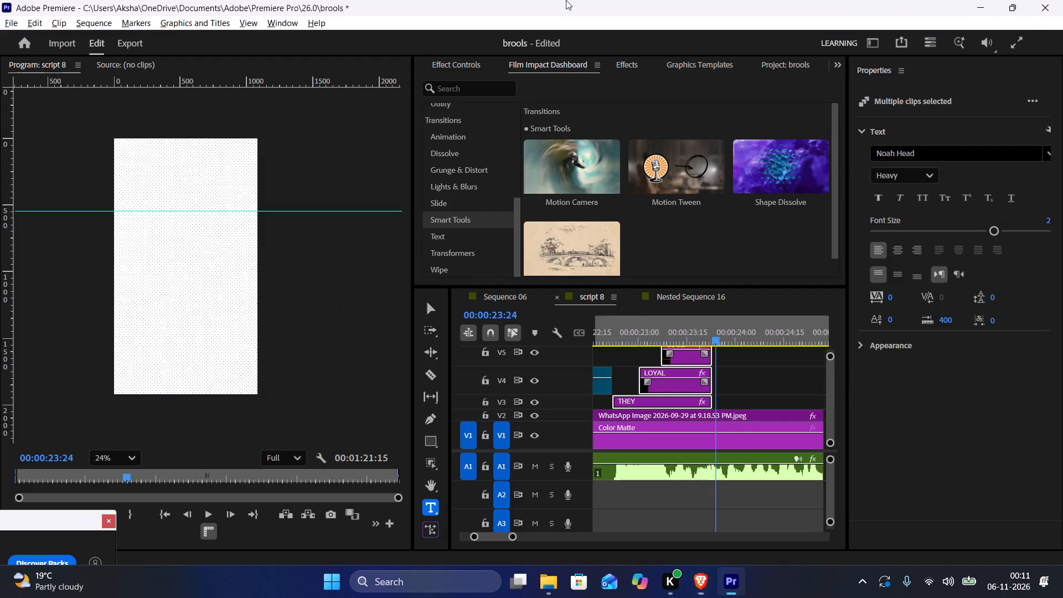
key("alt+Tab")
Search Pinterest for "benifit off doubt".
left_click(709, 0)
double_click(421, 75)
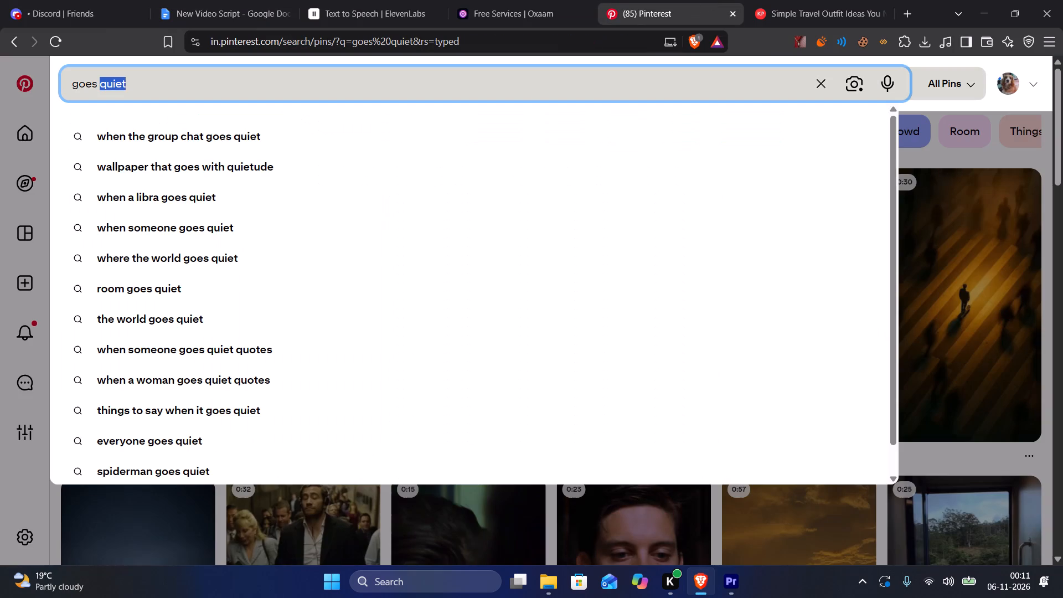
key("BackSpace")
key("BackSpace")
key("BackSpace")
key("BackSpace")
key("BackSpace")
key("BackSpace")
key("BackSpace")
key("BackSpace")
key("BackSpace")
type("benifit of")
key("space")
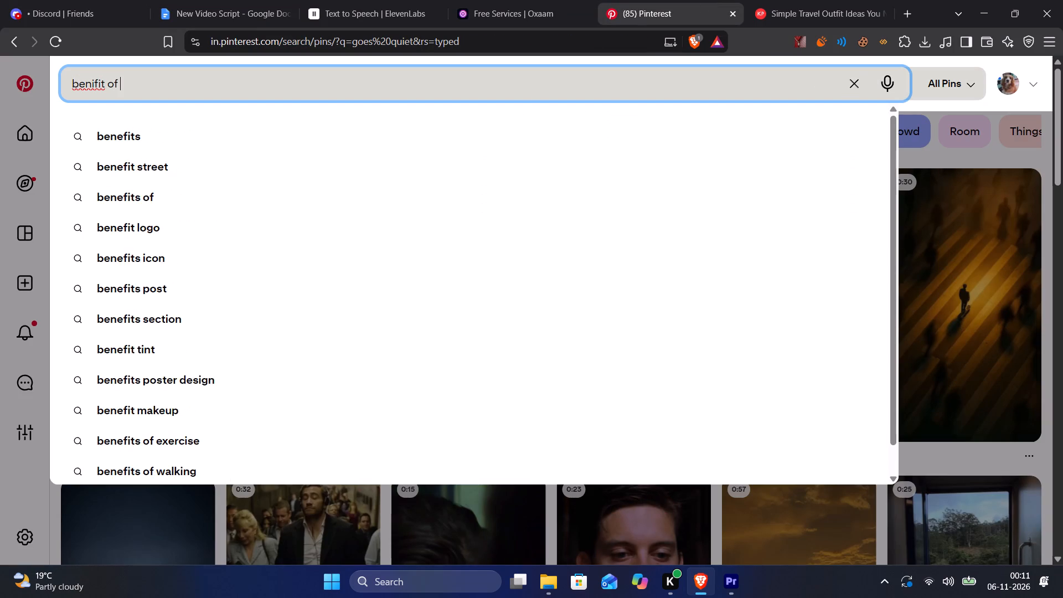
key("BackSpace")
type("f q")
key("BackSpace")
type("doy")
key("BackSpace")
type("ubh")
key("BackSpace")
key("t")
key("Return")
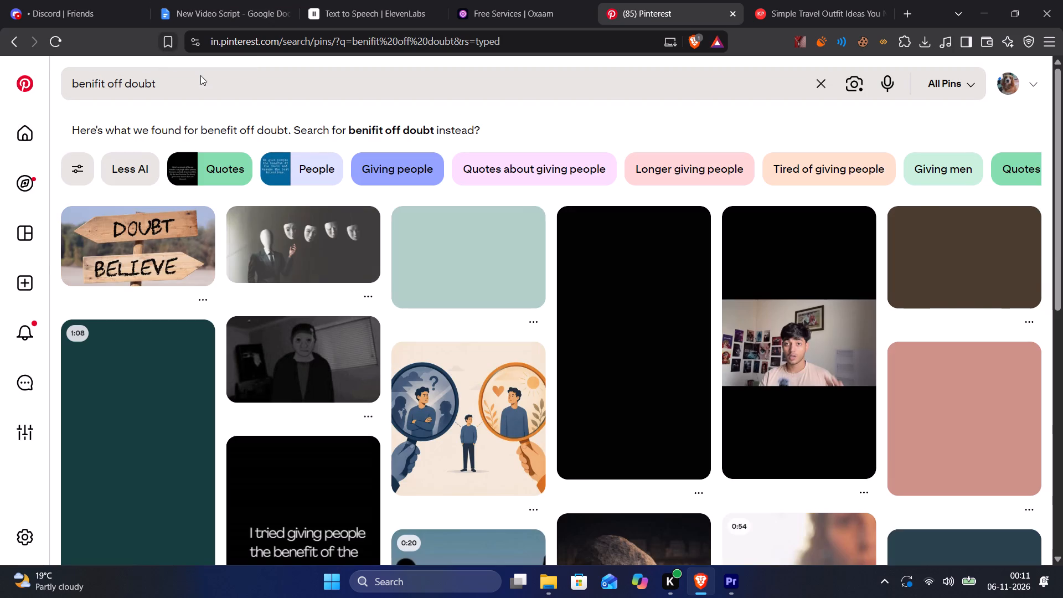
Browse the benefit of the doubt results and copy the link of the 0:24 video pin.
scroll(126, 61, "down", 4)
scroll(145, 265, "up", 2)
scroll(252, 260, "down", 4)
scroll(489, 313, "up", 2)
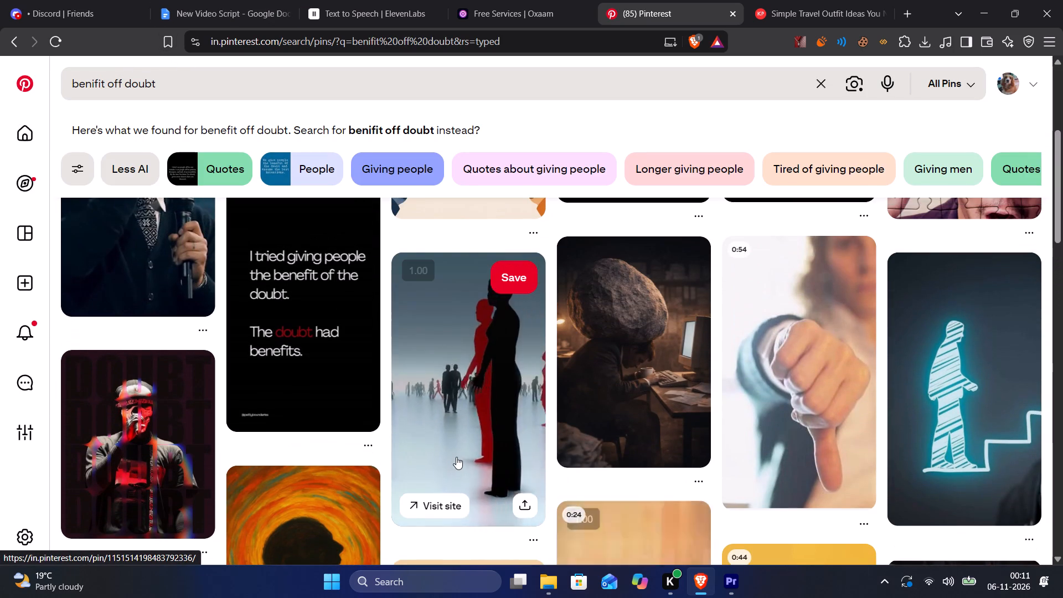
scroll(450, 442, "down", 2)
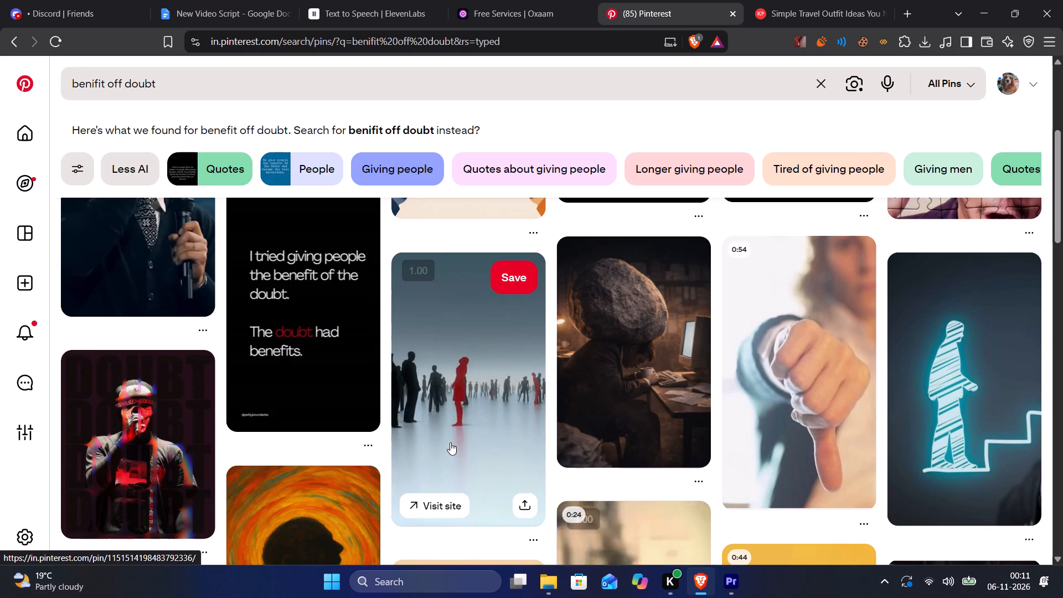
scroll(450, 442, "down", 1)
scroll(587, 415, "down", 5)
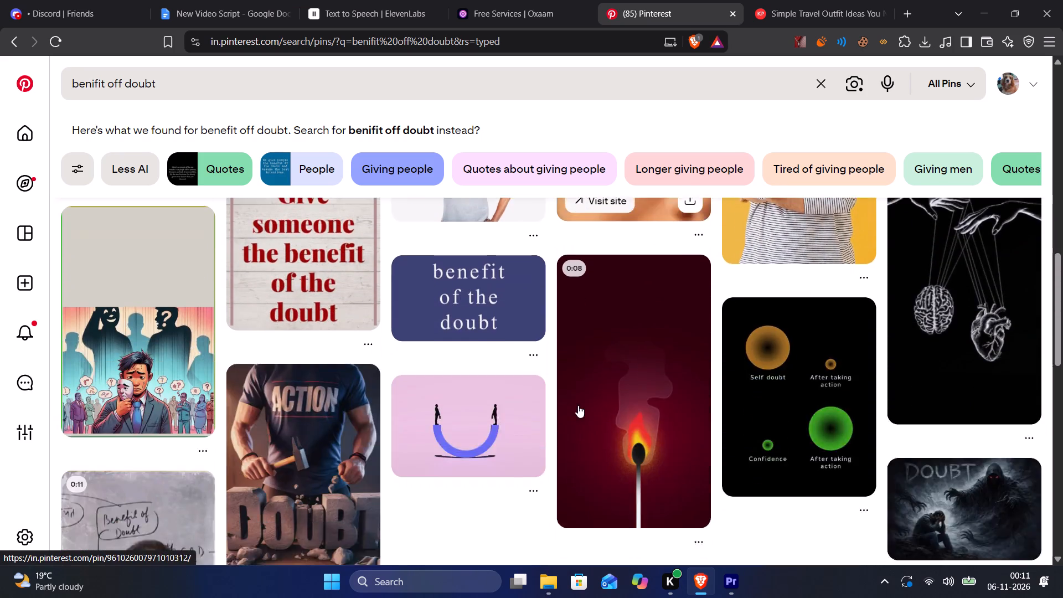
scroll(578, 405, "up", 4)
right_click(650, 411)
left_click(734, 343)
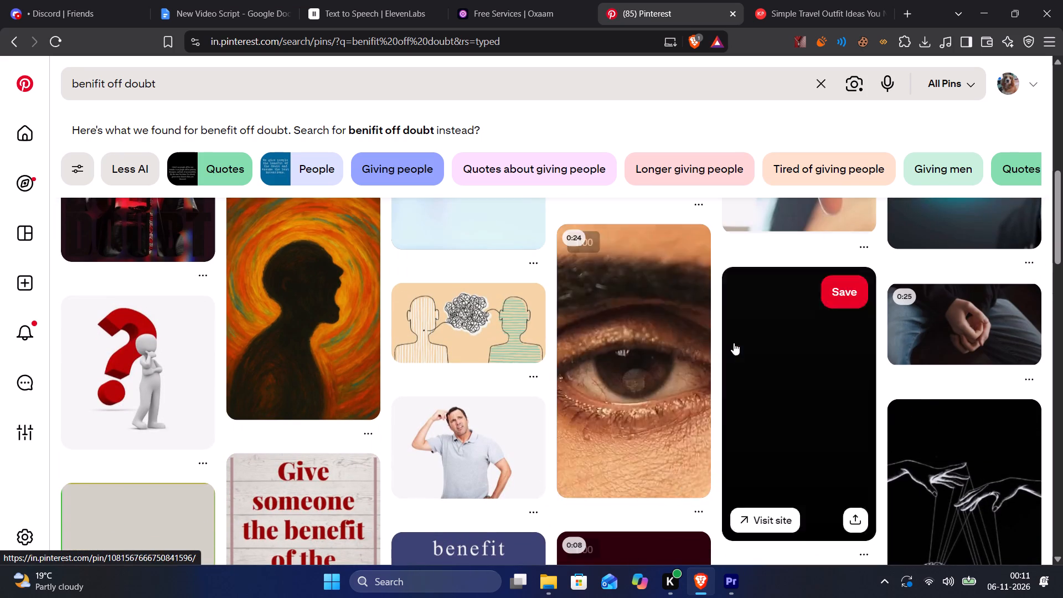
Fetch the copied pin in KlickPin and save its video as doubt in the script 8 downloads folder.
double_click(745, 0)
left_click(748, 4)
scroll(63, 143, "up", 4)
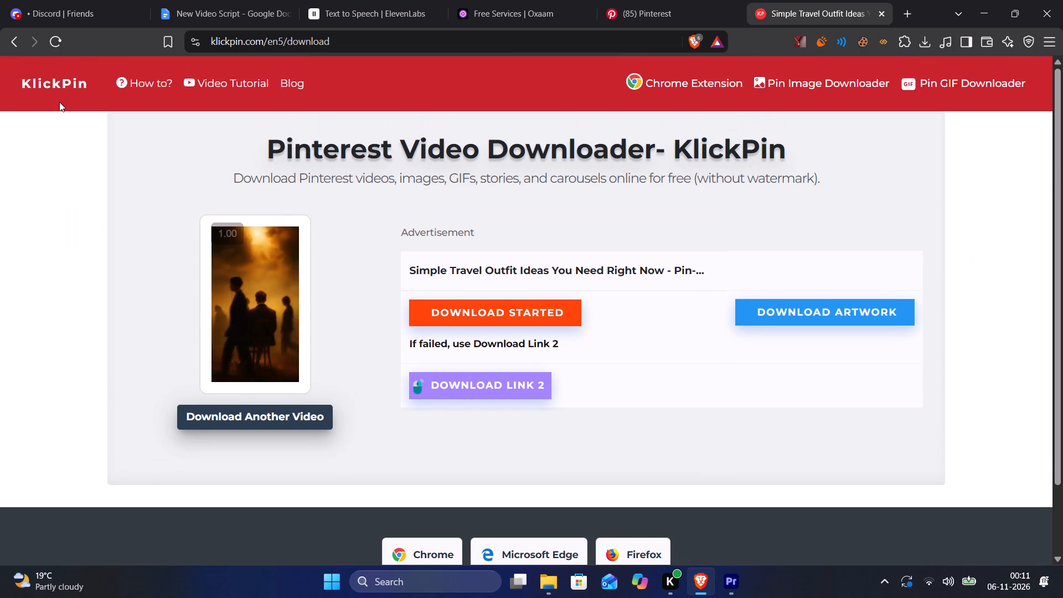
left_click(54, 94)
left_click(412, 251)
key("ctrl+v")
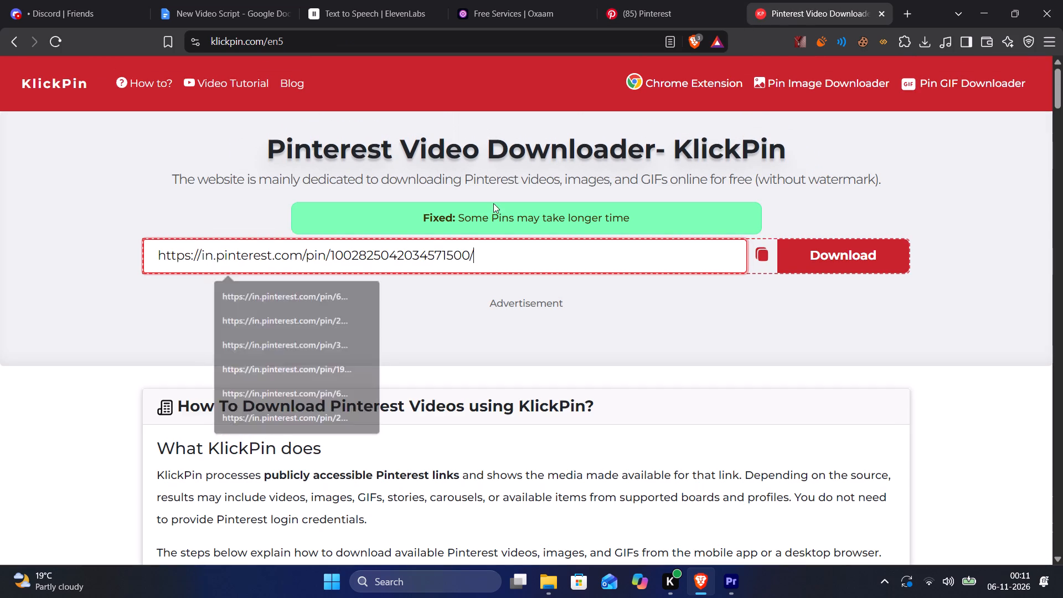
left_click(848, 261)
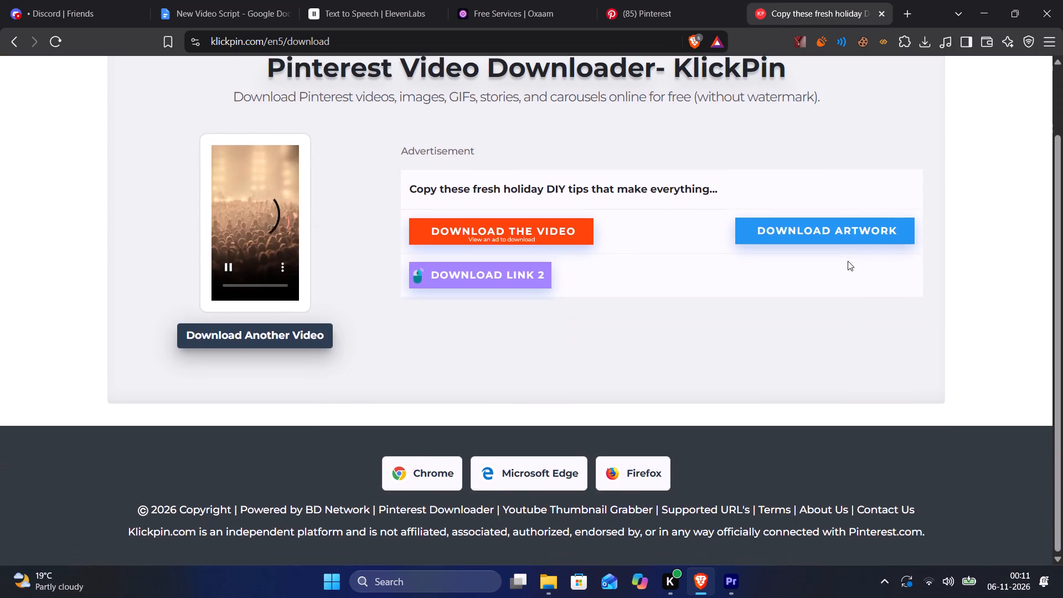
left_click(498, 231)
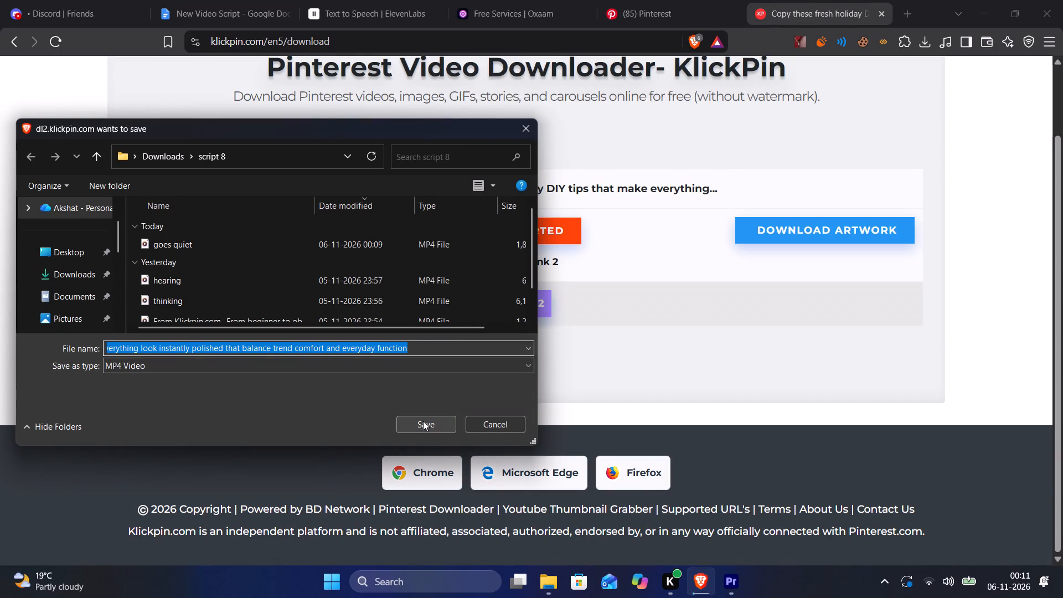
type("doubt")
key("Return")
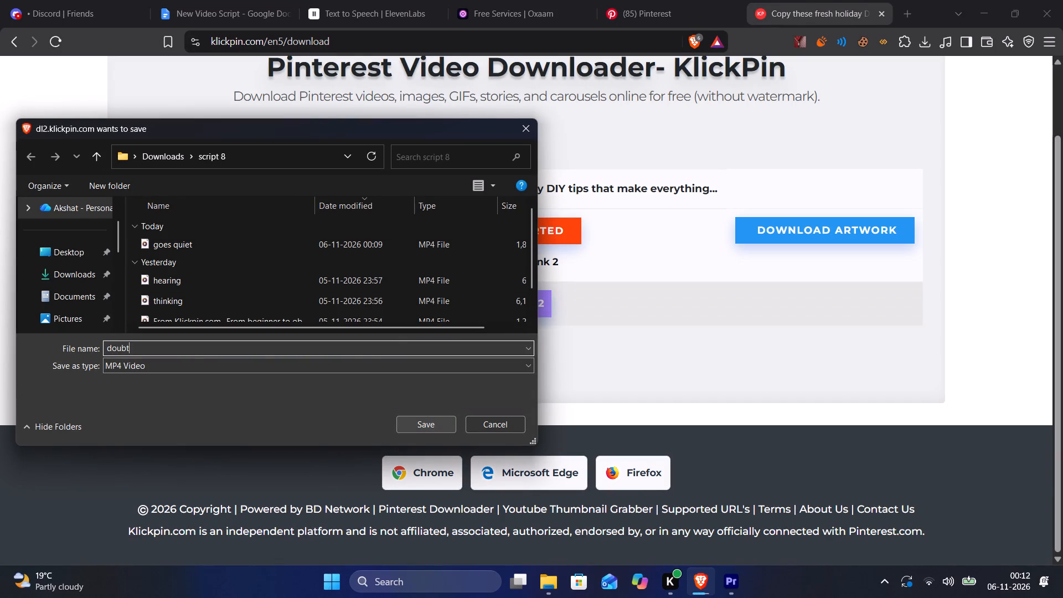
Switch to Premiere and place the downloaded doubt.mp4 on track V4 at 00:00:23:24, right after the LOYAL title.
left_click_drag(774, 73, 730, 597)
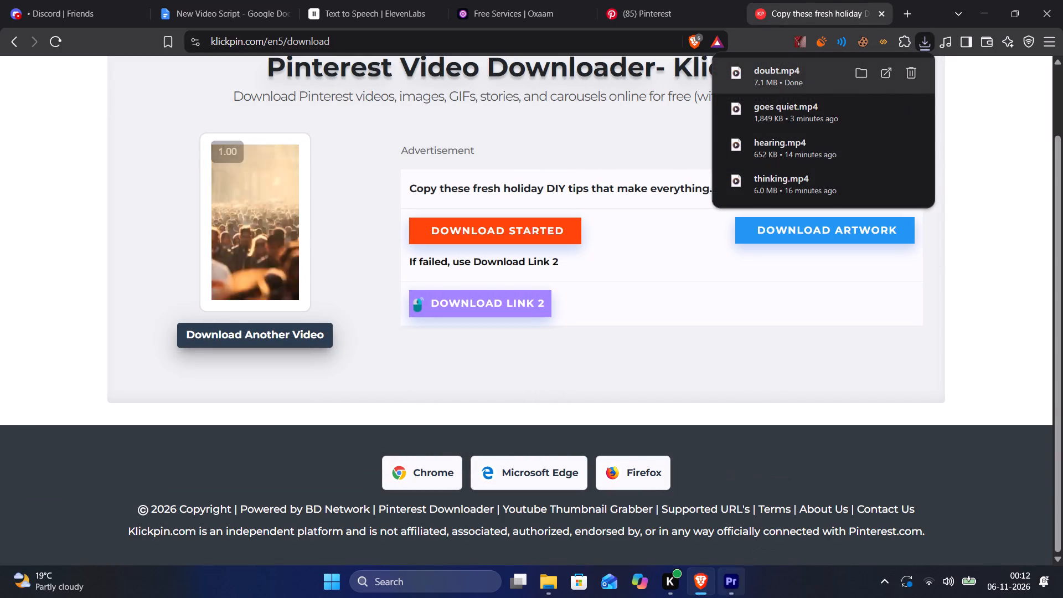
left_click_drag(730, 597, 711, 380)
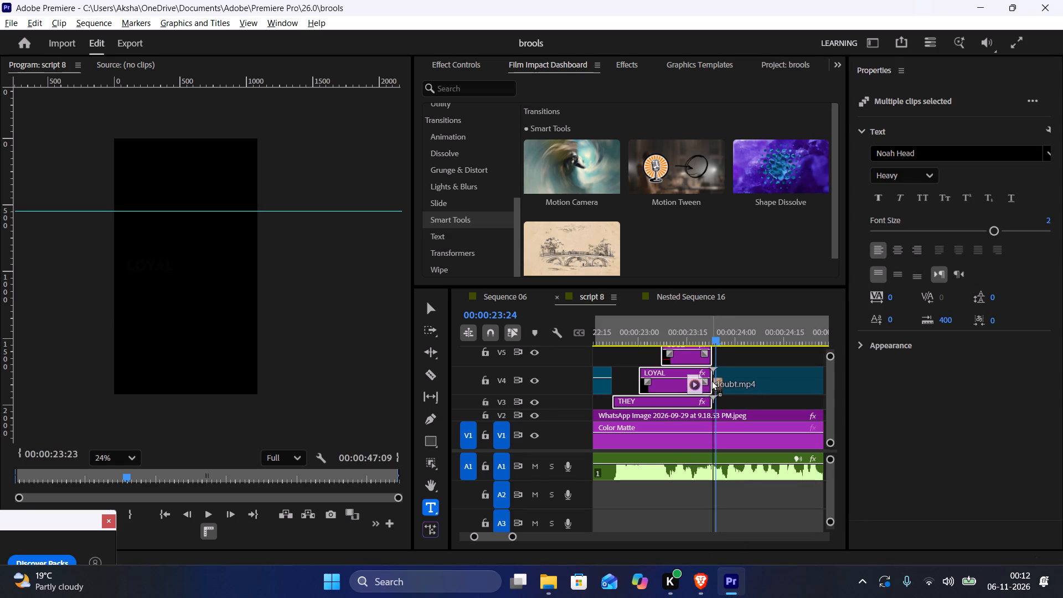
left_click_drag(711, 380, 711, 381)
Unlink the doubt.mp4 clip and delete its audio from track A4.
left_click(729, 380)
key("Tab")
key("grave")
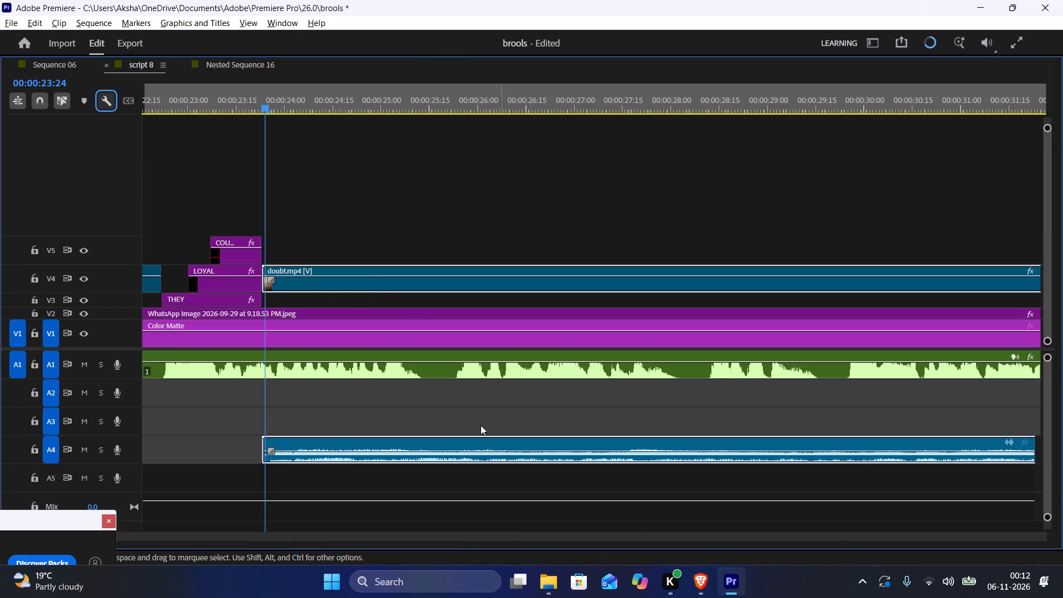
key("ctrl+l")
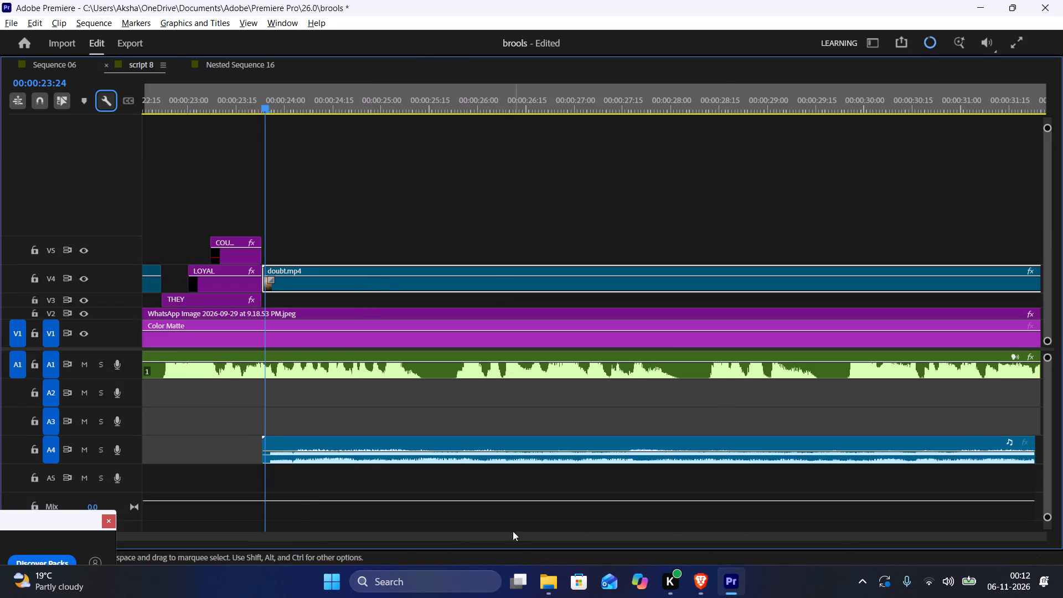
left_click_drag(472, 409, 476, 431)
left_click_drag(468, 420, 471, 446)
key("BackSpace")
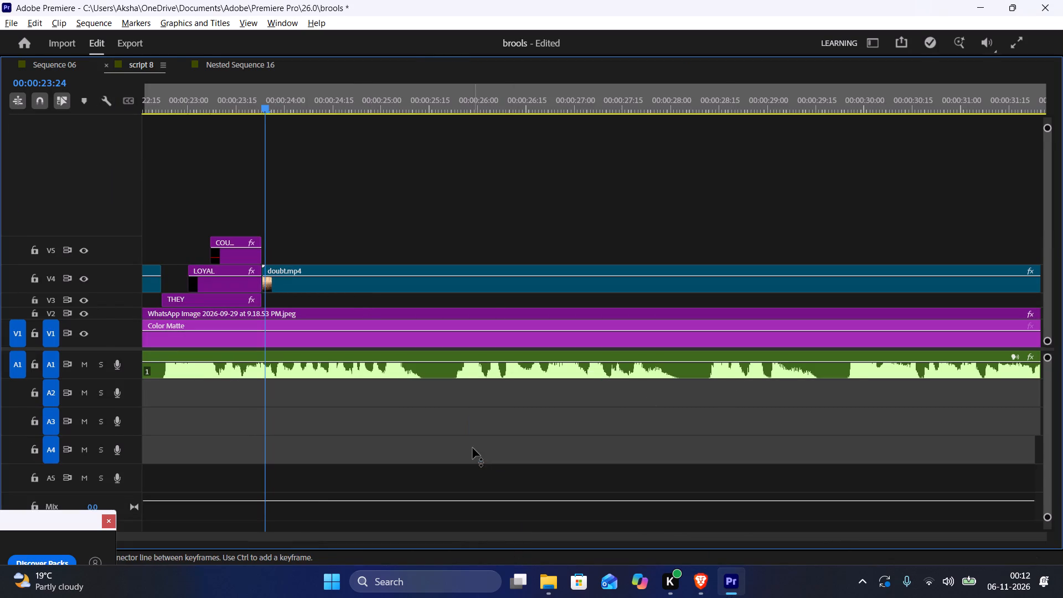
key("grave")
Play through the voiceover phrase, split the doubt clip at 00:00:25:23 and delete the remainder after the cut.
left_click(698, 329)
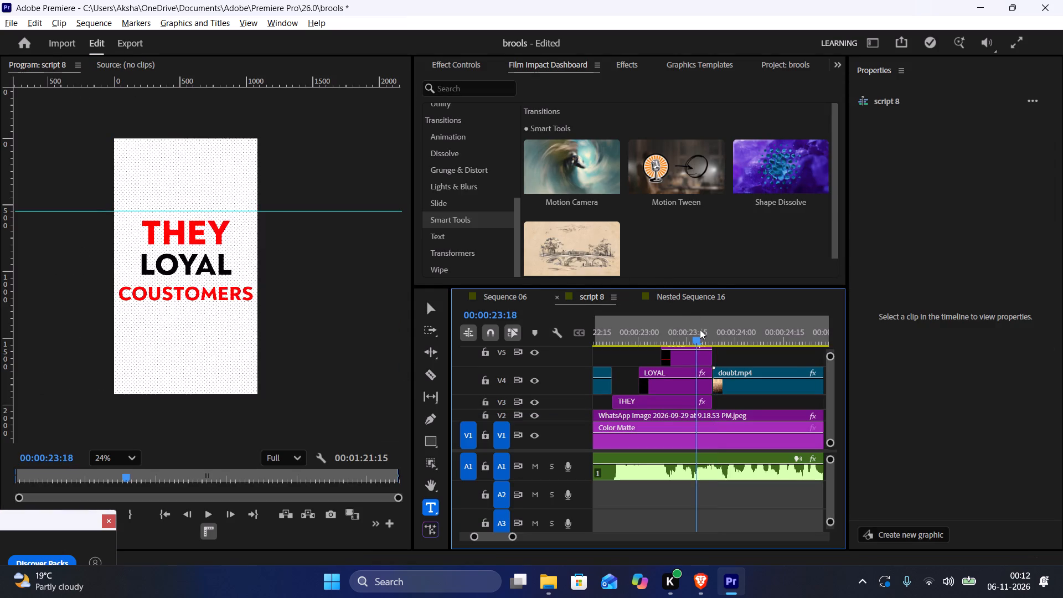
key("space")
scroll(713, 382, "down", 3)
key("space")
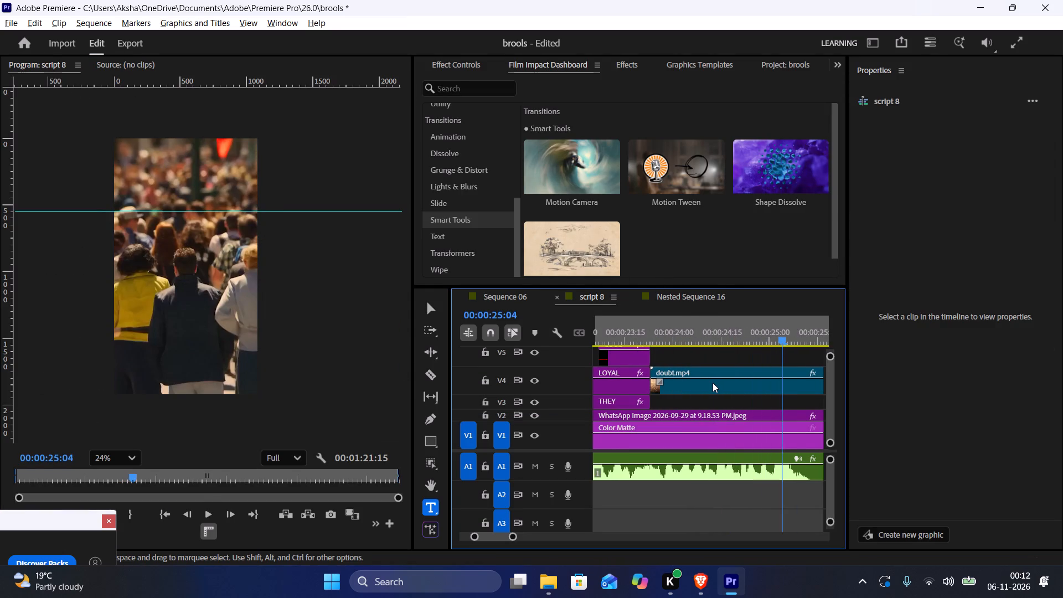
key("space")
key("space")
scroll(713, 383, "down", 5)
key("space")
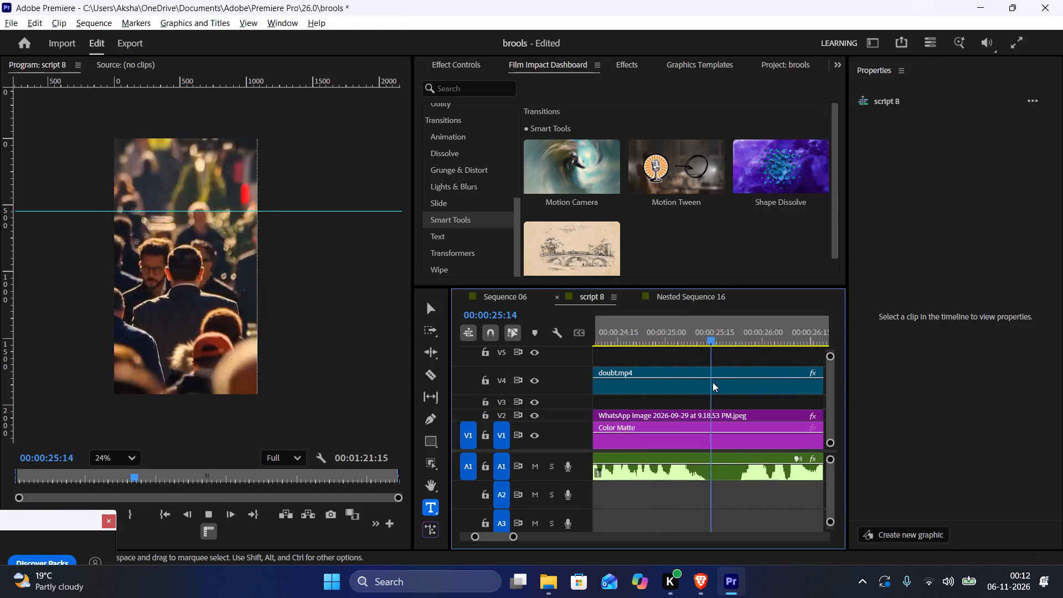
key("space")
key("space")
key("space")
left_click_drag(723, 336, 742, 337)
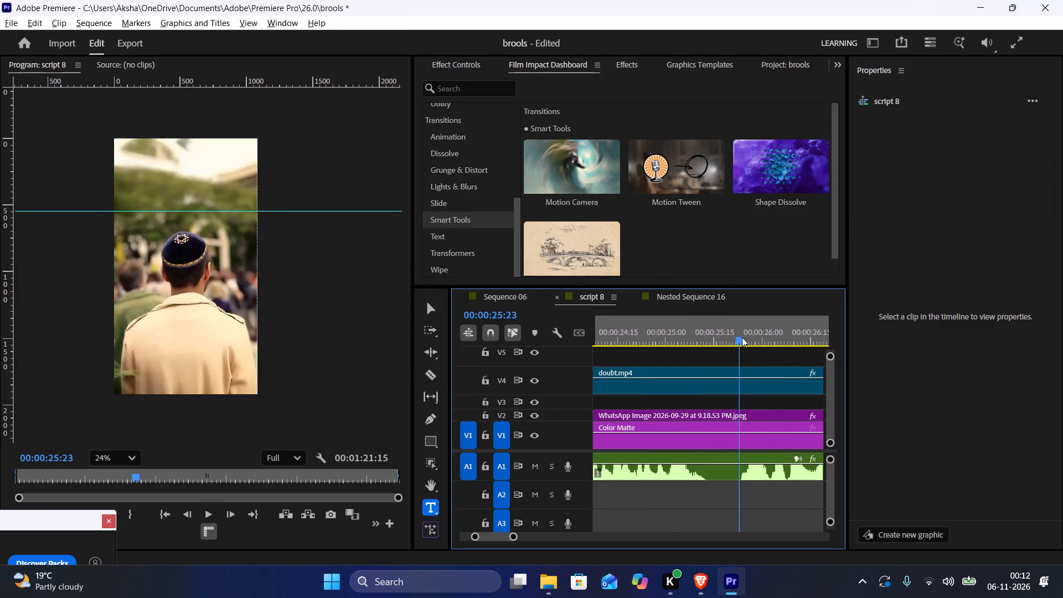
left_click_drag(742, 337, 743, 339)
key("c")
left_click(741, 373)
key("b")
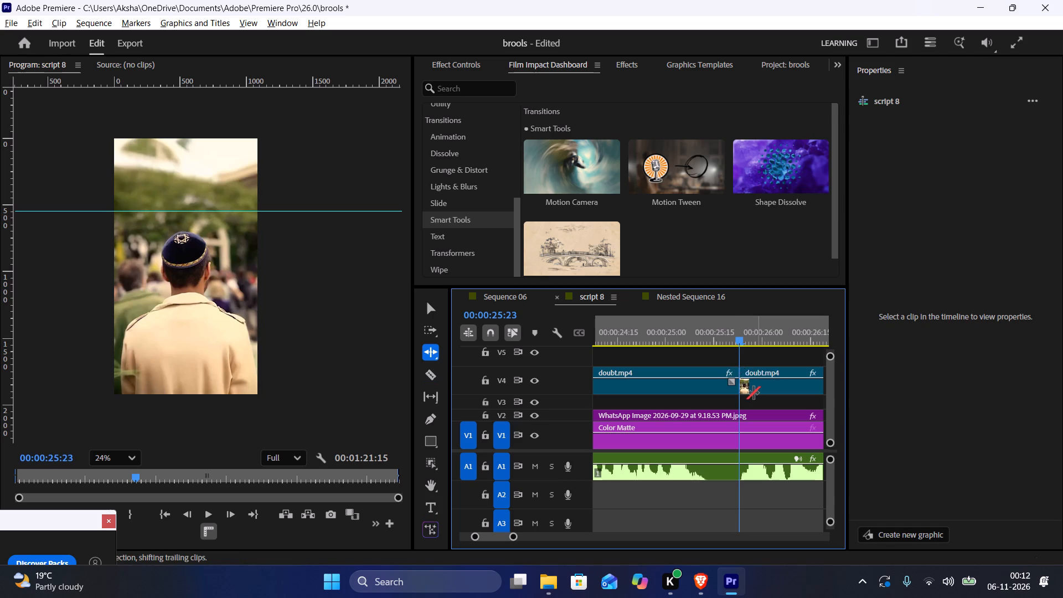
left_click(756, 393)
key("BackSpace")
Play back the voiceover around the end of the doubt clip to locate where the following phrase starts.
scroll(756, 393, "down", 6)
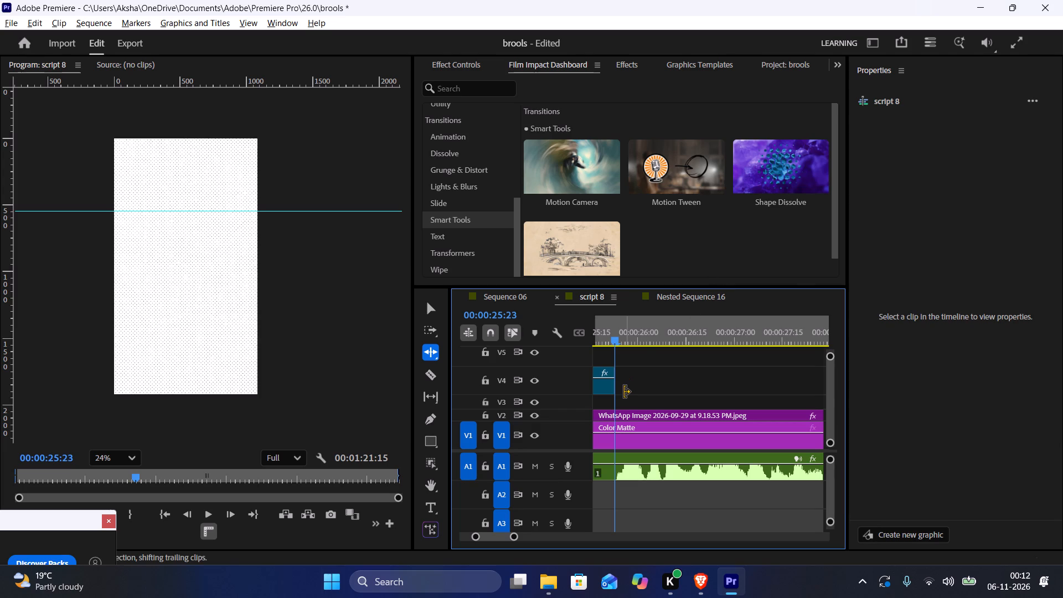
scroll(624, 392, "up", 7, "alt")
scroll(624, 392, "down", 6)
scroll(641, 410, "up", 6)
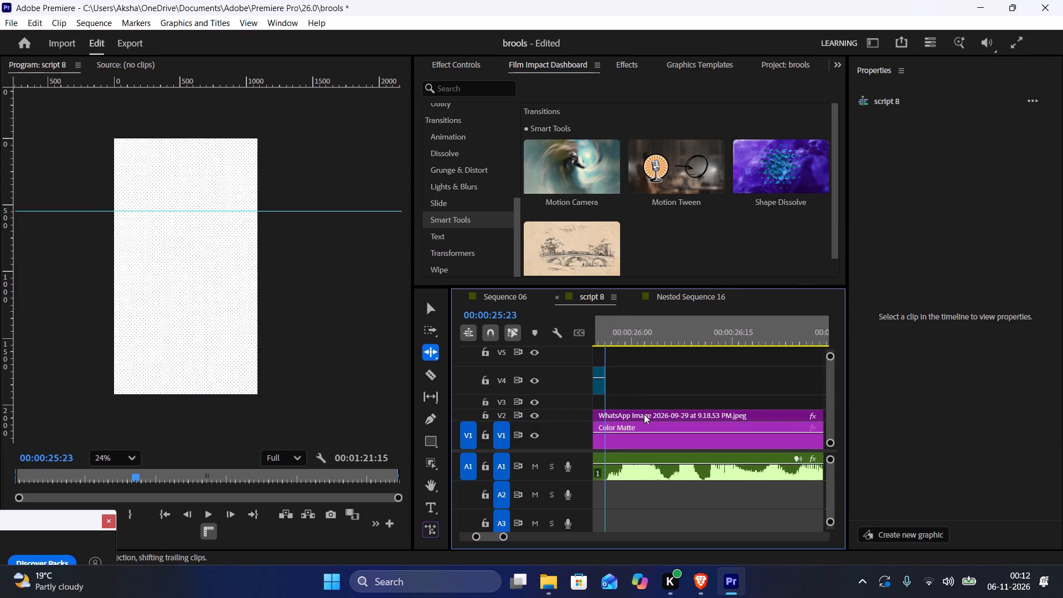
scroll(644, 414, "down", 7)
scroll(644, 414, "up", 8)
key("space")
left_click_drag(625, 338, 611, 331)
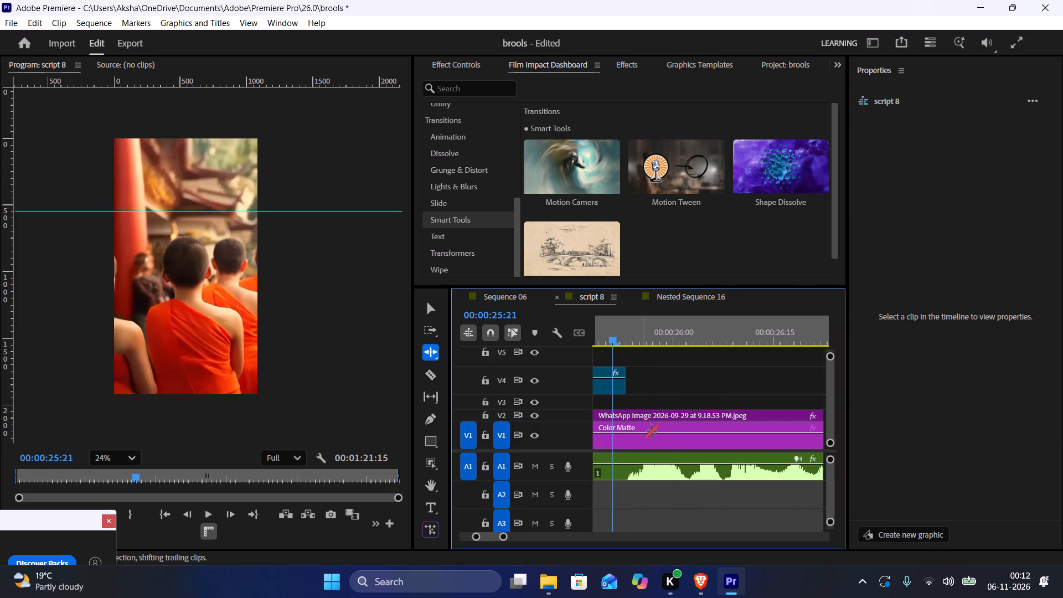
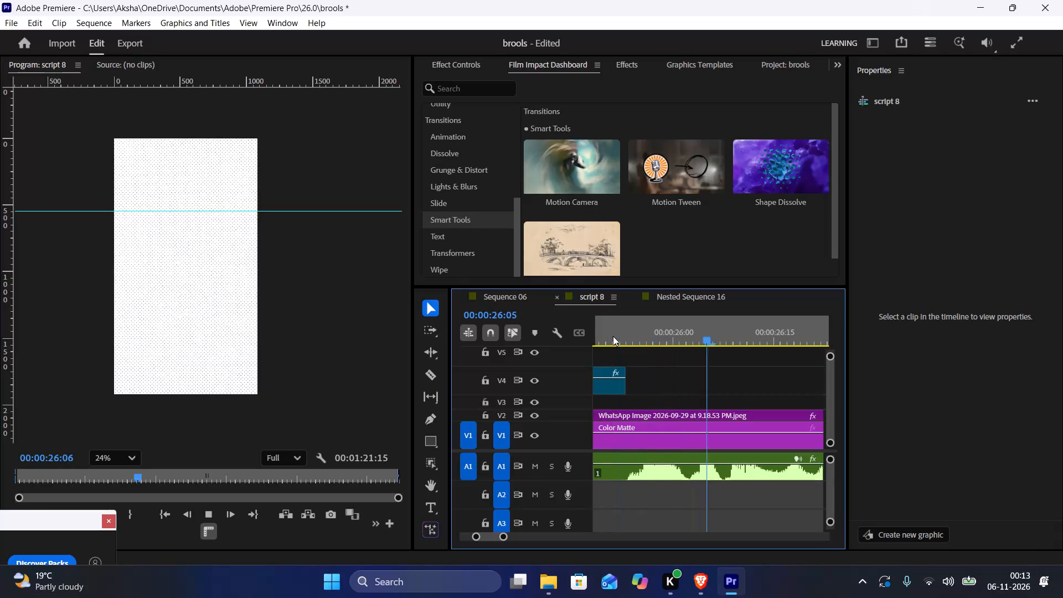
Play back the voiceover phrase that follows the doubt clip to hear its words and find where it ends.
key("space")
scroll(615, 339, "up", 4)
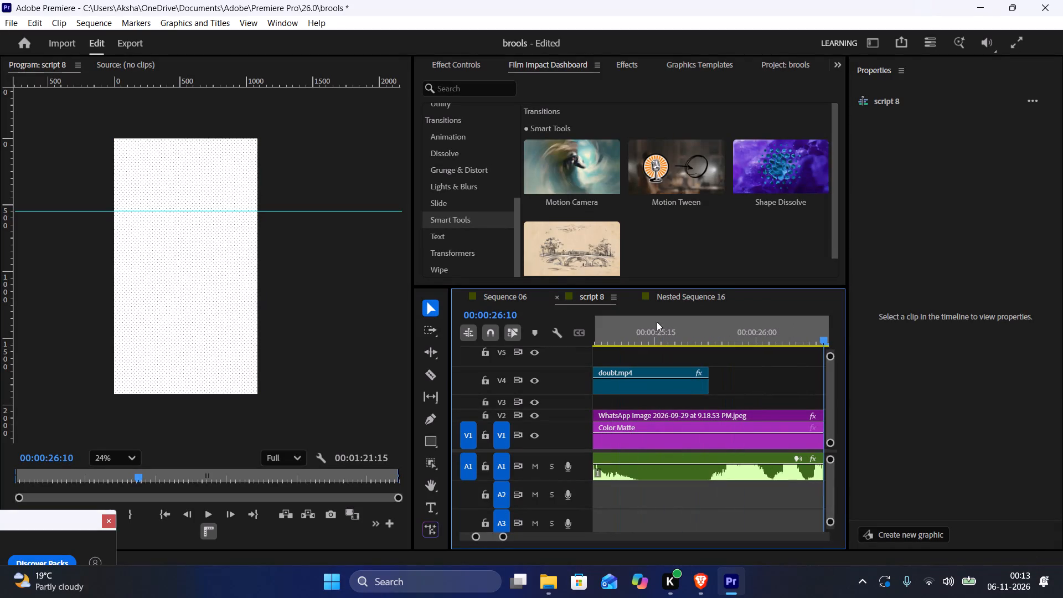
left_click(659, 313)
left_click(671, 326)
key("space")
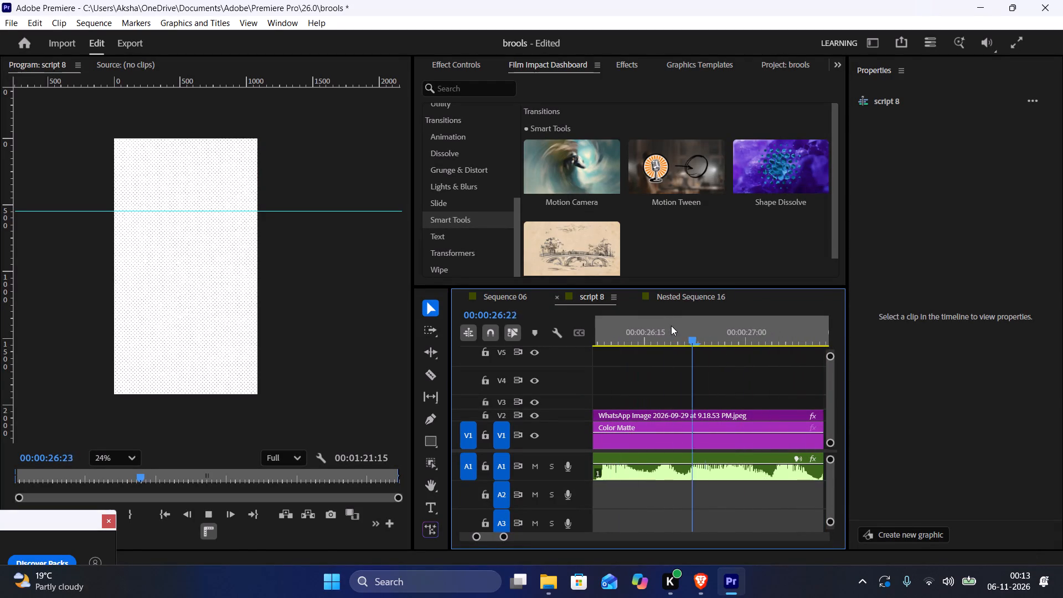
scroll(727, 447, "down", 8, "alt")
key("space")
scroll(718, 432, "down", 3)
scroll(718, 432, "up", 7)
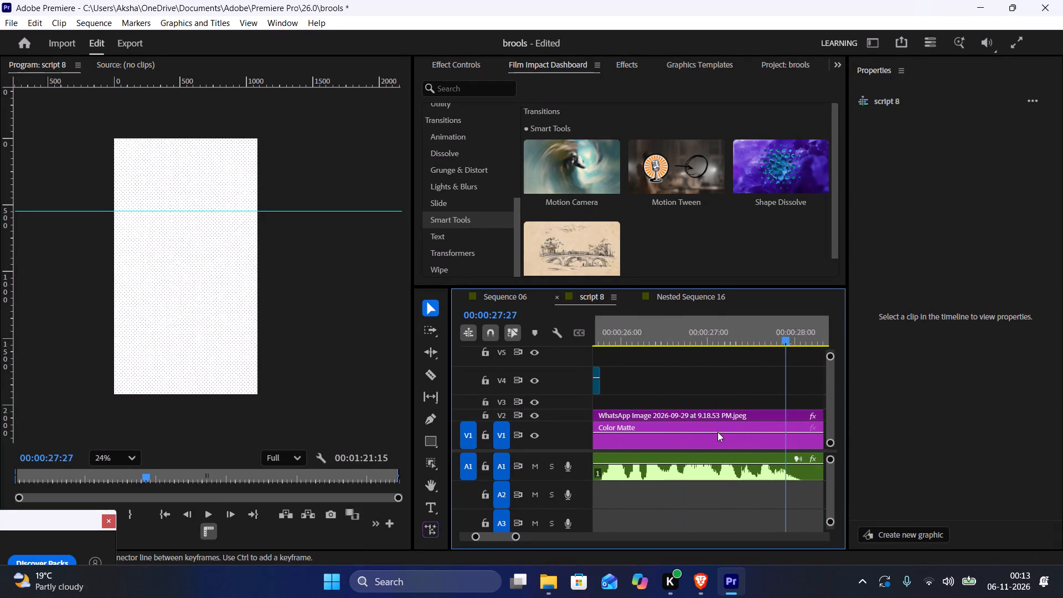
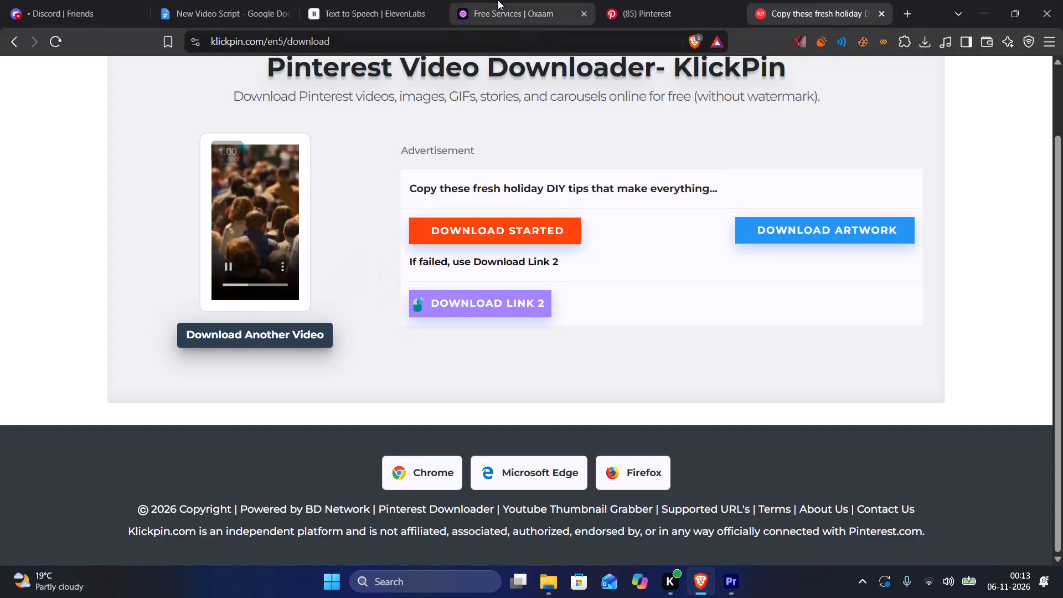
Search Pinterest for "people".
left_click(680, 0)
triple_click(357, 92)
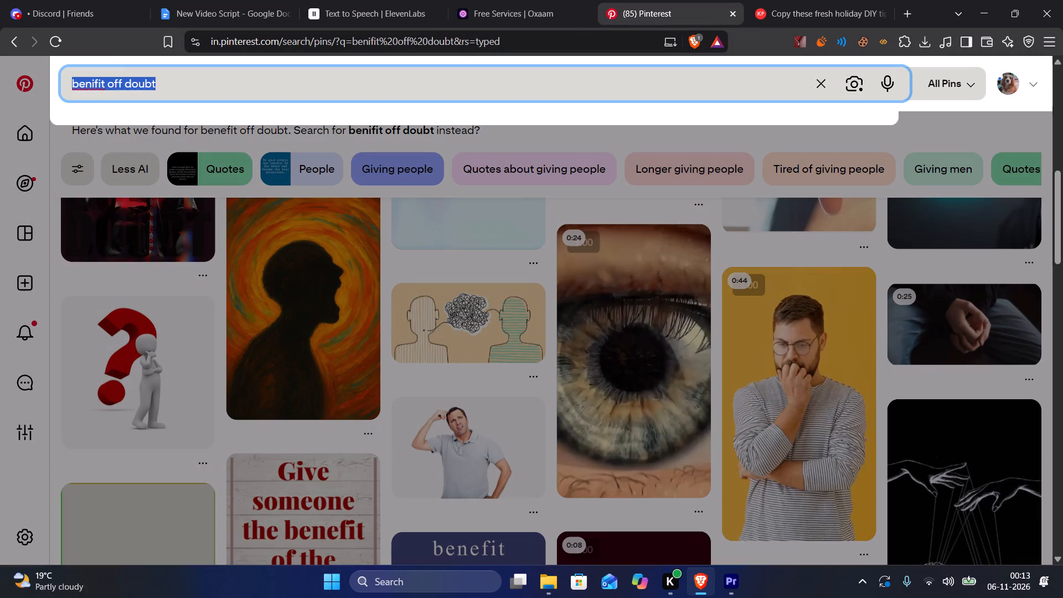
type("people")
key("Return")
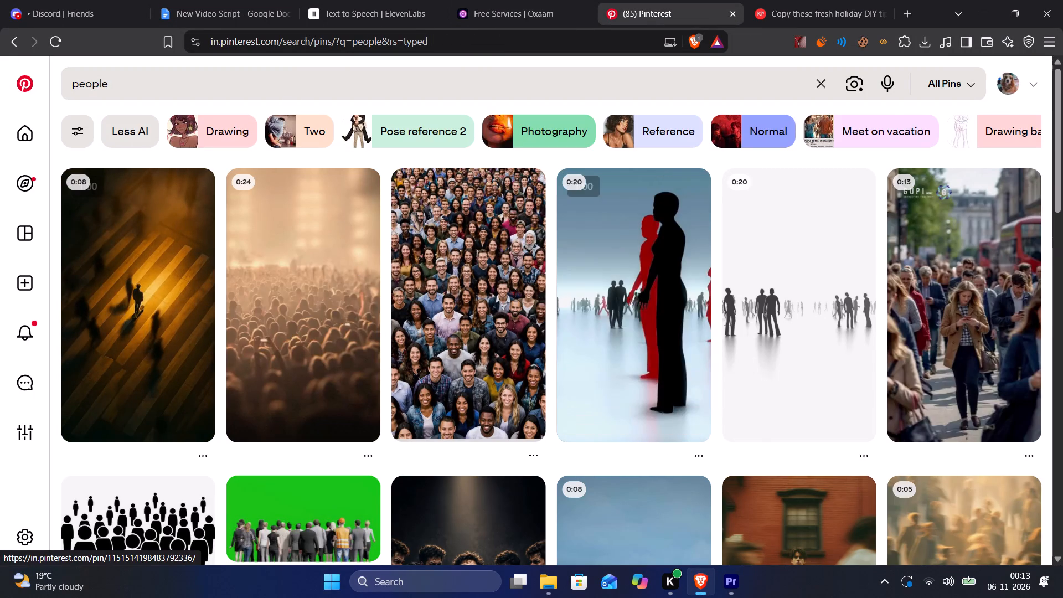
Search Pinterest for "person talking".
left_click_drag(113, 70, 57, 71)
key("e")
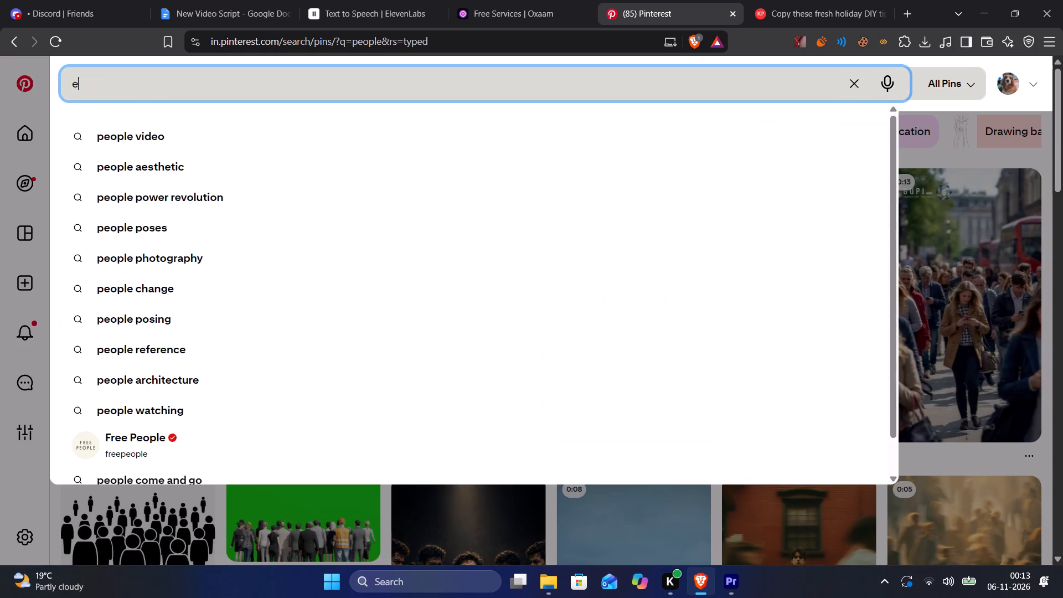
key("BackSpace")
key("e")
key("BackSpace")
type("person a")
key("BackSpace")
type("talik")
key("BackSpace")
key("k")
key("BackSpace")
key("BackSpace")
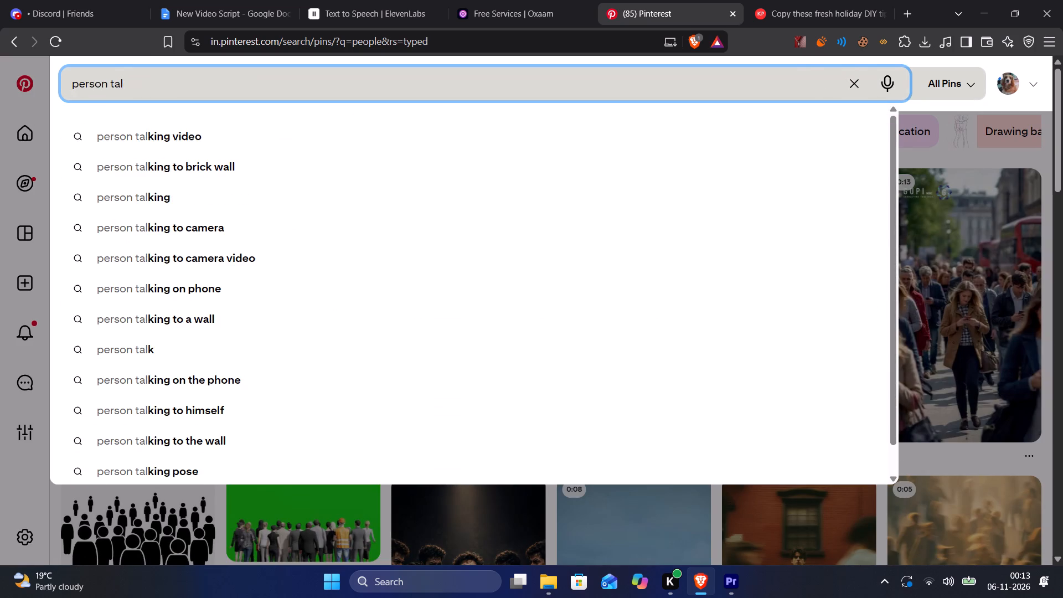
type("king")
key("space")
key("Return")
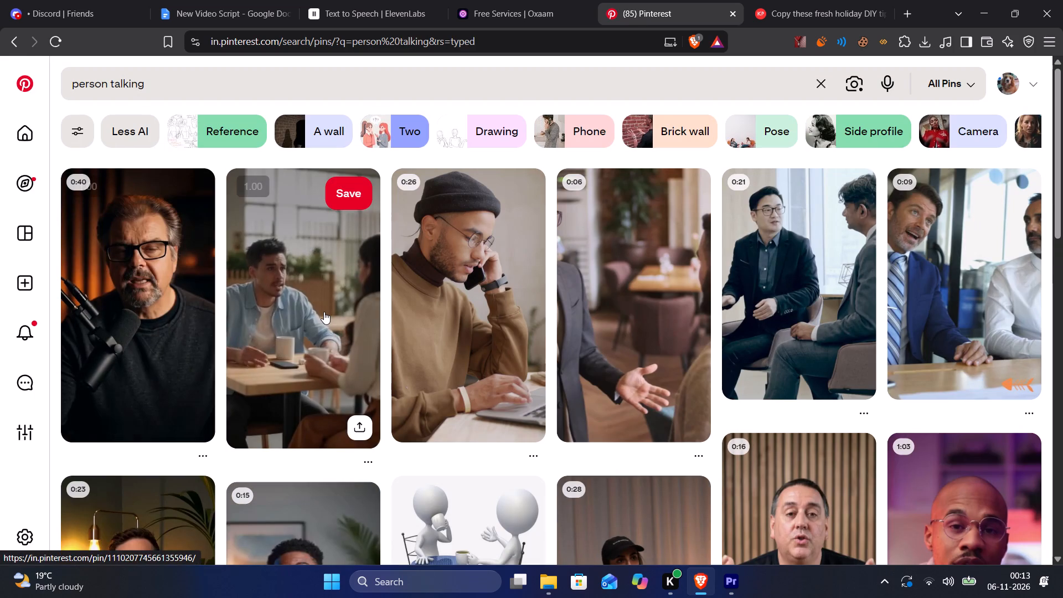
Copy the link of the pin showing two seated men in suits talking and download its video through KlickPin.
right_click(324, 312)
left_click(375, 473)
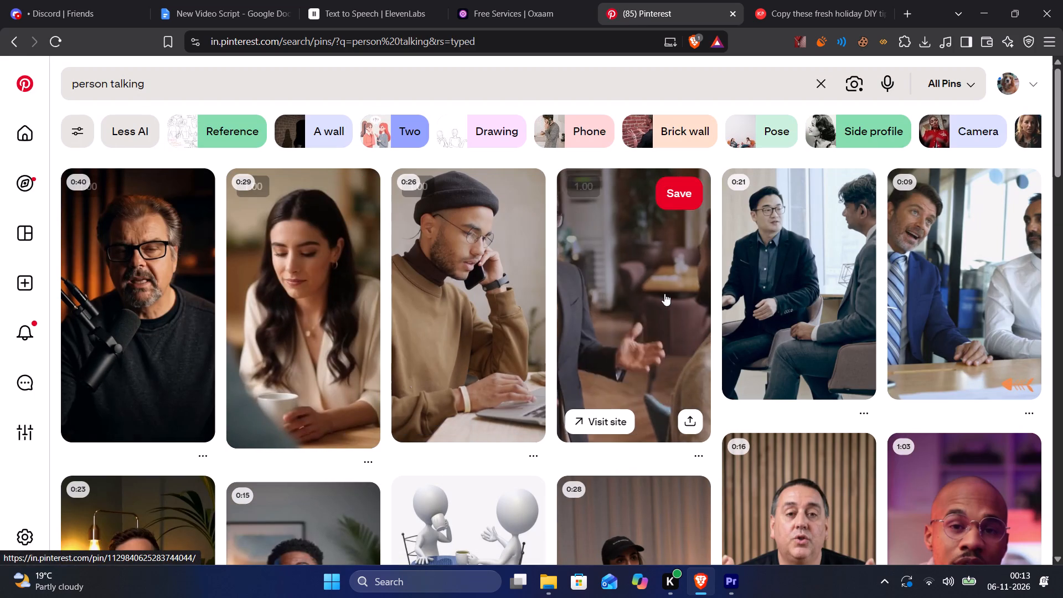
right_click(778, 295)
left_click(816, 454)
left_click(772, 0)
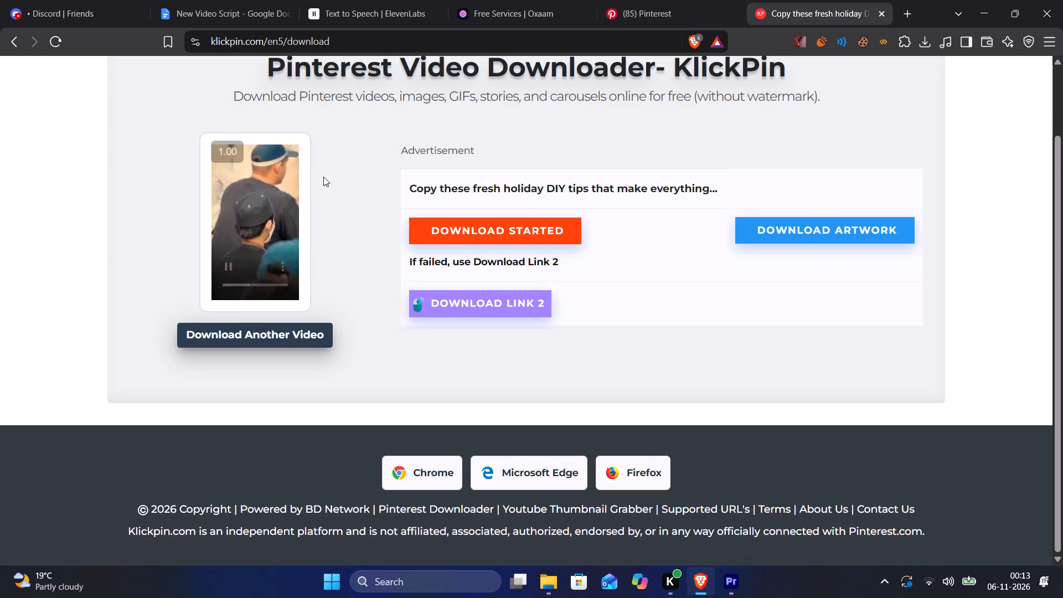
scroll(317, 174, "up", 5)
left_click(39, 91)
left_click(399, 274)
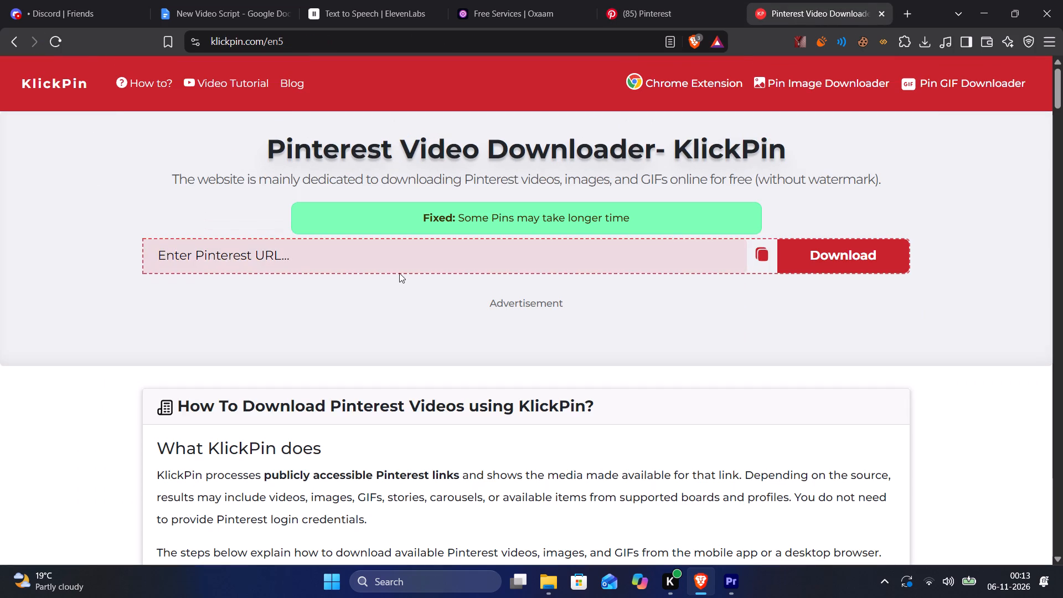
left_click(399, 272)
key("ctrl+v")
left_click(828, 268)
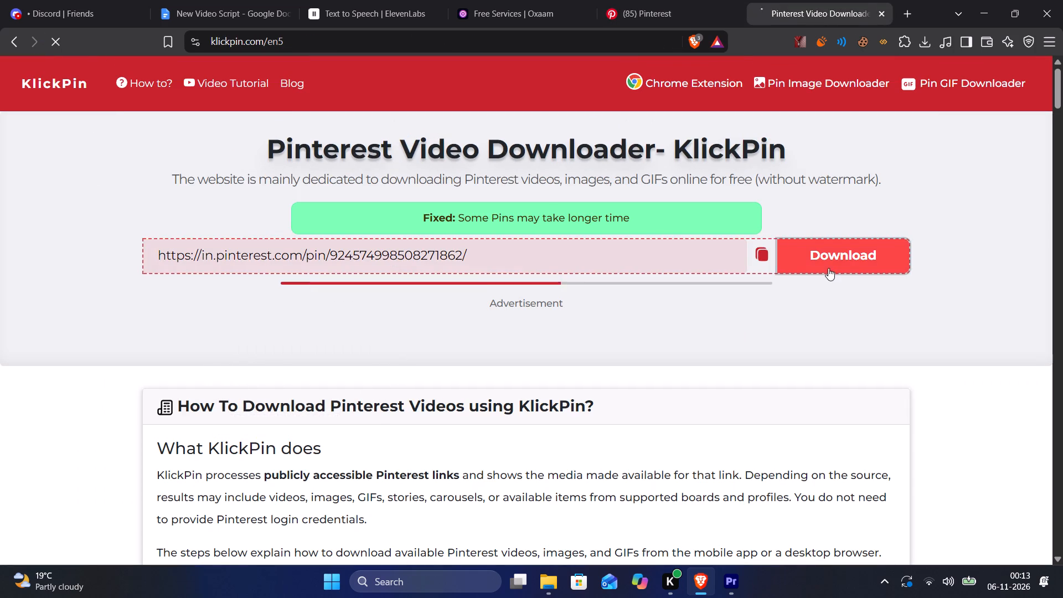
left_click(524, 257)
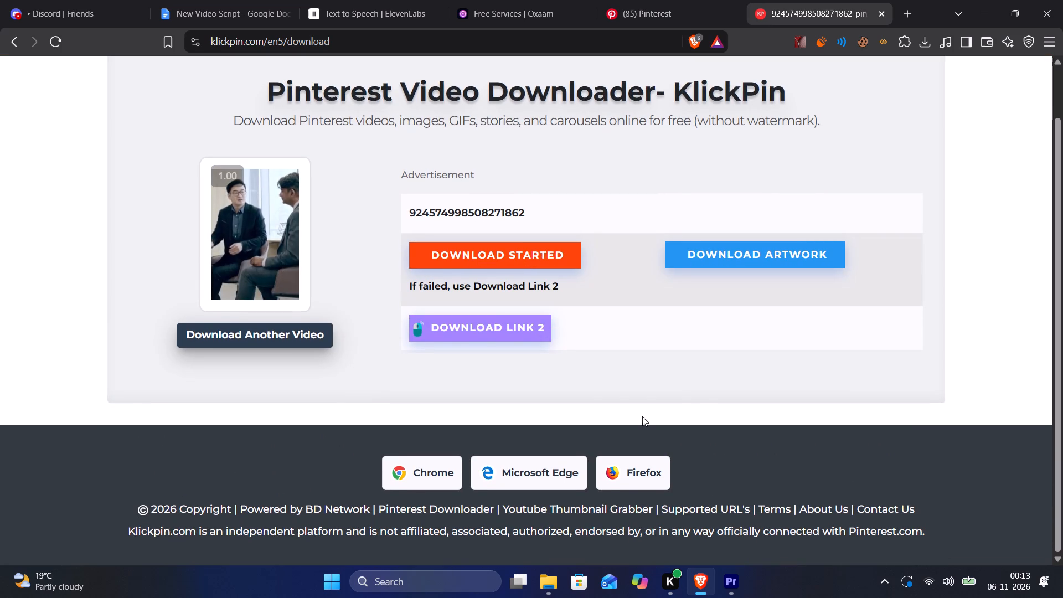
left_click(427, 416)
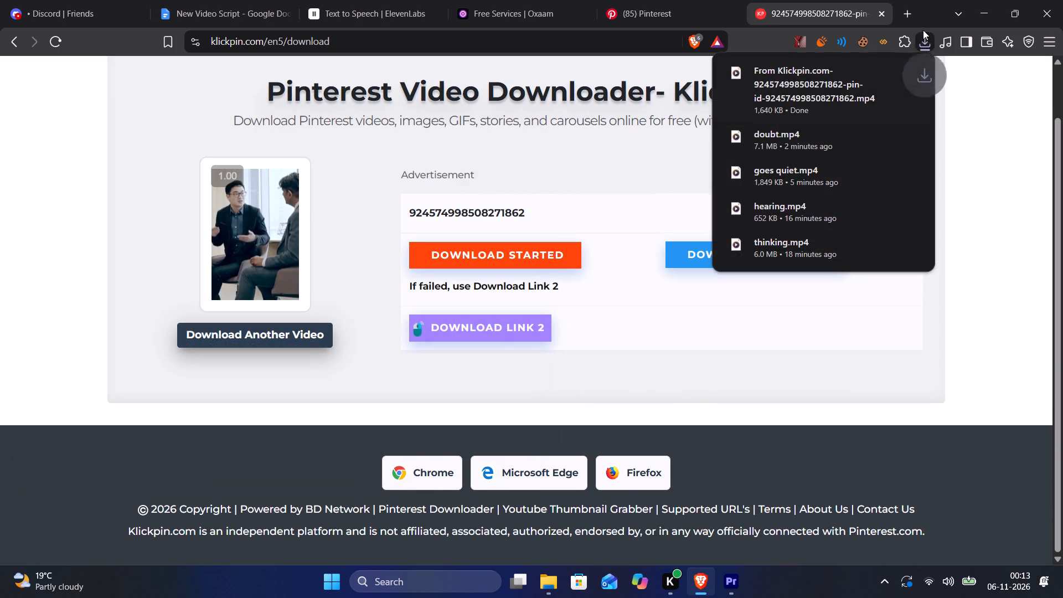
Place the newly downloaded talking video on V5 directly after doubt.mp4 in the script 8 sequence and preview it.
left_click_drag(798, 94, 657, 371)
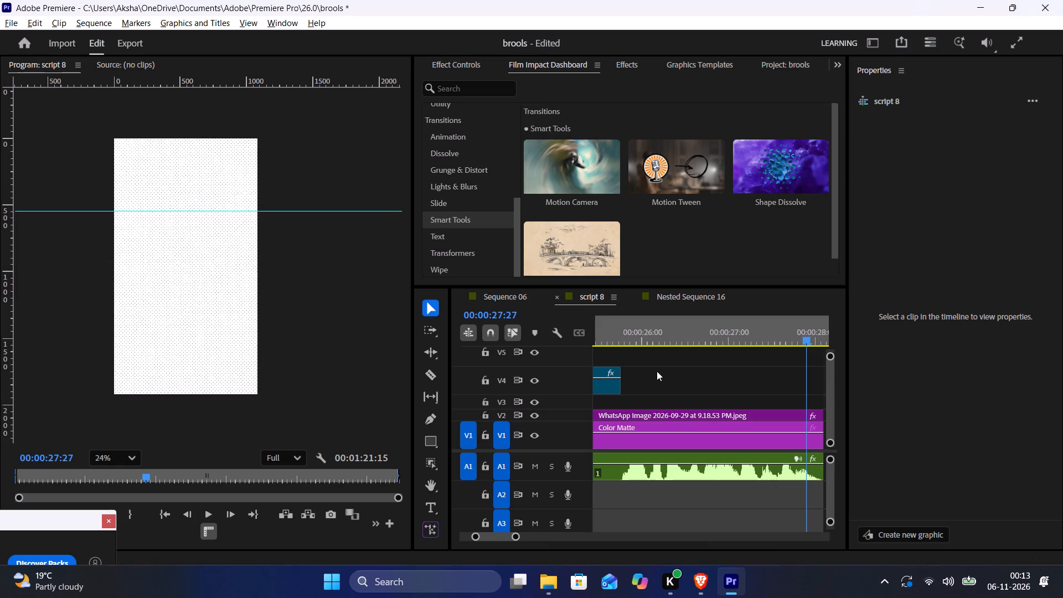
left_click_drag(657, 371, 626, 363)
left_click(648, 359)
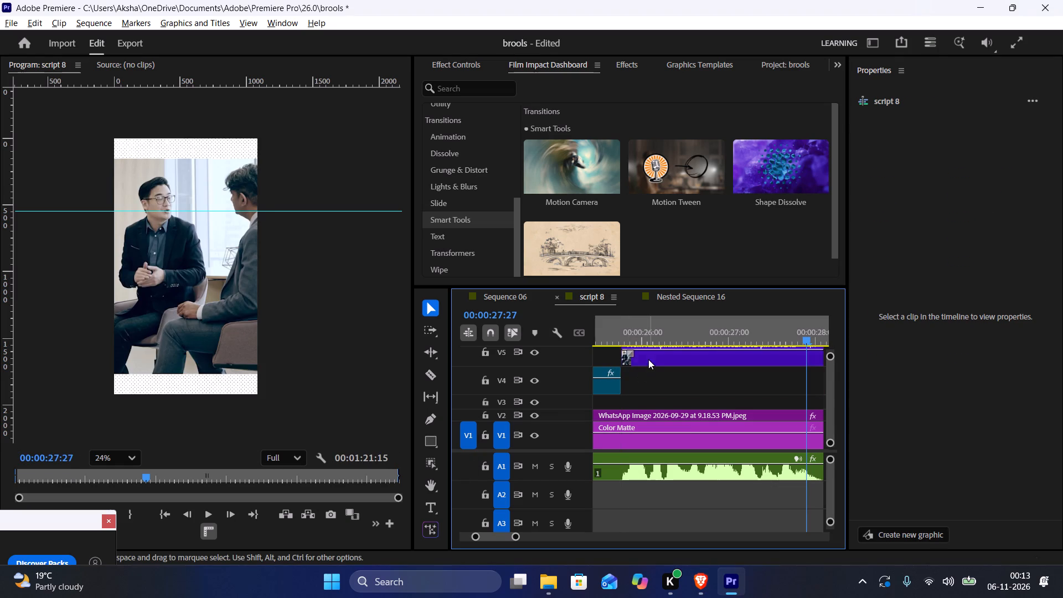
scroll(648, 359, "up", 4)
left_click_drag(695, 325, 720, 332)
key("Tab")
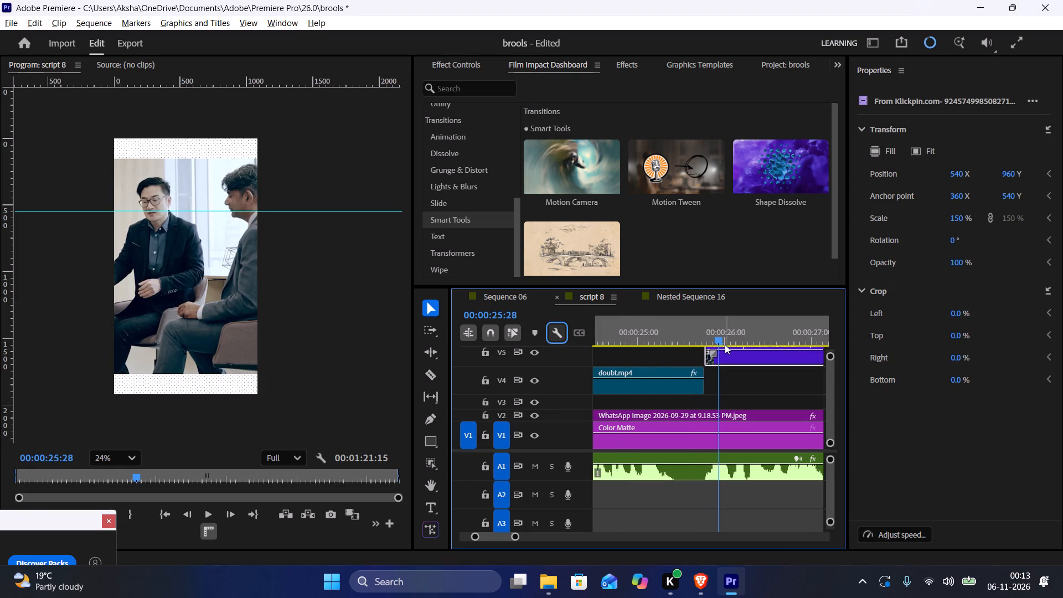
key("grave")
key("grave")
key("space")
left_click_drag(813, 369, 808, 373)
left_click(702, 335)
key("space")
scroll(707, 345, "down", 4)
key("space")
Scale the talking clip to 179% so it fills the vertical frame.
double_click(200, 253)
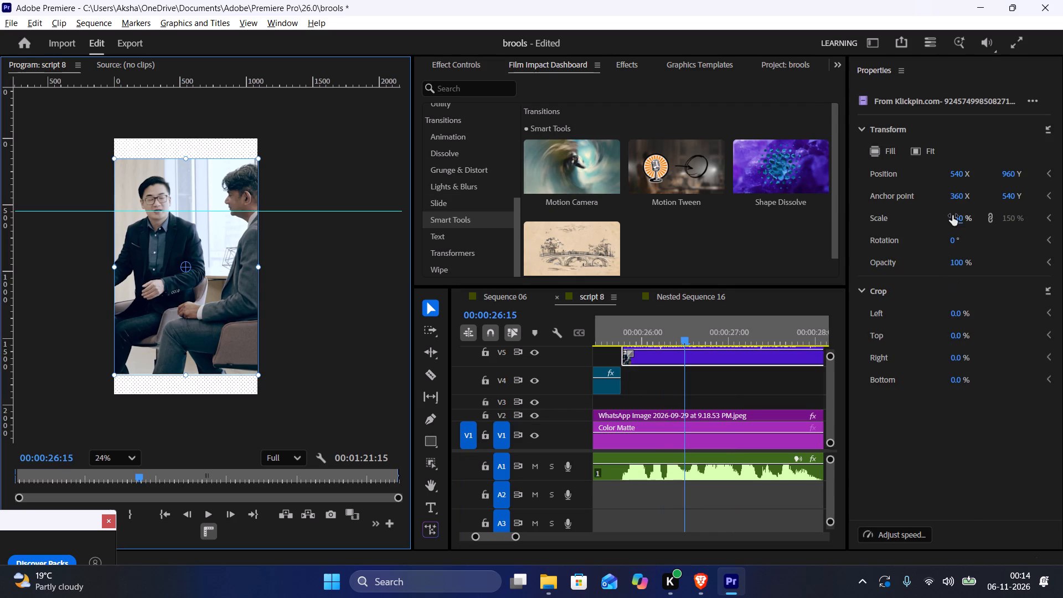
left_click_drag(964, 218, 986, 218)
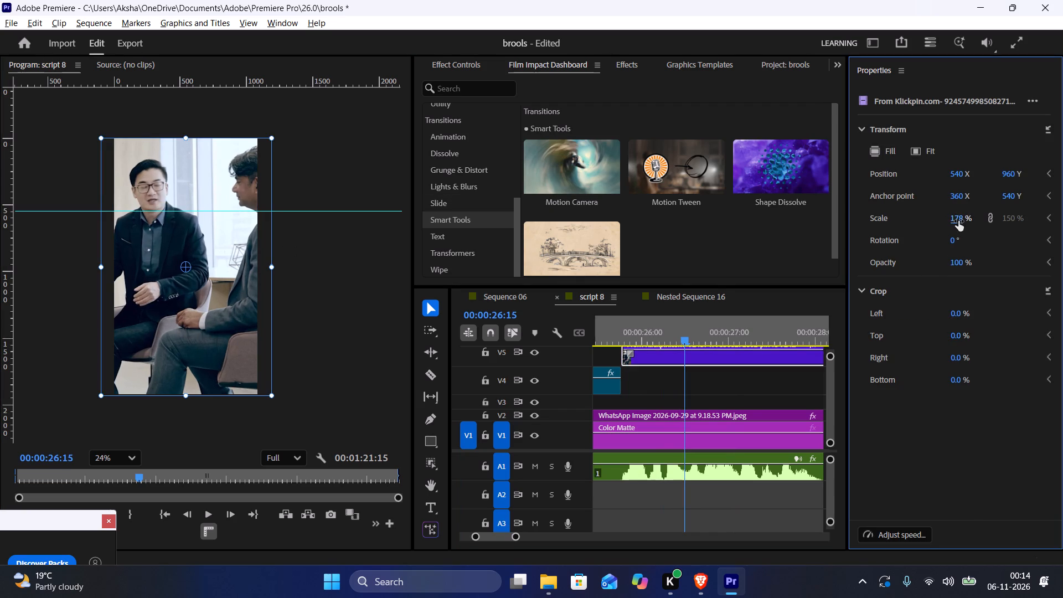
left_click(958, 221)
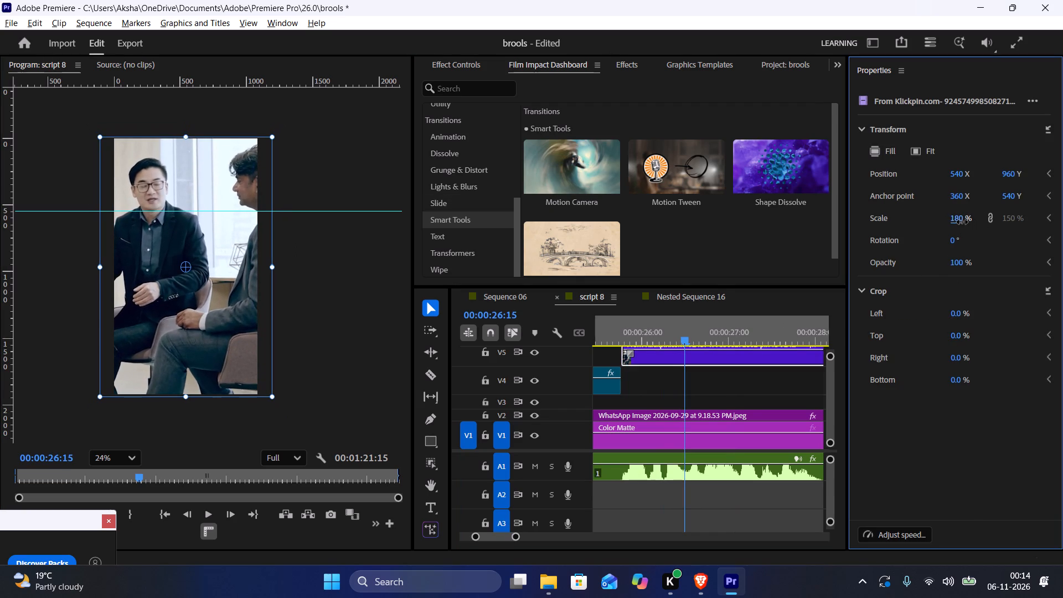
Play the voiceover to the end of the phrase, cut the talking clip at 00:00:28:11 and delete the remainder.
left_click(622, 334)
key("space")
scroll(716, 404, "down", 2)
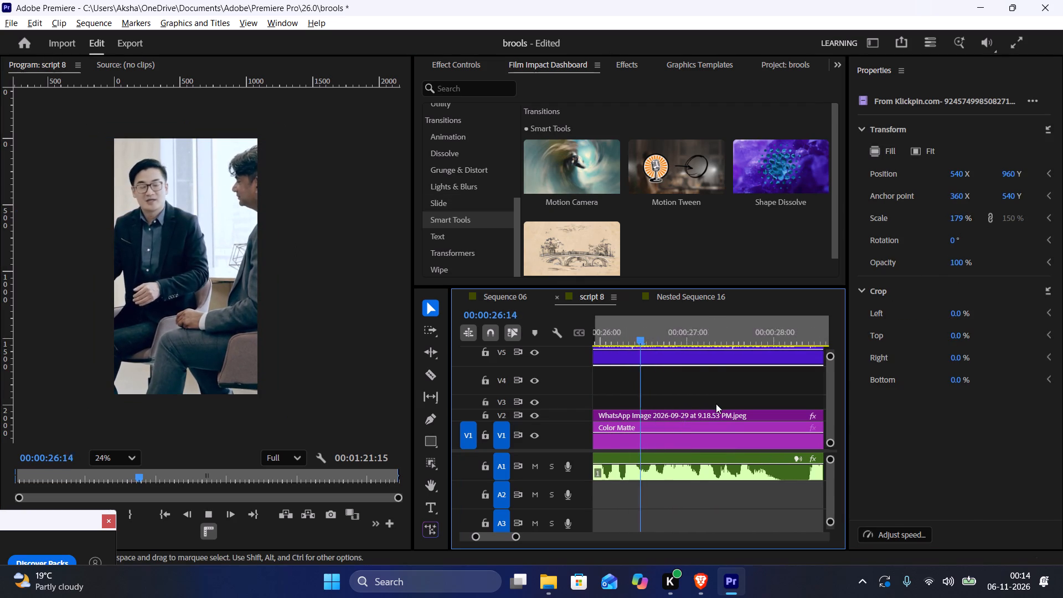
scroll(716, 404, "down", 4)
key("space")
scroll(659, 396, "down", 7)
key("space")
key("space")
scroll(659, 396, "down", 4)
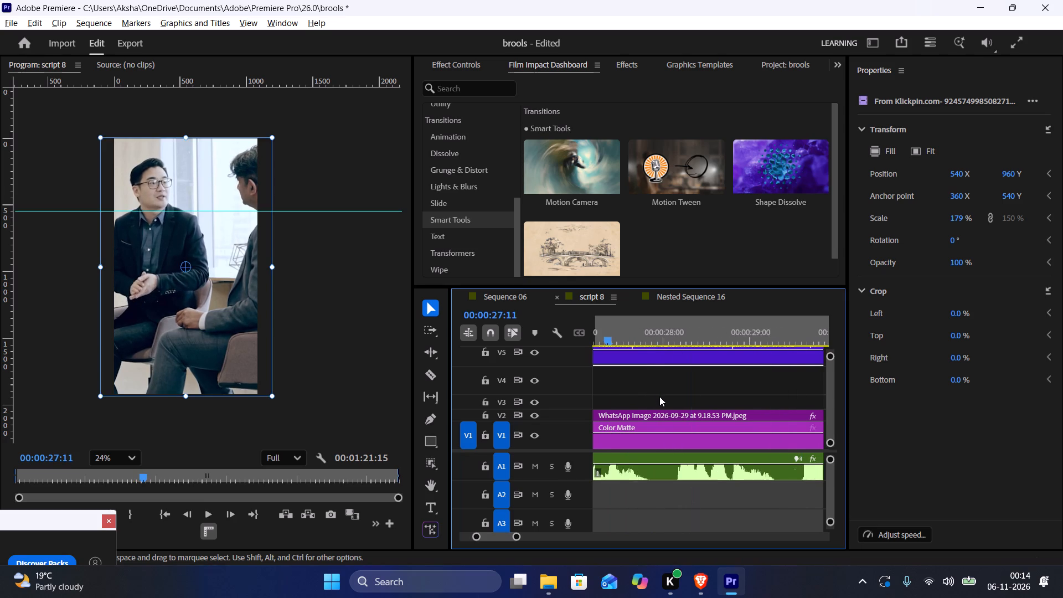
scroll(659, 396, "down", 1)
key("space")
key("space")
key("space")
key("space")
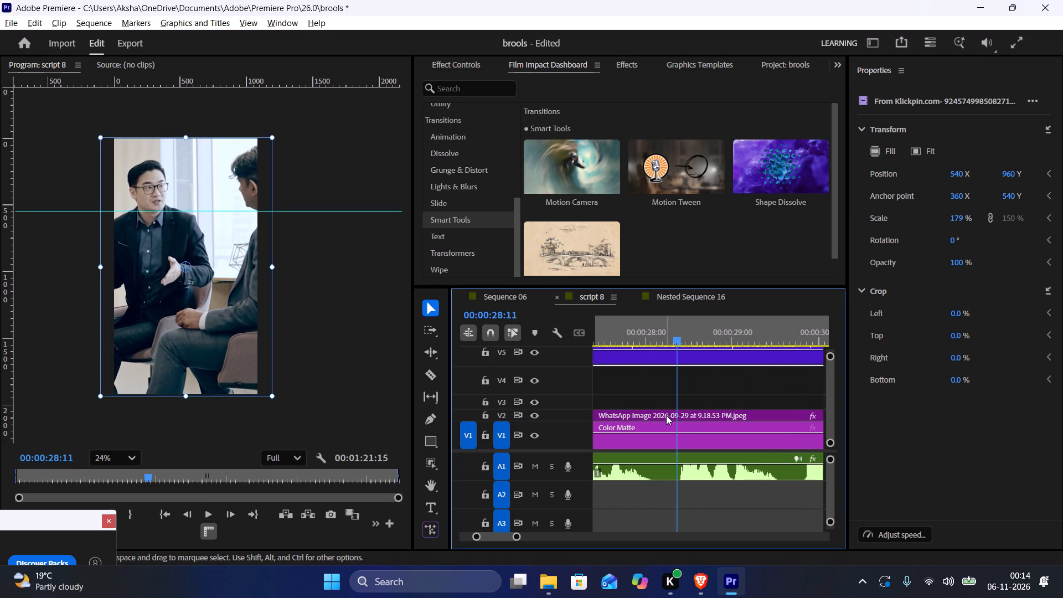
key("c")
left_click(678, 363)
key("v")
left_click(701, 367)
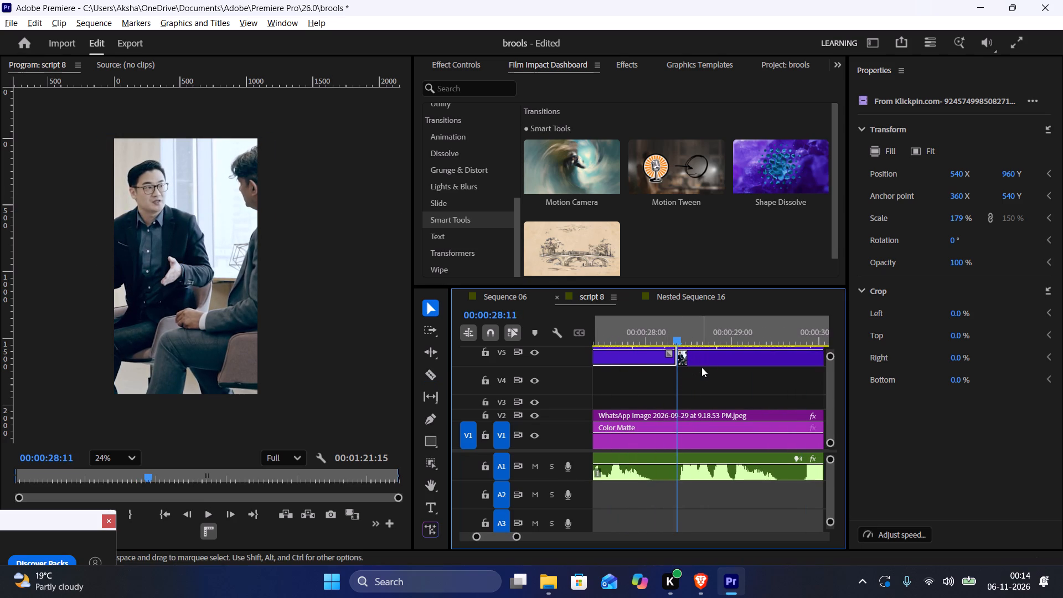
left_click(704, 355)
key("BackSpace")
Check the cut against the voiceover and extend the talking clip's end to 00:00:28:14.
key("space")
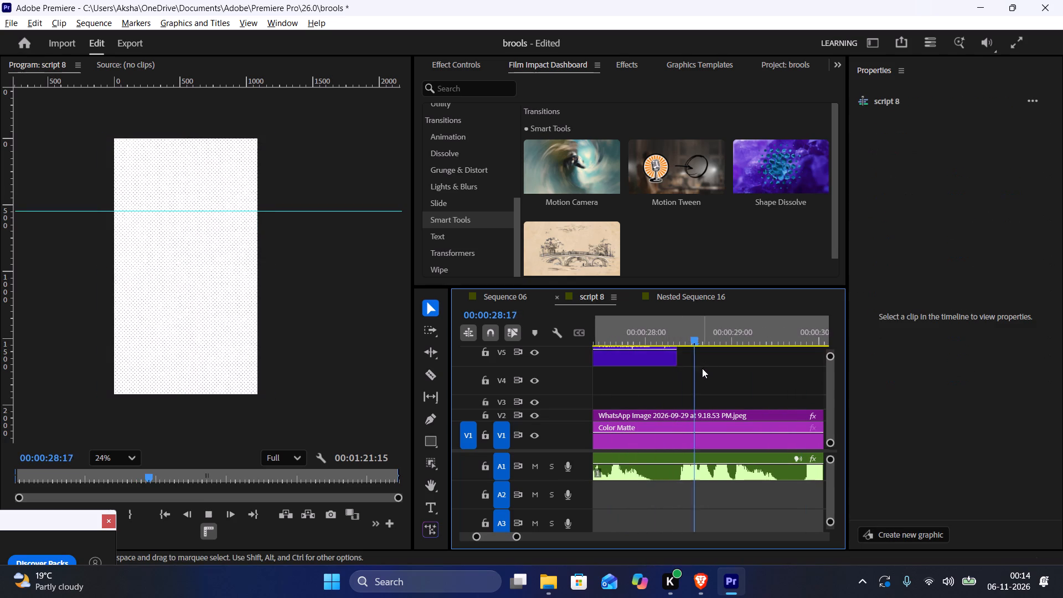
key("space")
left_click(670, 332)
key("space")
key("space")
left_click(678, 358)
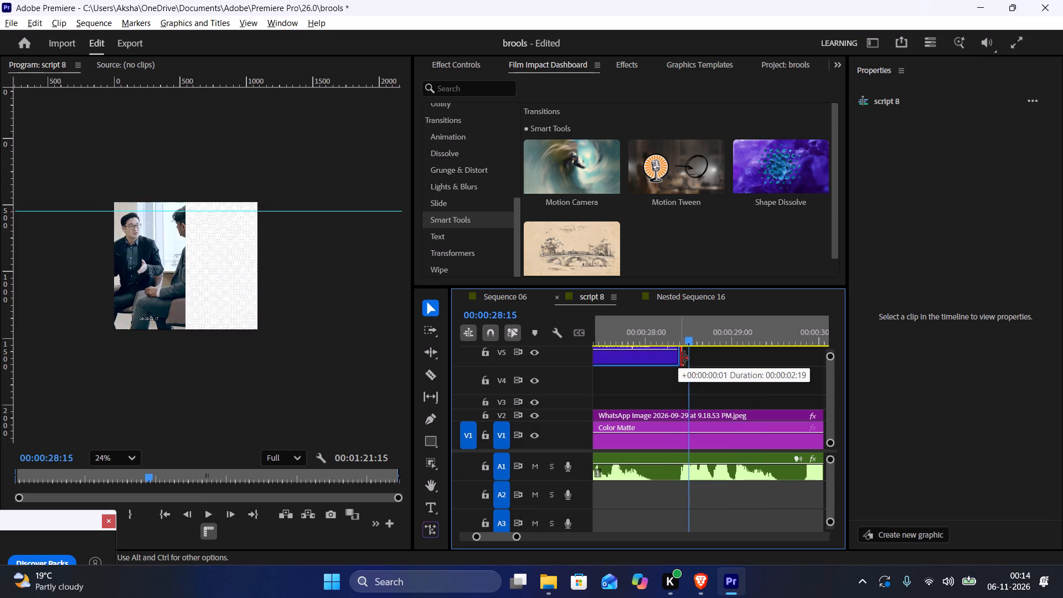
left_click(678, 332)
key("space")
key("space")
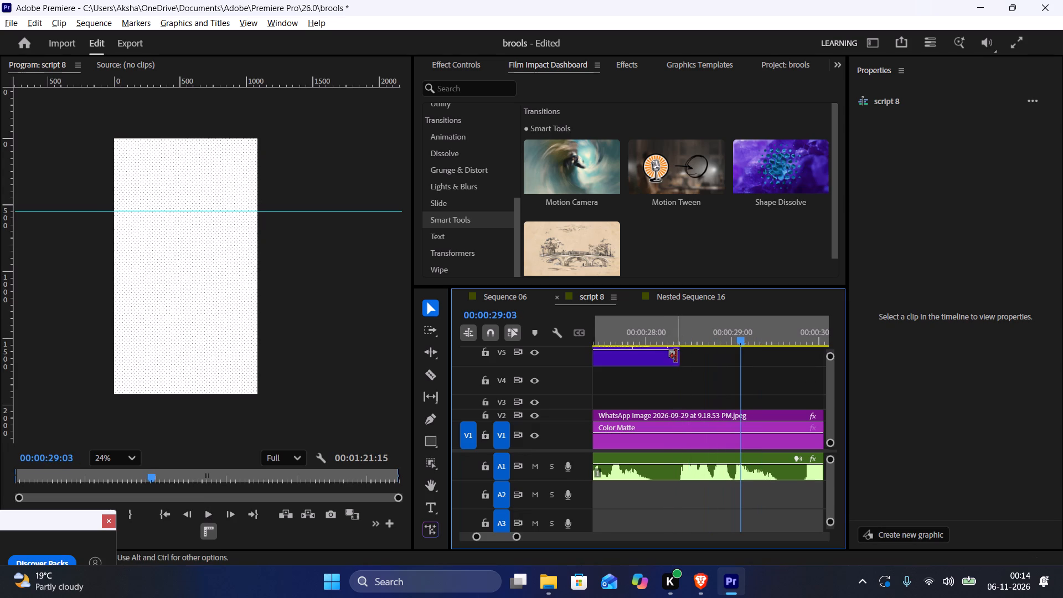
left_click_drag(680, 356, 687, 357)
left_click(674, 336)
key("space")
key("space")
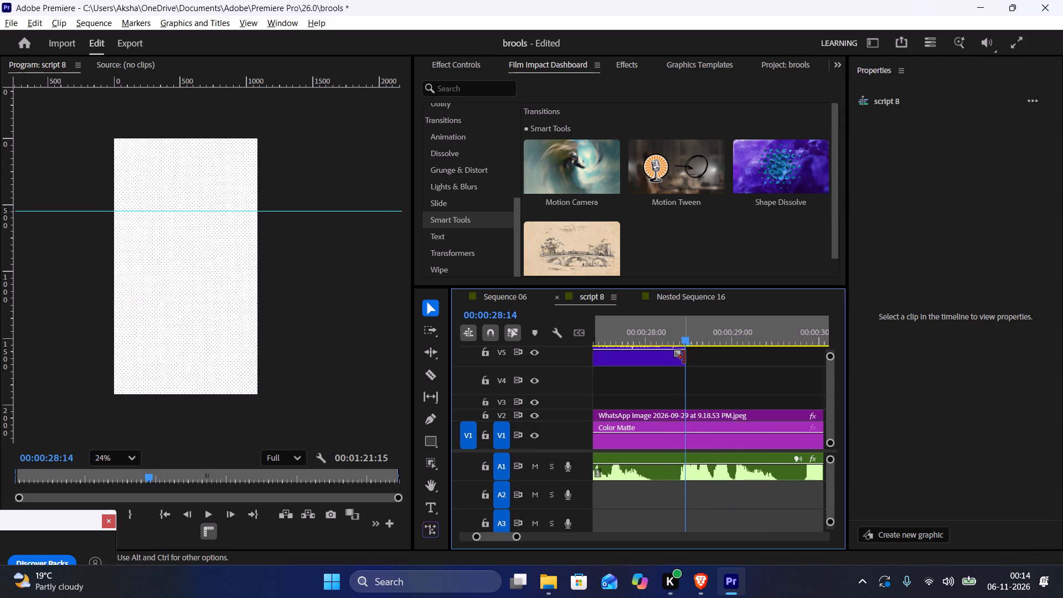
left_click(685, 357)
Copy the three stacked titles between the goes quiet and doubt clips and paste them at 00:00:28:14 on V3–V5.
scroll(664, 393, "down", 1)
scroll(664, 396, "up", 7)
scroll(664, 396, "down", 10, "alt")
scroll(664, 396, "up", 7)
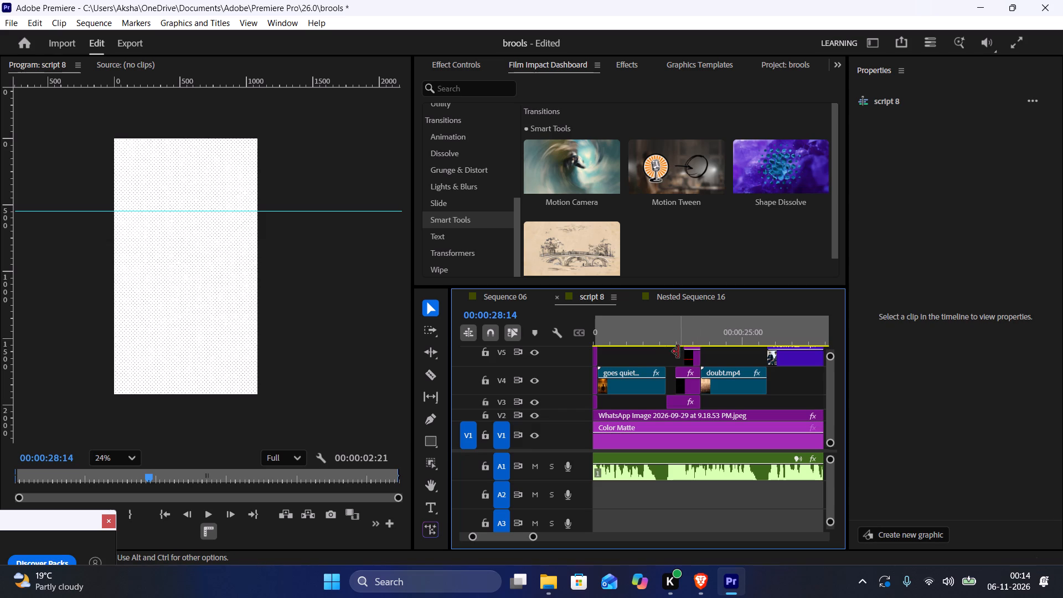
left_click_drag(669, 353, 682, 394)
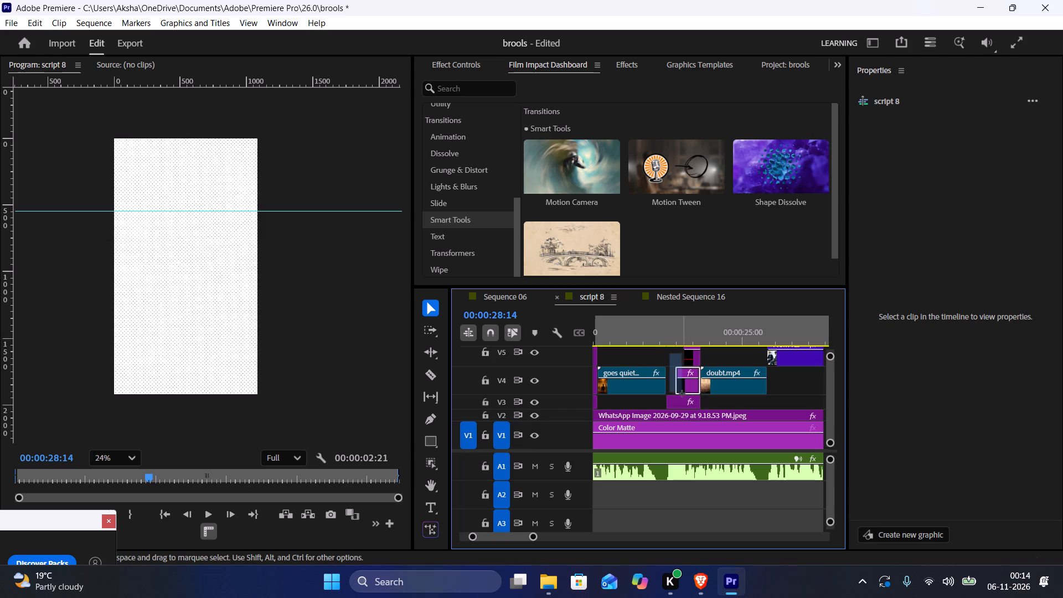
left_click_drag(682, 394, 689, 394)
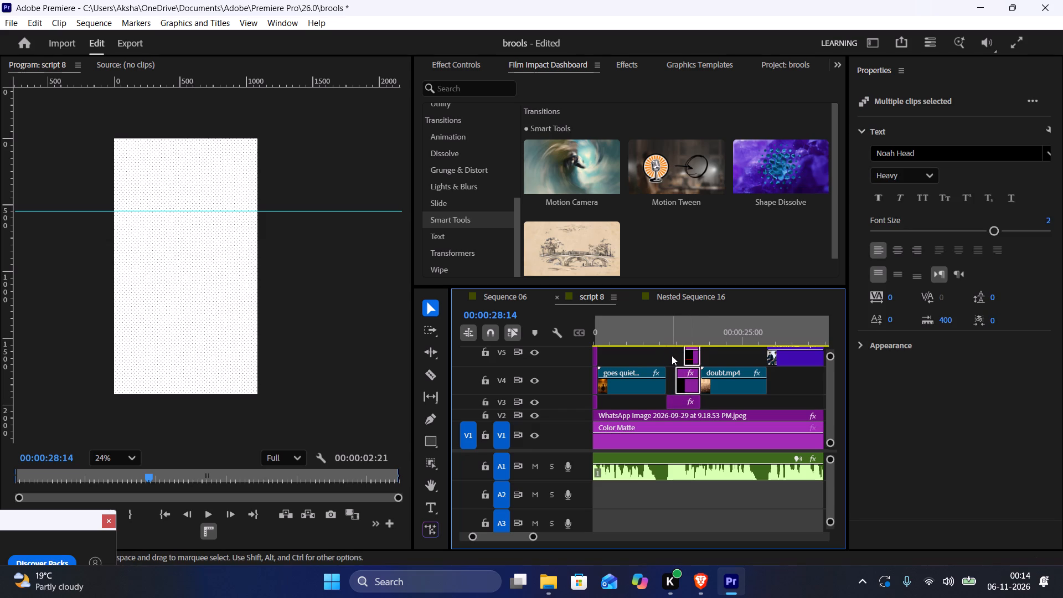
left_click(672, 355)
left_click_drag(670, 354, 682, 394)
left_click_drag(672, 350, 689, 403)
key("ctrl+c")
scroll(752, 414, "down", 8)
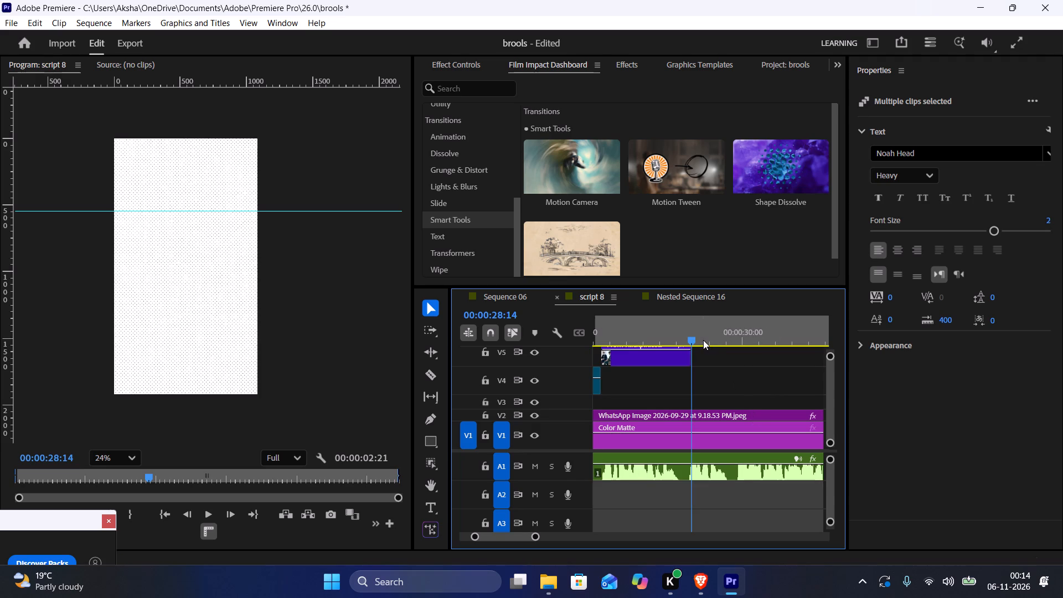
key("ctrl+v")
Listen to the next voiceover words and replace the pasted title LOYAL with HAVEN'T.
left_click(695, 328)
key("space")
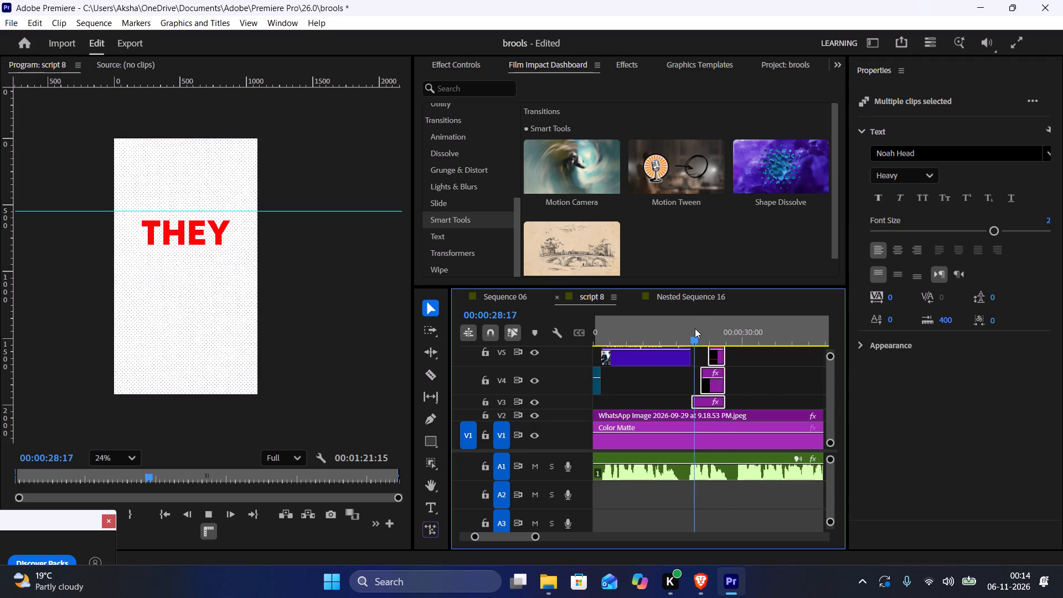
key("space")
left_click(689, 326)
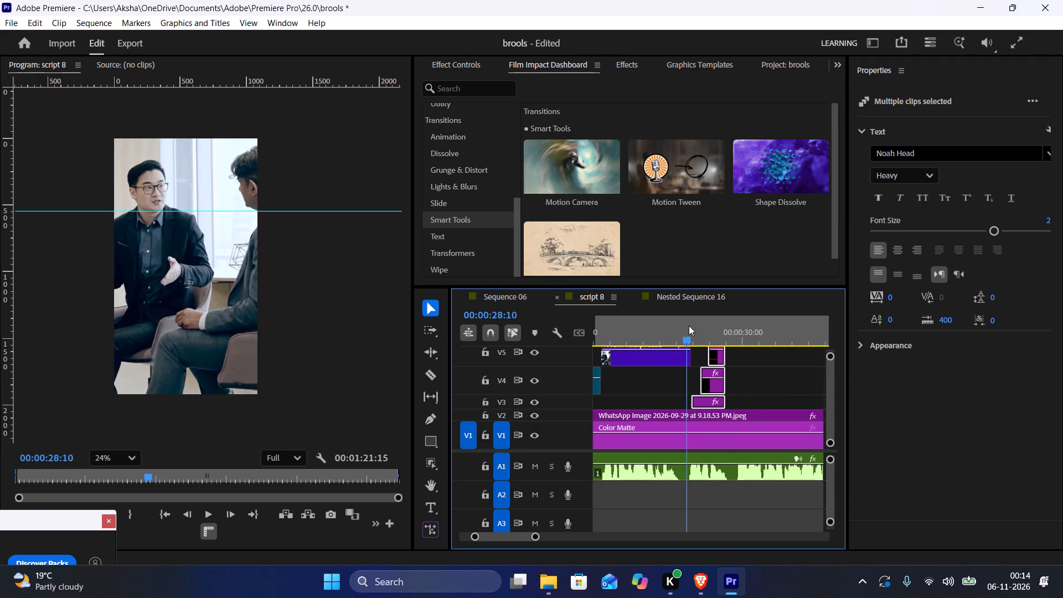
key("space")
key("space")
double_click(204, 274)
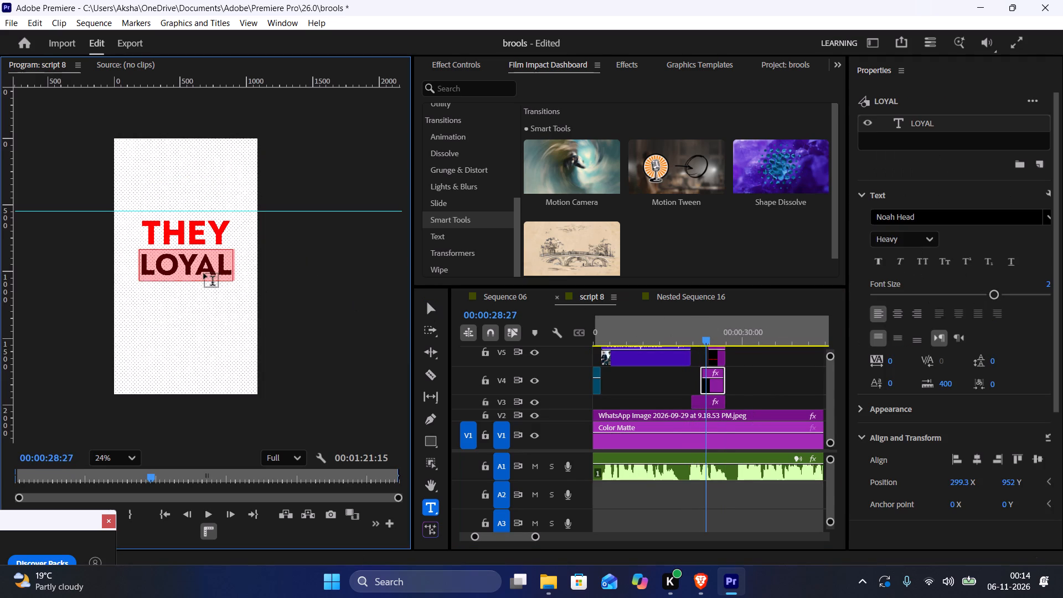
type("HAVEN\"")
key("BackSpace")
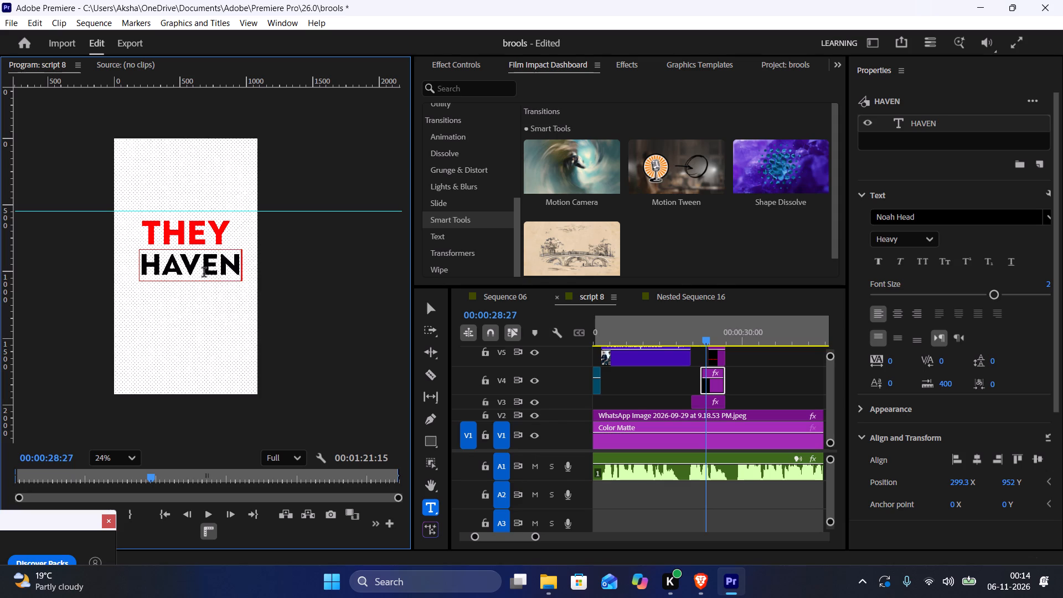
type("'T")
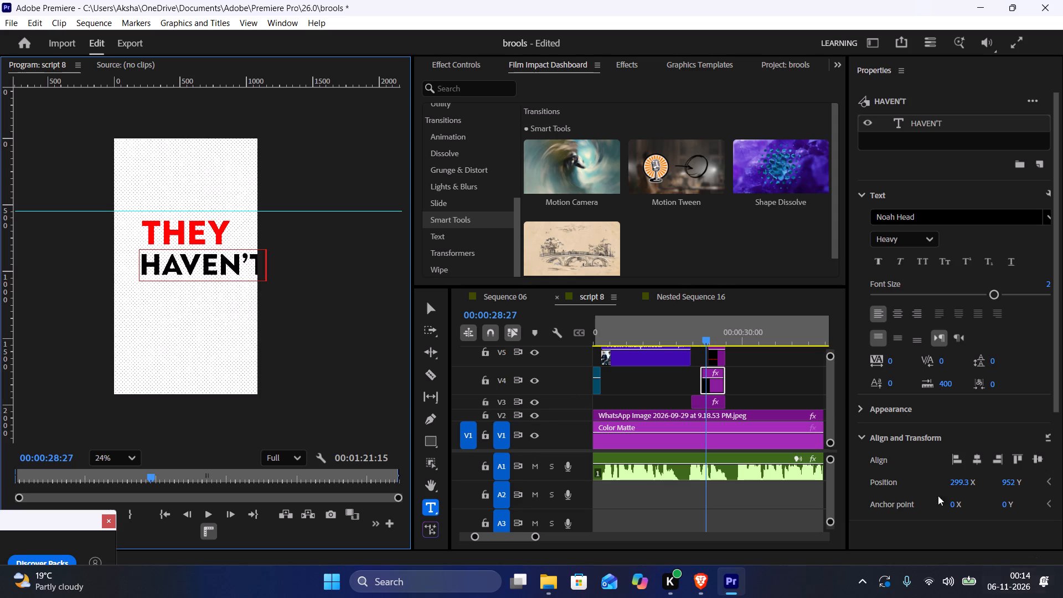
key("space")
key("BackSpace")
Centre the HAVEN'T title horizontally in the frame.
triple_click(976, 459)
triple_click(976, 459)
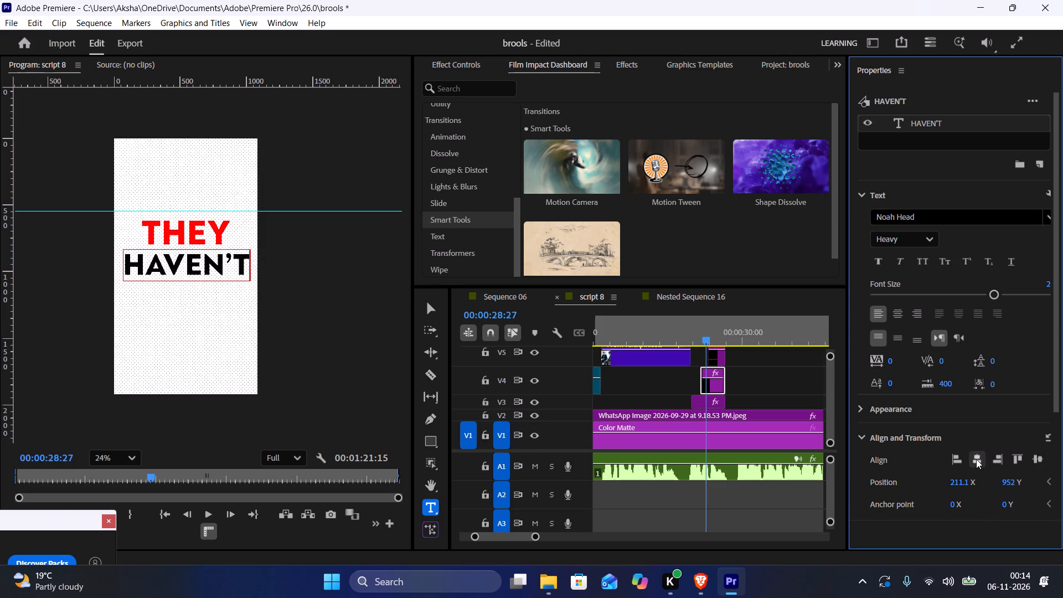
triple_click(976, 459)
Replace the COUSTOMERS title with GOT, scale it to 89%, set its Y position to 1370 and centre it horizontally.
left_click(719, 334)
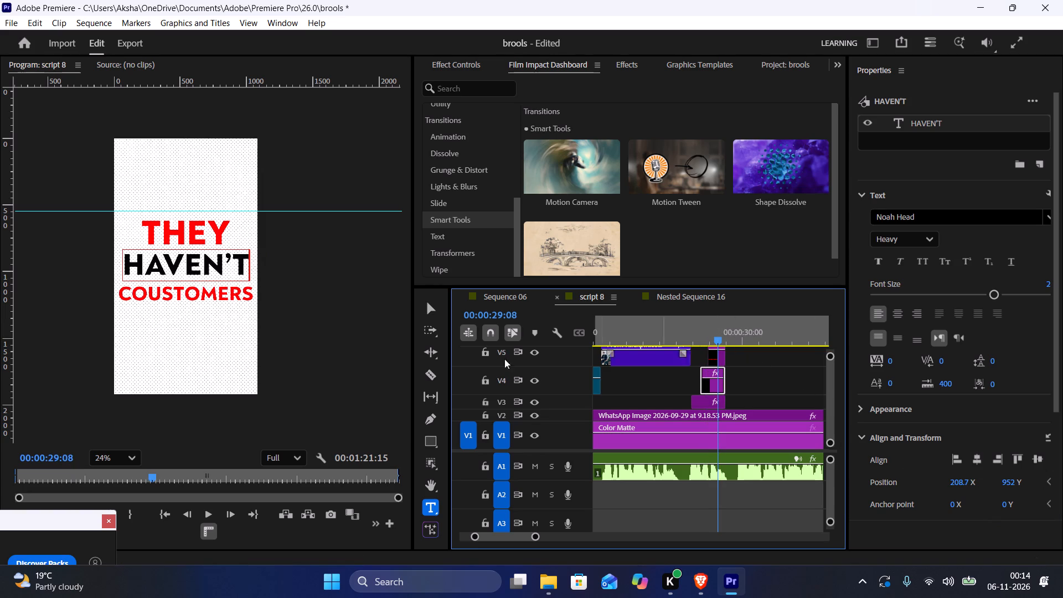
double_click(173, 290)
type("GOT")
scroll(928, 484, "down", 5)
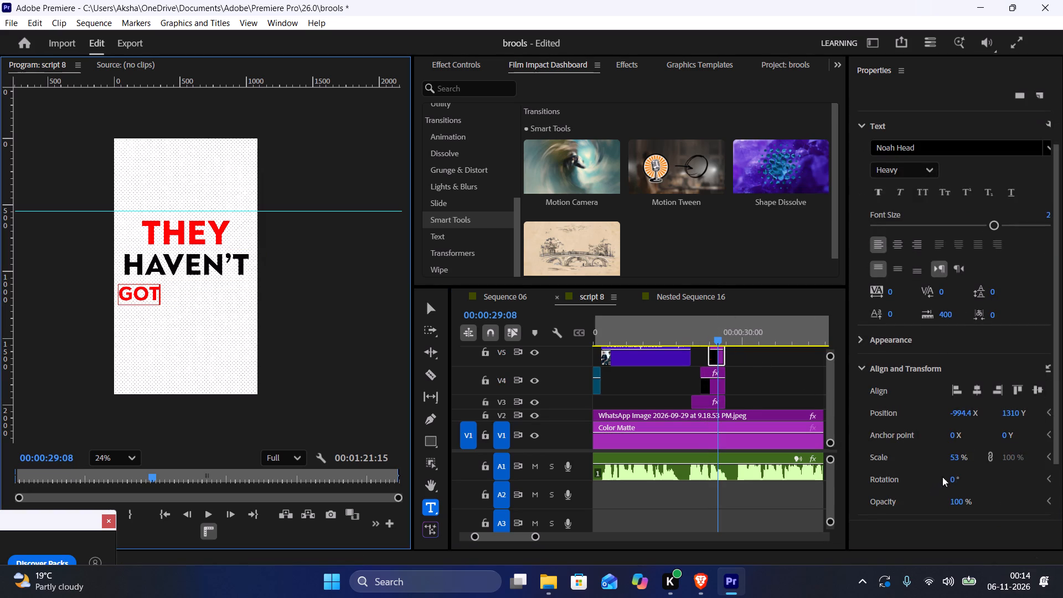
left_click_drag(953, 463, 977, 462)
triple_click(974, 393)
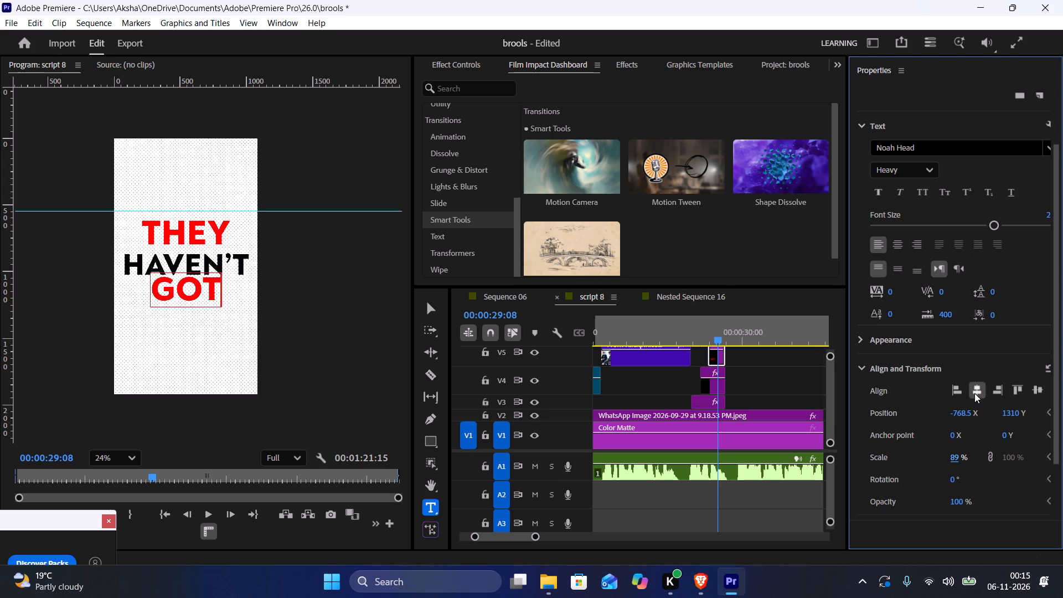
left_click(974, 393)
left_click_drag(1008, 416, 1036, 414)
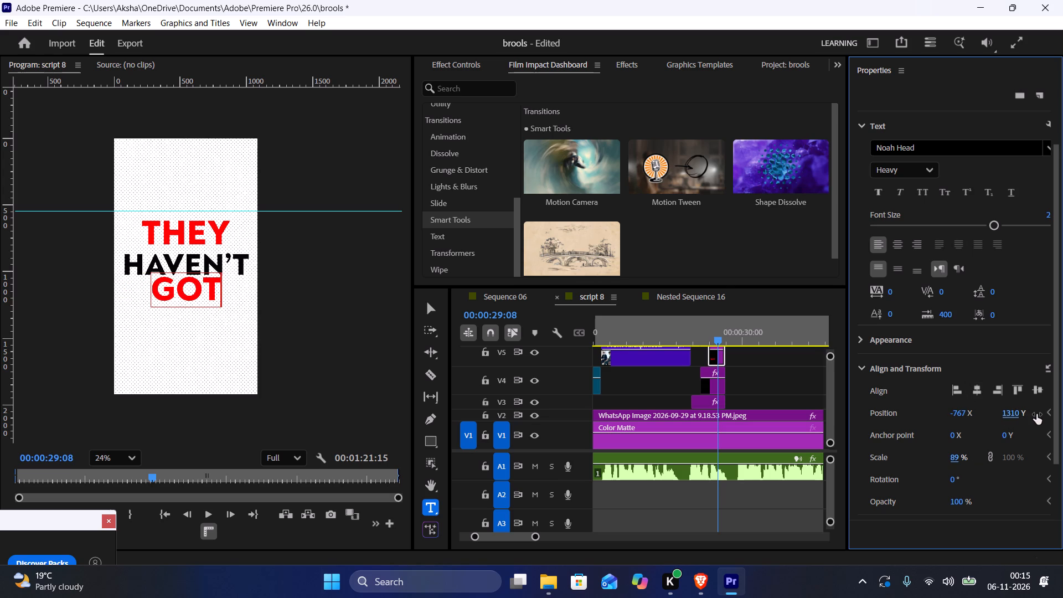
left_click_drag(1036, 414, 1038, 414)
left_click_drag(1010, 410, 1020, 411)
triple_click(976, 394)
triple_click(975, 390)
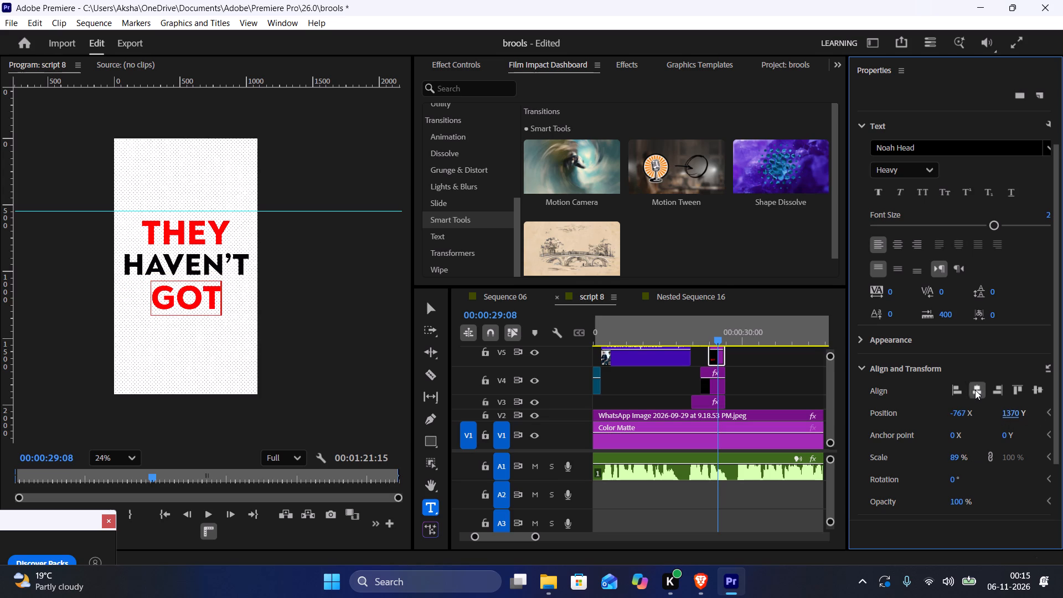
left_click(975, 390)
Listen to the voiceover and trim the GOT title on V5 to start at about 00:00:28:26.
left_click(699, 336)
key("space")
key("space")
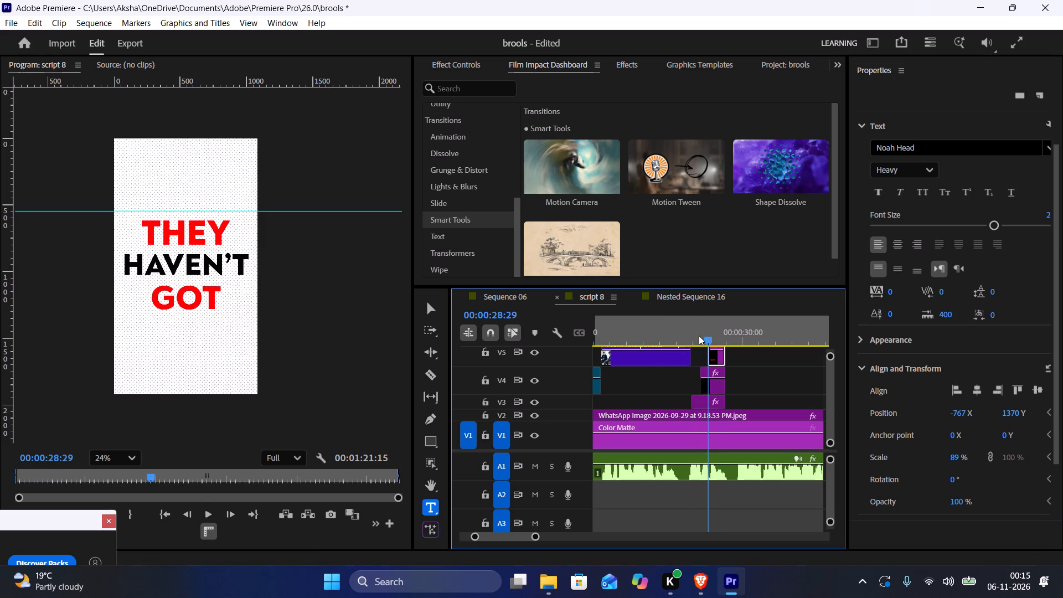
left_click(701, 332)
key("space")
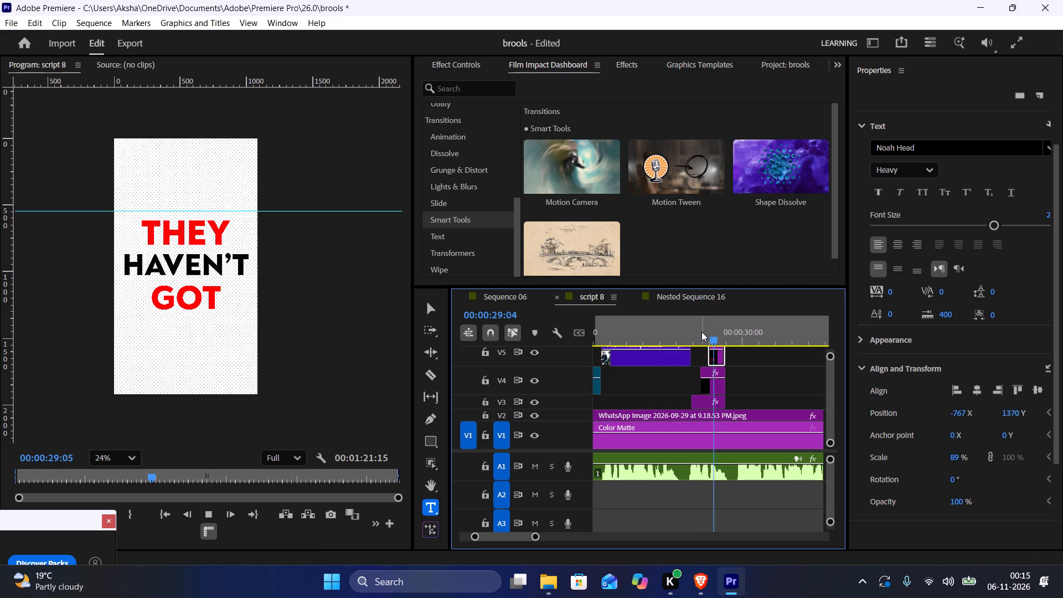
key("space")
scroll(744, 388, "up", 12, "alt")
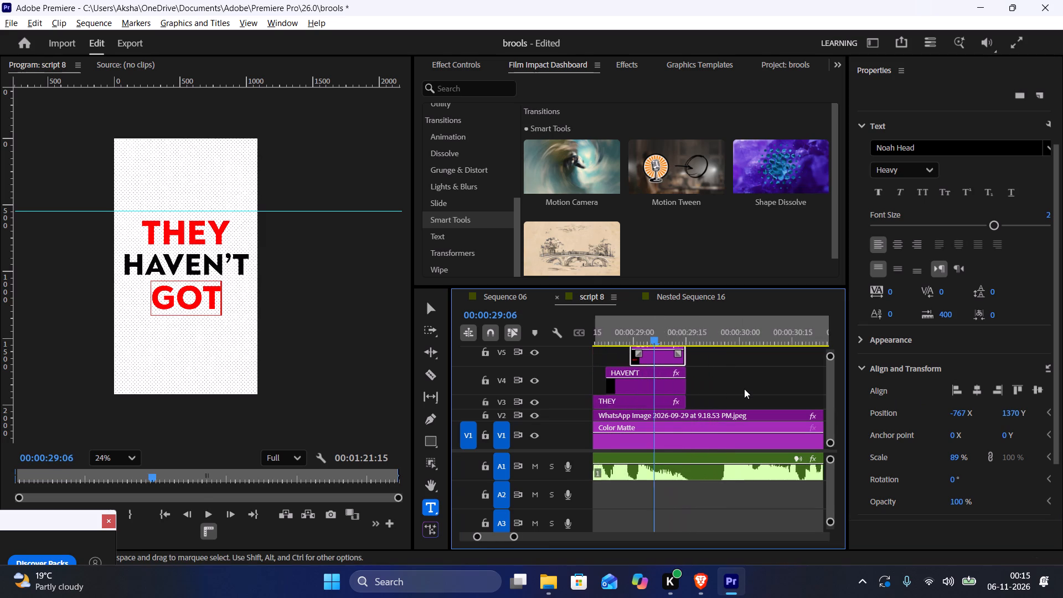
left_click_drag(636, 329, 607, 325)
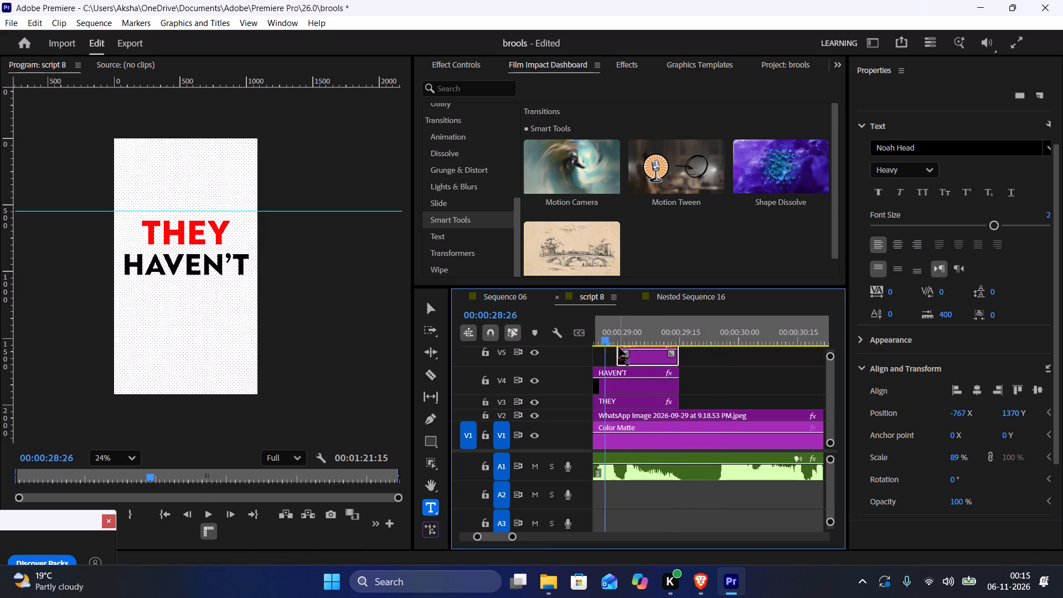
left_click_drag(618, 356, 611, 355)
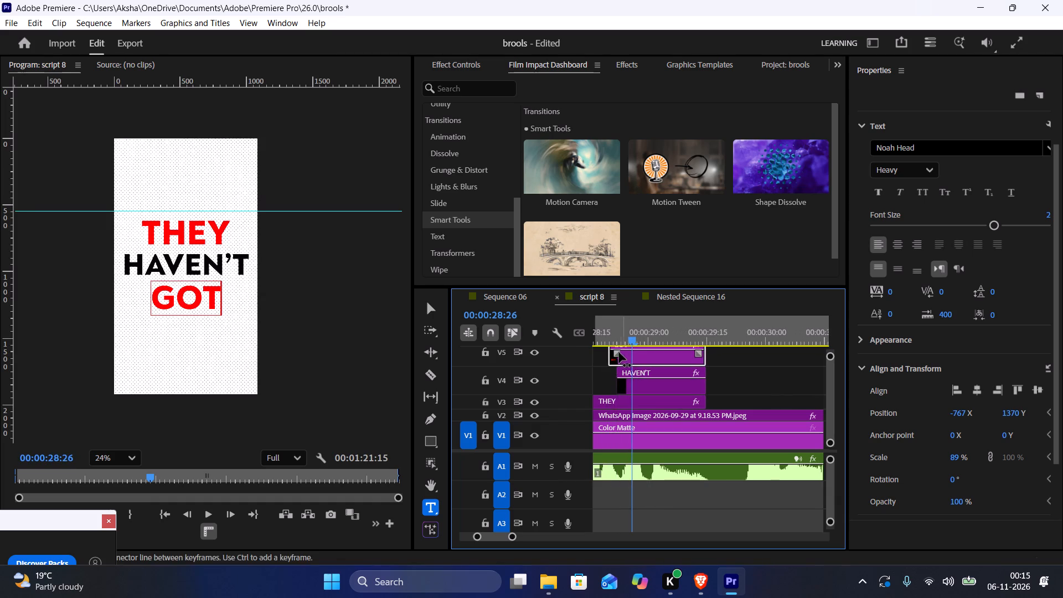
left_click_drag(608, 354, 638, 352)
Replay the phrase and extend the title starts earlier, HAVEN'T to about 00:00:28:19 and GOT to about 00:00:28:23.
left_click(633, 343)
key("space")
key("space")
left_click(626, 333)
key("space")
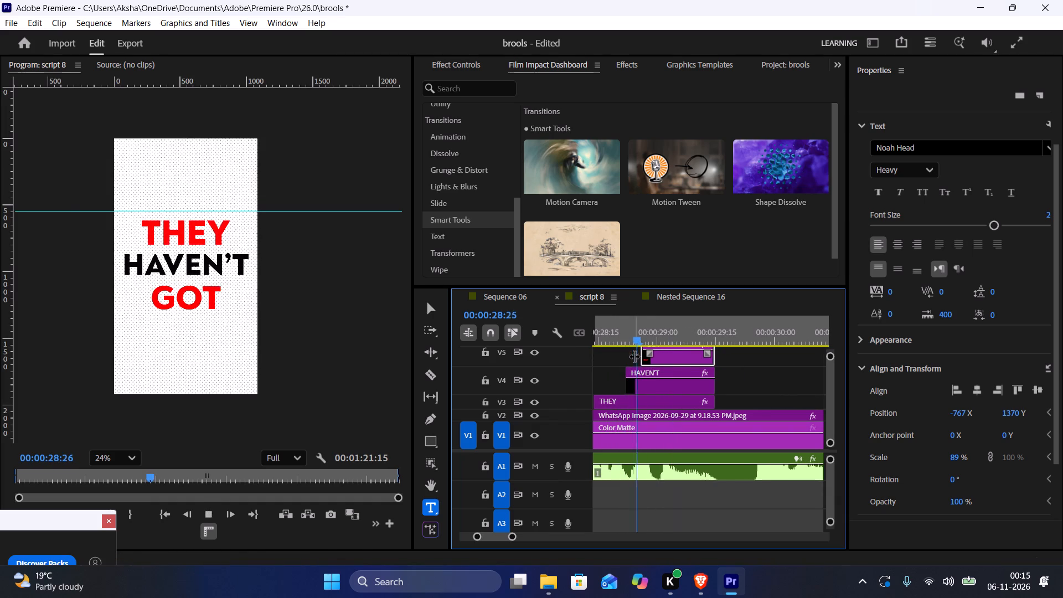
key("space")
left_click_drag(620, 331, 605, 329)
key("space")
key("space")
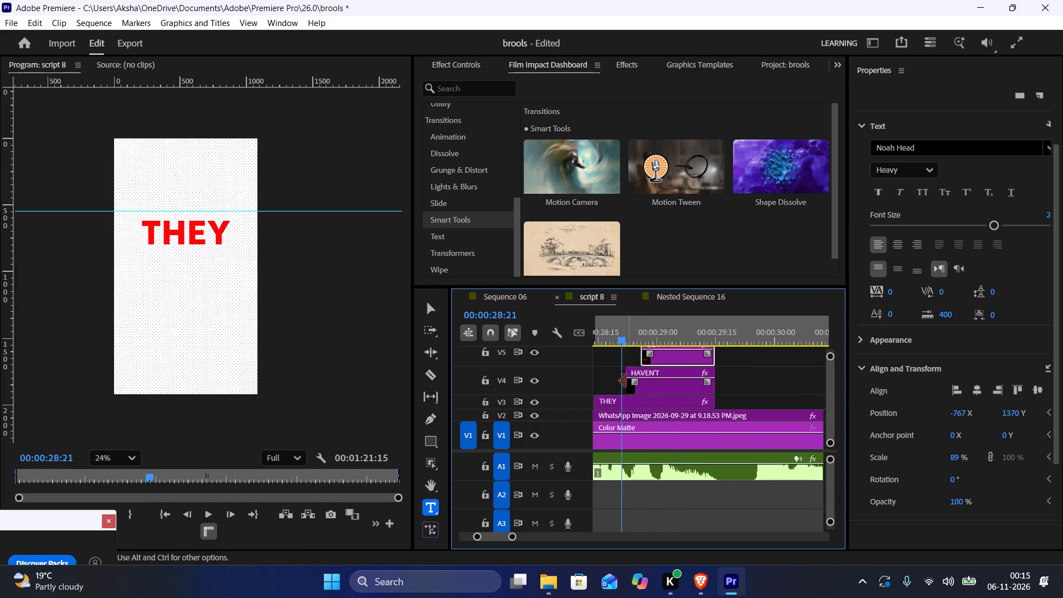
left_click(623, 380)
left_click_drag(620, 379, 643, 387)
left_click_drag(668, 352, 656, 349)
Play the voiceover to 00:00:29:04 and cut the THEY, HAVEN'T and GOT titles there.
left_click(669, 334)
key("space")
key("space")
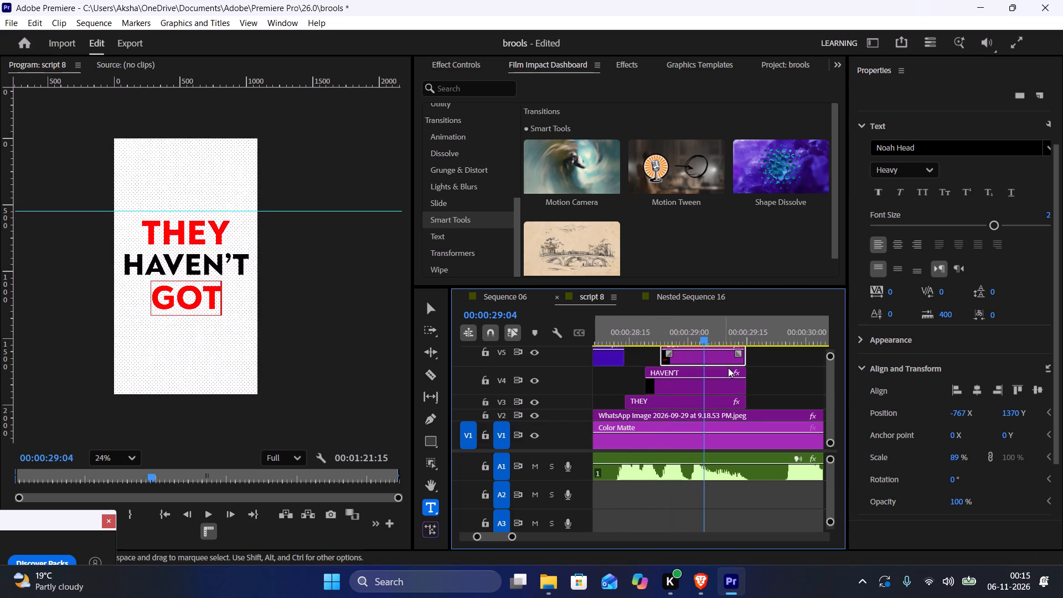
left_click_drag(766, 403, 720, 358)
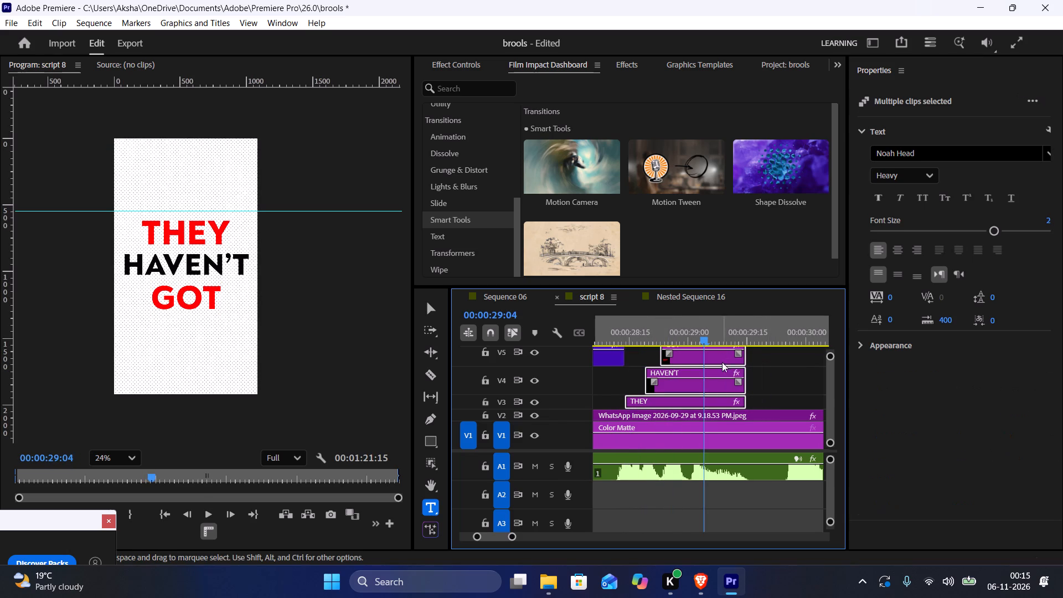
key("c")
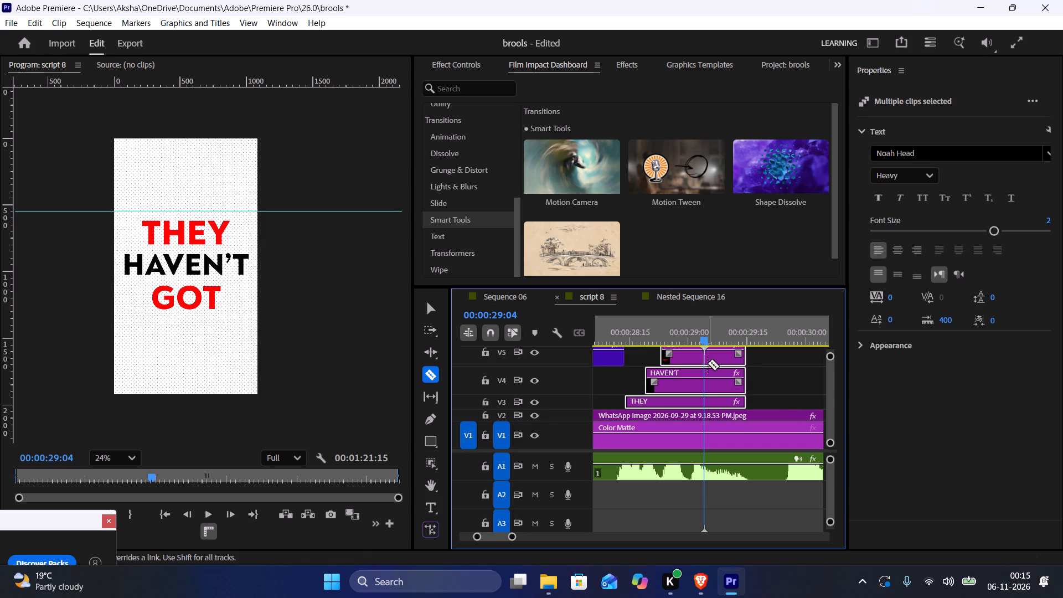
left_click(708, 363)
left_click(705, 376)
left_click(708, 404)
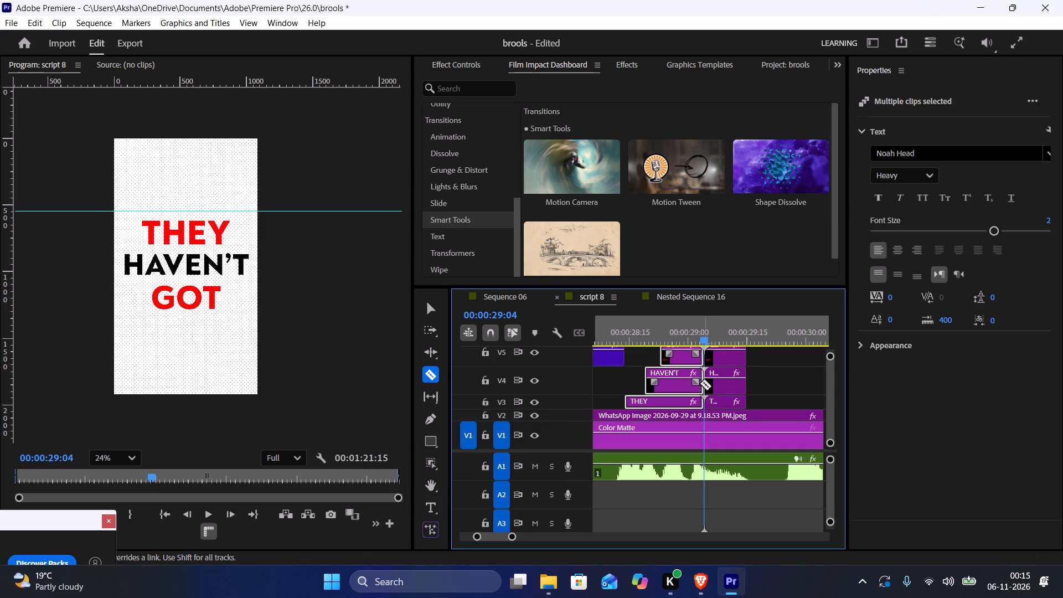
Nest the three title pieces before the 00:00:29:04 cut into one sequence with the default name.
left_click(633, 358)
key("v")
left_click_drag(639, 350, 670, 399)
right_click(670, 399)
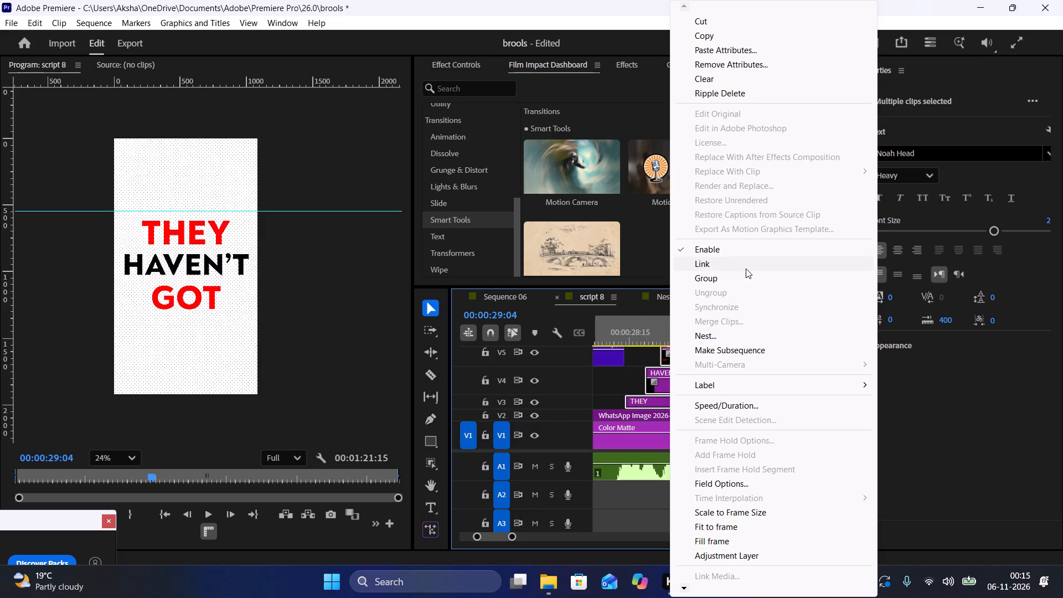
left_click(731, 340)
left_click(561, 300)
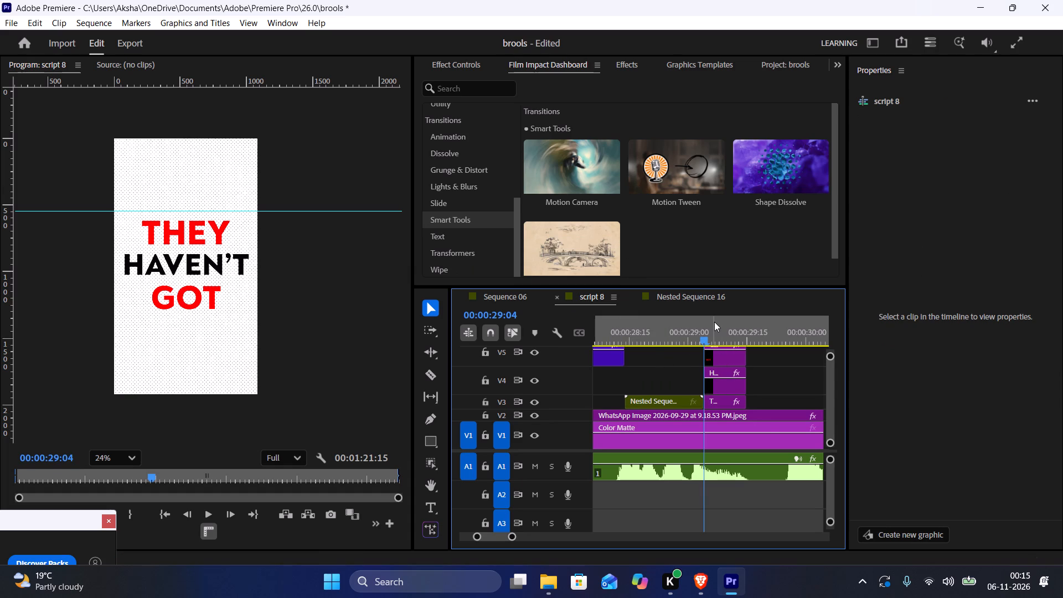
Play the nested titles and the pieces after the cut repeatedly to check their timing against the voiceover.
key("space")
key("space")
left_click_drag(717, 327, 685, 324)
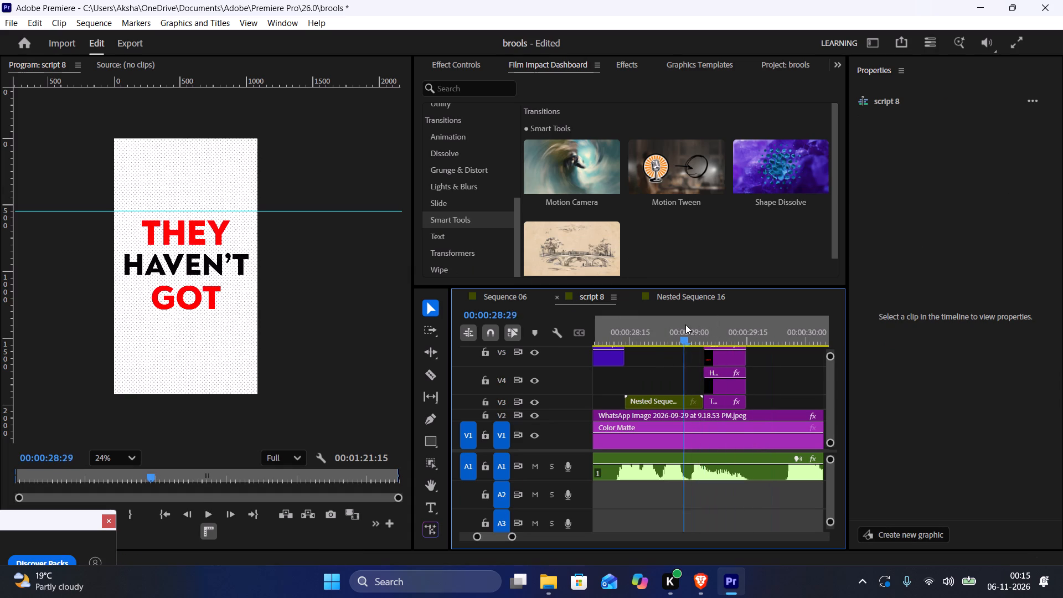
left_click_drag(685, 324, 685, 324)
key("space")
key("space")
left_click_drag(684, 324, 659, 323)
key("space")
key("space")
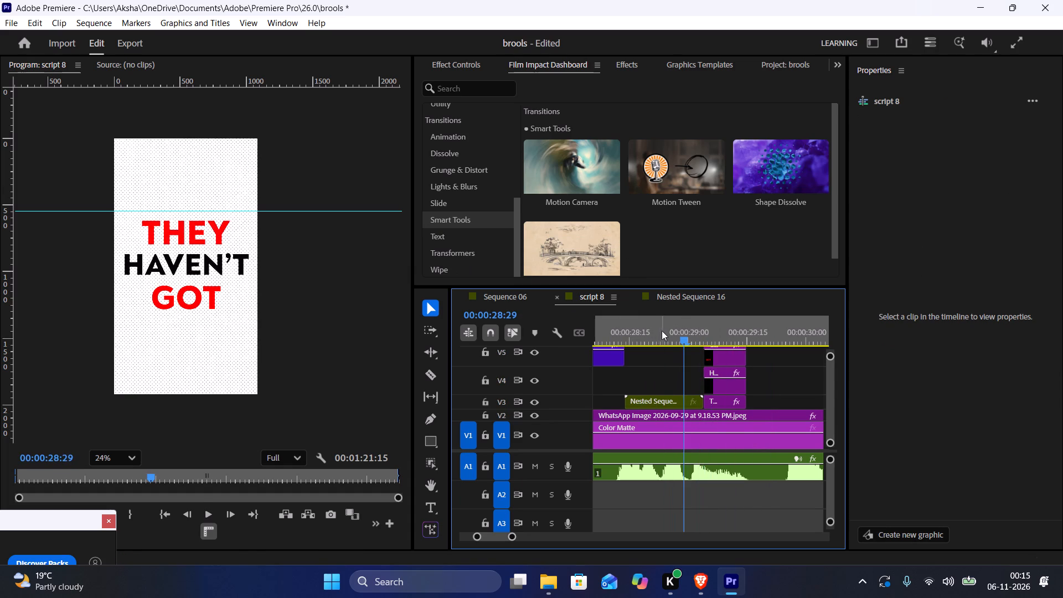
key("space")
key("space")
left_click(721, 360)
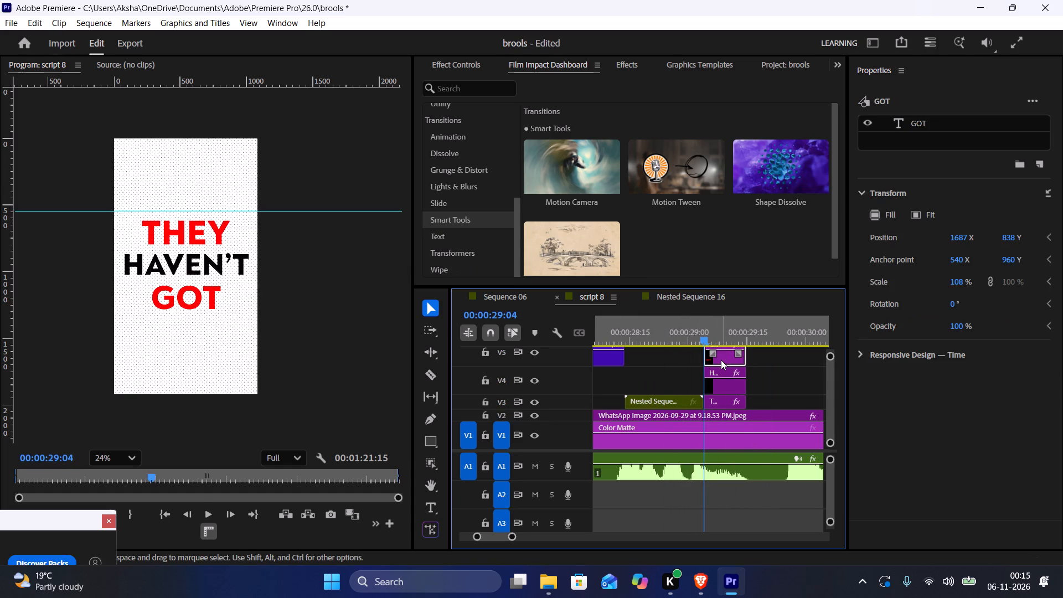
key("space")
key("space")
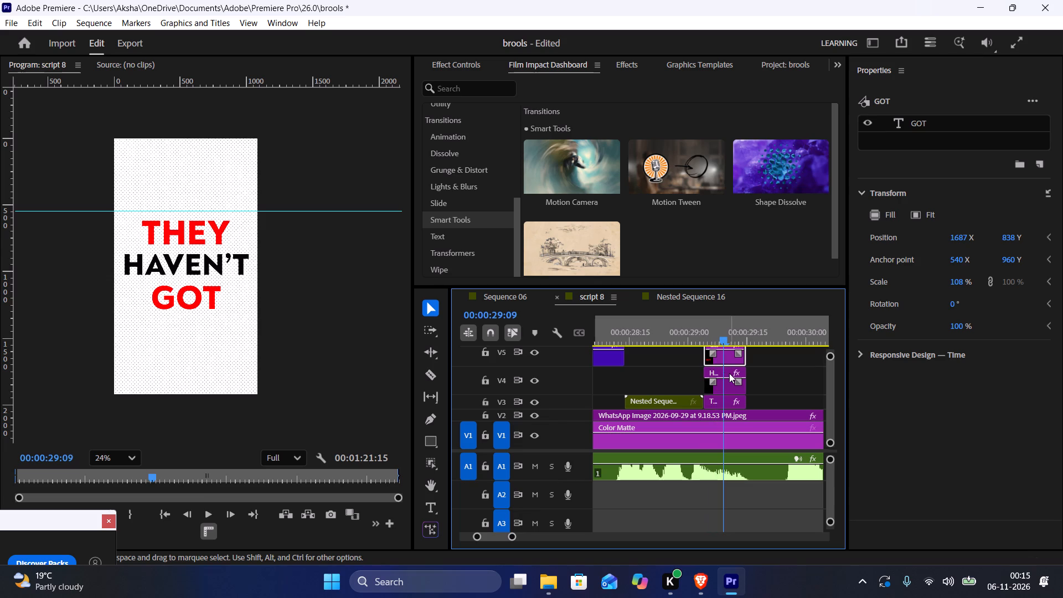
Delete the THEY title piece after the 00:00:29:04 cut on V3.
left_click(724, 406)
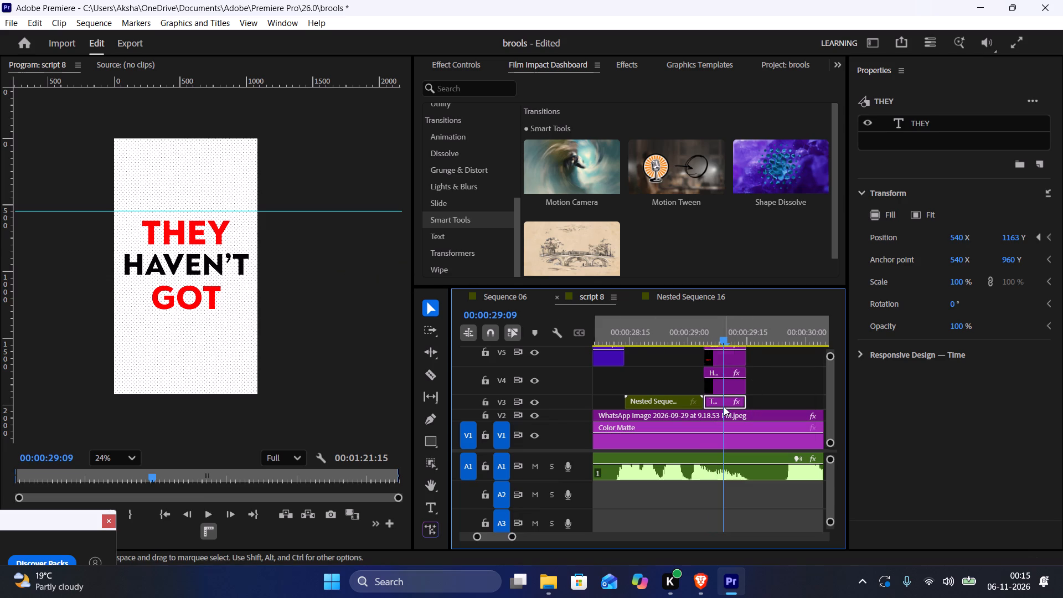
key("BackSpace")
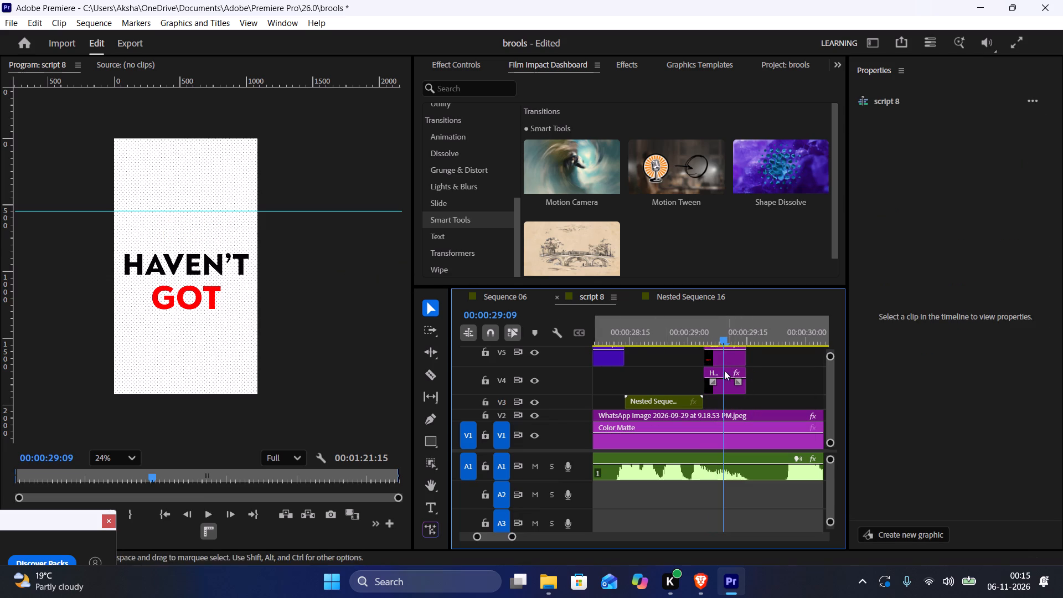
Raise the remaining HAVEN'T text and move the GOT title up to about Y 730, checking the change across the cut.
left_click(190, 267)
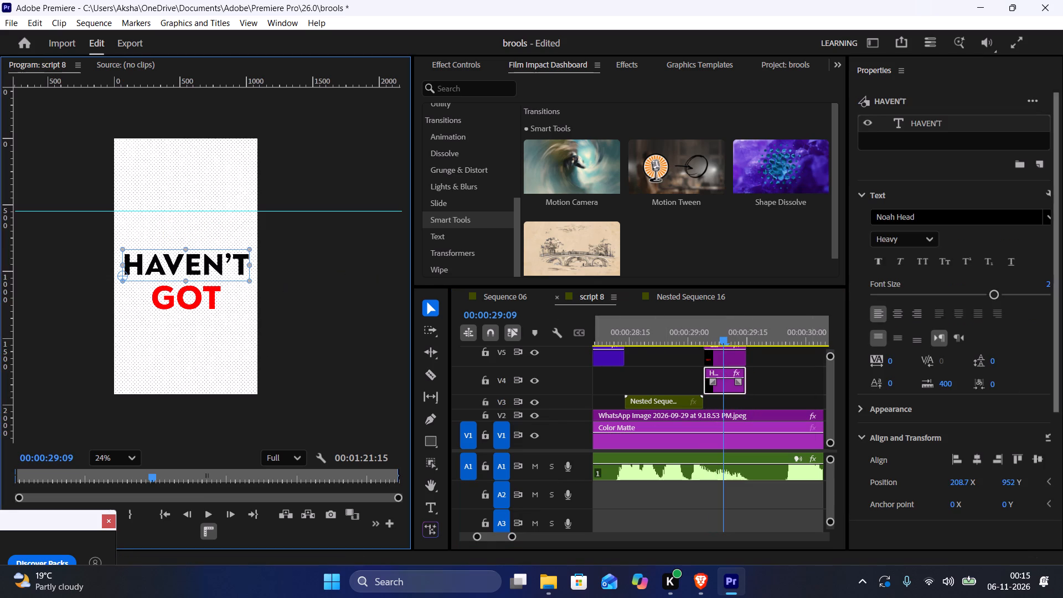
left_click_drag(1008, 478, 946, 481)
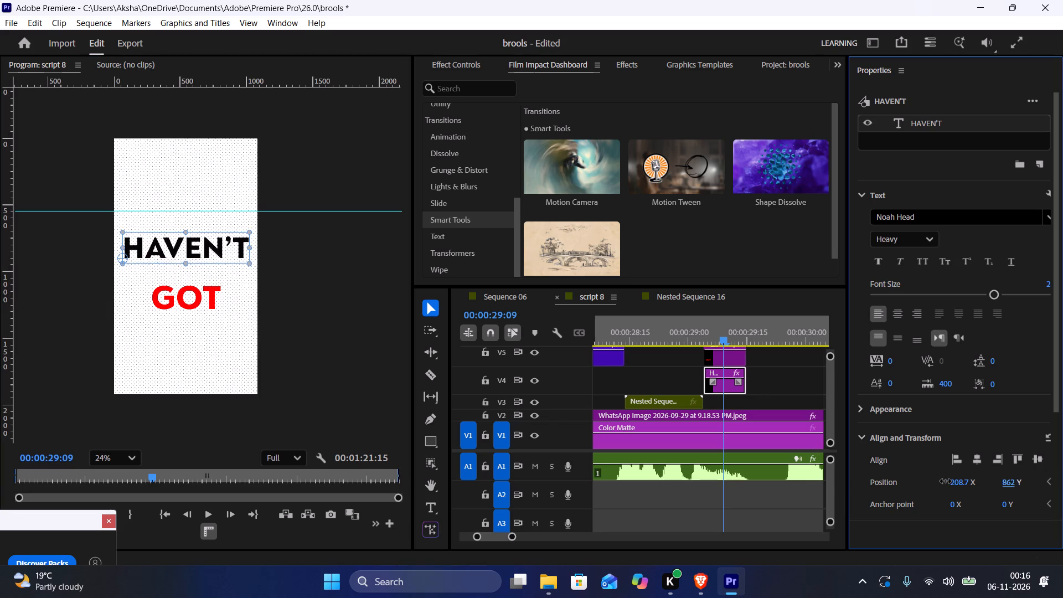
left_click_drag(946, 481, 926, 488)
left_click(730, 360)
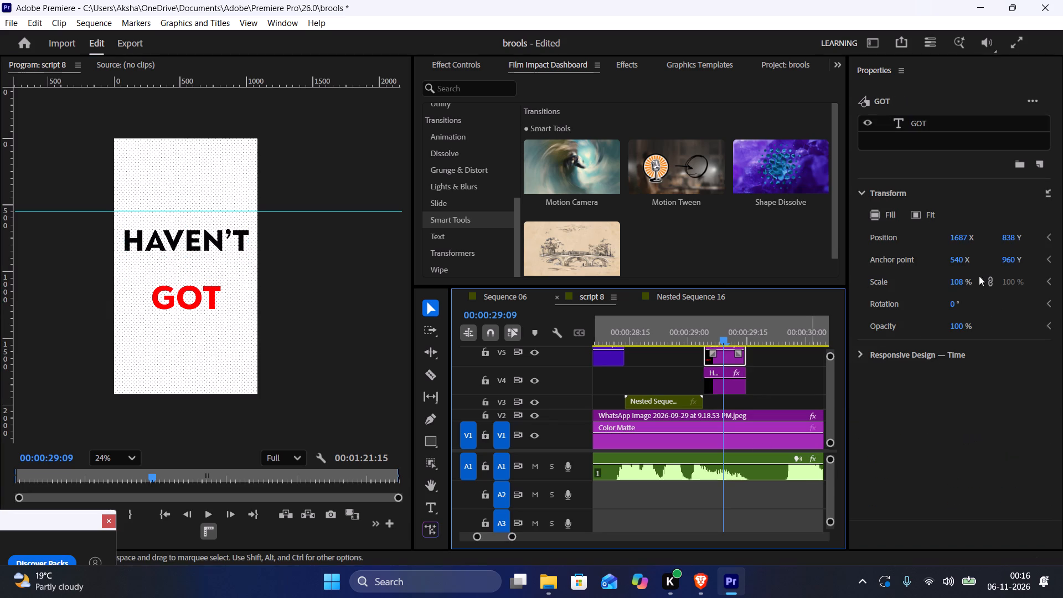
left_click_drag(1006, 244, 933, 251)
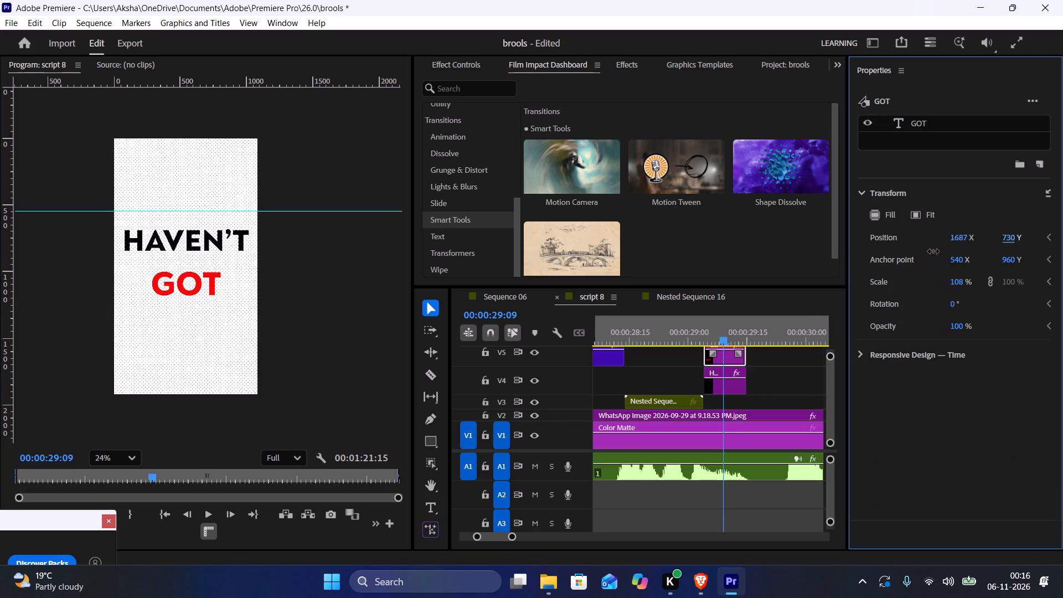
left_click_drag(933, 251, 929, 256)
left_click(687, 350)
left_click(692, 342)
key("space")
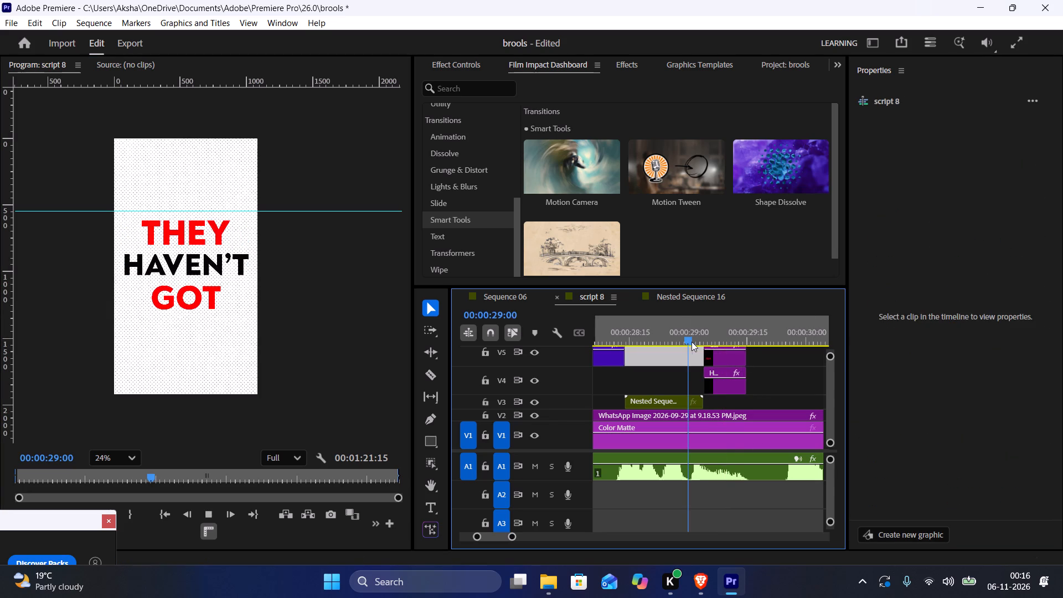
key("space")
left_click_drag(684, 328, 704, 334)
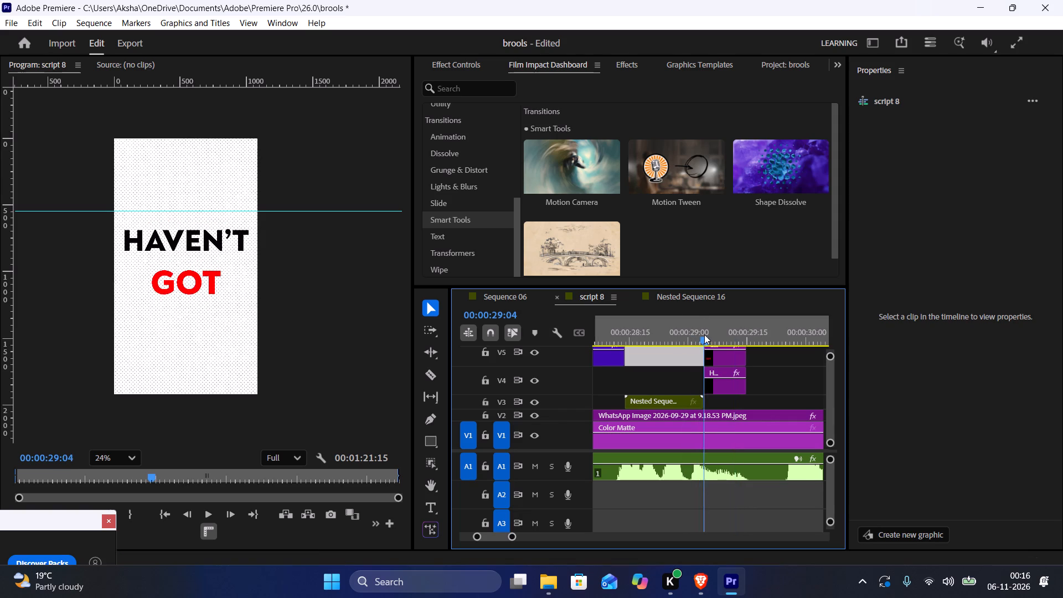
left_click_drag(704, 334, 696, 332)
Move the remaining HAVEN'T and GOT titles down one track to V3–V4 and nest them with the default name.
left_click_drag(772, 401, 713, 347)
left_click_drag(729, 362, 731, 381)
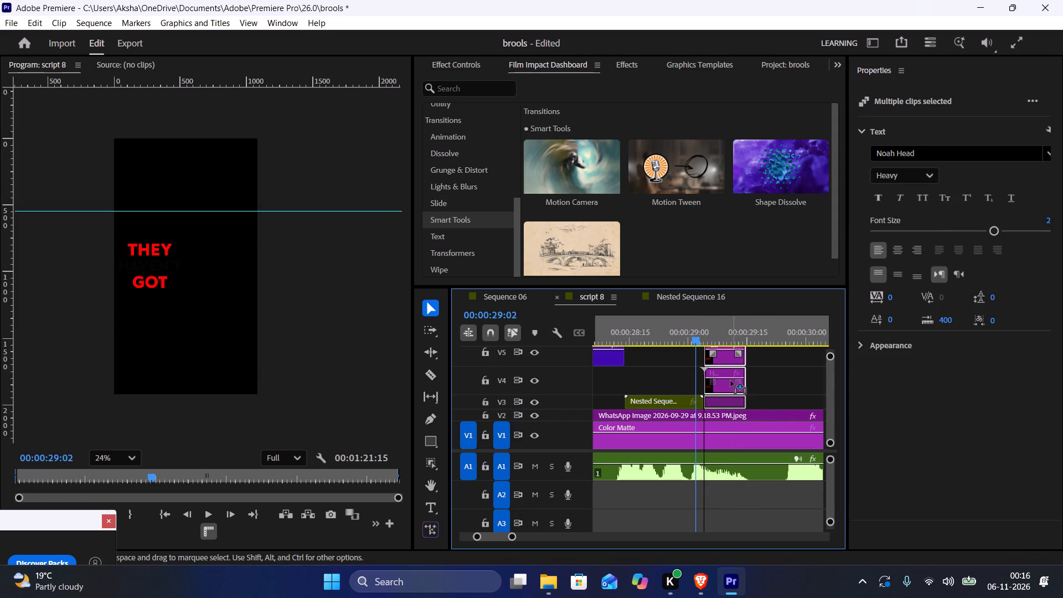
left_click_drag(731, 381, 731, 383)
right_click(731, 393)
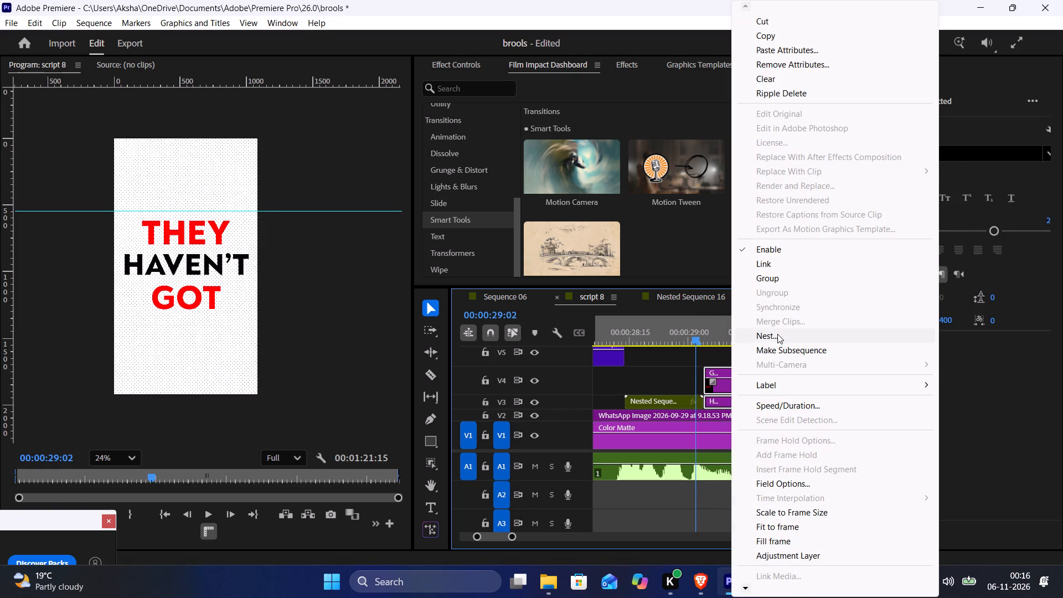
left_click(777, 334)
left_click(547, 306)
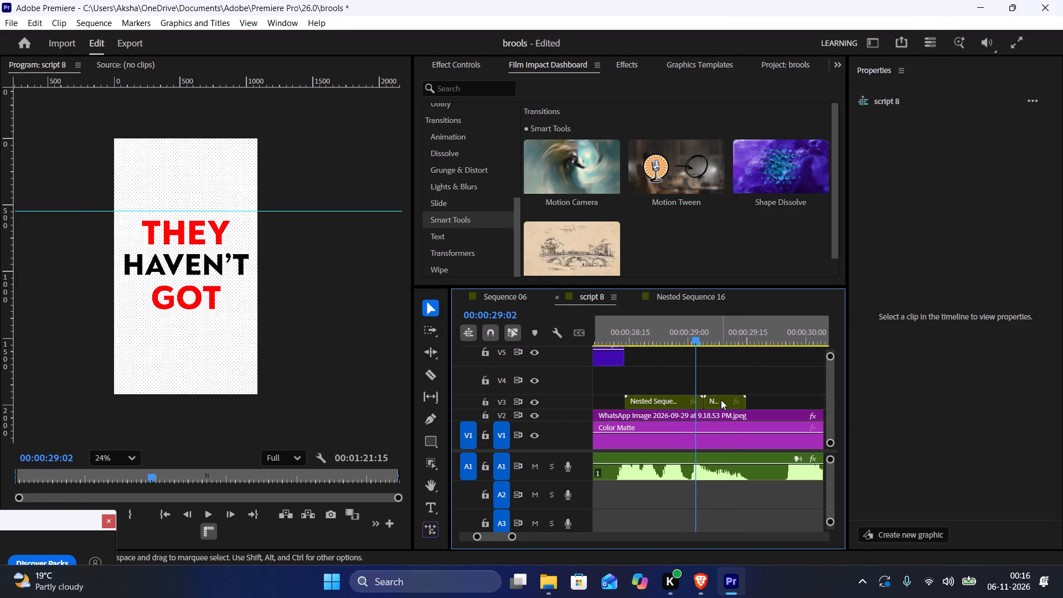
Open the nested sequence holding the second HAVEN'T and GOT pieces.
left_click_drag(706, 345, 719, 349)
left_click(723, 410)
triple_click(718, 396)
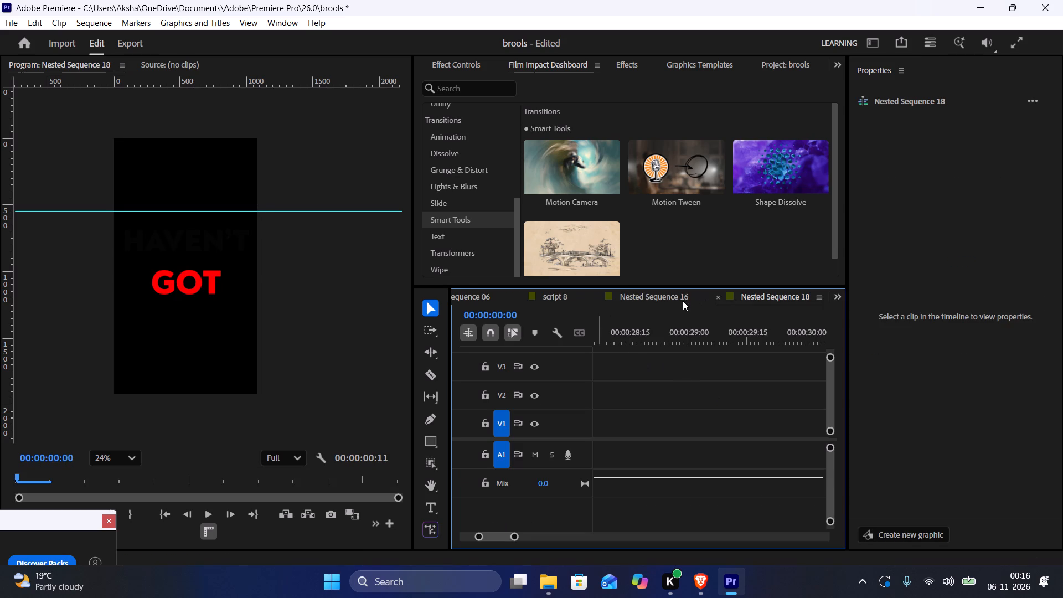
Change the HAVEN'T title to THERE and the GOT title to YET, centring YET horizontally in the frame.
double_click(188, 243)
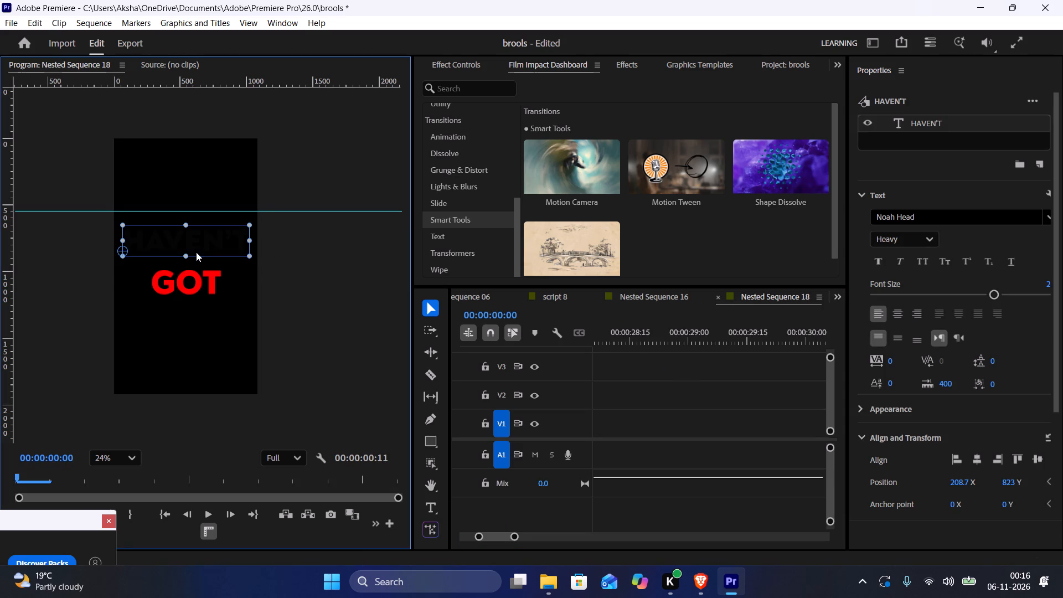
double_click(198, 246)
key("shift+t")
type("HERE")
double_click(186, 287)
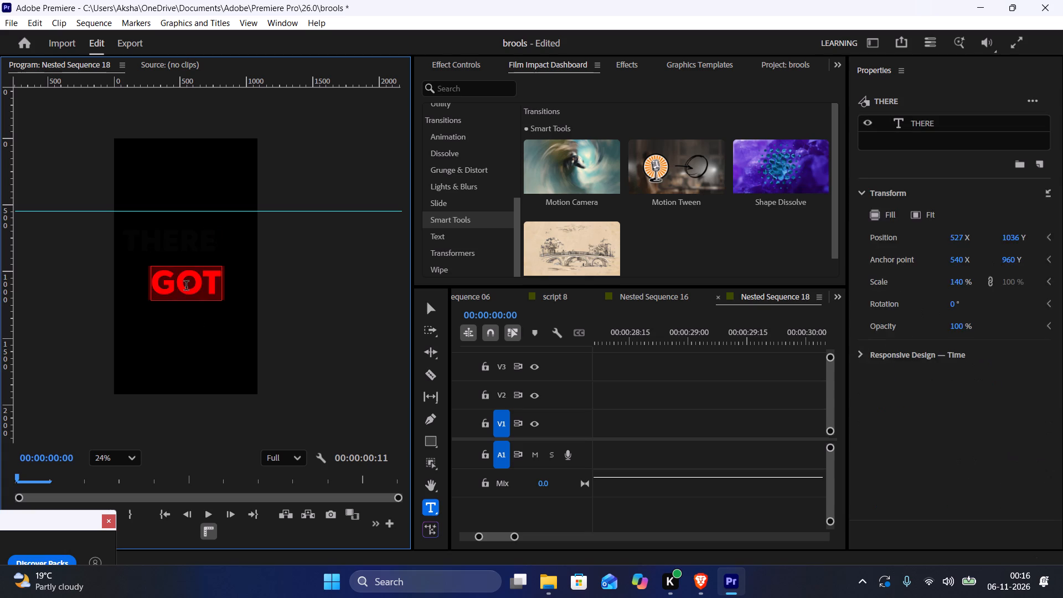
type("YET")
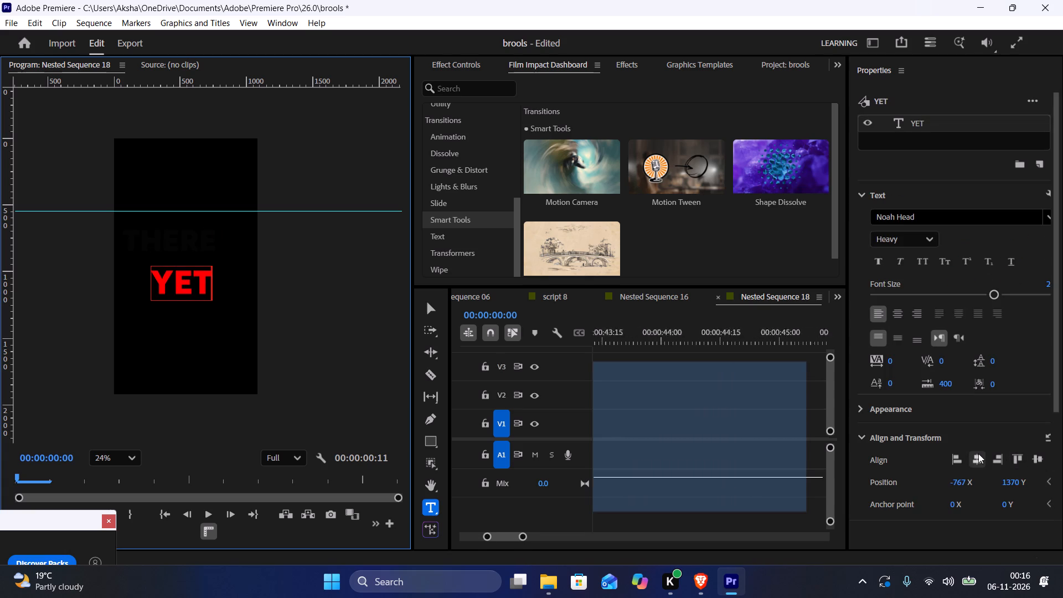
left_click(978, 453)
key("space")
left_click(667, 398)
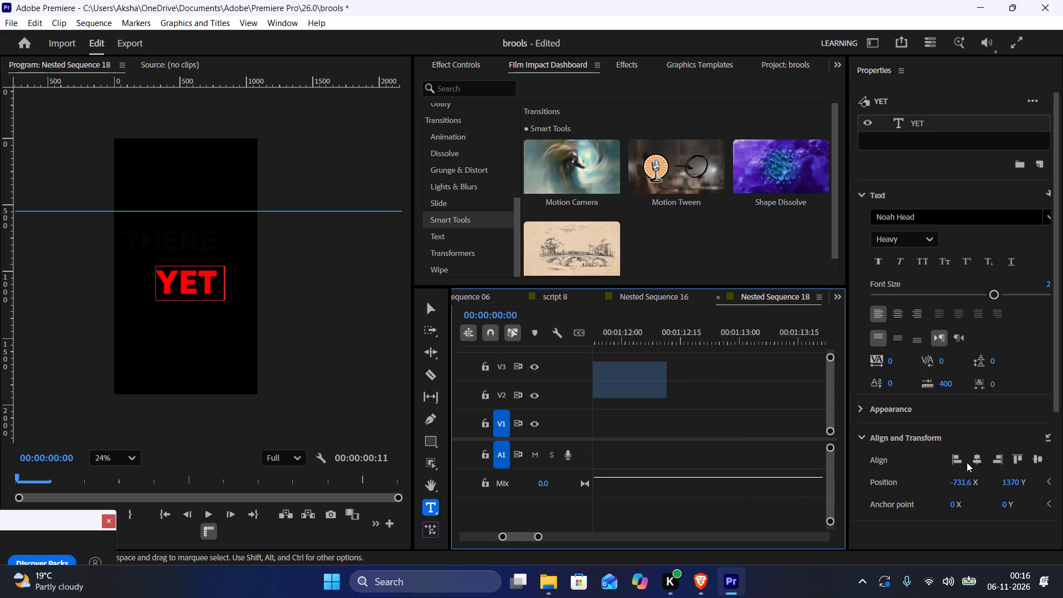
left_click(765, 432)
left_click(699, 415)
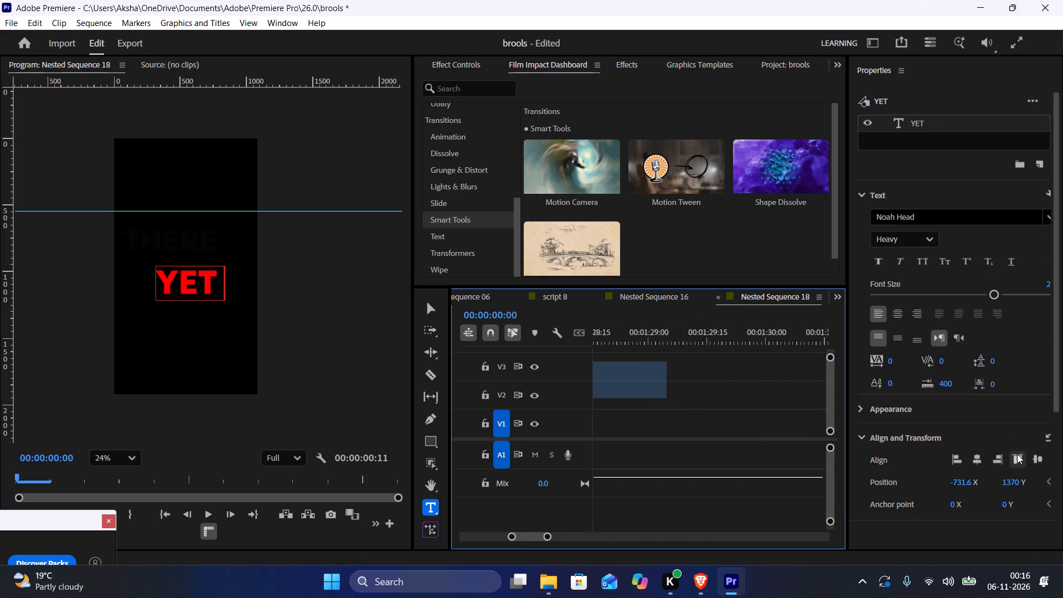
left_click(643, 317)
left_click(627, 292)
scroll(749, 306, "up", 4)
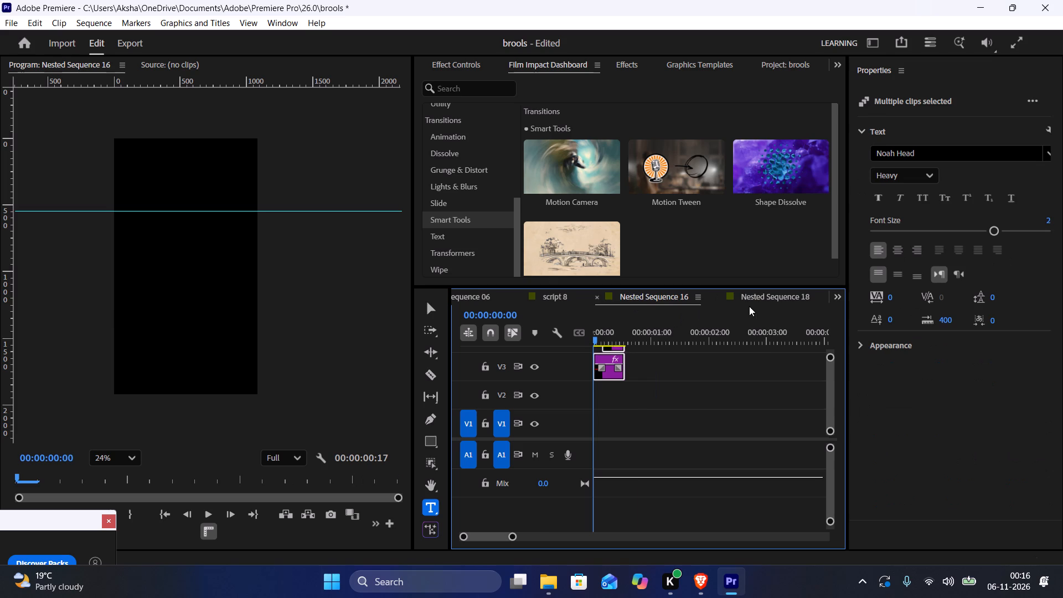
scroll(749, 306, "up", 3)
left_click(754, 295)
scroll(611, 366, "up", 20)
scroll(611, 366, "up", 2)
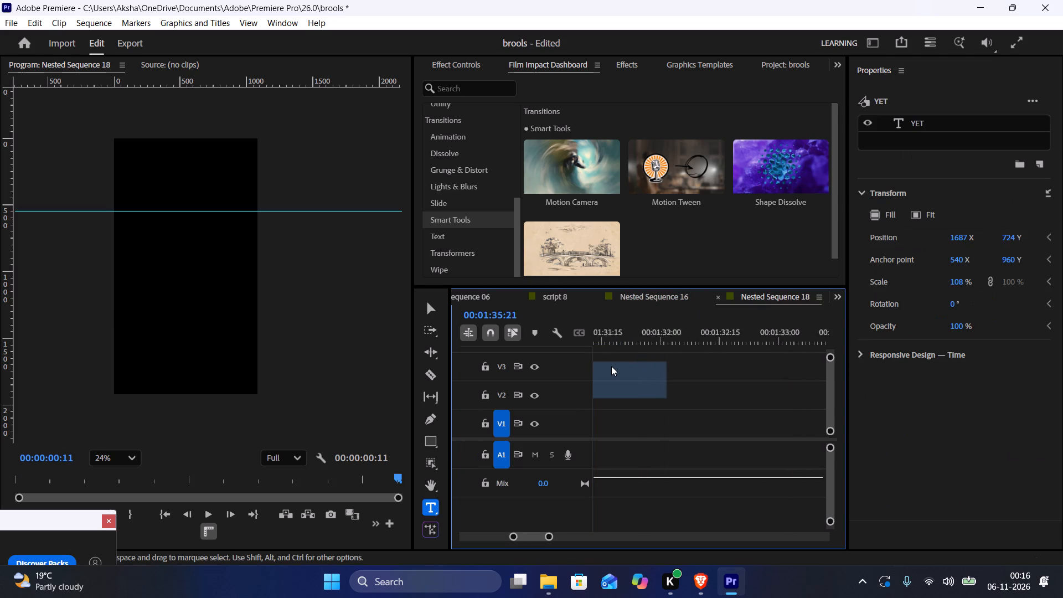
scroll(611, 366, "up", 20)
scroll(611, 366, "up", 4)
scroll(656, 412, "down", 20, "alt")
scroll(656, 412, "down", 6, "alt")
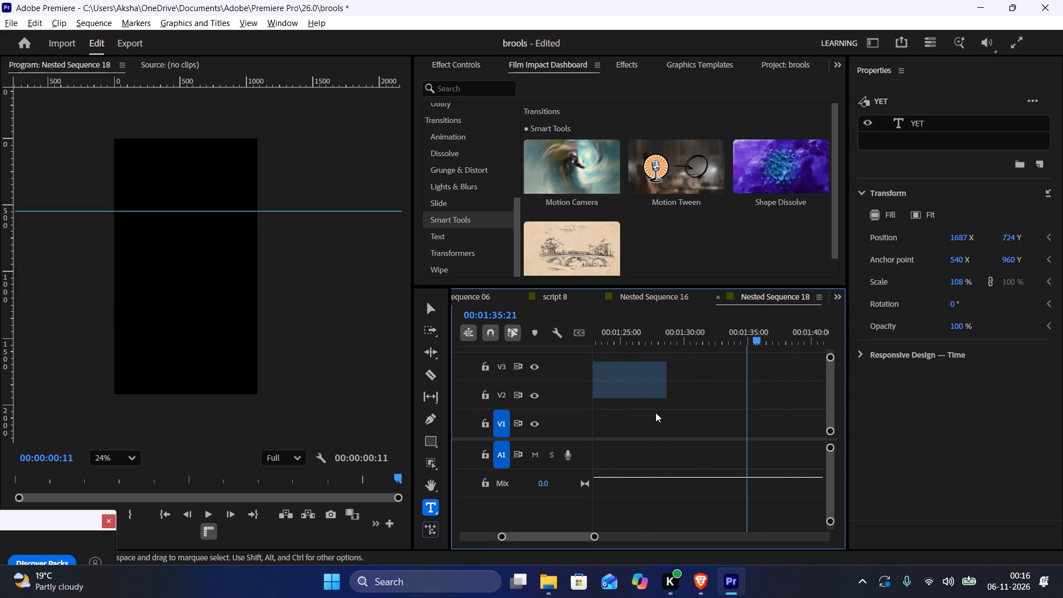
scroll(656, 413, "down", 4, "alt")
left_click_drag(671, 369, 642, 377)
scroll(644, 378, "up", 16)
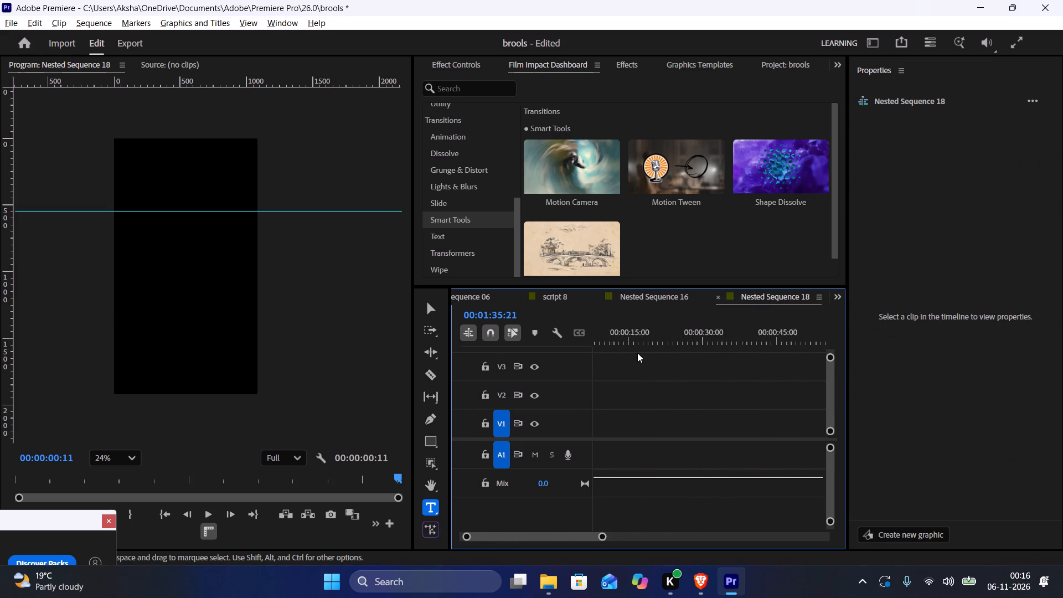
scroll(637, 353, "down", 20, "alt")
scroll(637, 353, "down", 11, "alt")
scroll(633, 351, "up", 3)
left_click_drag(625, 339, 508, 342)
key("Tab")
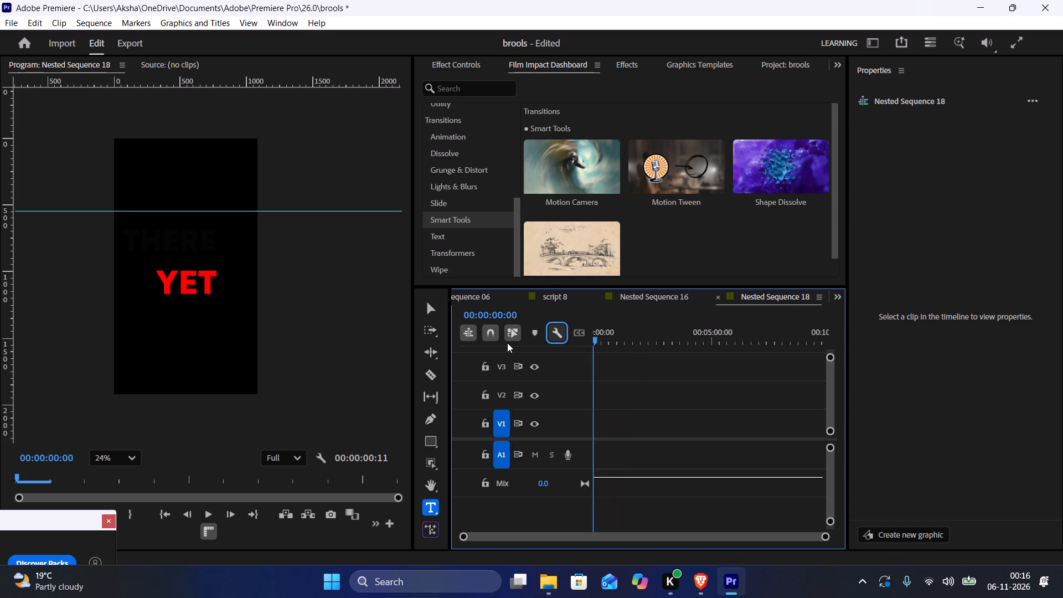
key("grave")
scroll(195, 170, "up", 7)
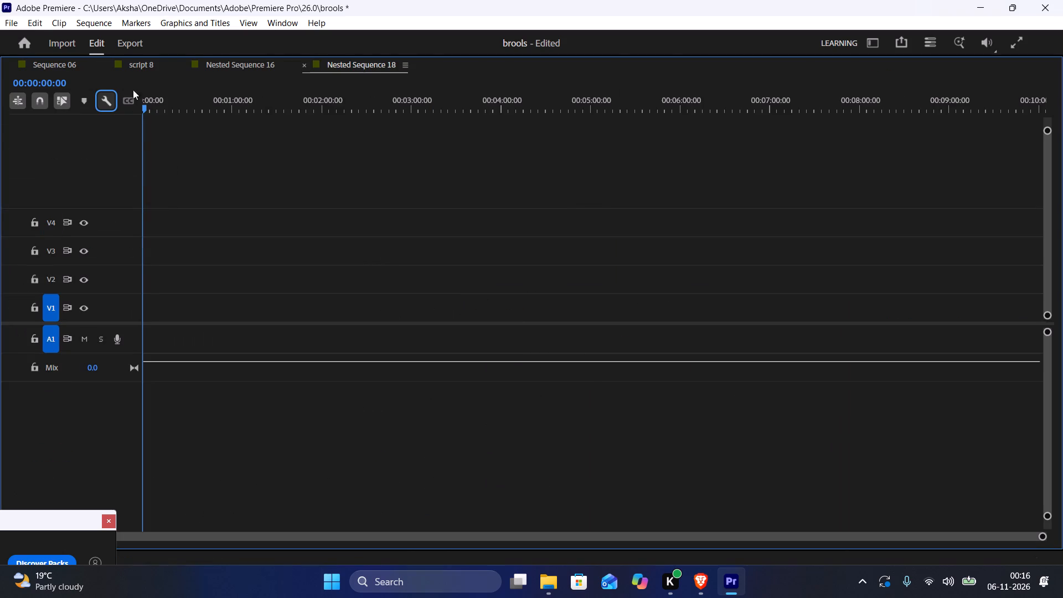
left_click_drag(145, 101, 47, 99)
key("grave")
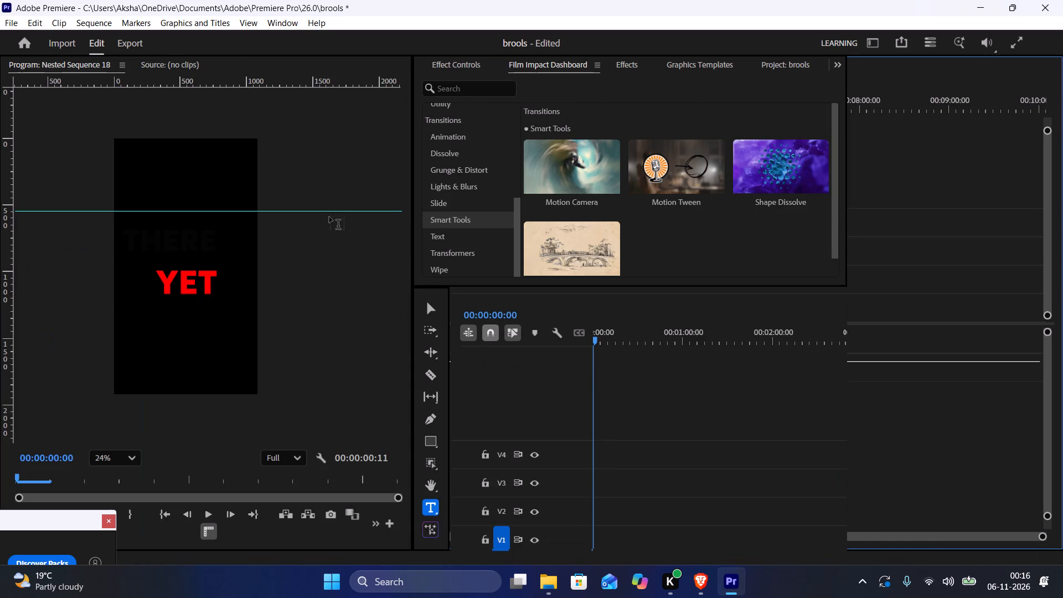
Centre the THERE title and then the YET title horizontally in the frame.
left_click(186, 251)
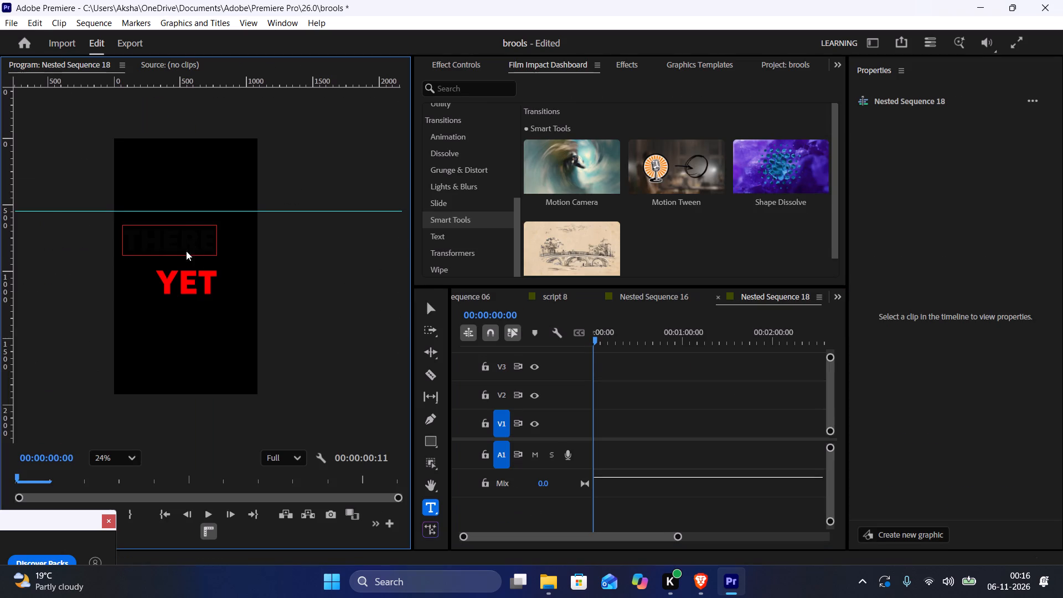
triple_click(975, 460)
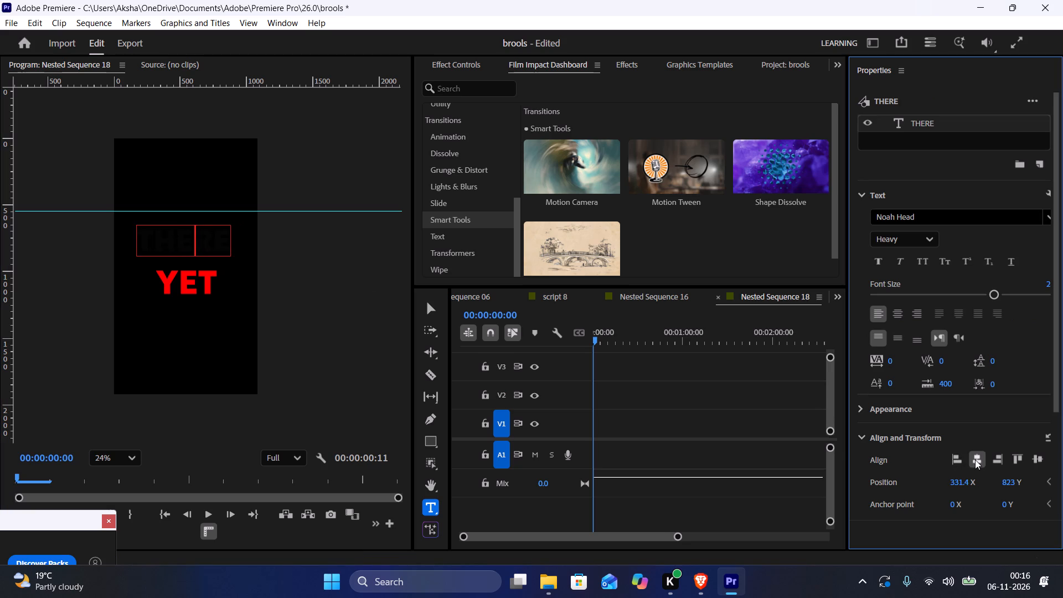
triple_click(975, 460)
triple_click(975, 460)
left_click(198, 275)
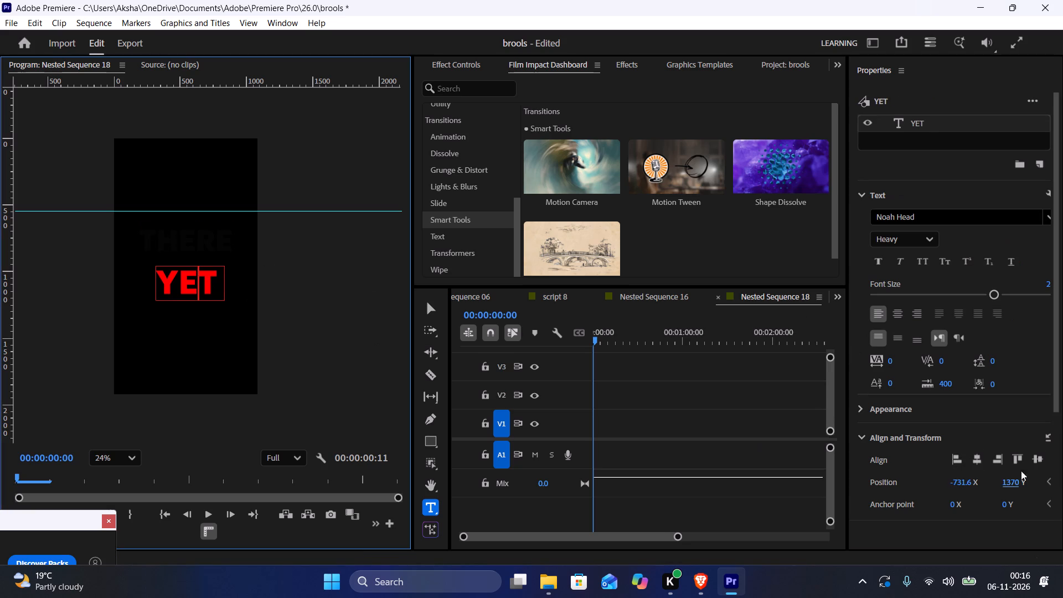
triple_click(983, 465)
triple_click(983, 465)
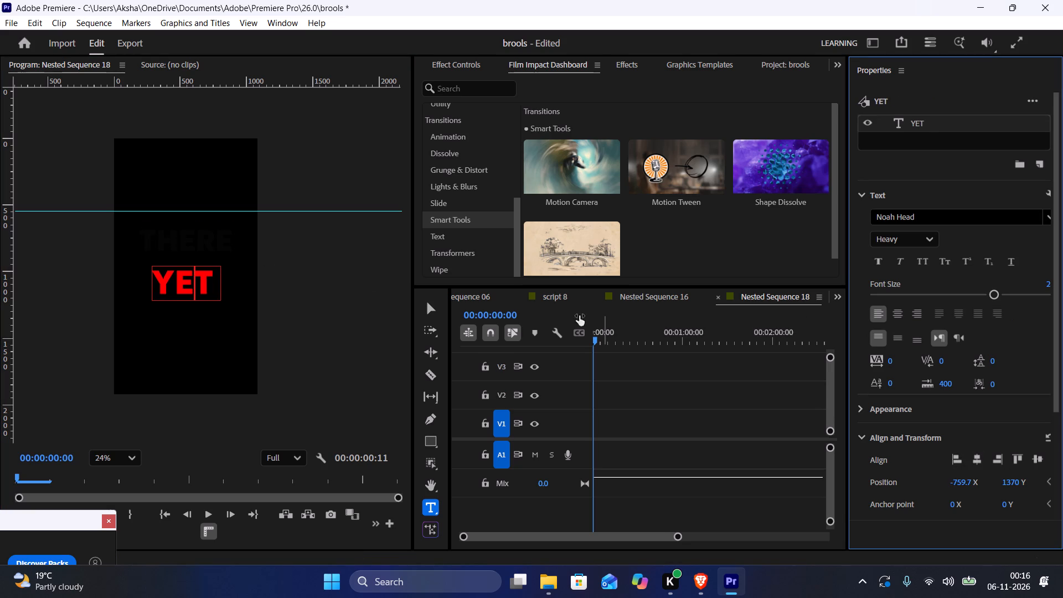
Return to the script 8 sequence and play across the cut from THEY HAVEN'T GOT to THERE YET.
left_click(667, 293)
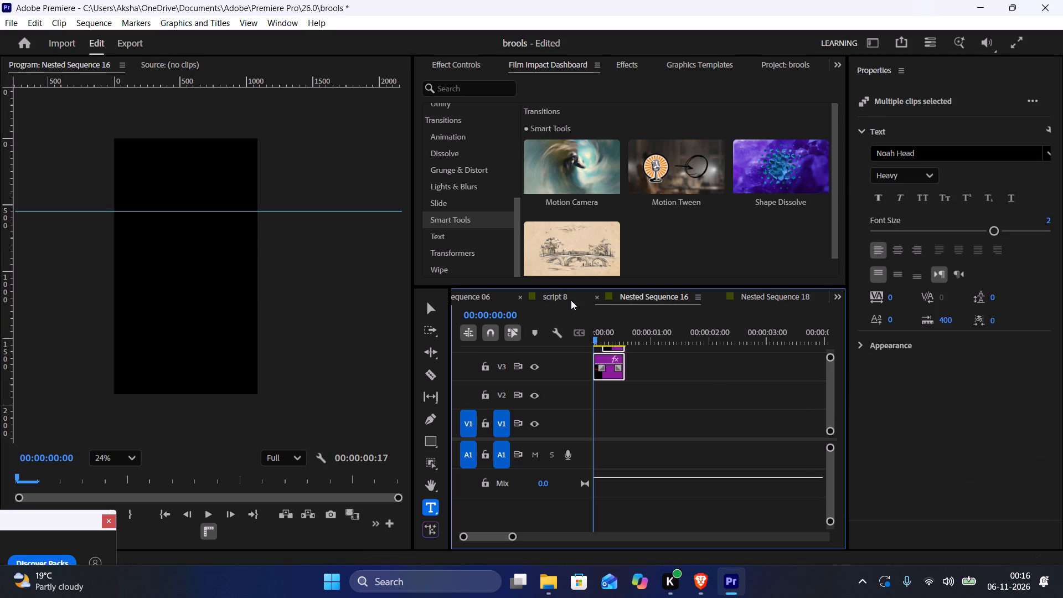
left_click(555, 296)
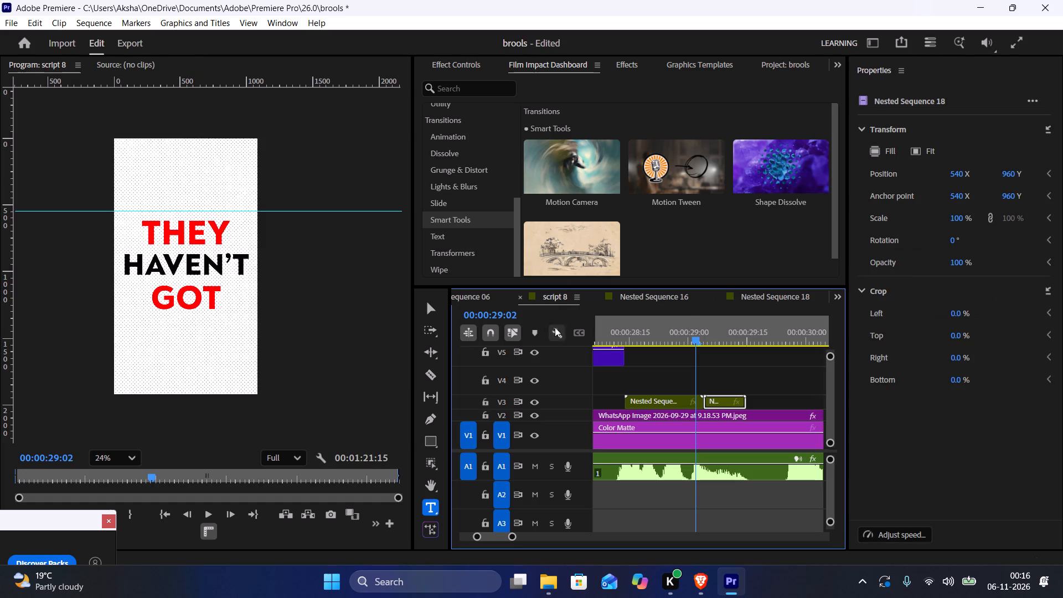
key("space")
key("space")
left_click_drag(695, 340, 699, 340)
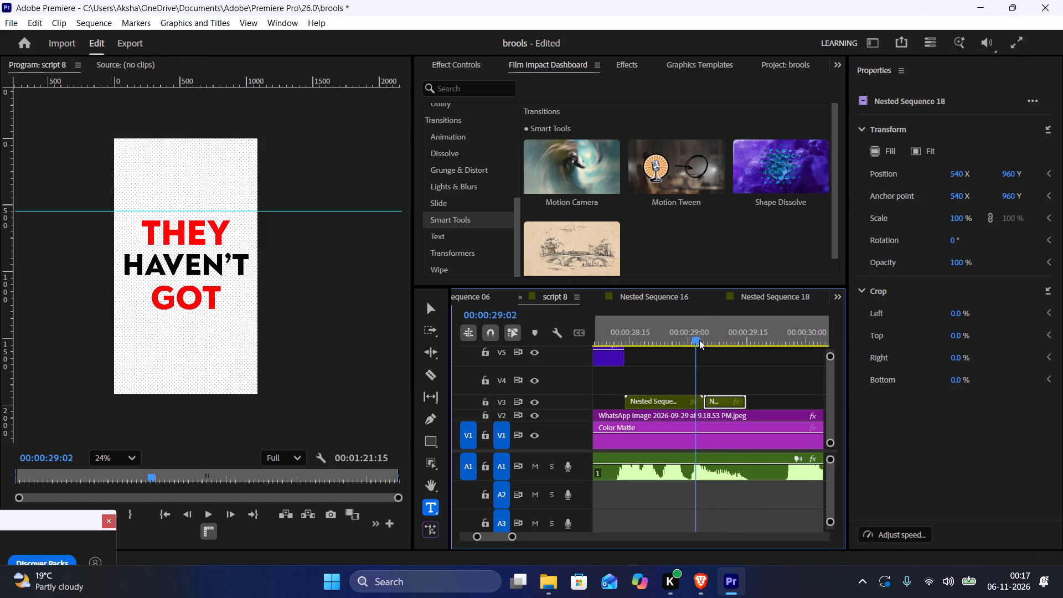
left_click_drag(699, 340, 675, 340)
key("space")
key("space")
Apply the Shape Flow transition between the two adjacent nested title clips on V3.
left_click_drag(686, 369, 696, 384)
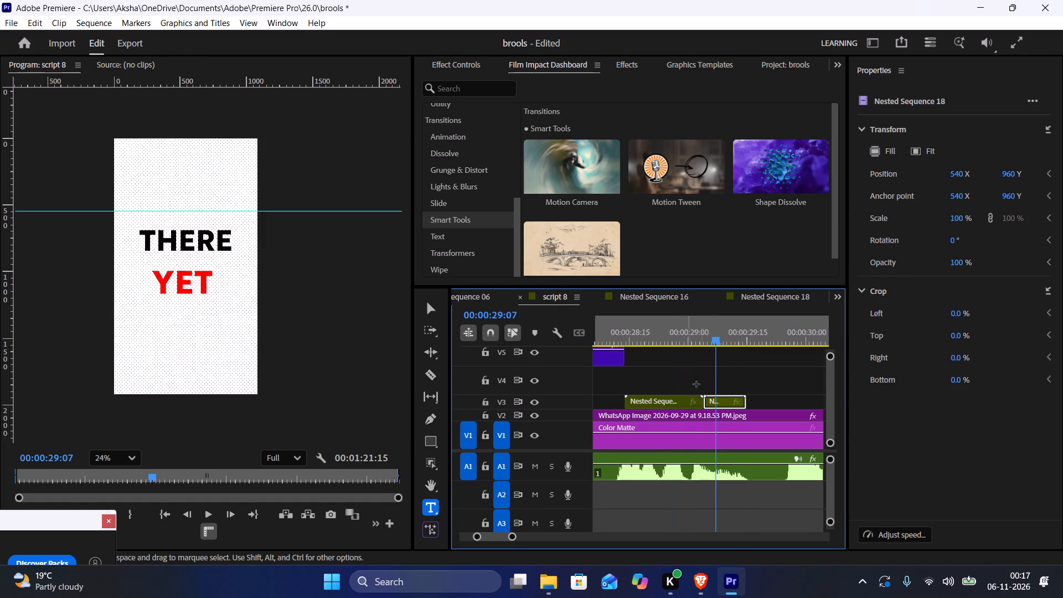
left_click_drag(696, 384, 715, 410)
left_click(683, 352)
left_click_drag(688, 368, 708, 401)
scroll(687, 180, "up", 1)
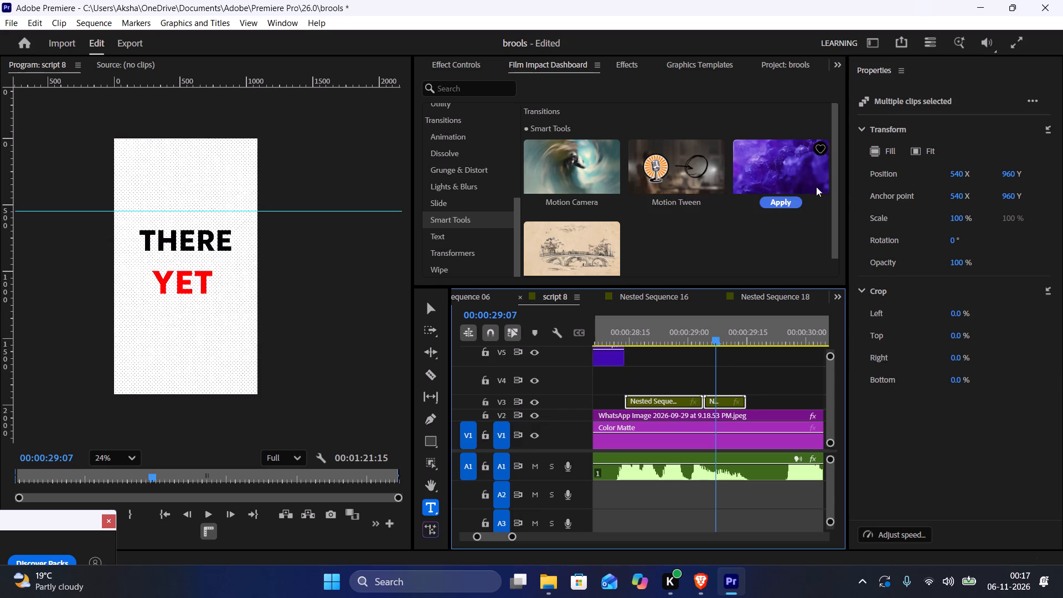
scroll(573, 251, "down", 3)
left_click(574, 260)
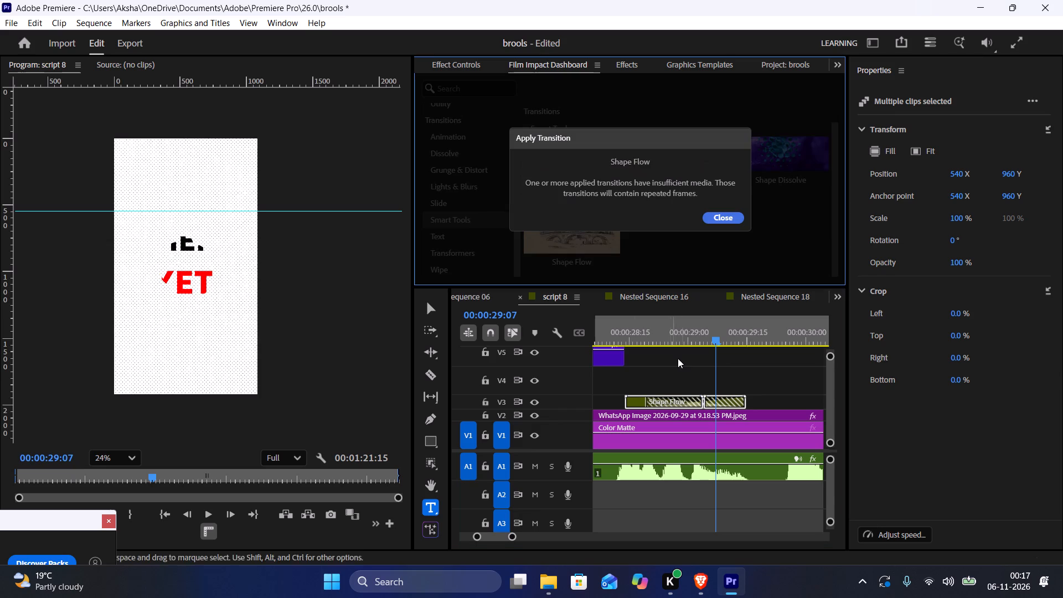
Shorten the Shape Flow transition on both sides of the cut and play it back.
left_click_drag(646, 400, 674, 403)
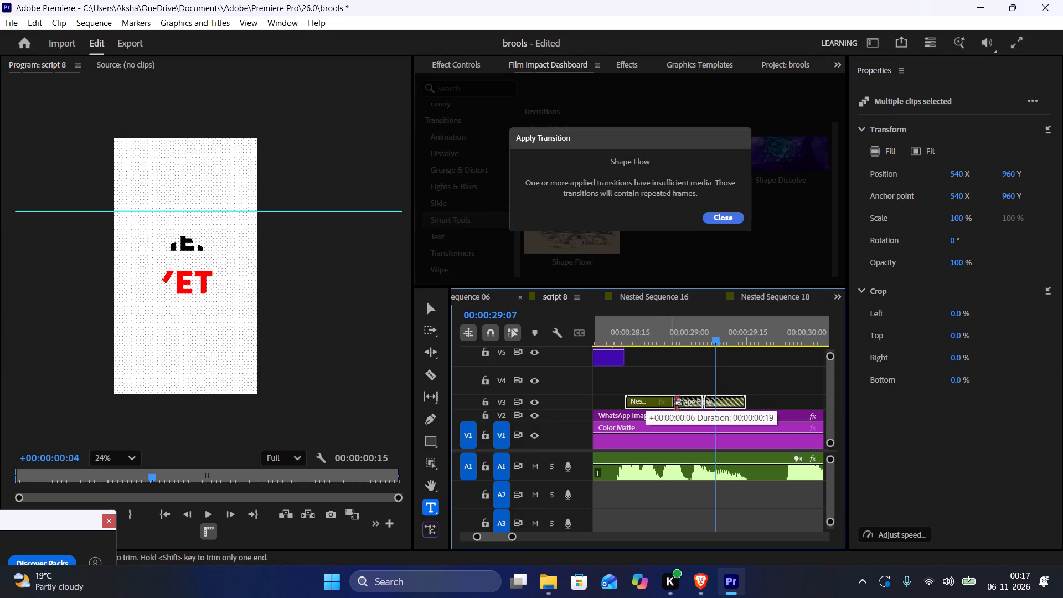
left_click_drag(674, 403, 688, 403)
left_click_drag(745, 401, 720, 407)
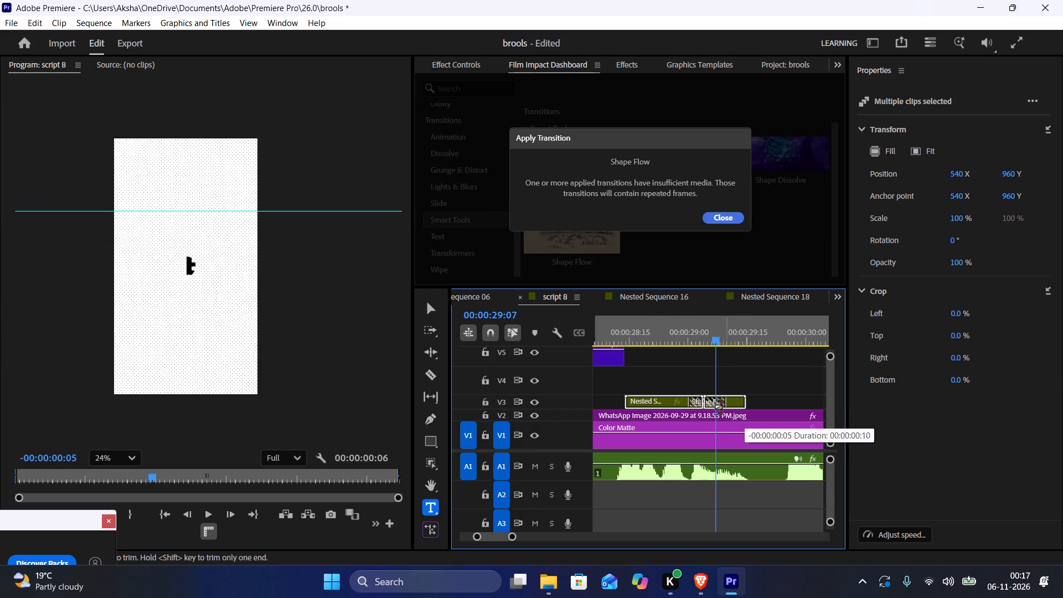
left_click_drag(720, 407, 710, 399)
left_click(694, 336)
key("space")
key("space")
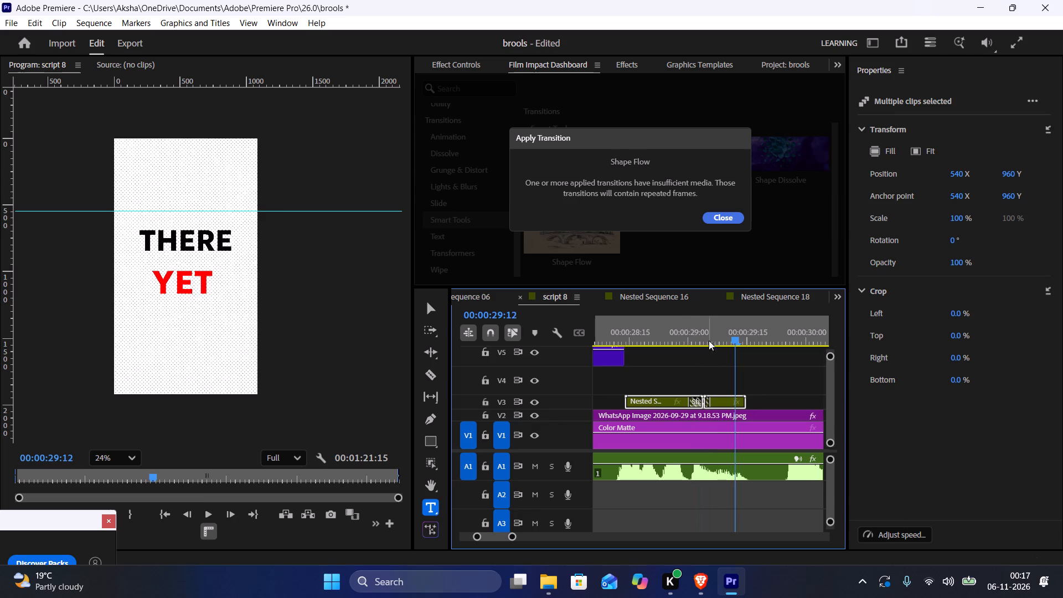
Extend the Shape Flow transition's end to give a total duration of about 10 frames and preview it.
left_click(713, 403)
left_click_drag(708, 400, 724, 398)
left_click(681, 324)
key("space")
key("space")
left_click(681, 324)
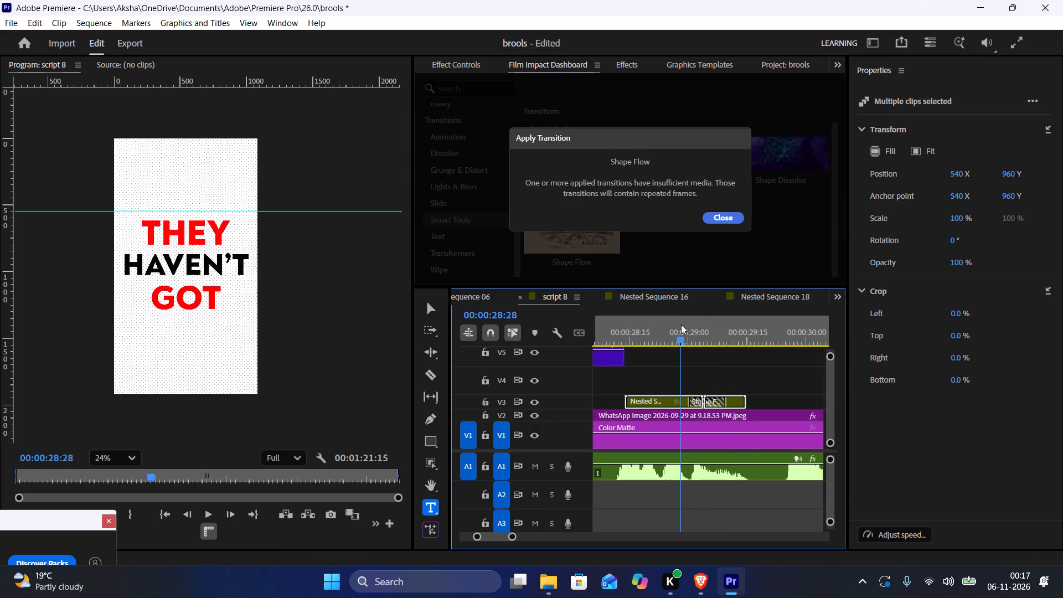
key("space")
key("space")
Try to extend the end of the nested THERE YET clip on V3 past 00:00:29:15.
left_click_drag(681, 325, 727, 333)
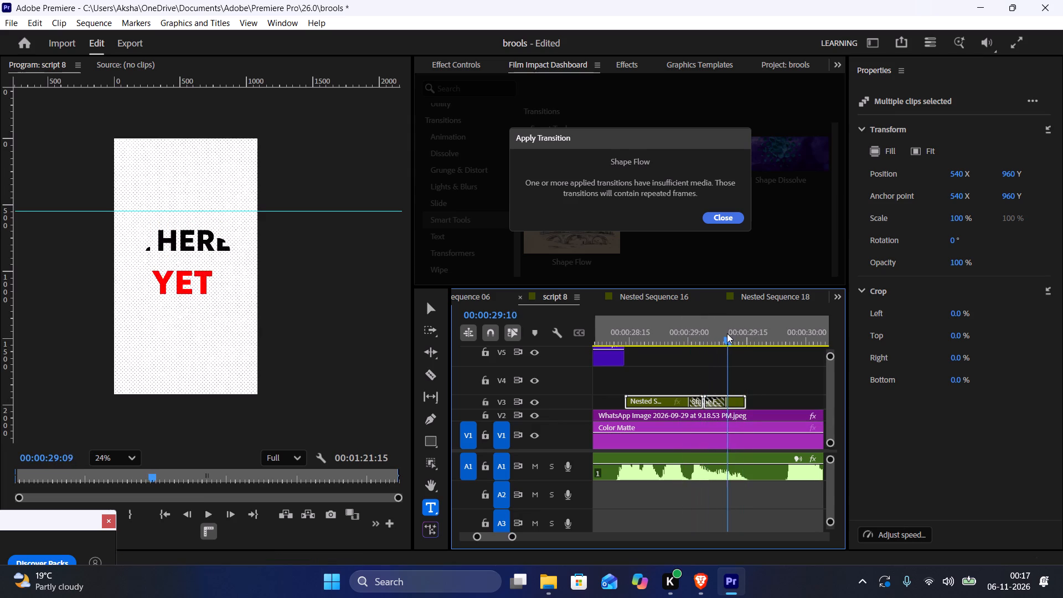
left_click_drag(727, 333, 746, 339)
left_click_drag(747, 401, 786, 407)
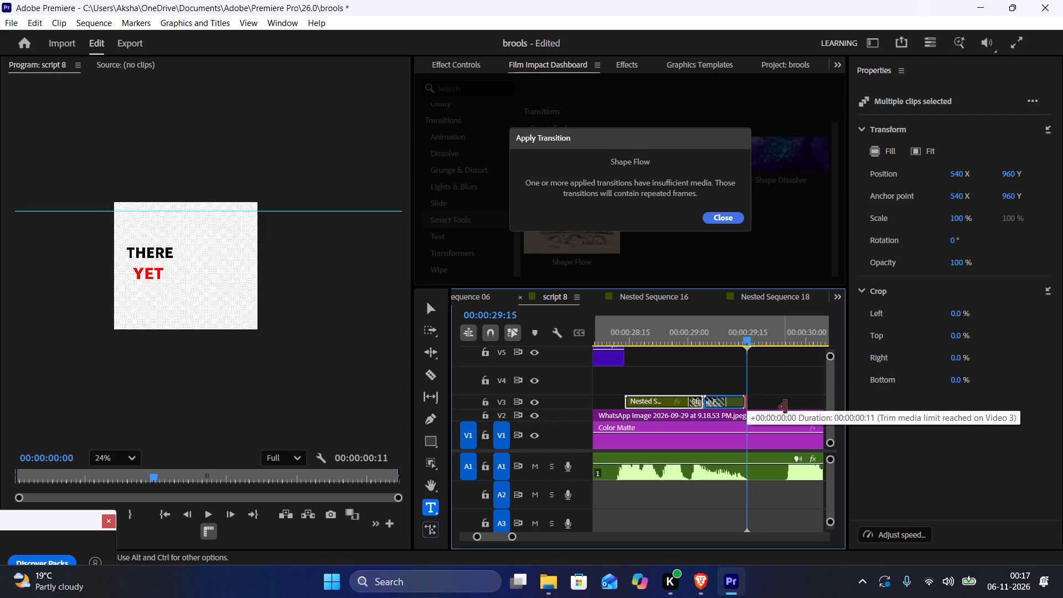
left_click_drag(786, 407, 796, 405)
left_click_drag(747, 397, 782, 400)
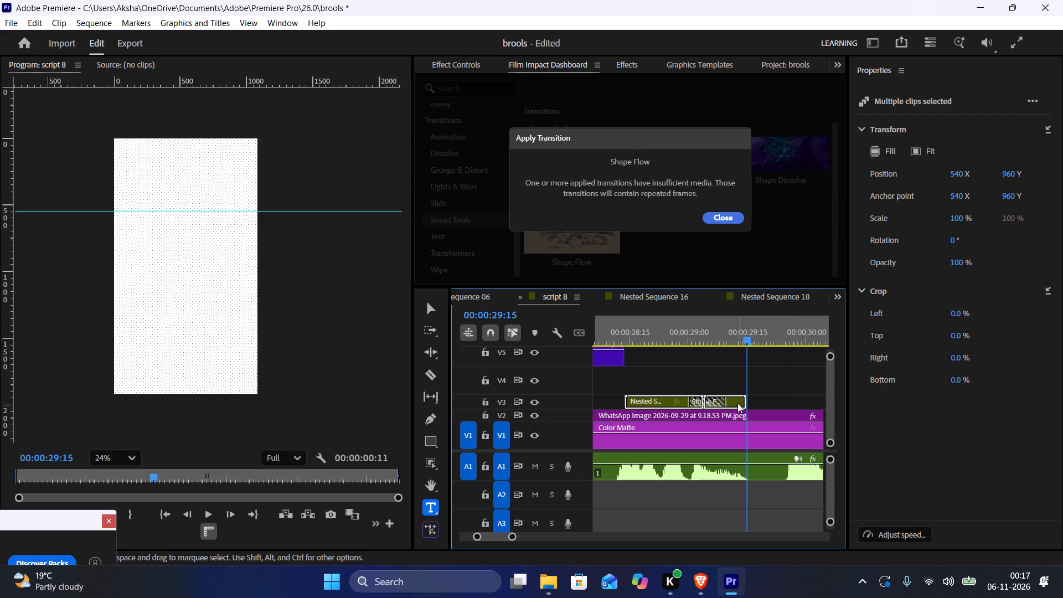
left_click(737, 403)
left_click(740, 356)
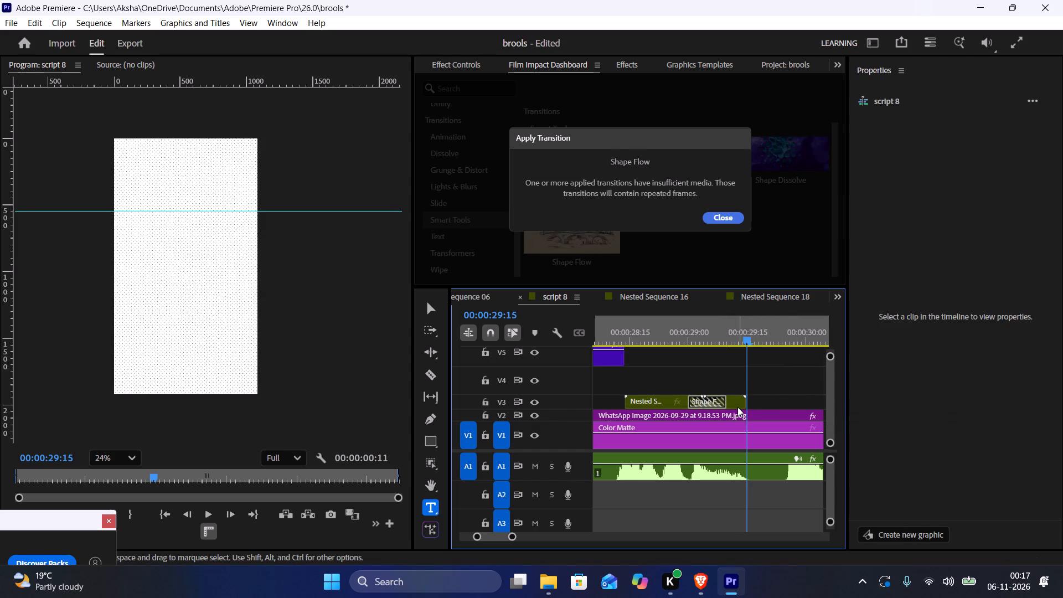
Open the nested THERE YET sequence and bring its title clips at the timeline start into a maximized view.
left_click(736, 407)
left_click_drag(739, 331, 732, 329)
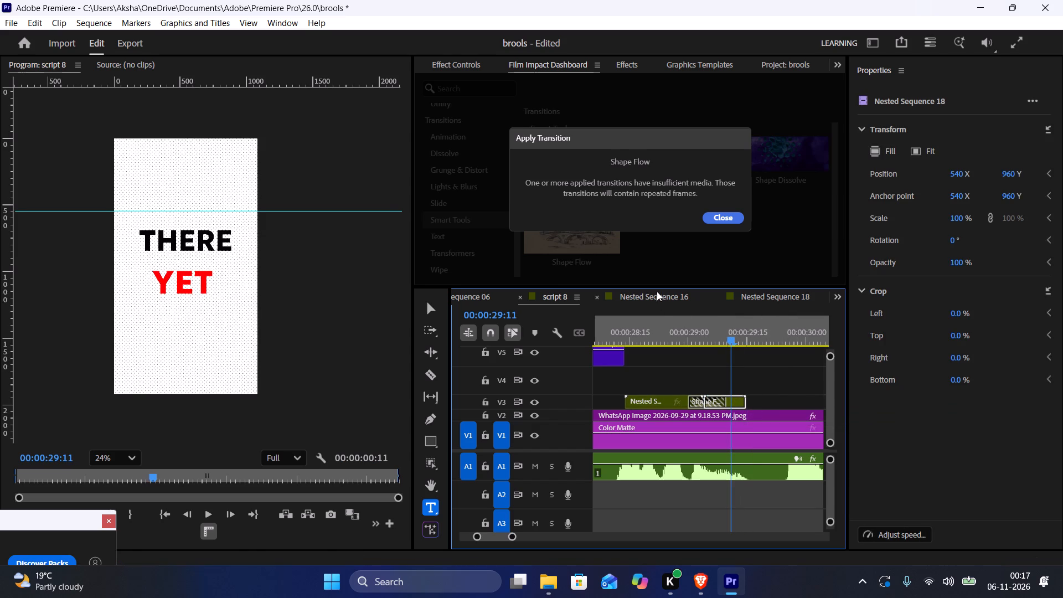
double_click(736, 405)
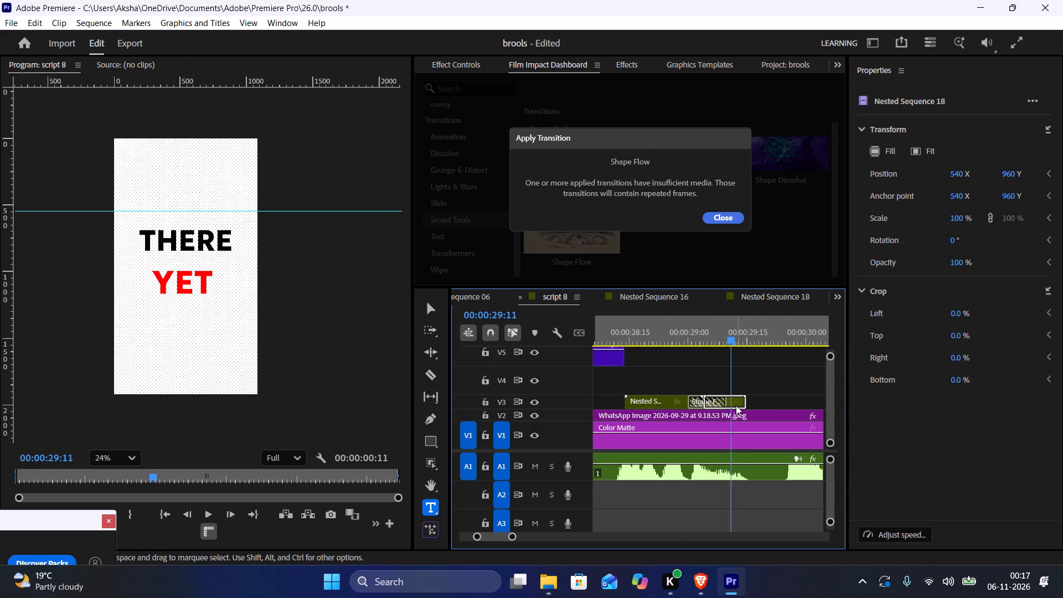
left_click_drag(598, 328, 570, 323)
scroll(614, 386, "up", 20, "alt")
scroll(614, 386, "up", 20, "alt")
scroll(614, 386, "up", 3, "alt")
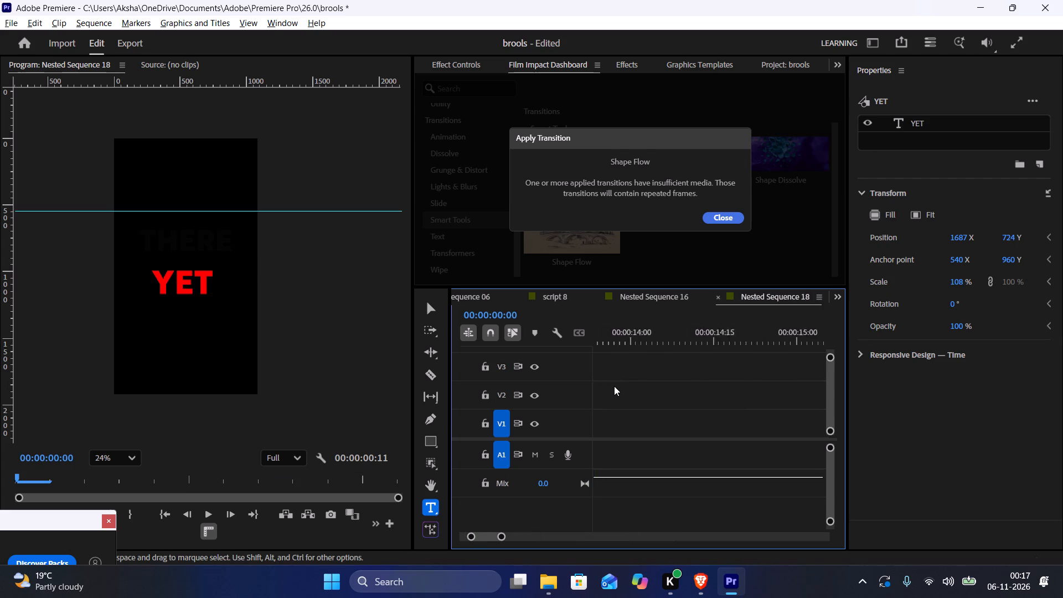
scroll(614, 386, "up", 20, "alt")
scroll(614, 386, "up", 20, "alt")
scroll(614, 386, "up", 11, "alt")
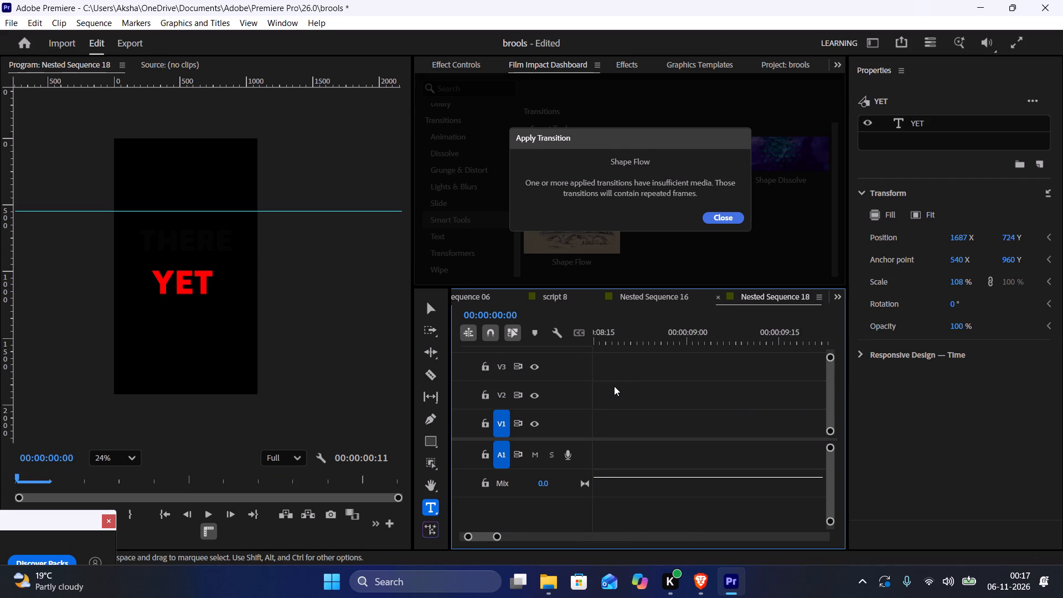
key("grave")
scroll(170, 235, "up", 20)
scroll(170, 235, "up", 9)
left_click_drag(234, 89, 0, 82)
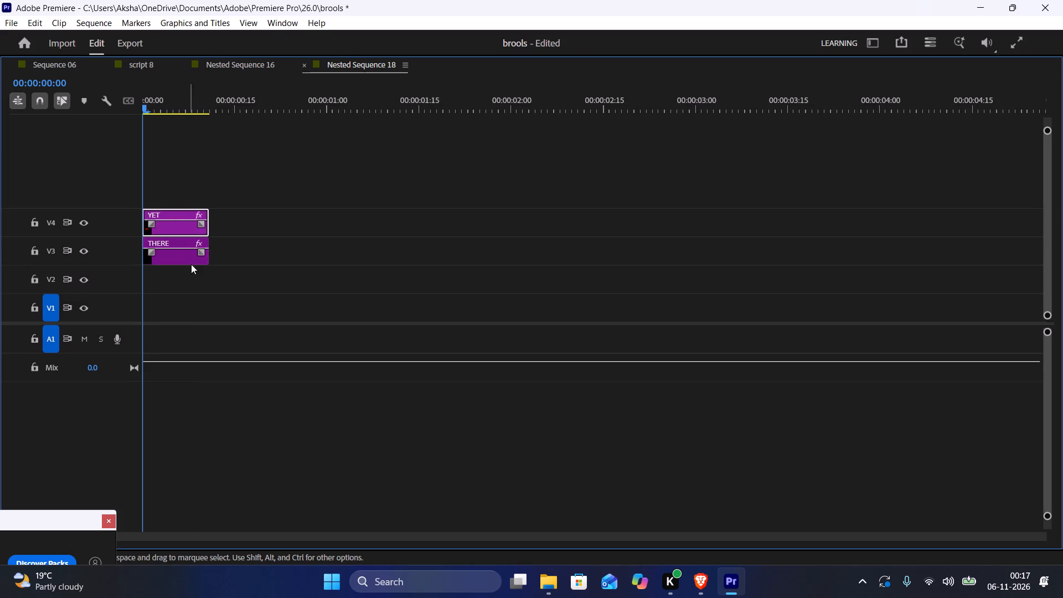
Cut the YET and THERE titles at 00:00:00:10 in the nested sequence and copy their end pieces.
scroll(219, 286, "up", 20, "alt")
scroll(219, 286, "up", 4, "alt")
left_click_drag(171, 109, 190, 115)
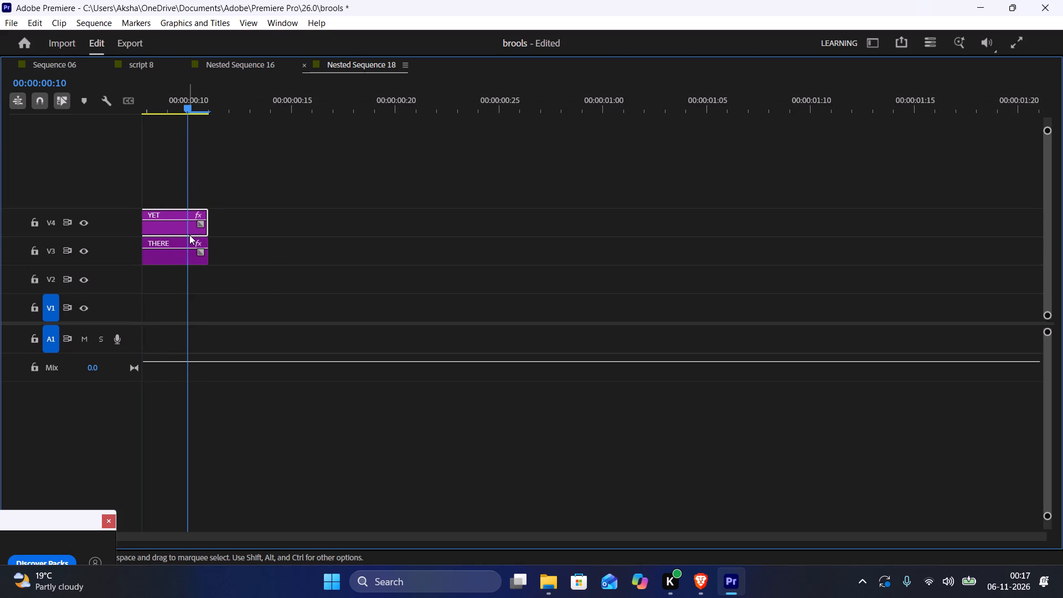
key("c")
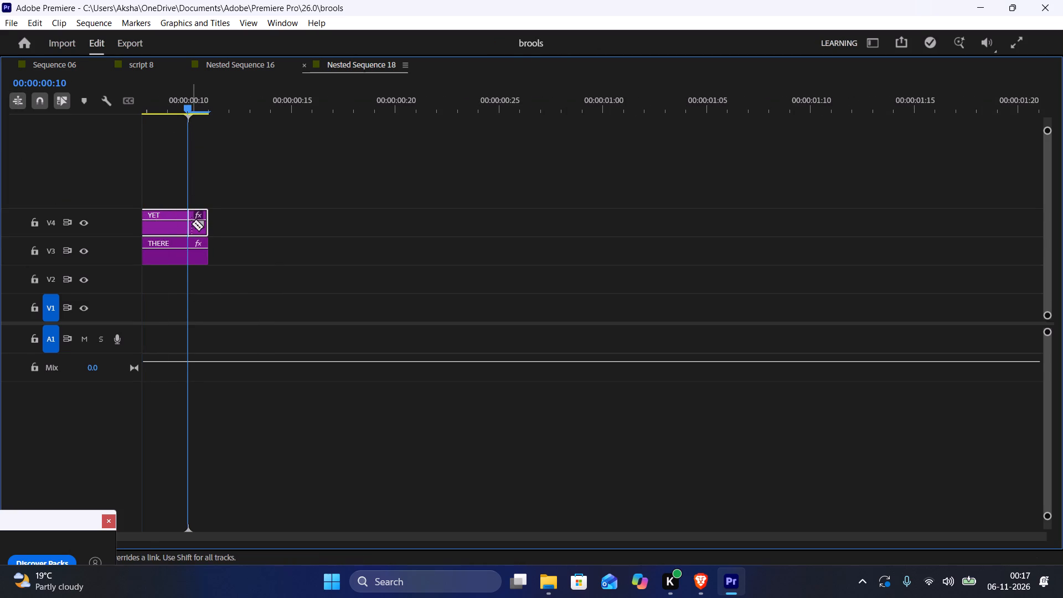
left_click(190, 227)
left_click(192, 246)
left_click(228, 181)
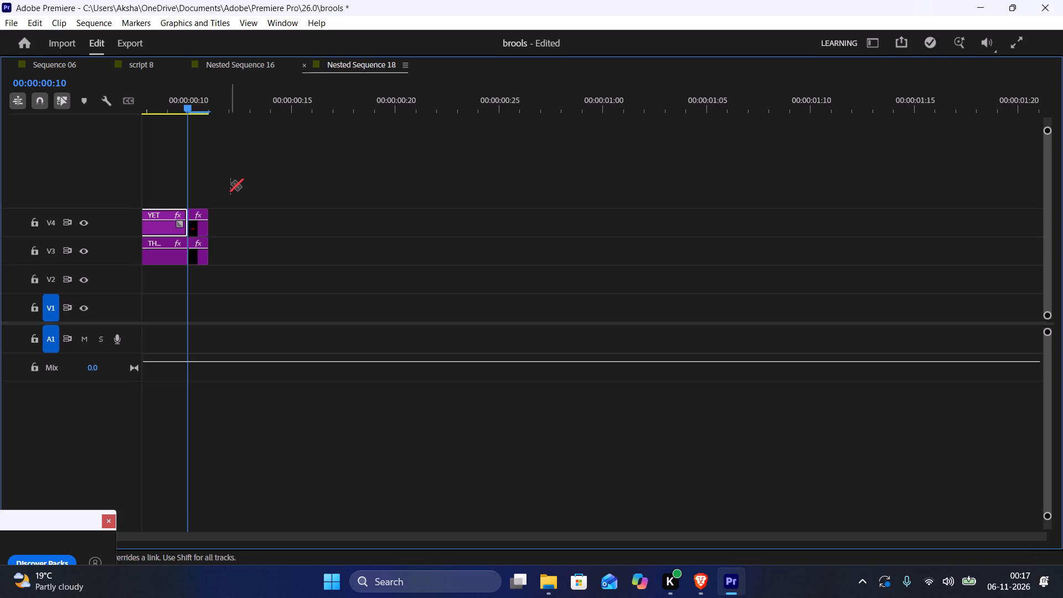
key("v")
left_click_drag(230, 184, 200, 249)
key("ctrl+c")
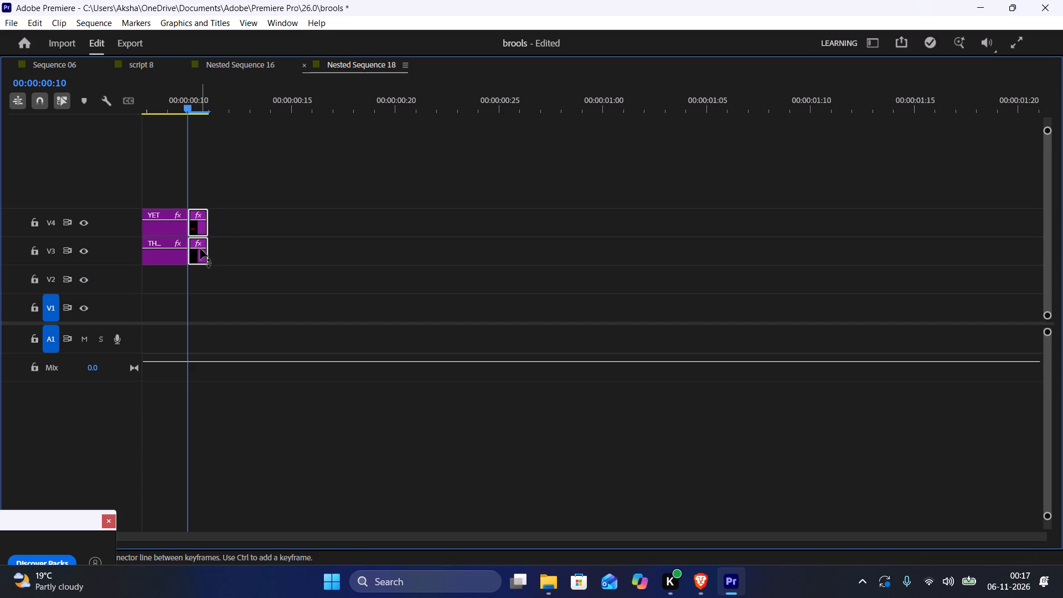
Paste the copied titles into script 8 at 00:00:29:15 on V3 and V4, and extend both to about 00:00:29:28.
left_click(161, 67)
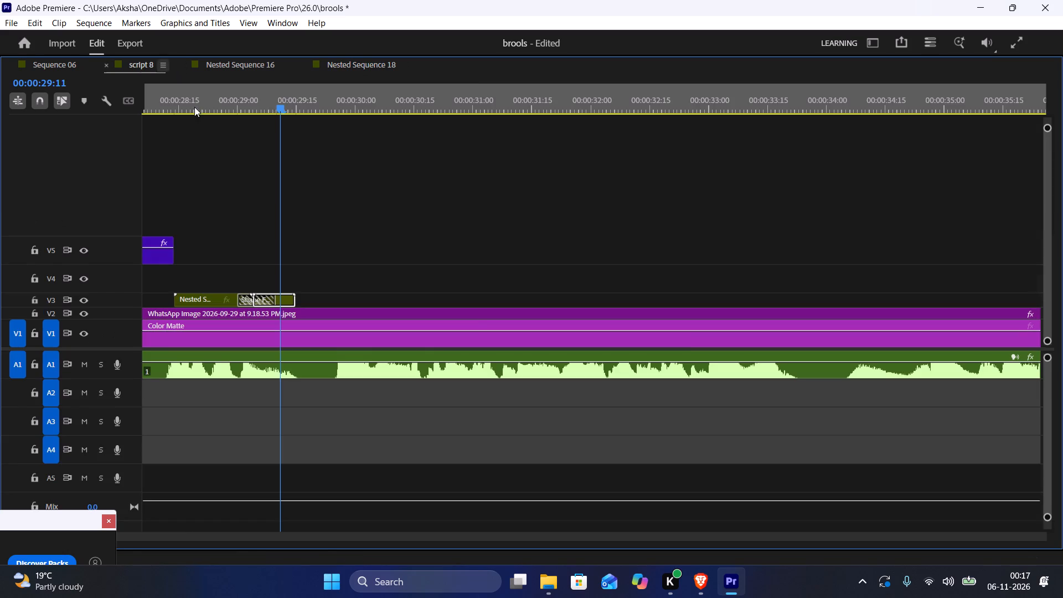
left_click_drag(287, 108, 296, 109)
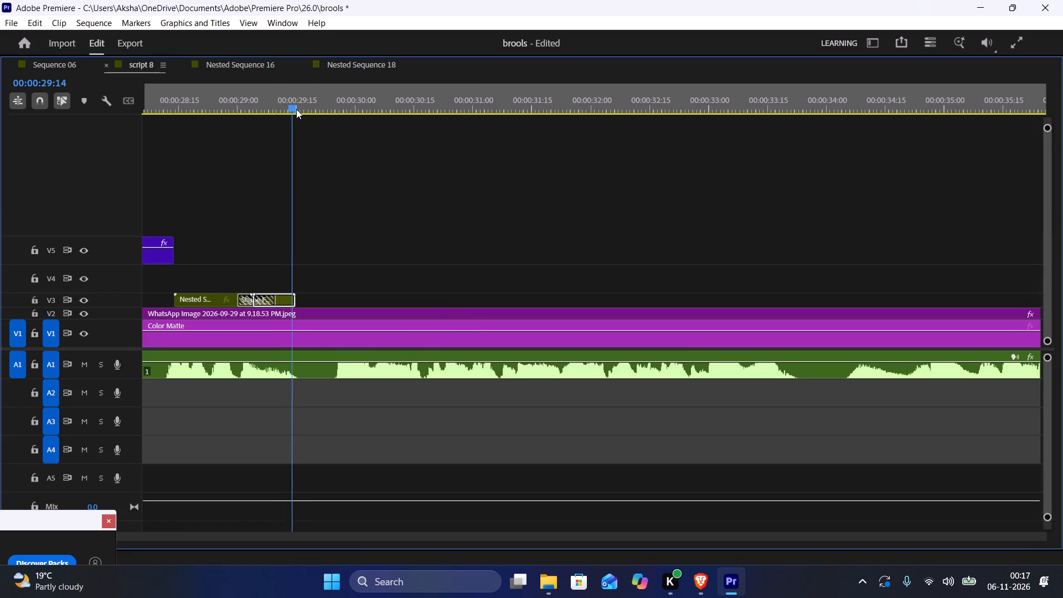
left_click_drag(296, 109, 298, 110)
key("ctrl+v")
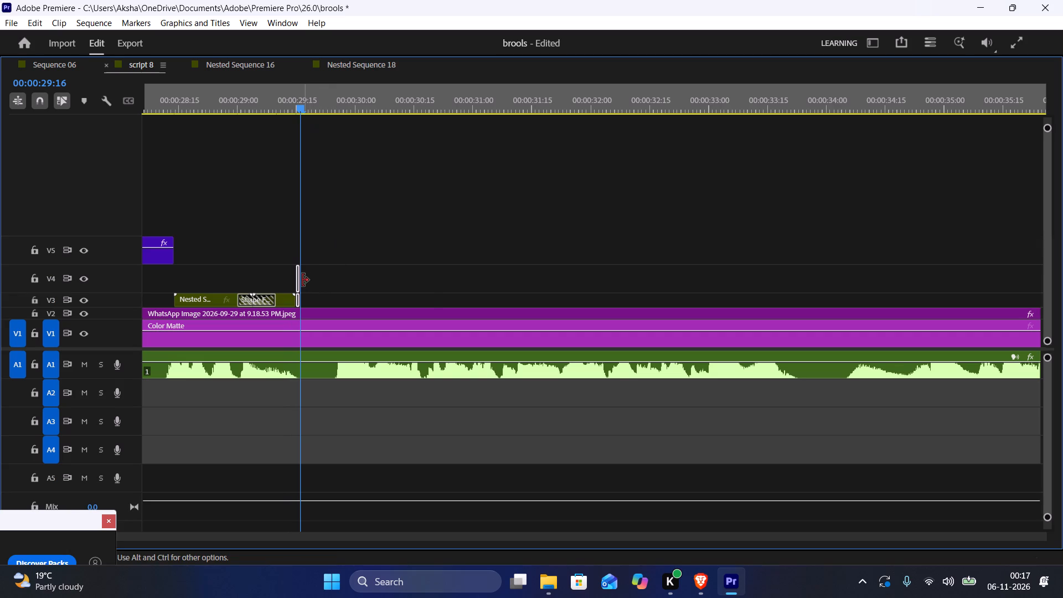
left_click_drag(302, 280, 347, 289)
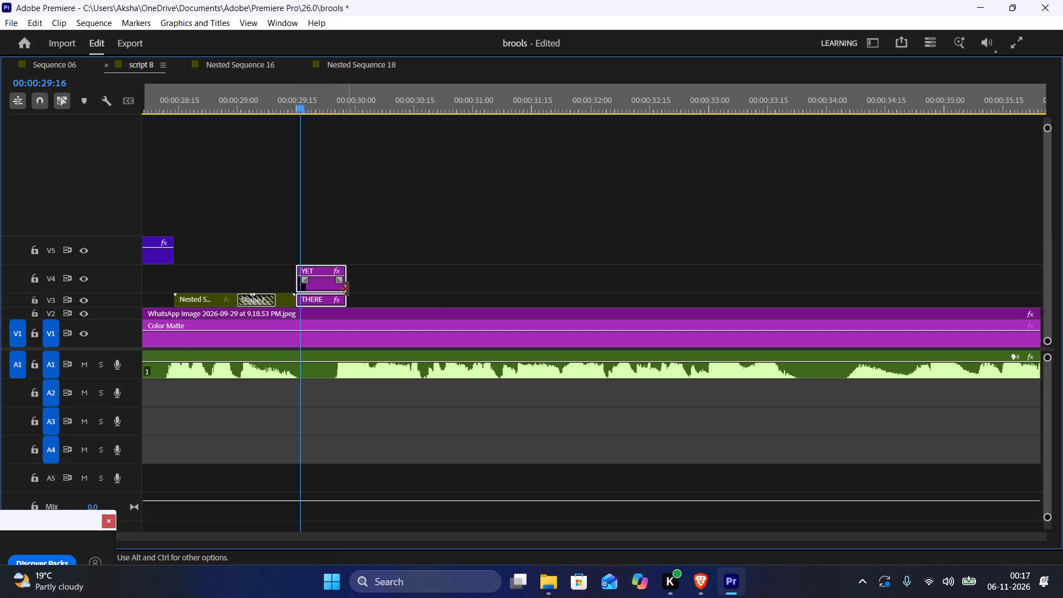
Play back the pasted THERE and YET titles against the voiceover and trim both clip ends to 00:00:29:25.
key("grave")
left_click(739, 329)
key("space")
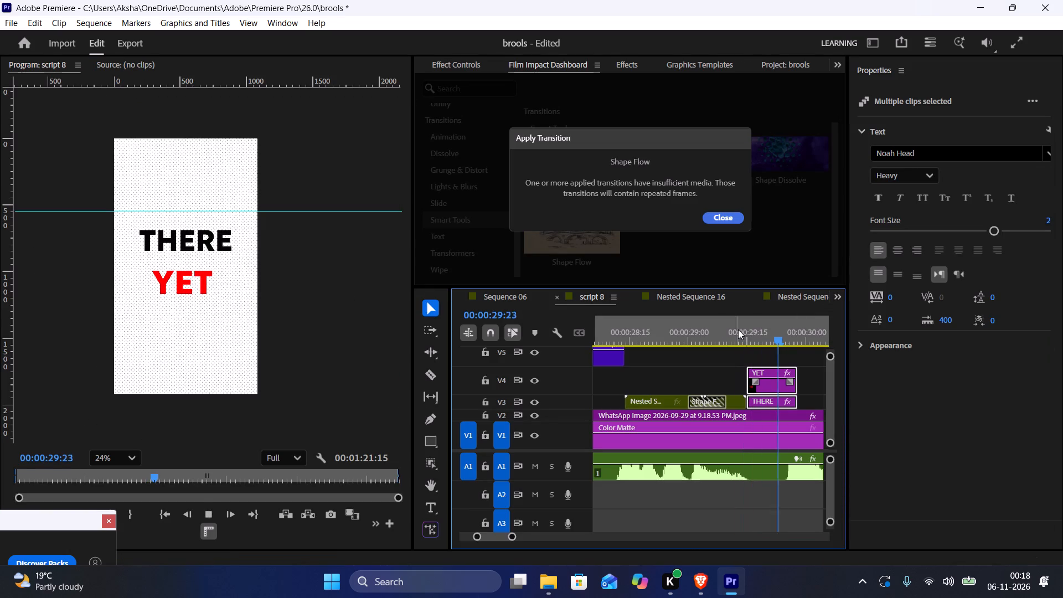
key("space")
left_click(730, 335)
left_click(729, 219)
key("space")
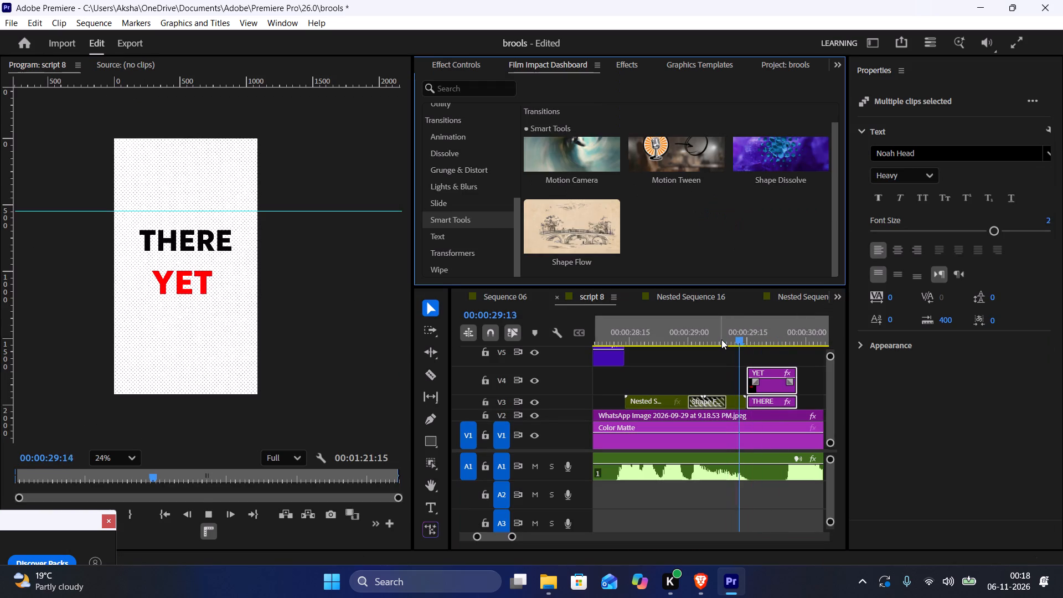
key("space")
key("space")
key("space")
scroll(735, 367, "down", 2)
scroll(735, 367, "up", 7)
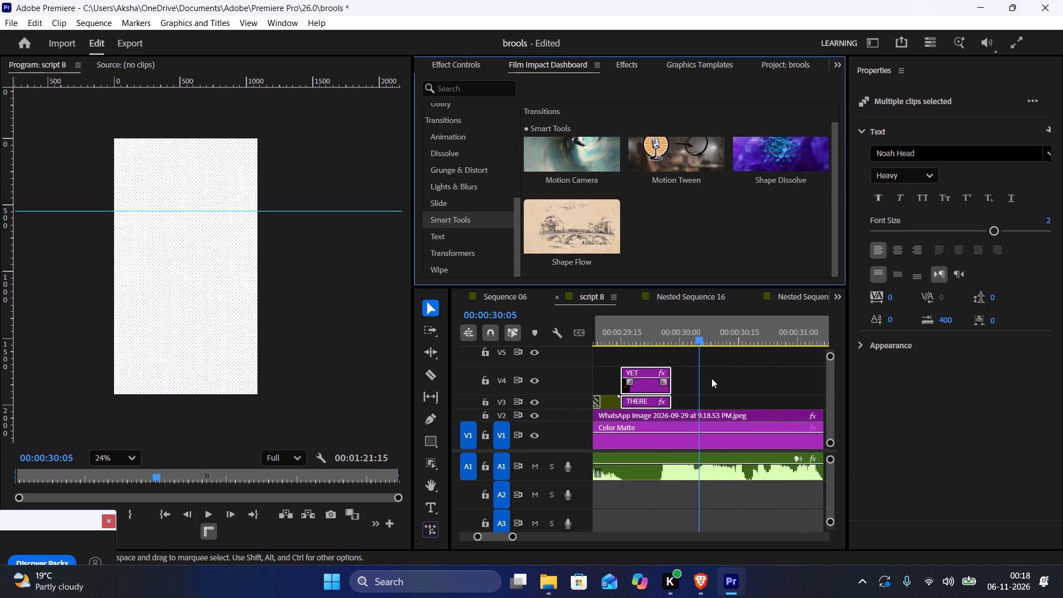
scroll(711, 378, "up", 3)
left_click_drag(721, 342, 745, 354)
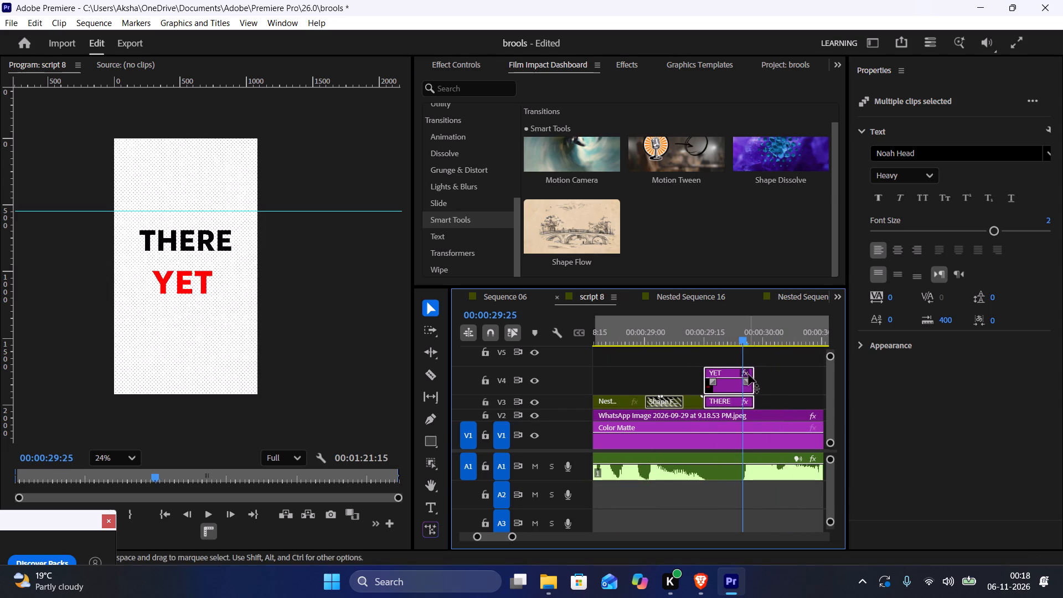
left_click_drag(756, 378, 744, 376)
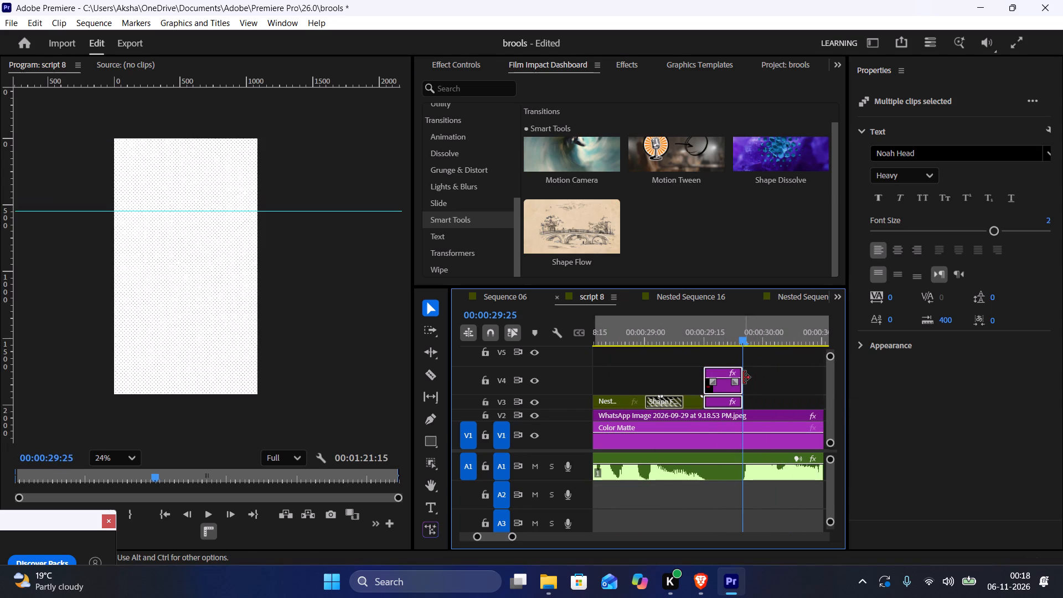
Check the line after "They haven't got there yet" in the SCRIPT 8 document and listen to the matching voiceover.
key("alt+Tab")
left_click(301, 0)
left_click(259, 0)
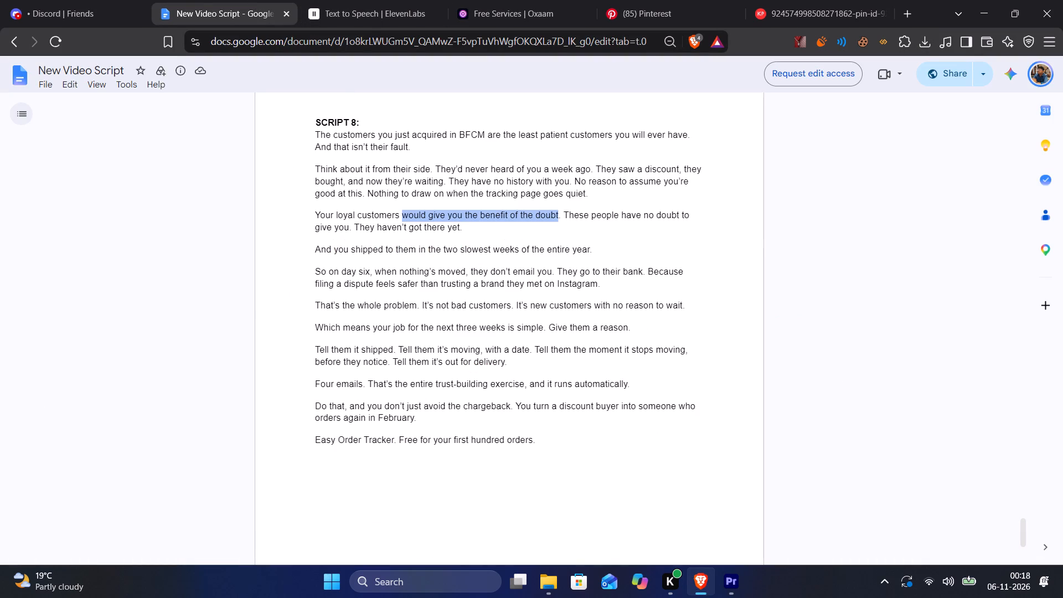
key("alt+Tab")
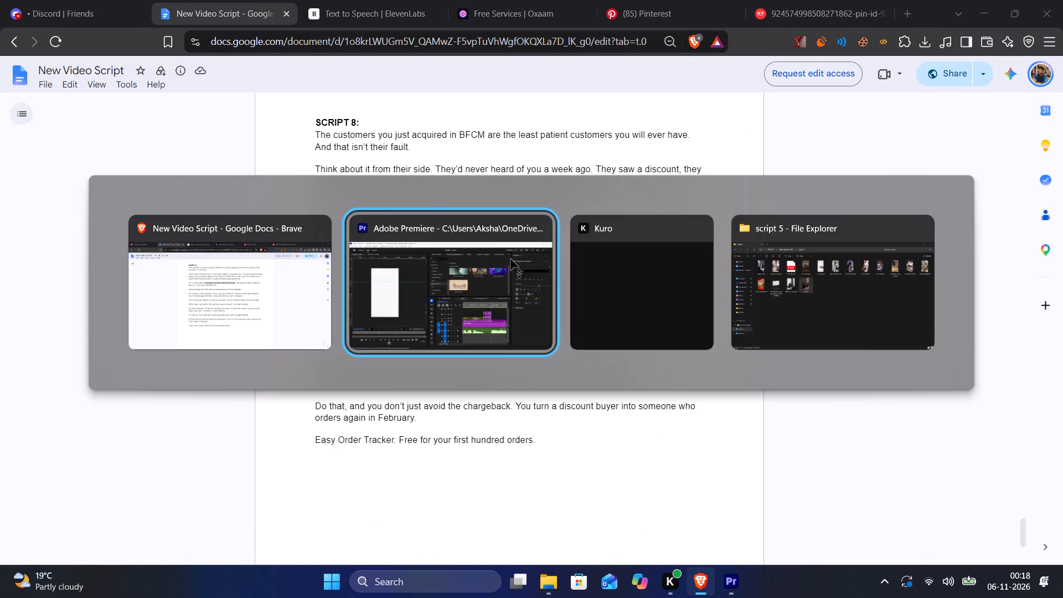
key("space")
key("space")
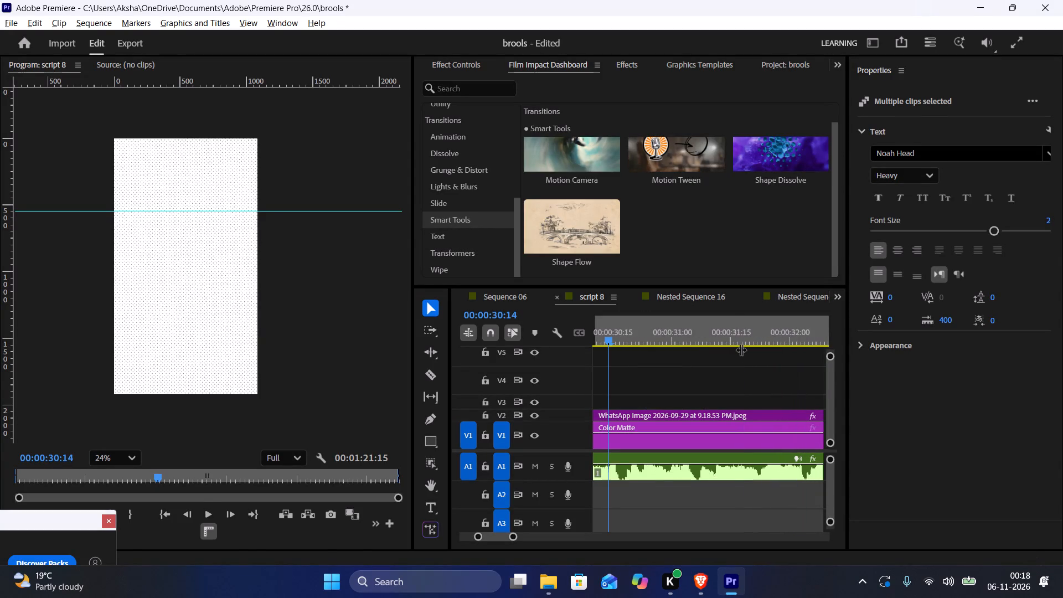
scroll(685, 350, "down", 3)
scroll(685, 353, "up", 11)
left_click_drag(697, 329, 707, 331)
key("alt+Tab")
key("alt+Tab")
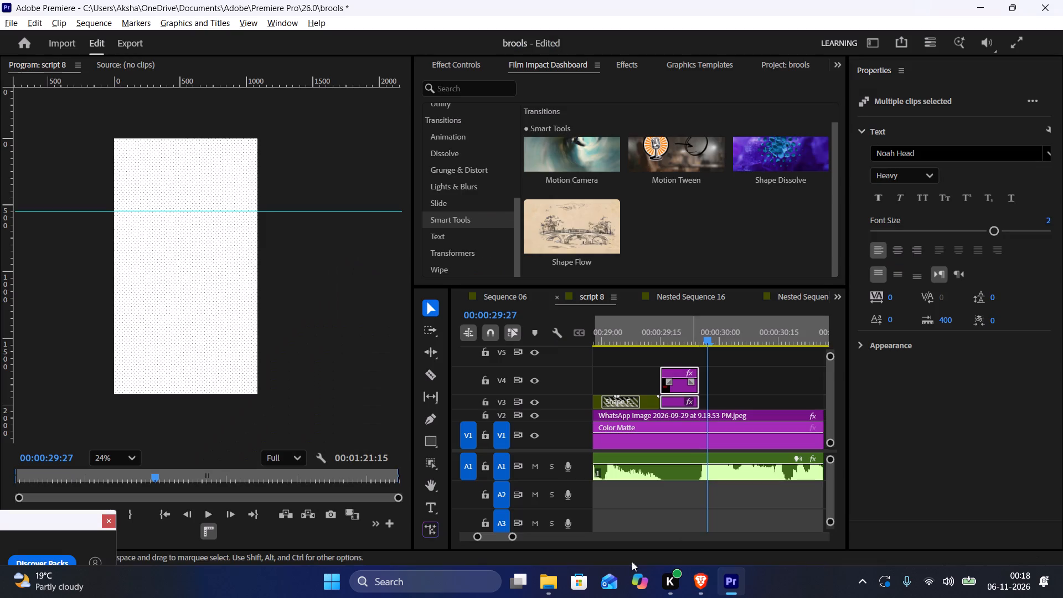
Place the "not about the product" video from the script 5 folder on V5 starting at 00:00:29:25 and preview it.
left_click(545, 581)
left_click(494, 225)
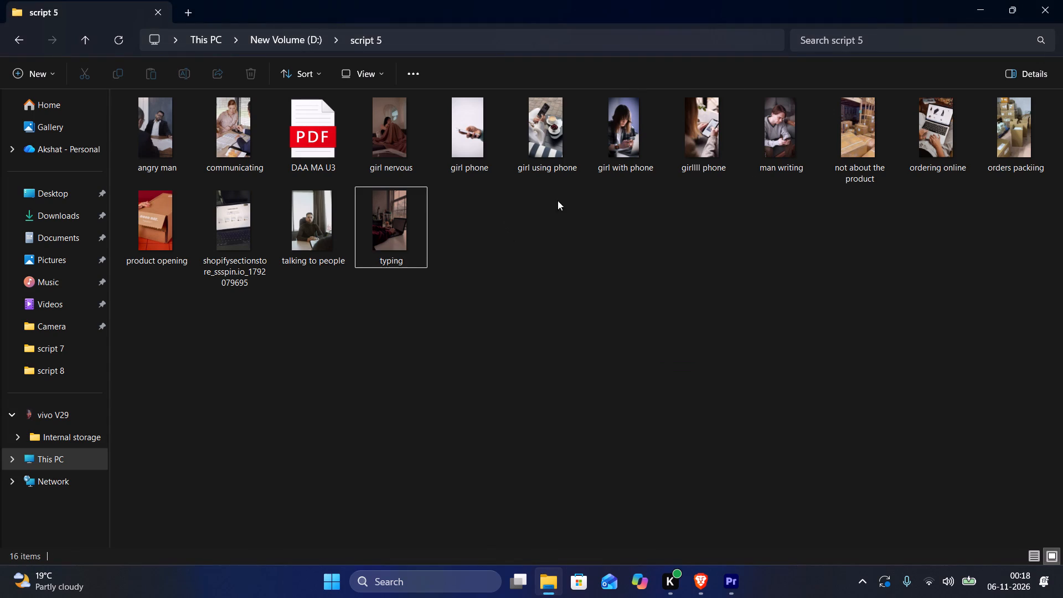
left_click_drag(871, 143, 766, 573)
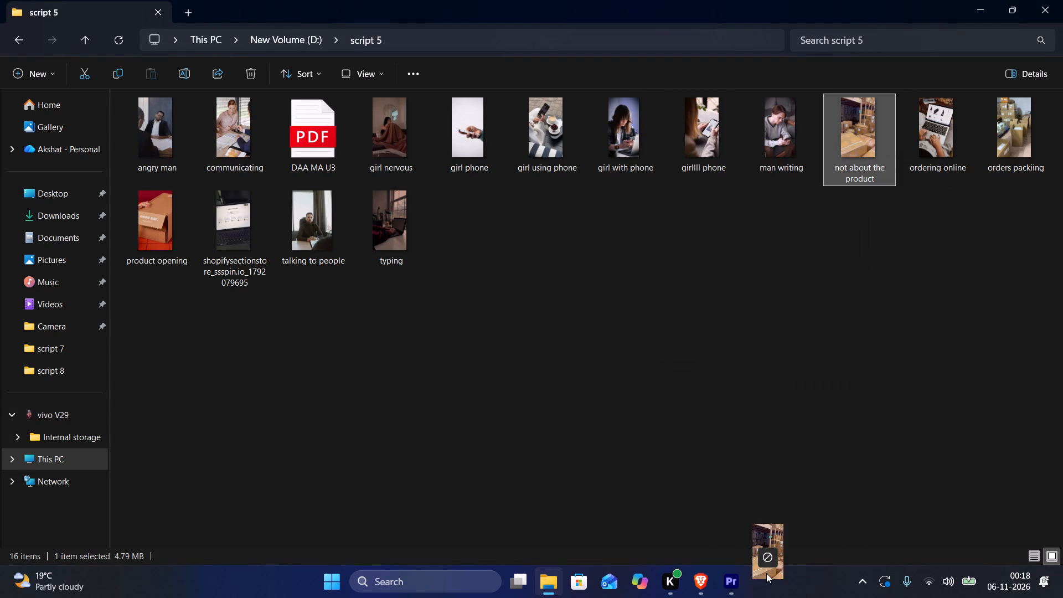
left_click_drag(766, 573, 700, 355)
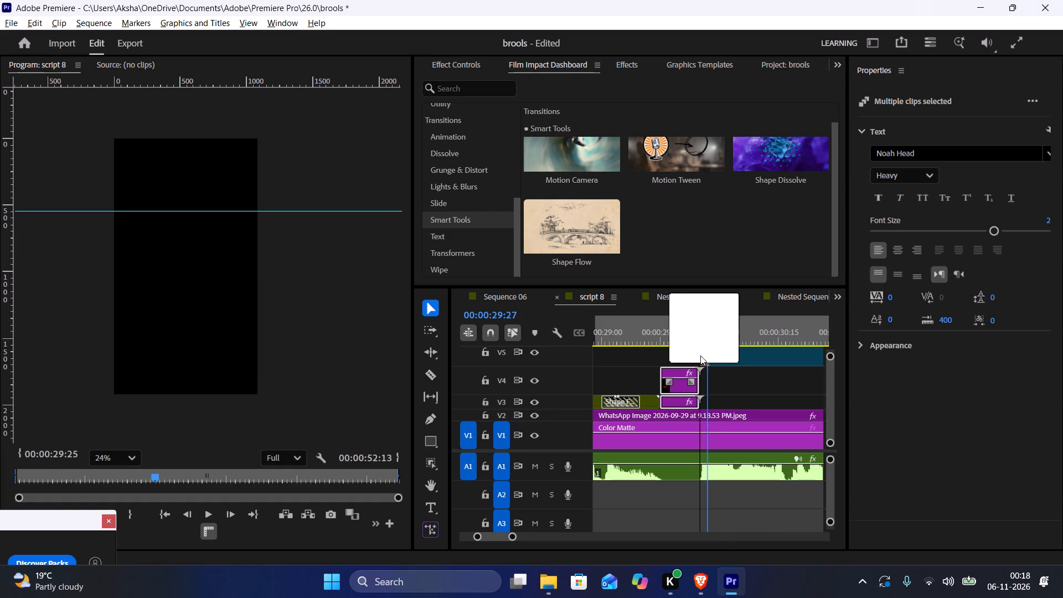
left_click_drag(700, 355, 699, 355)
left_click(739, 363)
key("space")
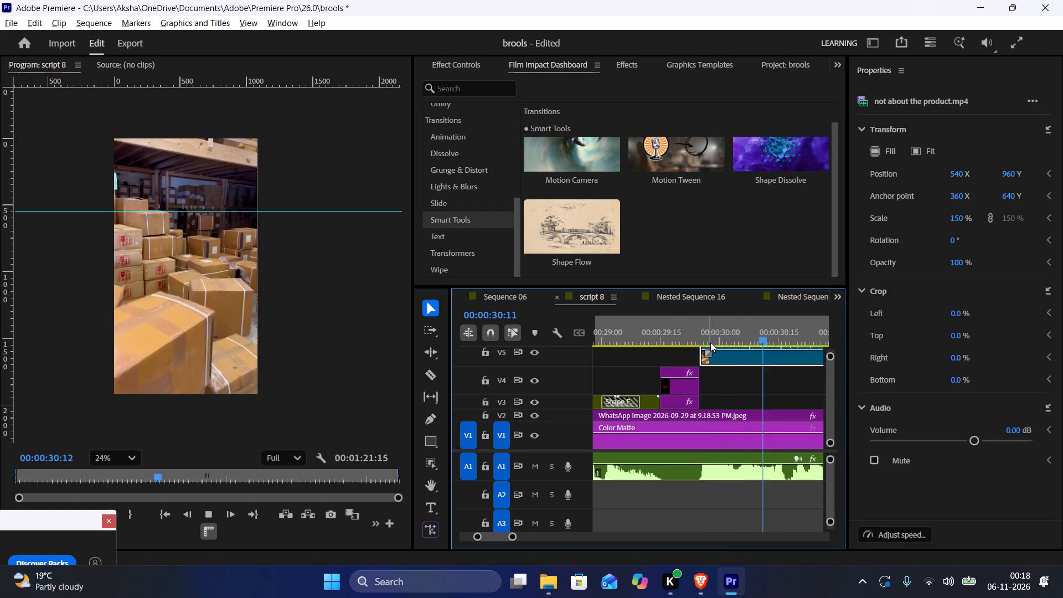
Unlink the "not about the product" clip's audio from its video and delete the audio from A5.
type("`")
key("space")
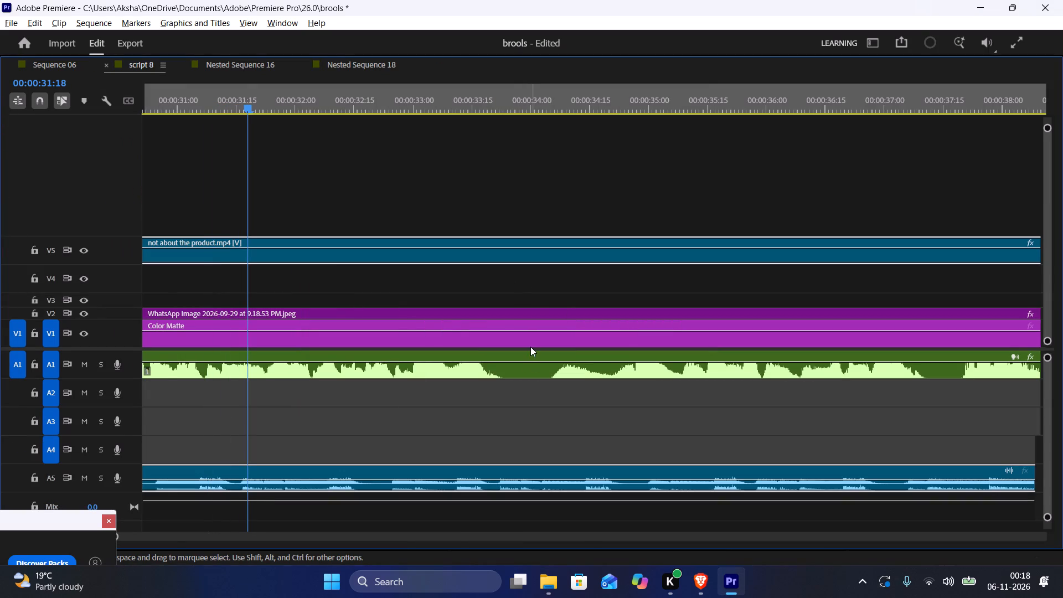
key("ctrl+l")
left_click(550, 473)
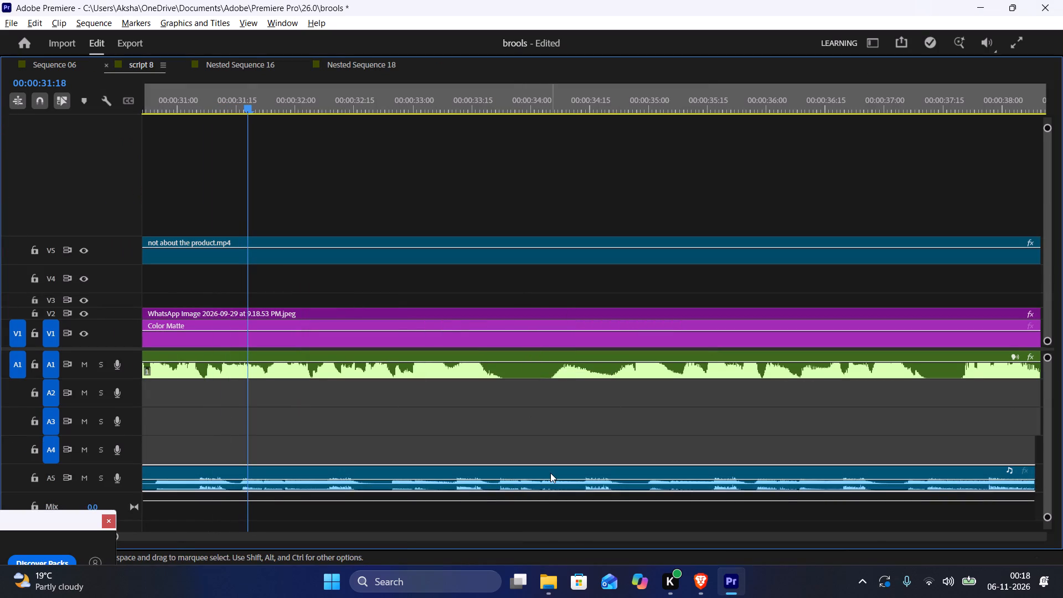
key("BackSpace")
scroll(409, 351, "up", 11)
key("grave")
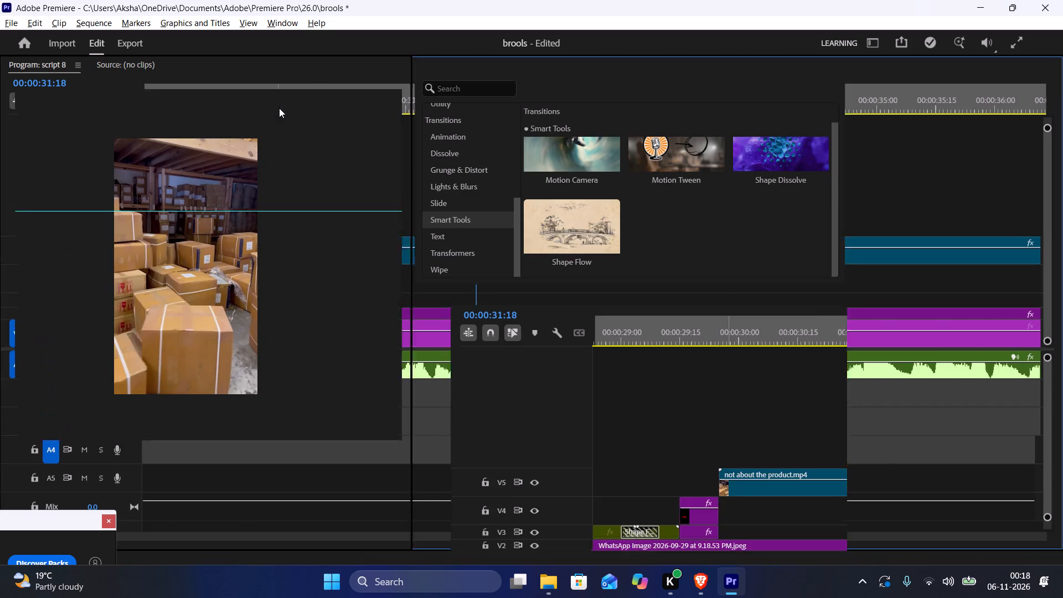
Play the voiceover repeatedly under the boxes clip between about 00:00:31:00 and 00:00:32:06 to find the cut point.
left_click(725, 322)
key("space")
scroll(720, 333, "down", 8)
key("space")
scroll(705, 341, "down", 3)
key("space")
key("space")
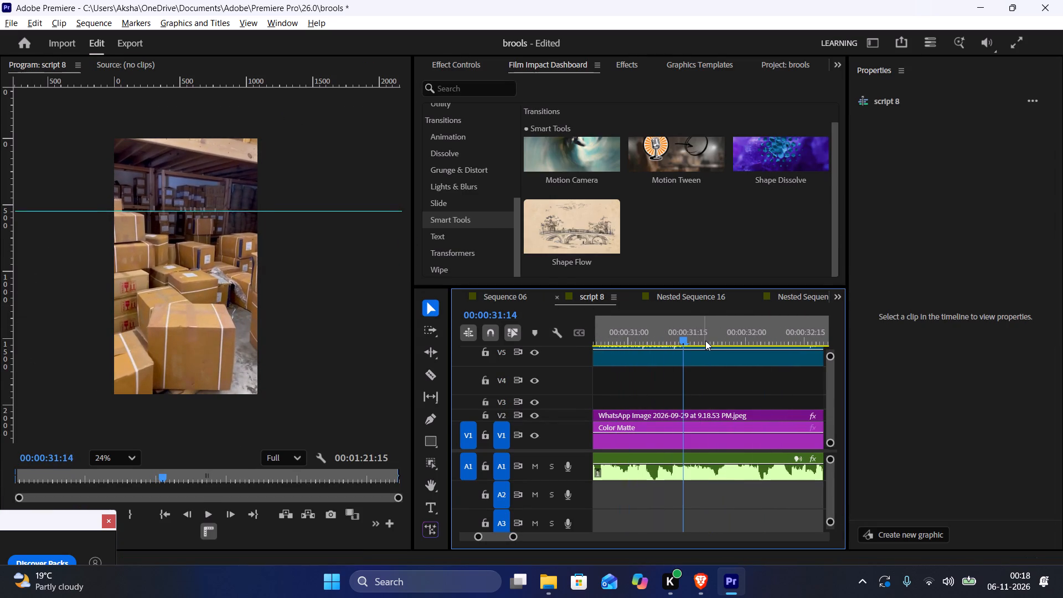
key("space")
key("space")
key("space")
key("space")
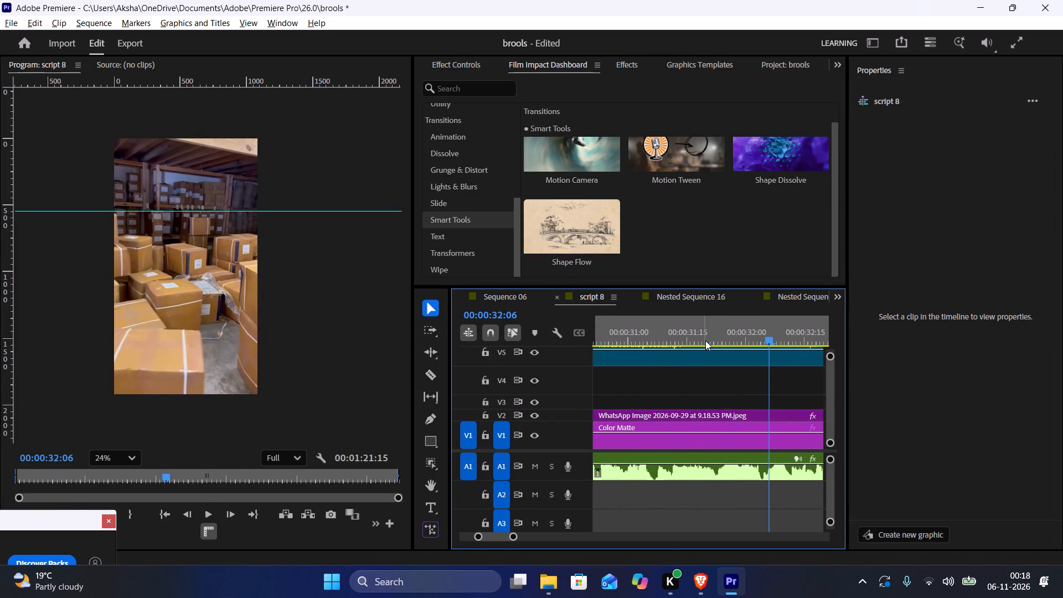
left_click(695, 323)
key("space")
key("space")
left_click(656, 331)
key("space")
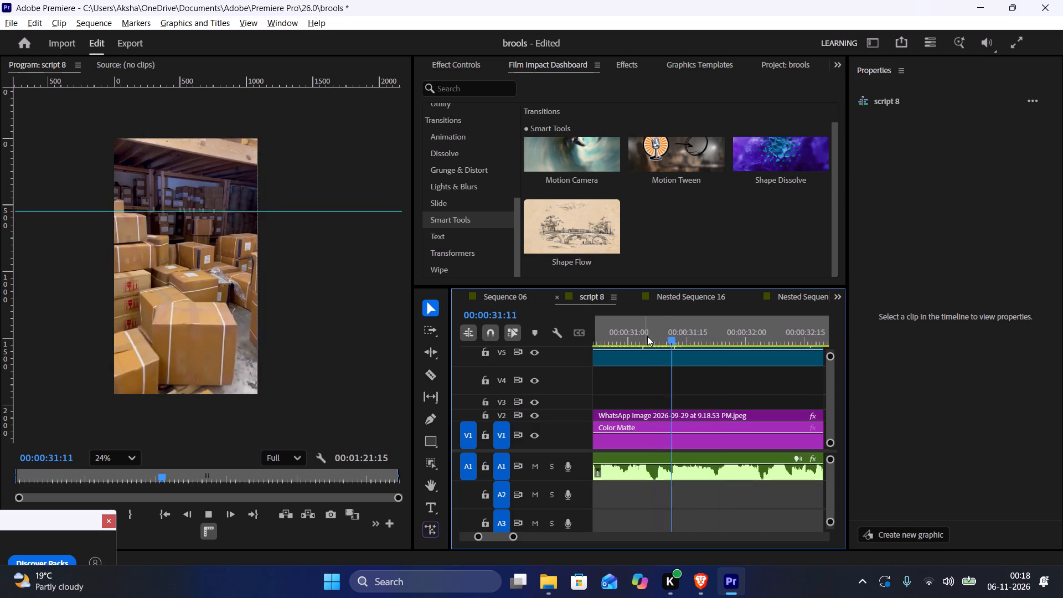
key("space")
Cut the "not about the product" clip on V5 at 00:00:31:22 and delete the remainder.
left_click(707, 337)
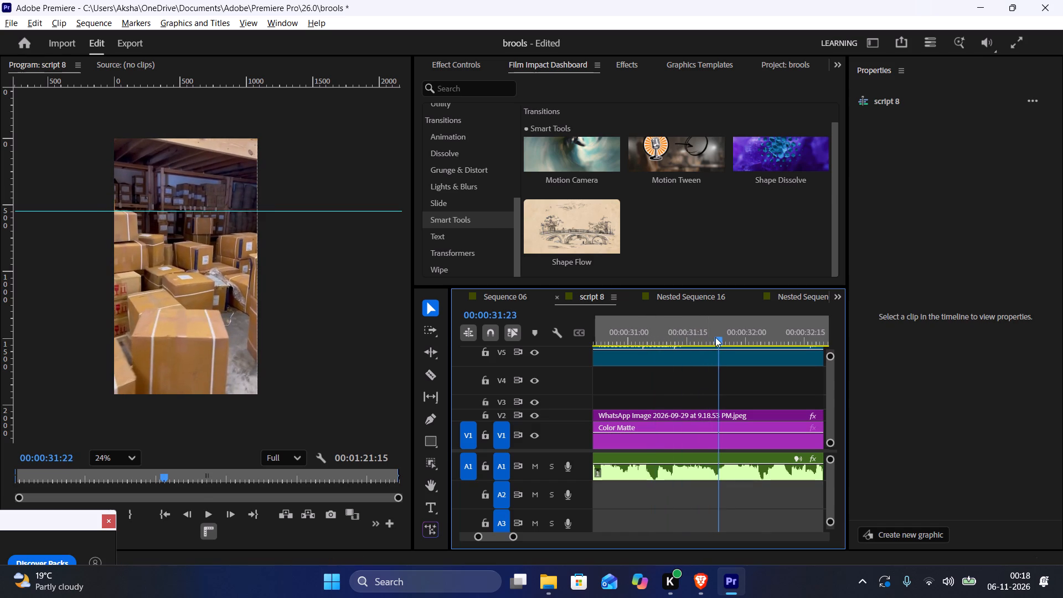
key("c")
left_click(714, 360)
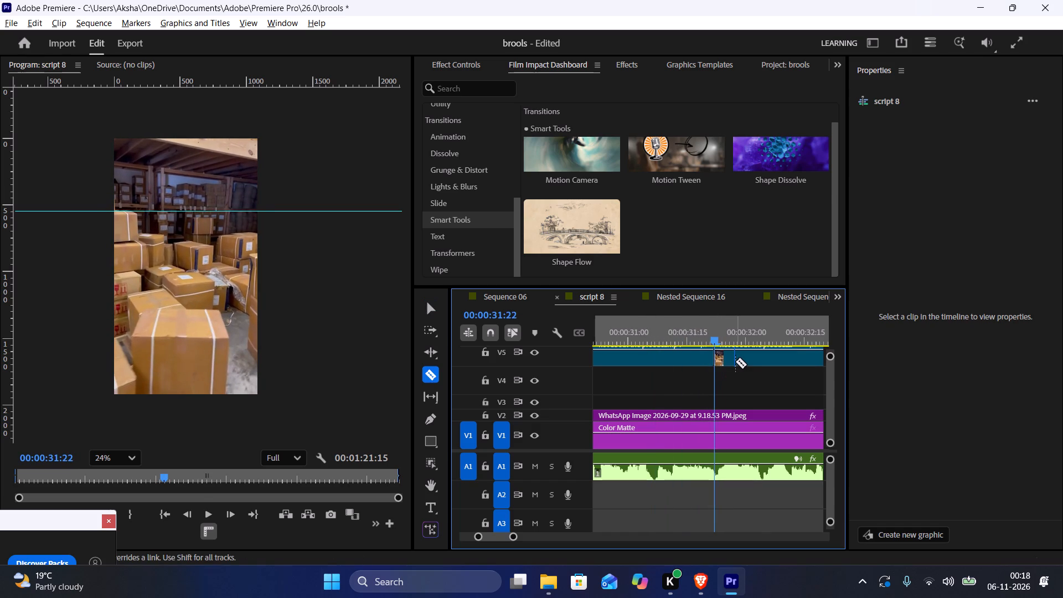
key("v")
left_click(735, 362)
key("BackSpace")
Copy the short THERE and YET titles and paste them on V3 and V4 at 00:00:31:22.
scroll(730, 365, "up", 9)
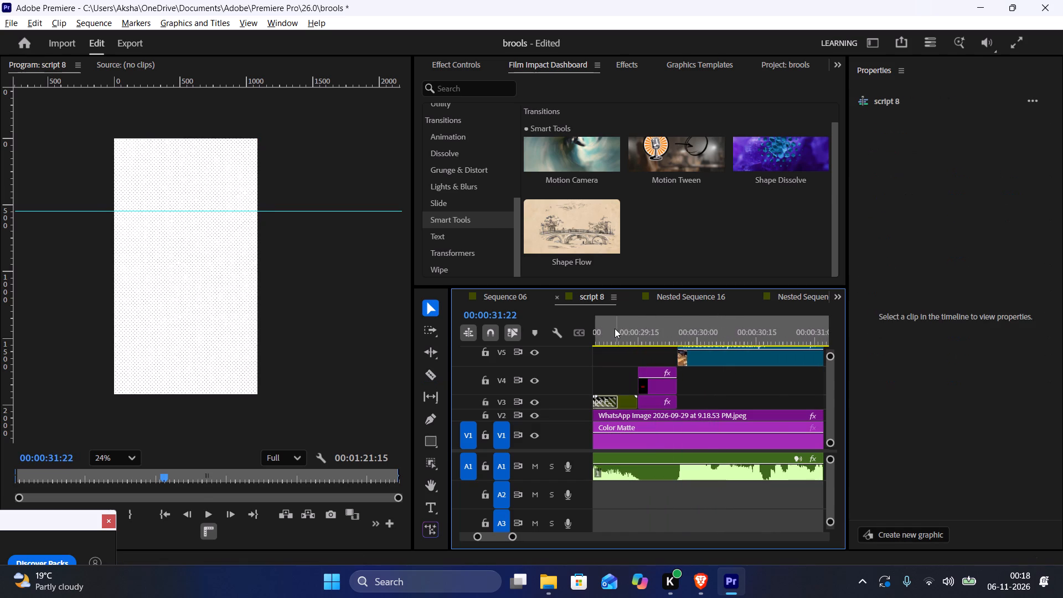
left_click_drag(622, 329, 660, 338)
left_click_drag(642, 333, 656, 349)
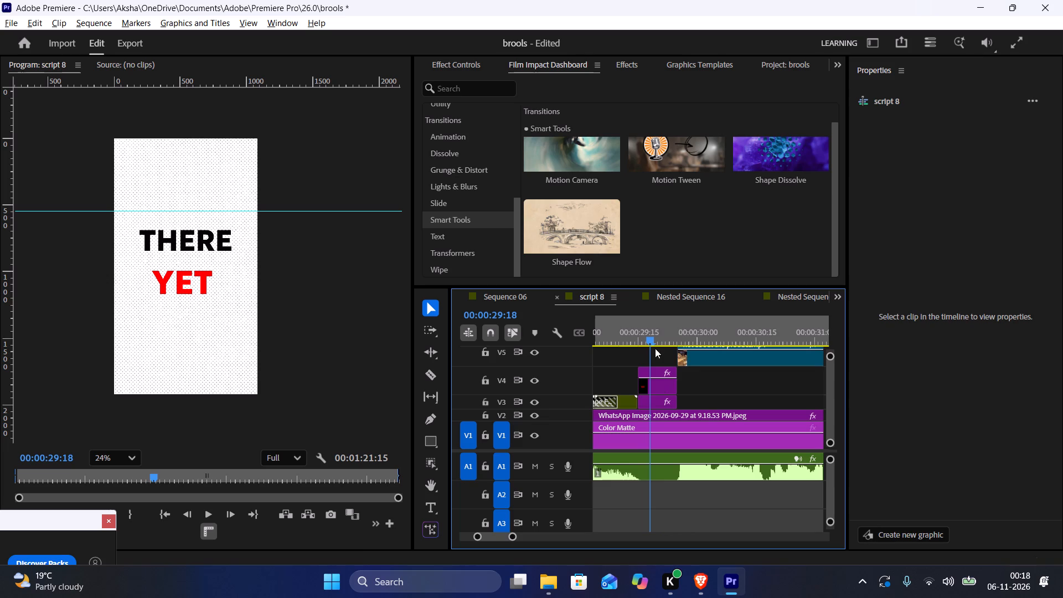
left_click_drag(658, 352, 659, 404)
key("ctrl+c")
scroll(713, 417, "down", 10)
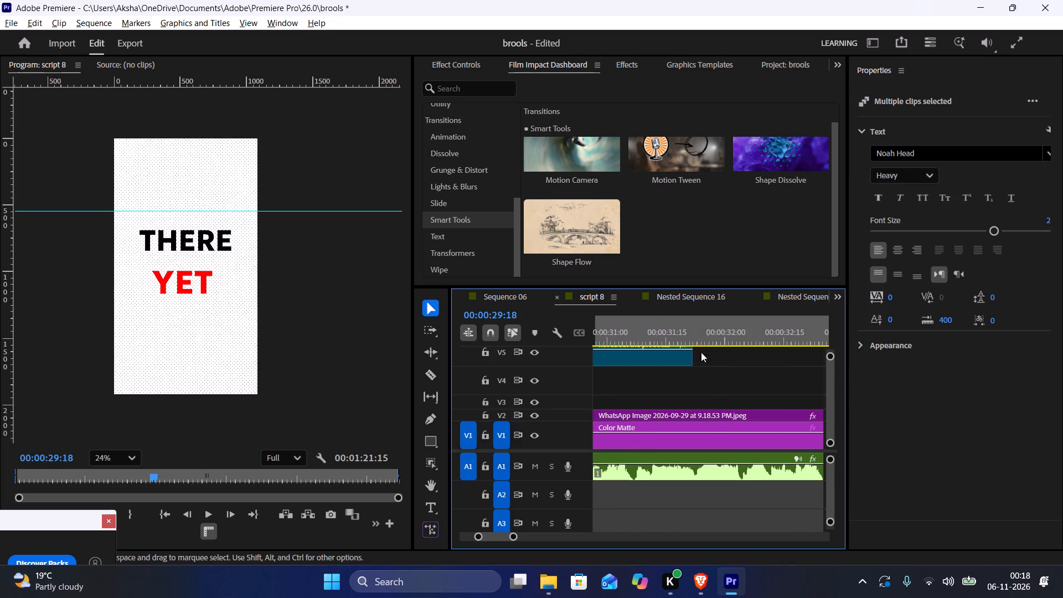
left_click(699, 327)
key("ctrl+v")
Play back the pasted THERE and YET titles and extend both clip ends to about 00:00:32:15.
left_click(697, 332)
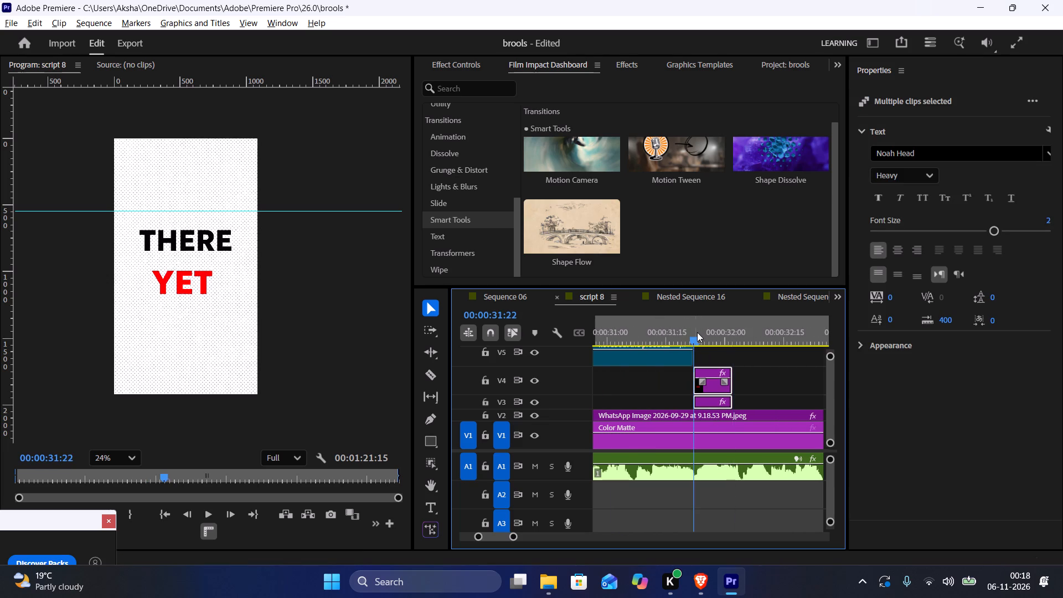
key("space")
key("space")
left_click_drag(735, 376, 736, 376)
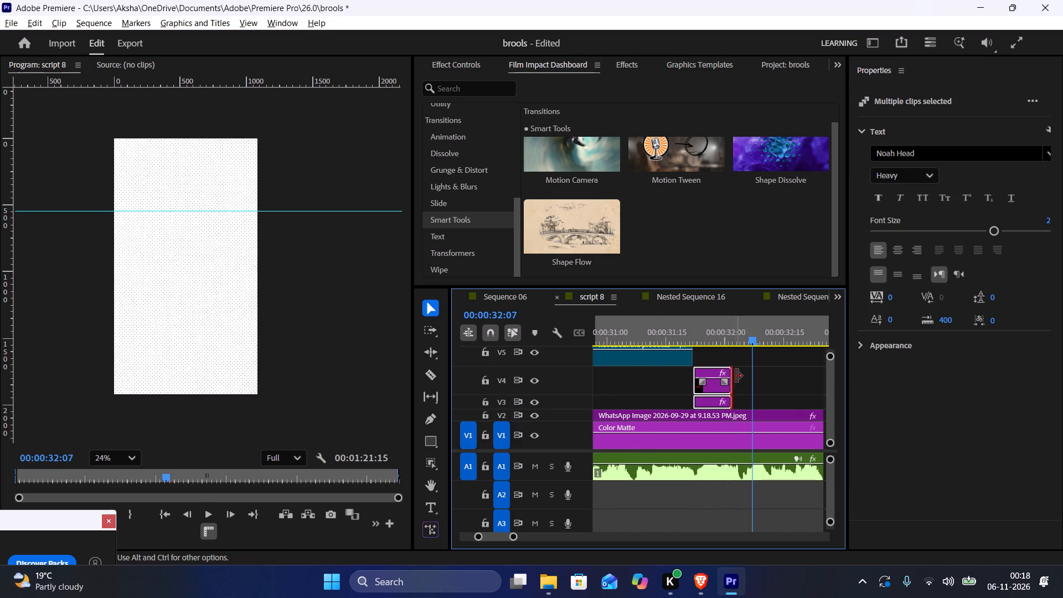
left_click_drag(736, 376, 785, 373)
key("space")
key("space")
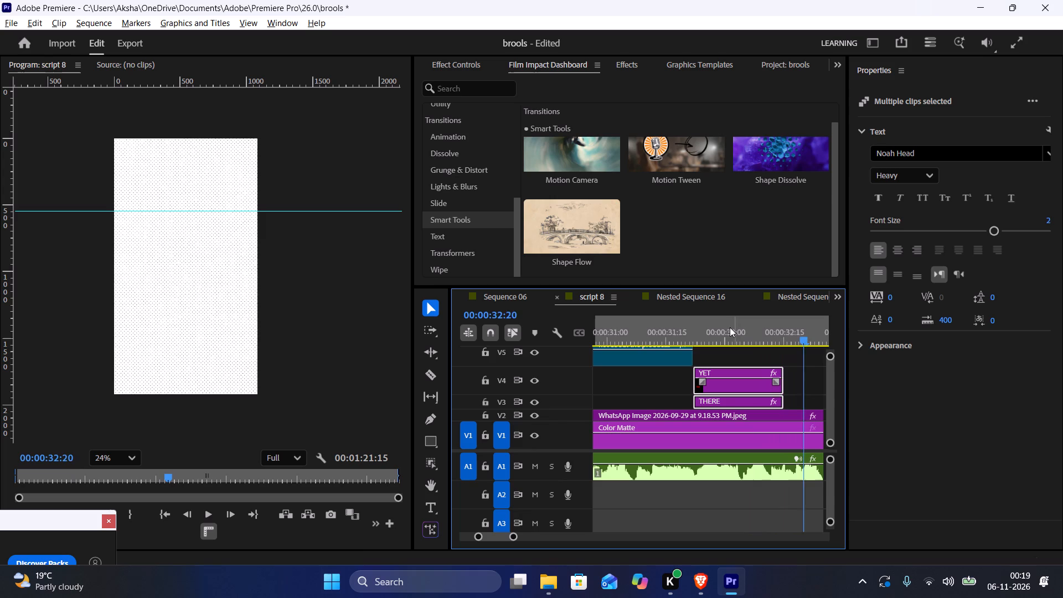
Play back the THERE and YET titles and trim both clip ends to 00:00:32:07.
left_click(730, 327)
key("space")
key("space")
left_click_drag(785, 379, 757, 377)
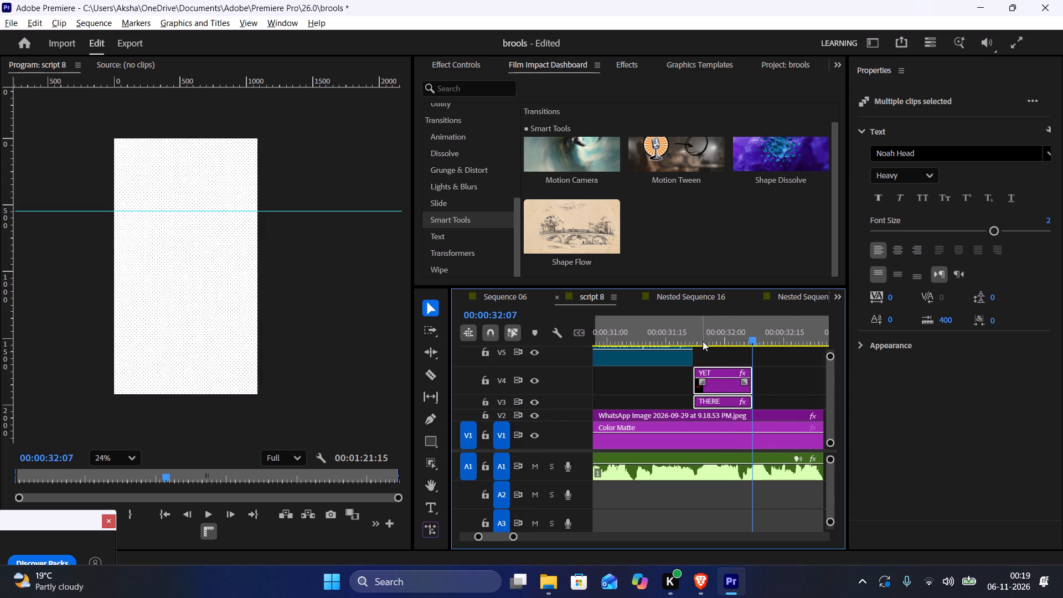
Replay the voiceover past the THERE and YET titles and extend both clip ends to 00:00:32:16.
left_click(700, 338)
key("space")
key("space")
scroll(679, 346, "up", 4)
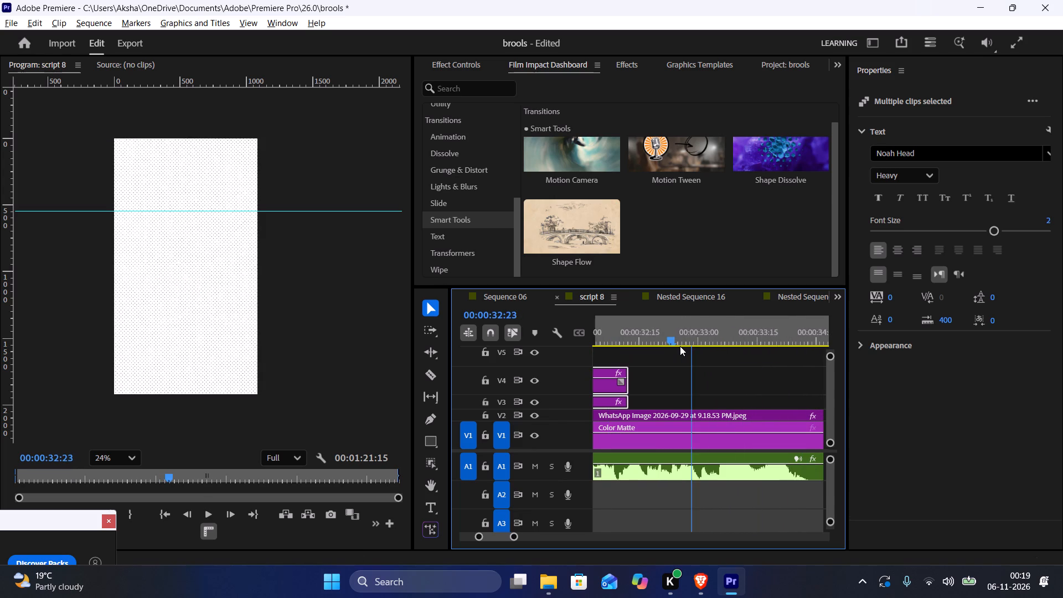
key("space")
key("space")
scroll(674, 352, "up", 4)
left_click(659, 331)
key("space")
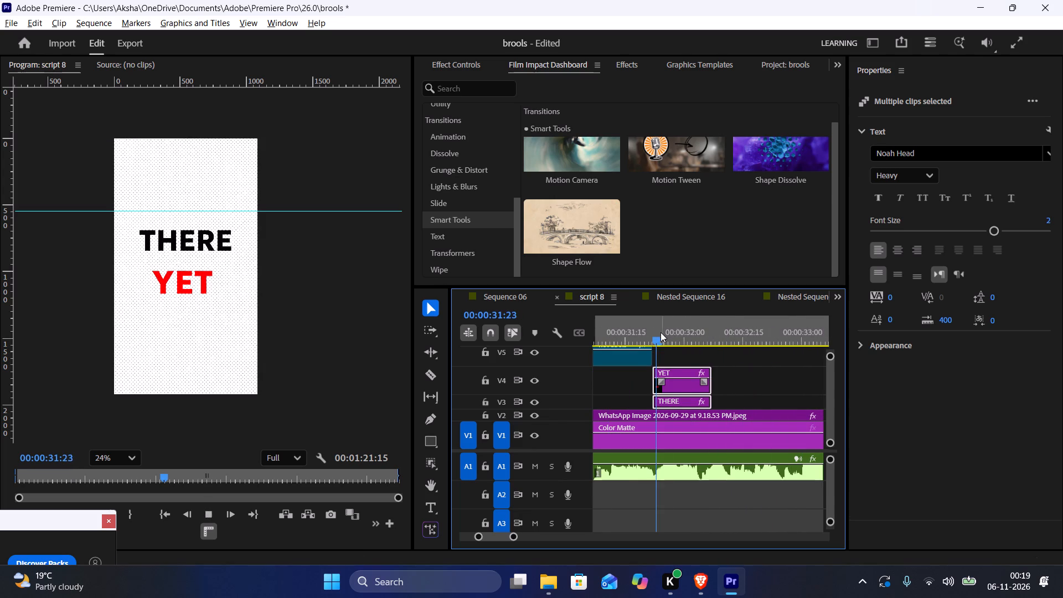
key("space")
key("space")
key("space")
left_click_drag(715, 374, 757, 378)
key("space")
key("space")
key("space")
key("space")
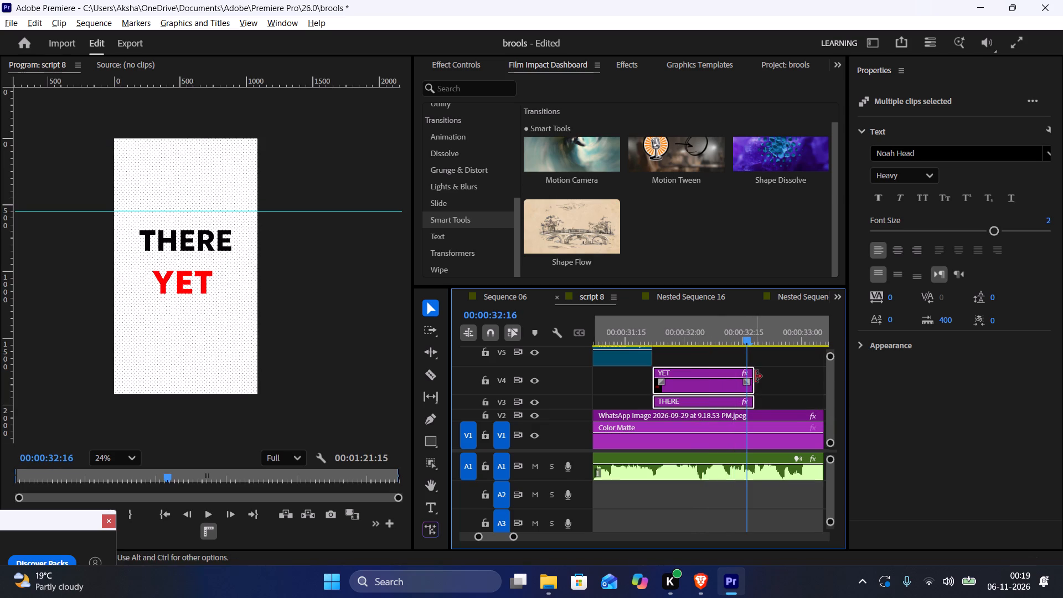
left_click(755, 378)
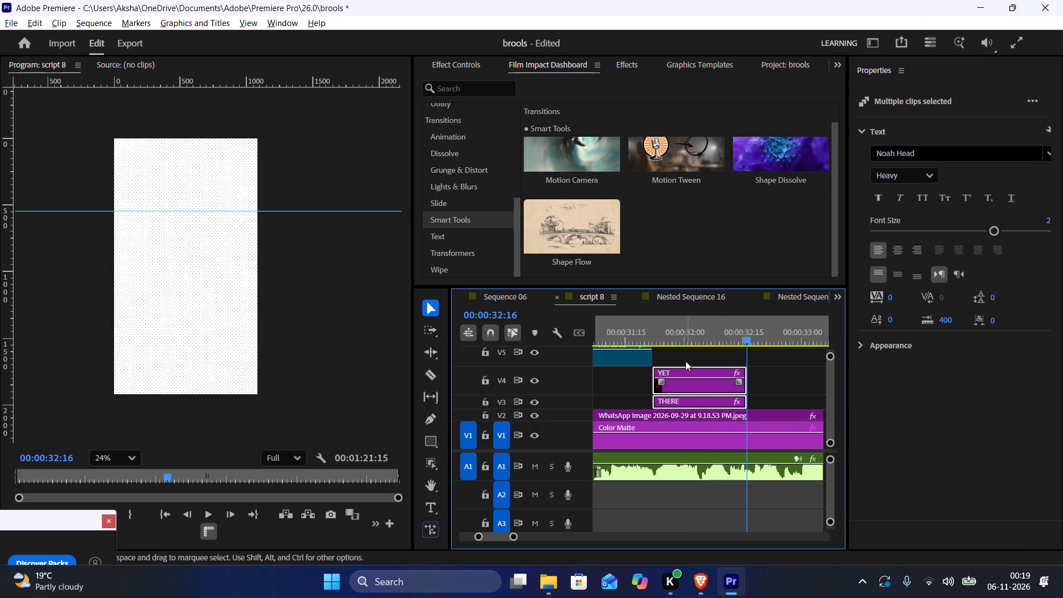
Replace the pasted THERE title's text with SLOWEST and the YET title's text with WEEKS.
left_click(685, 361)
left_click(668, 337)
key("space")
key("space")
key("space")
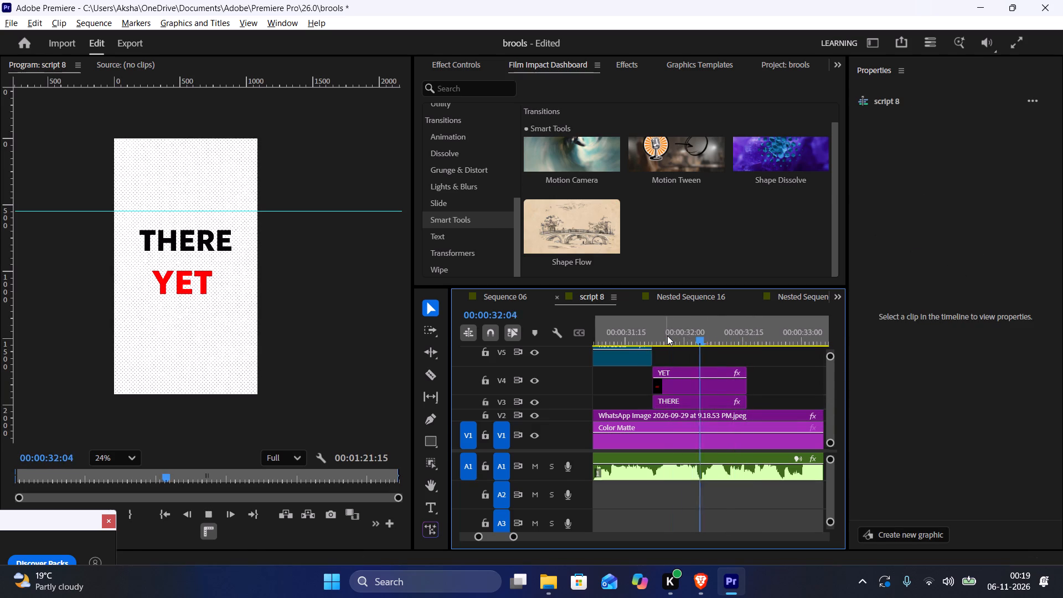
key("space")
double_click(199, 239)
type("SLOWEST")
scroll(199, 238, "up", 1)
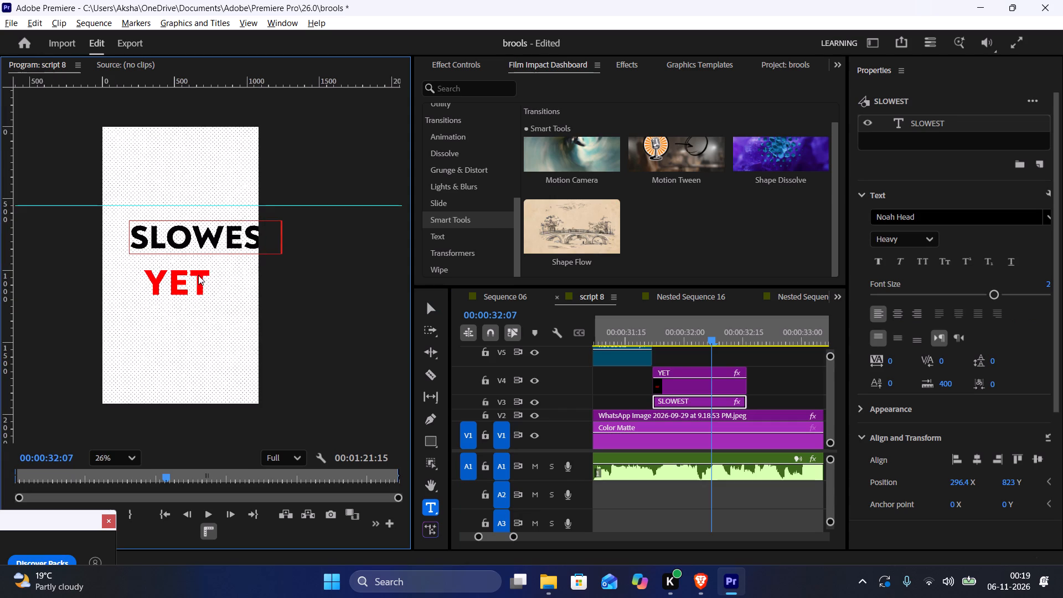
double_click(198, 275)
type("WEEKS")
Check the Script 8 wording in the Google Docs script, then return to the Premiere timeline.
key("alt+Tab")
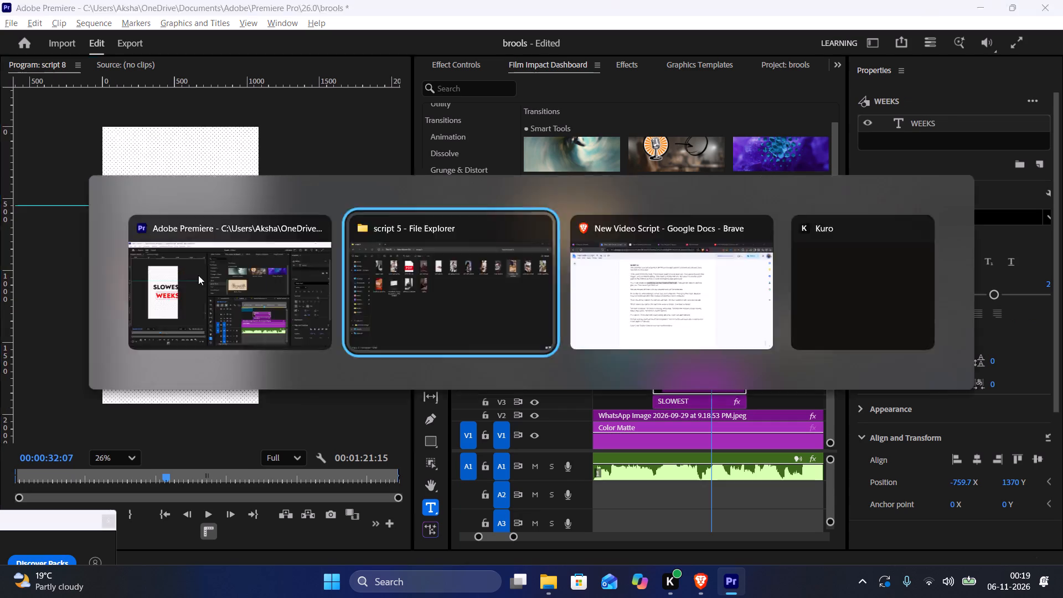
key("alt+Tab")
key("alt+Tab")
key("alt+Tab")
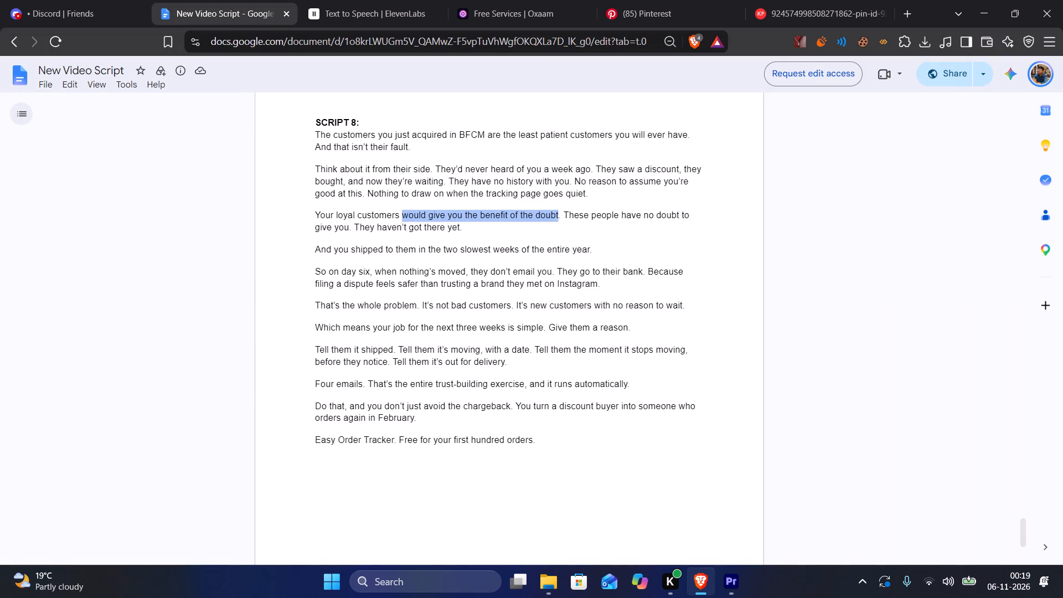
key("alt+Tab")
key("alt+Tab")
key("alt+Tab")
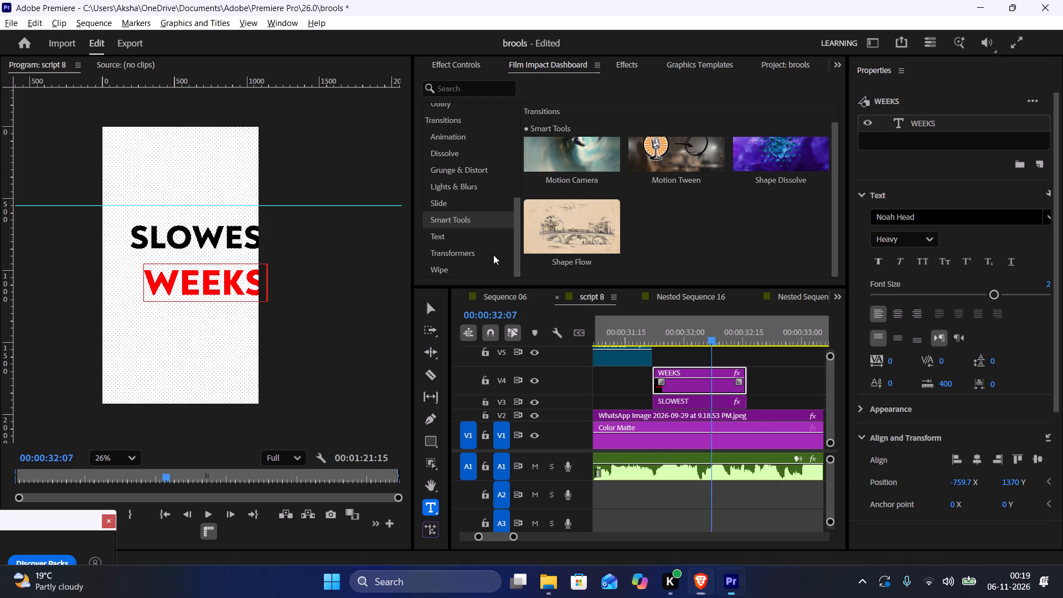
Play the voiceover under the SLOWEST and WEEKS titles, from about 00:00:31:15 to 00:00:32:07, to check the wording and timing.
left_click_drag(637, 326, 625, 326)
key("space")
key("space")
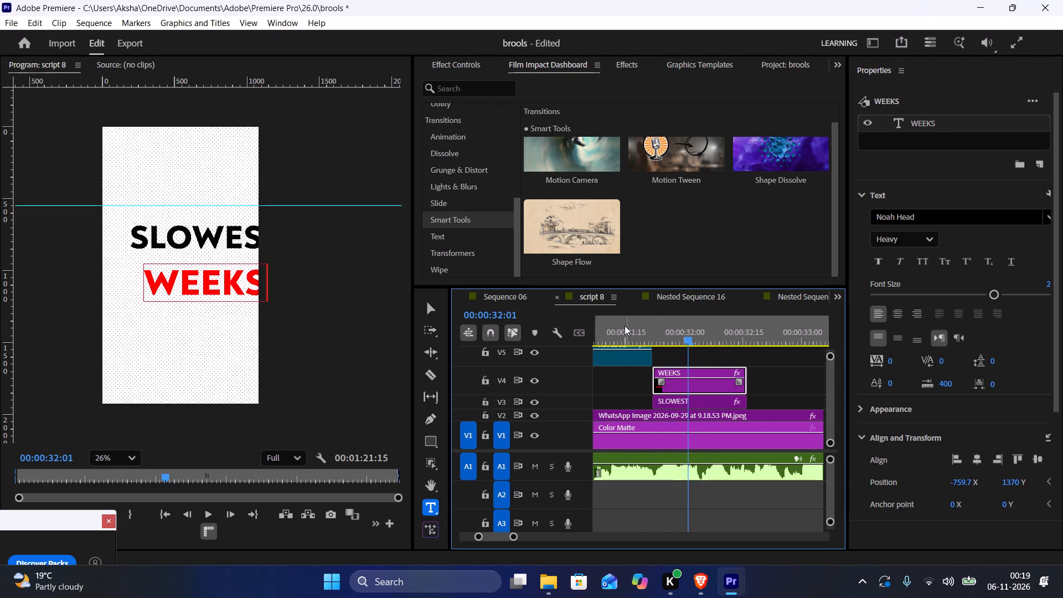
left_click(625, 326)
key("space")
key("space")
scroll(625, 338, "up", 3)
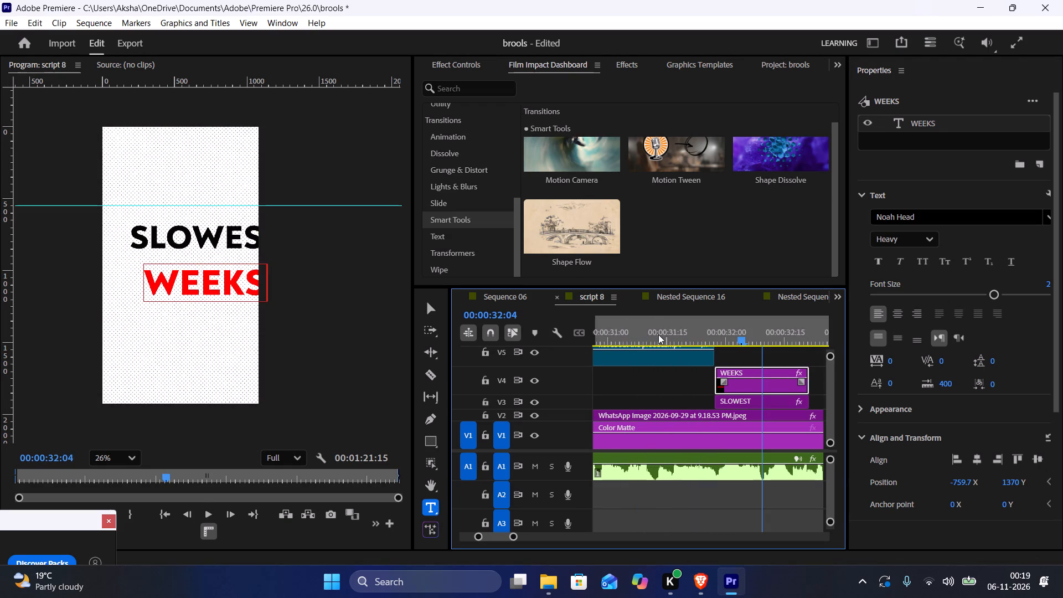
left_click(650, 334)
key("space")
key("space")
key("space")
key("space")
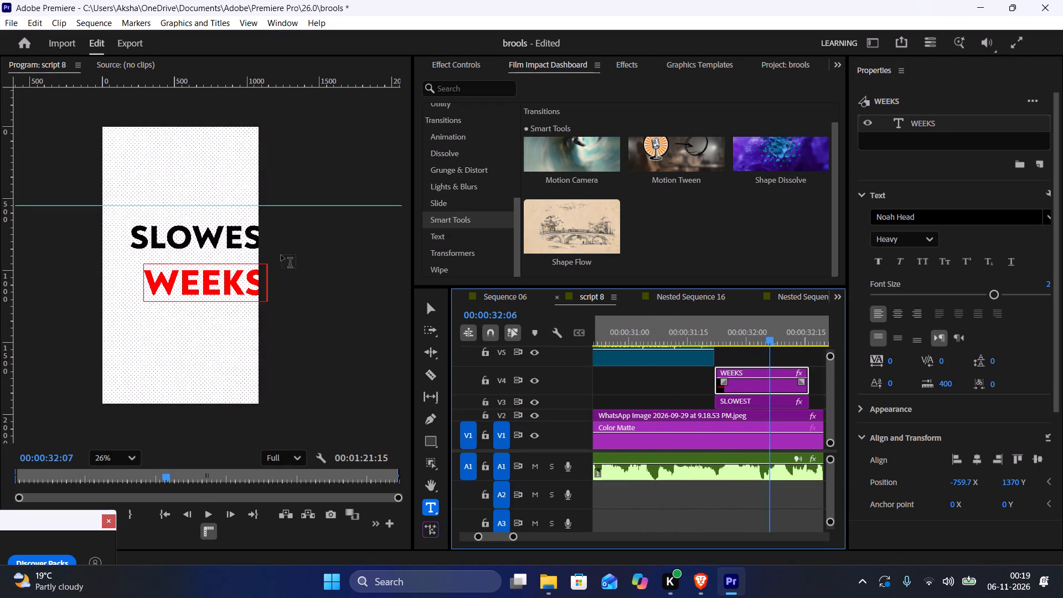
Centre the SLOWEST and WEEKS titles horizontally in the frame.
left_click(192, 241)
triple_click(976, 450)
triple_click(978, 453)
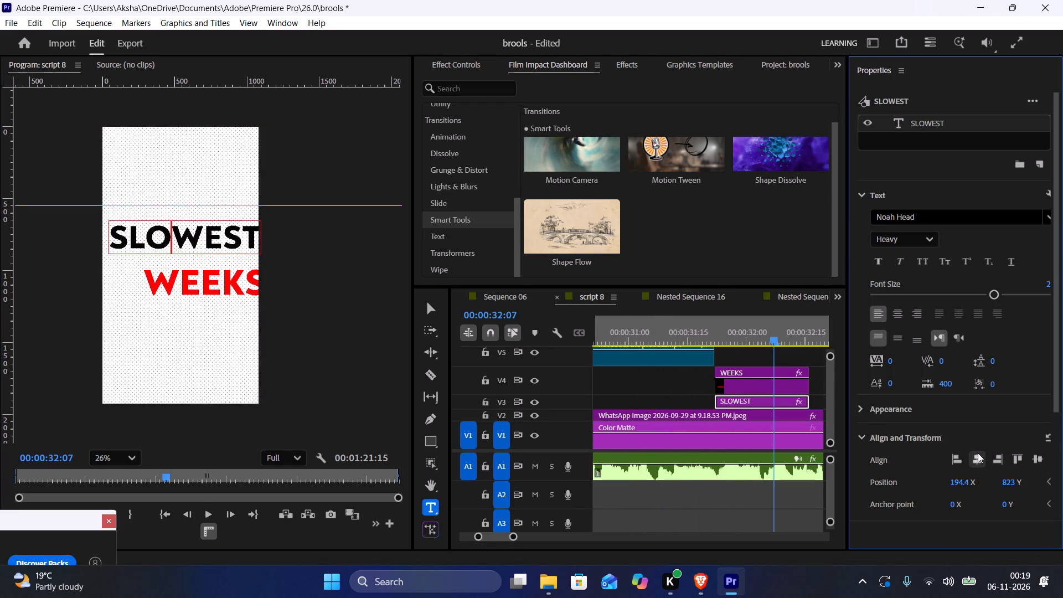
triple_click(978, 453)
double_click(978, 453)
left_click(224, 274)
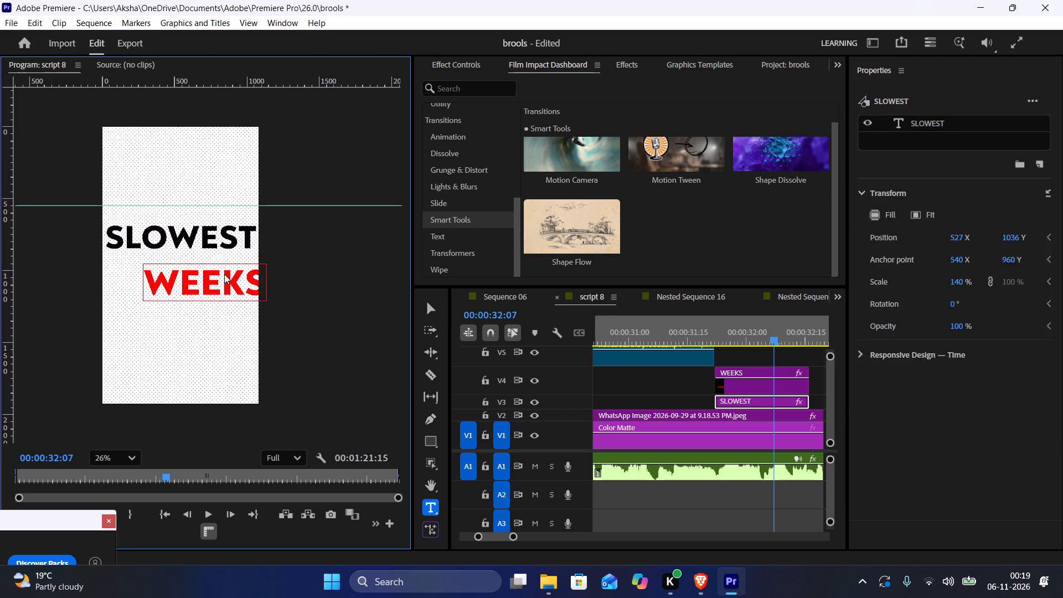
triple_click(976, 457)
triple_click(979, 457)
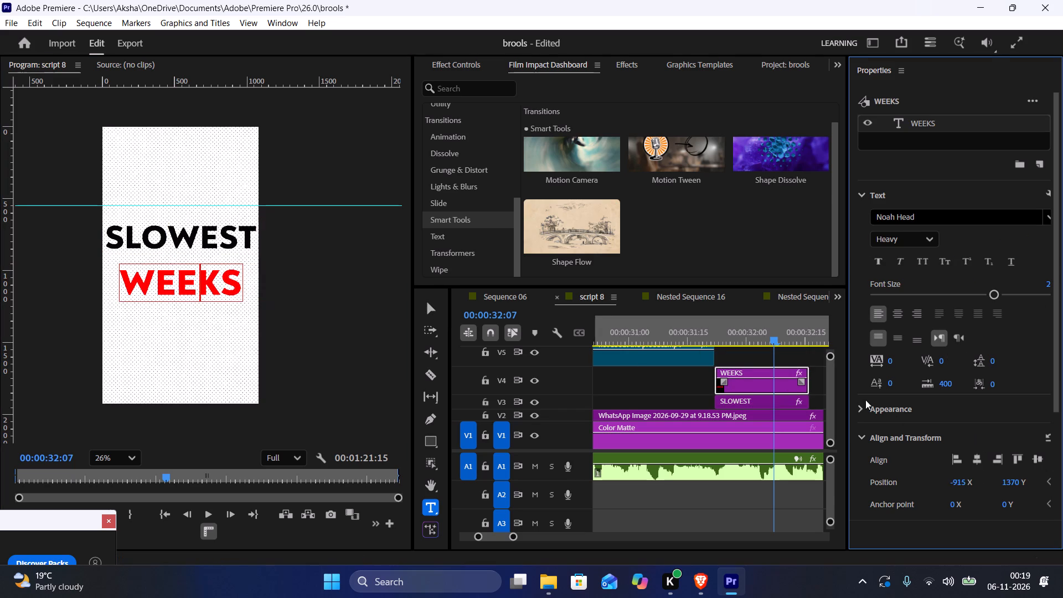
Play back the SLOWEST and WEEKS titles repeatedly up to about 00:00:32:21 to find where they should end.
left_click(752, 343)
key("space")
scroll(754, 341, "down", 5)
key("space")
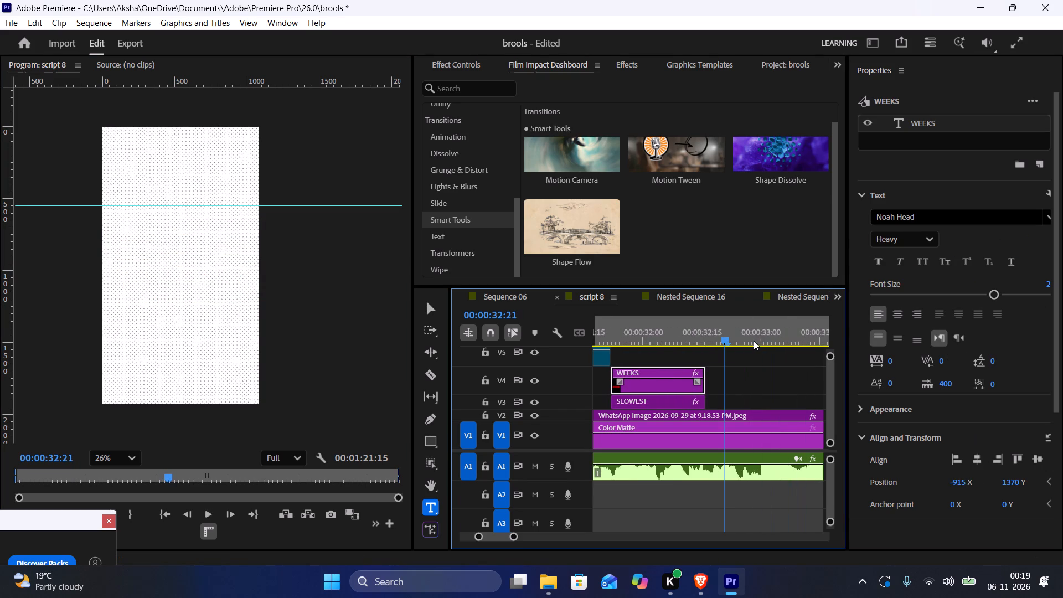
left_click(687, 315)
left_click(692, 327)
key("space")
key("space")
left_click_drag(690, 327, 685, 327)
key("space")
key("space")
left_click_drag(675, 338, 621, 340)
key("space")
key("space")
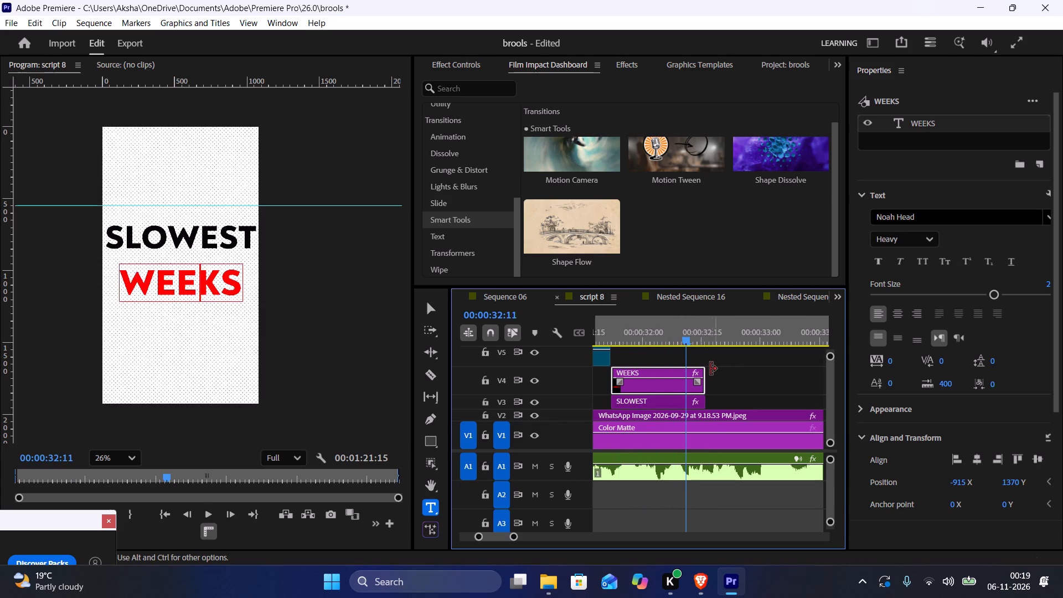
Trim the ends of the WEEKS clip on V4 and the SLOWEST clip on V3 to about 00:00:32:14.
key("space")
key("space")
left_click_drag(706, 377, 699, 378)
left_click_drag(704, 404, 700, 404)
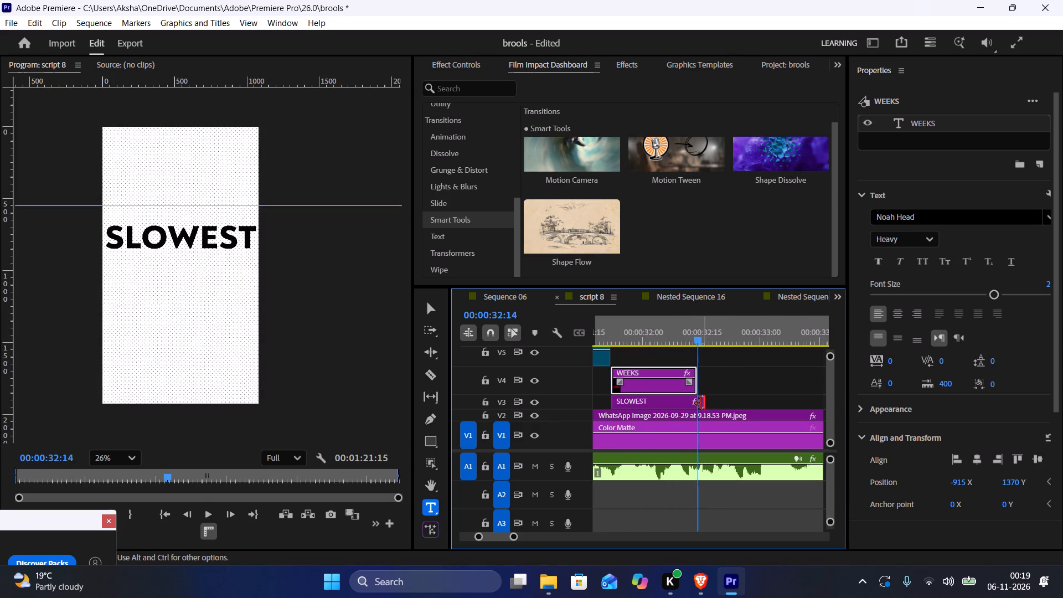
left_click_drag(700, 404, 696, 403)
left_click(690, 334)
key("space")
key("space")
Copy the selected SET, IT and UP titles from Sequence 06 and paste them into script 8 at 00:00:32:14.
scroll(683, 355, "up", 6)
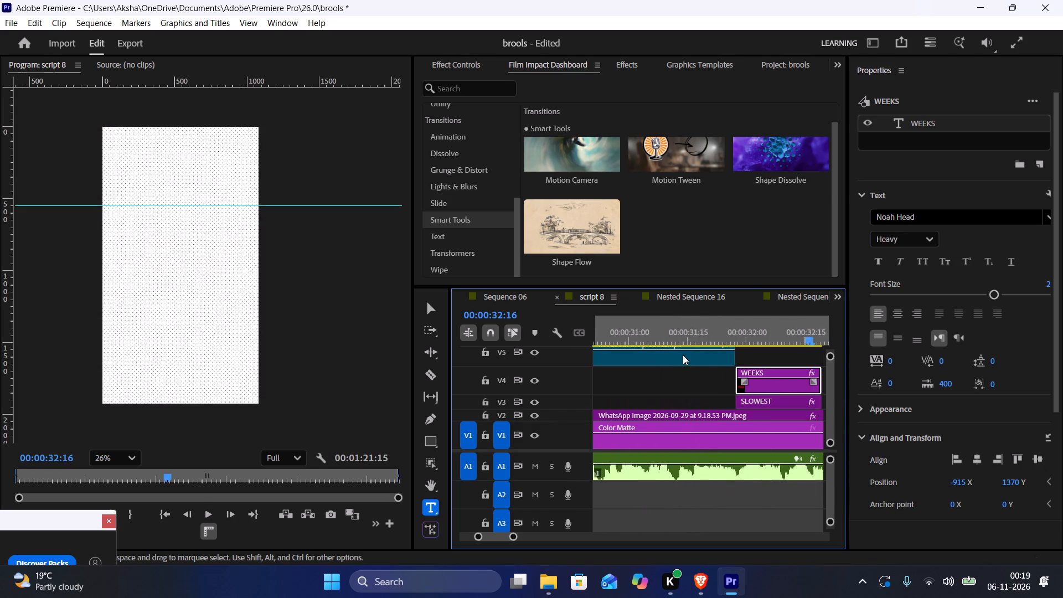
scroll(683, 355, "down", 13, "alt")
scroll(667, 356, "up", 6)
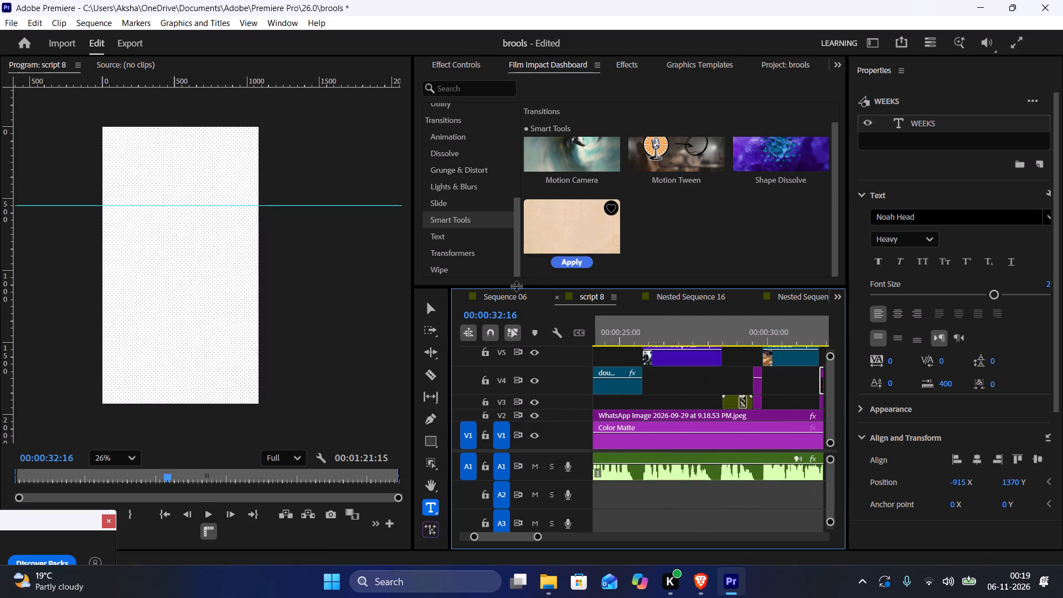
left_click(508, 295)
key("ctrl+c")
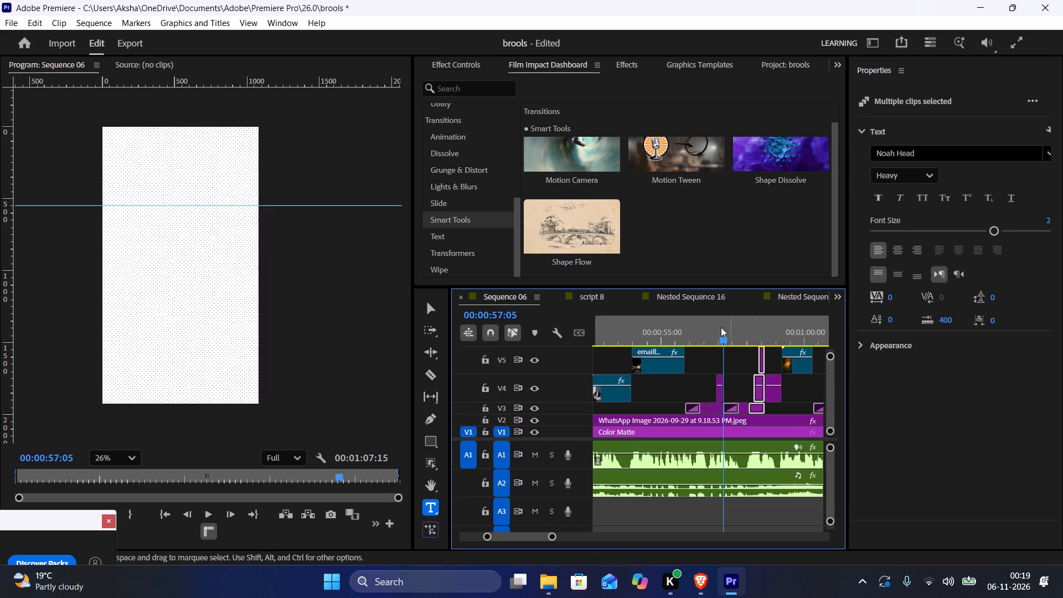
left_click(613, 296)
scroll(778, 362, "down", 7)
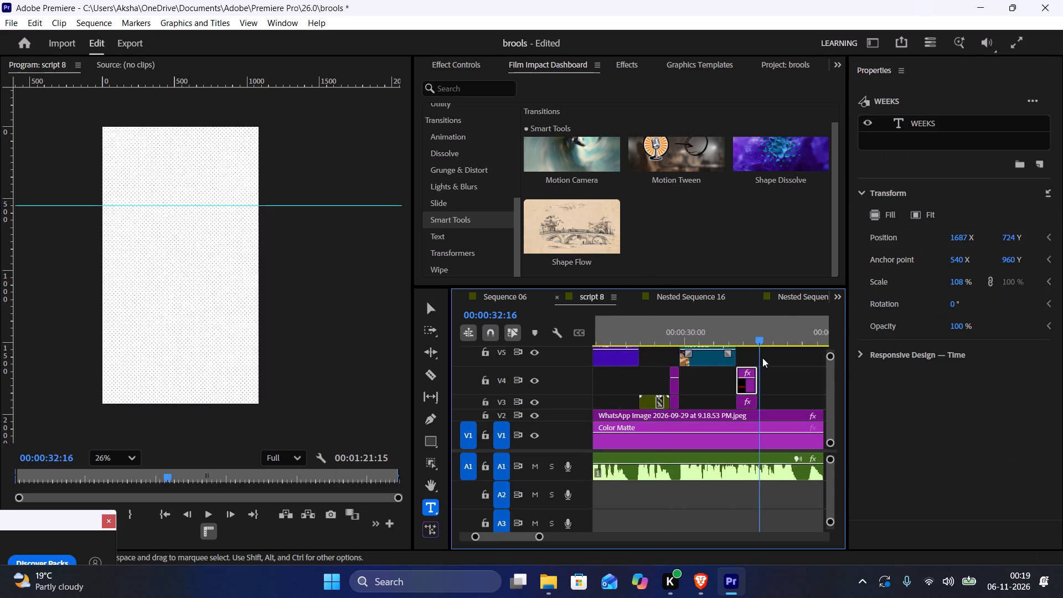
scroll(762, 358, "down", 2)
left_click(653, 338)
key("ctrl+v")
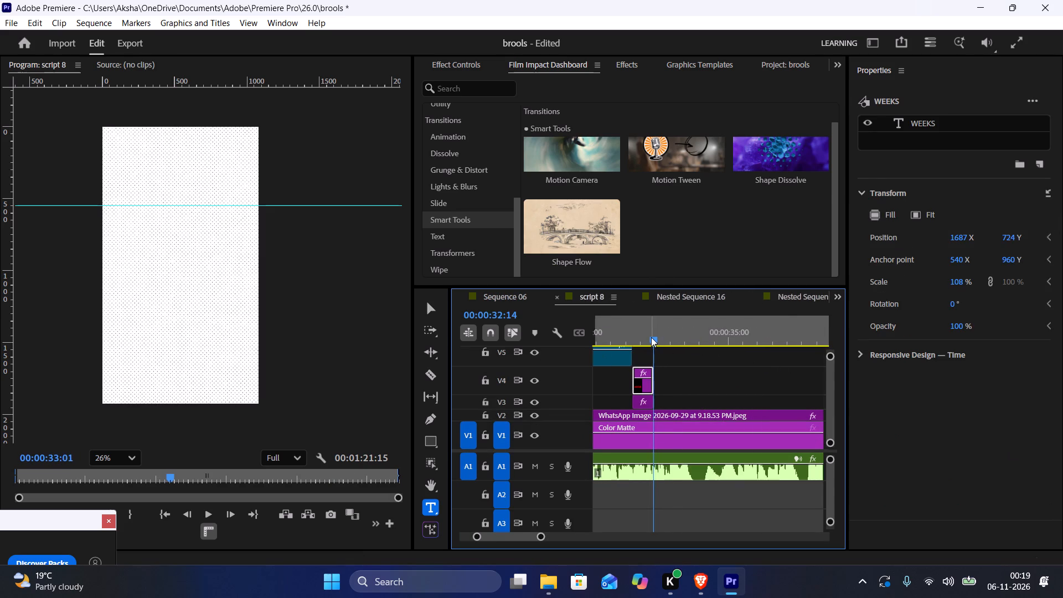
Play the voiceover under the pasted titles, then replace the text SET with OF and IT with THE.
left_click(656, 338)
key("space")
key("space")
scroll(657, 338, "up", 19, "alt")
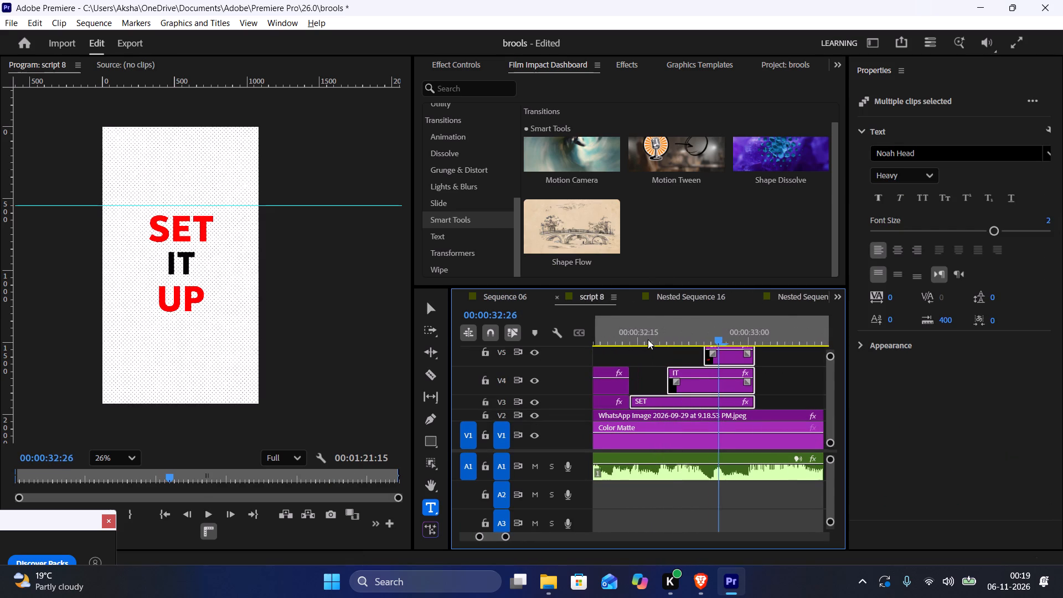
left_click_drag(633, 327, 619, 323)
key("space")
key("space")
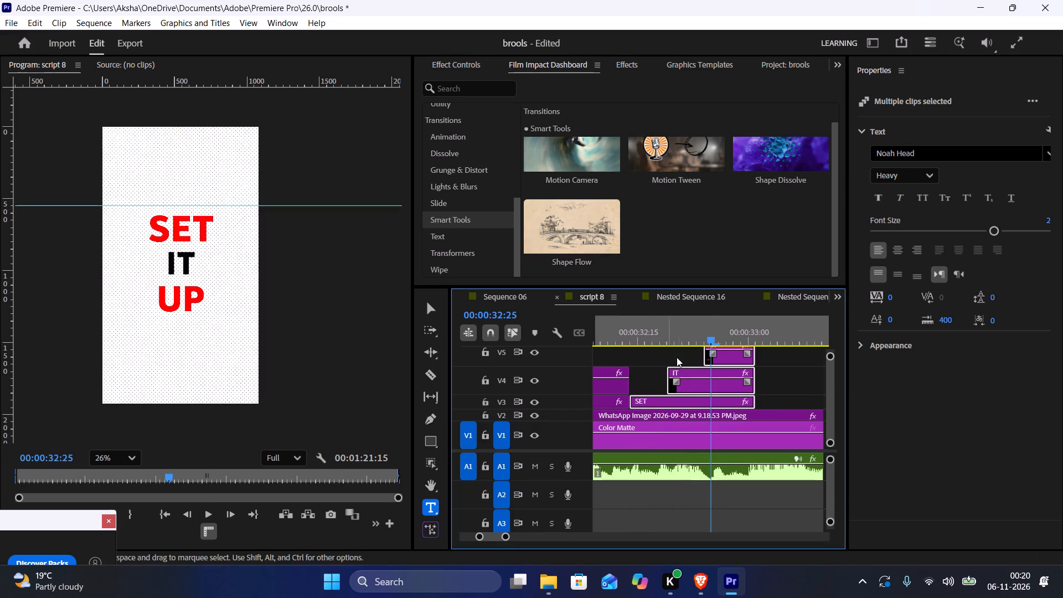
double_click(190, 229)
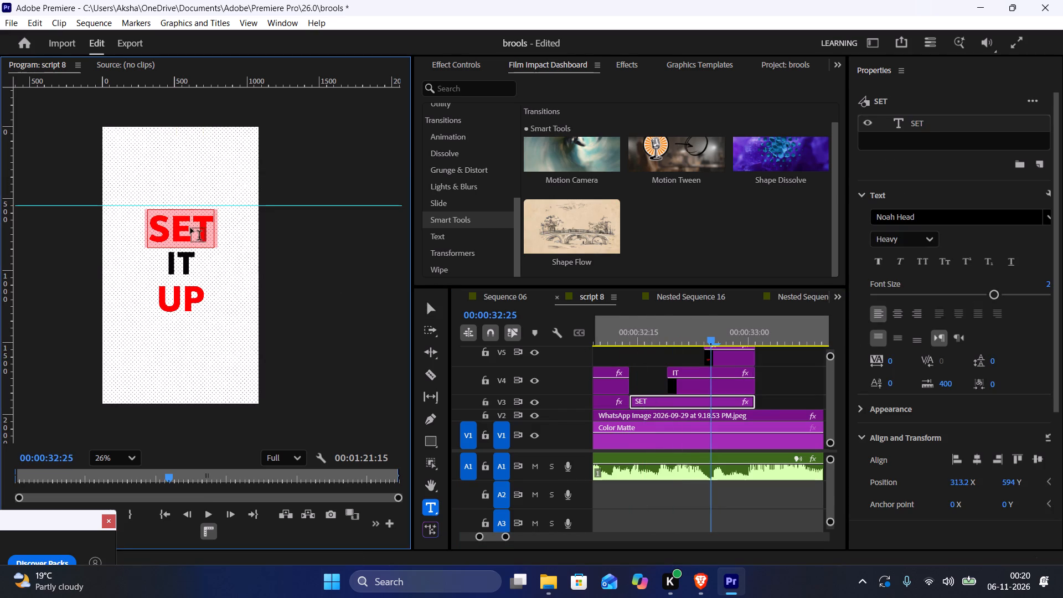
type("OF")
double_click(184, 254)
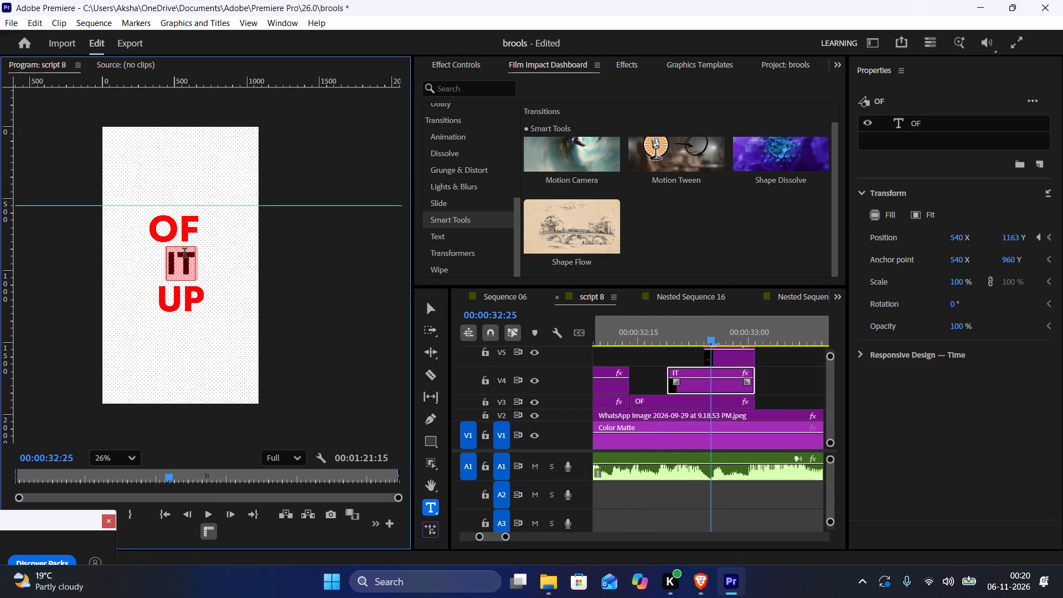
type("THE")
Replace the text of the UP title with ENTIRE and centre it horizontally in the frame.
double_click(183, 300)
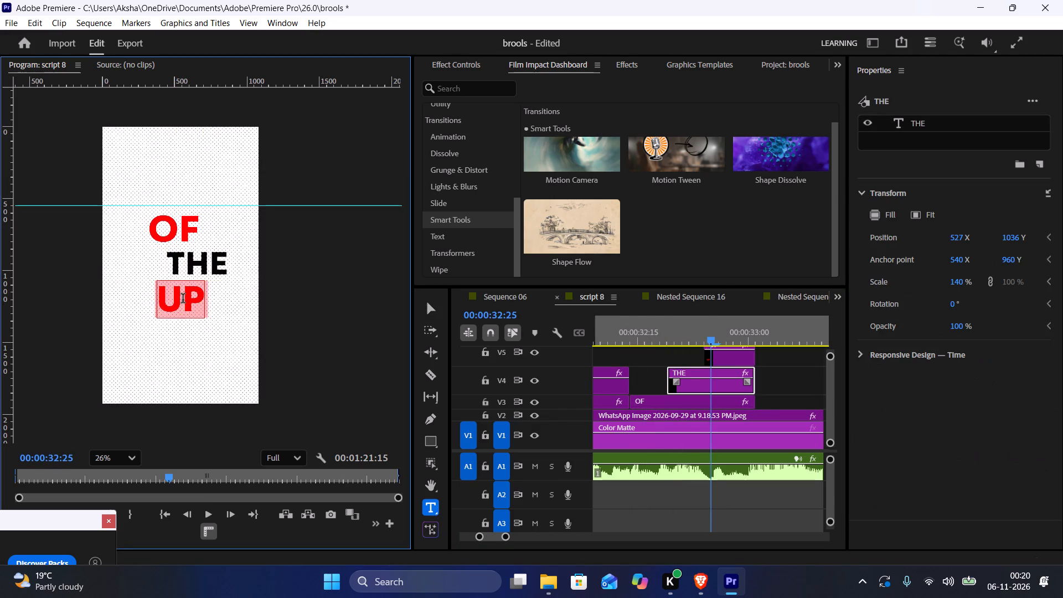
type("ENTIRW")
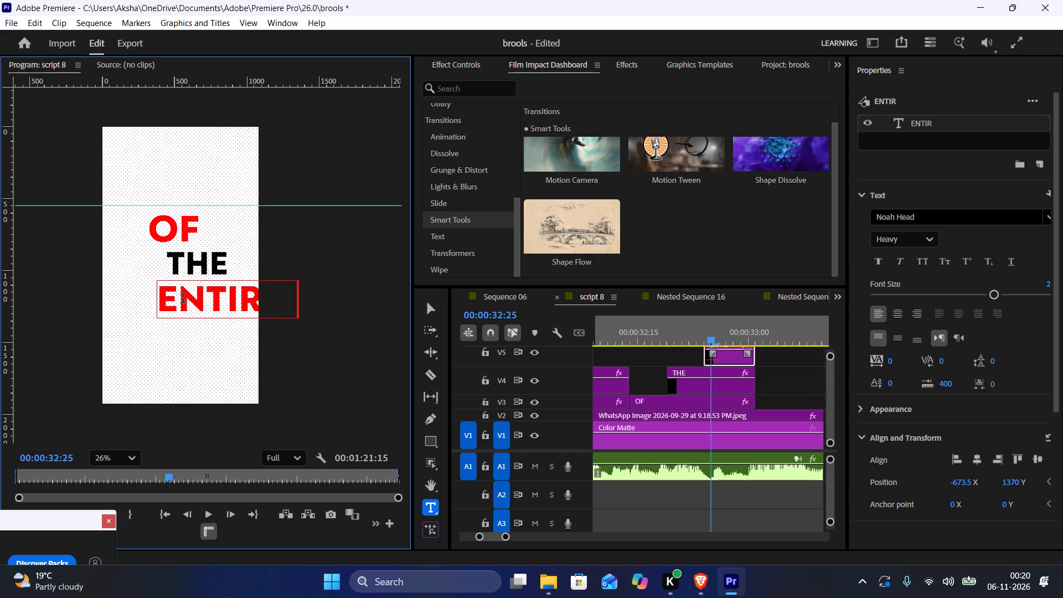
triple_click(975, 454)
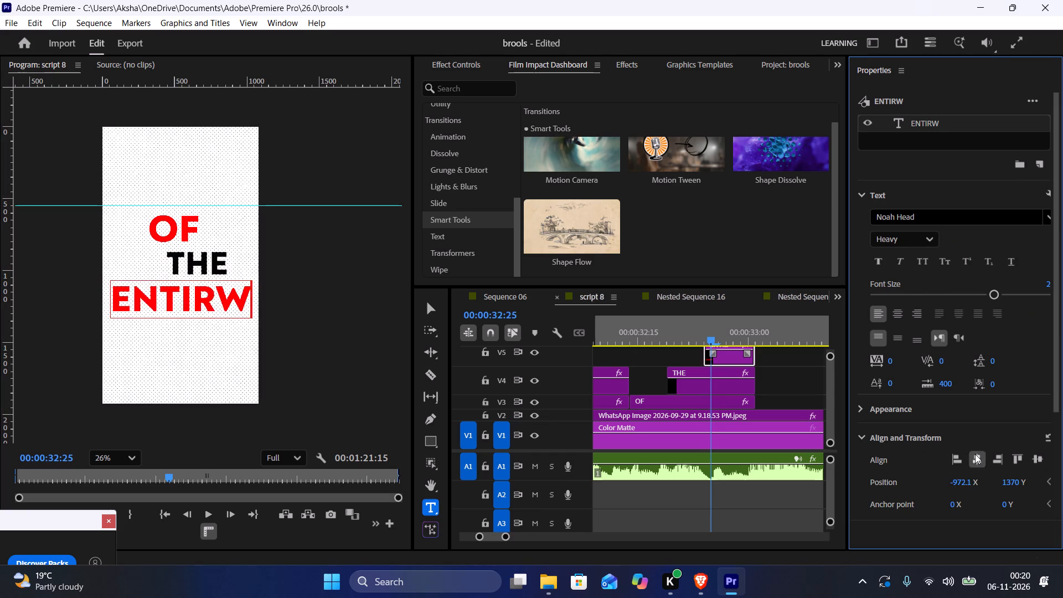
triple_click(975, 454)
left_click(252, 308)
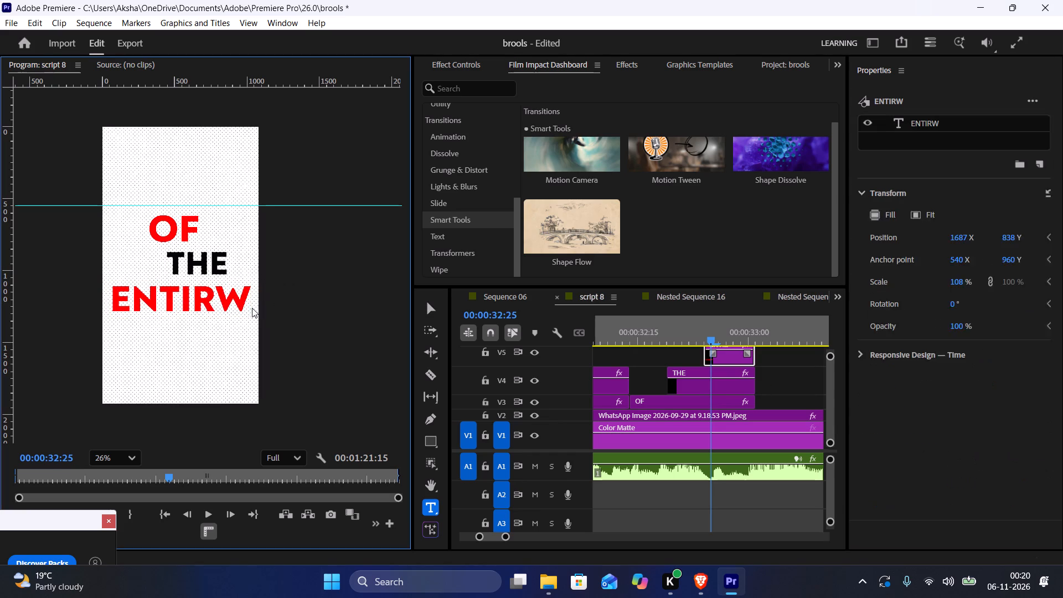
key("ctrl+z")
left_click(242, 308)
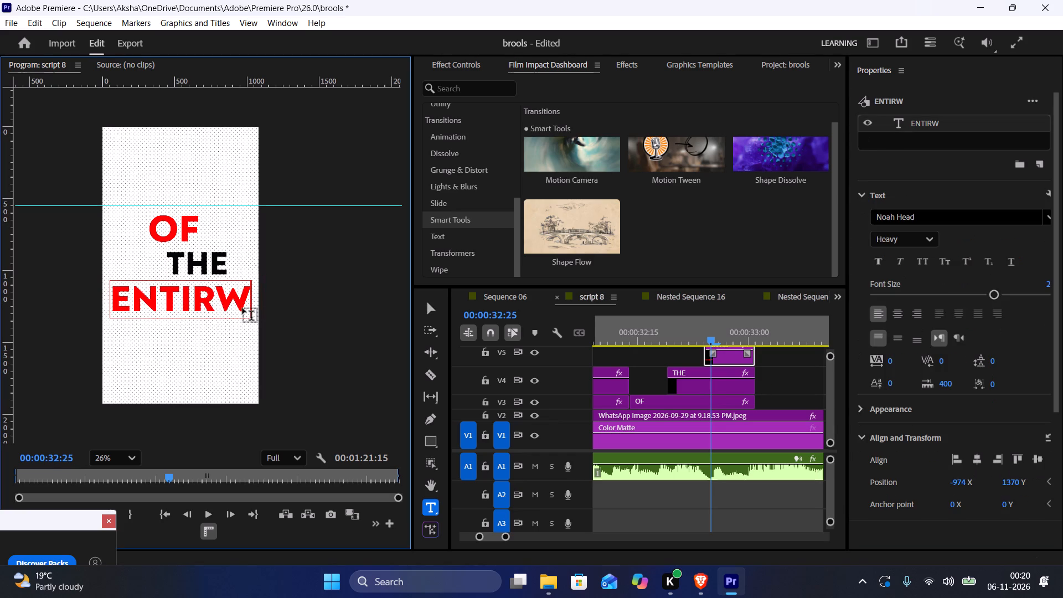
key("BackSpace")
key("shift+e")
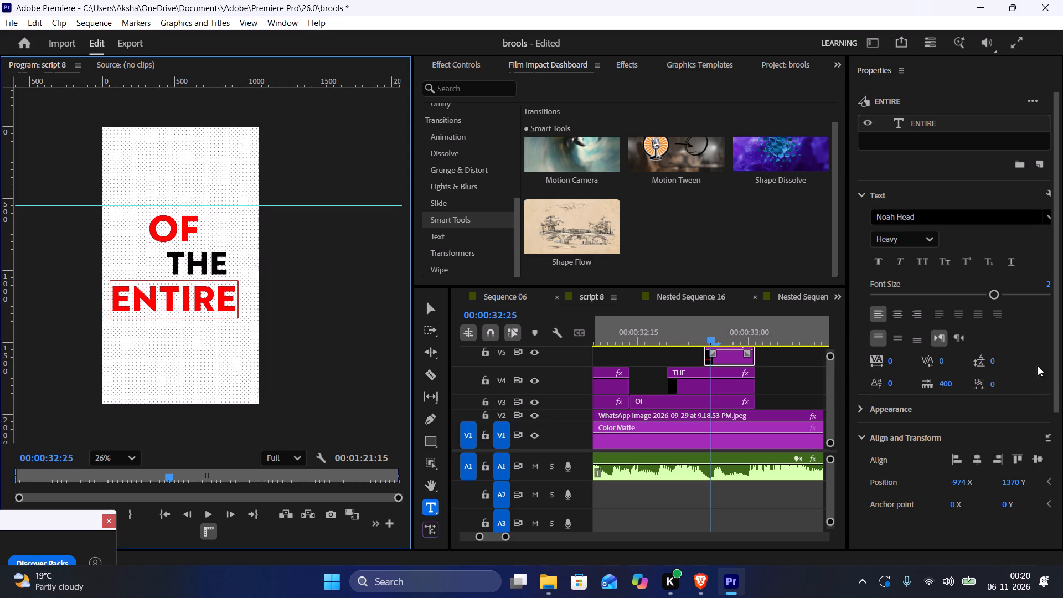
triple_click(971, 462)
Centre the THE title and the OF title horizontally in the frame.
left_click(194, 265)
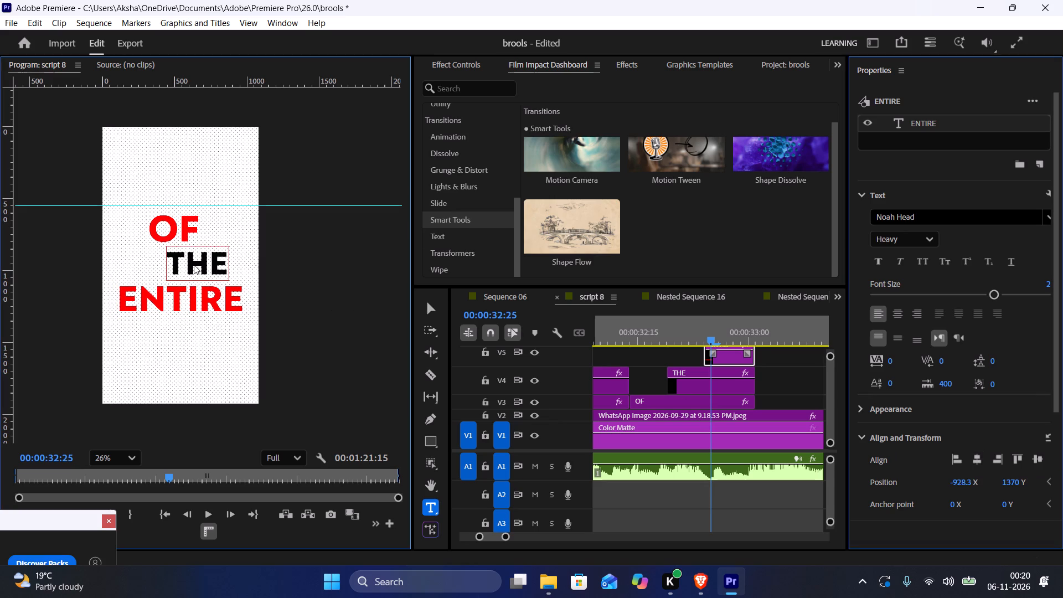
triple_click(977, 459)
triple_click(977, 459)
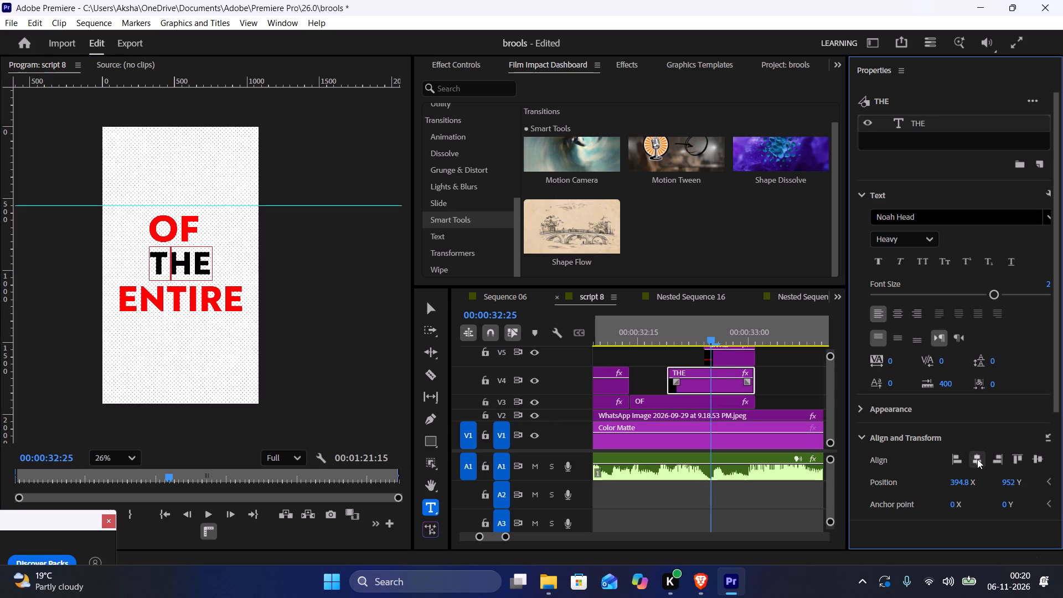
left_click(977, 459)
left_click(183, 238)
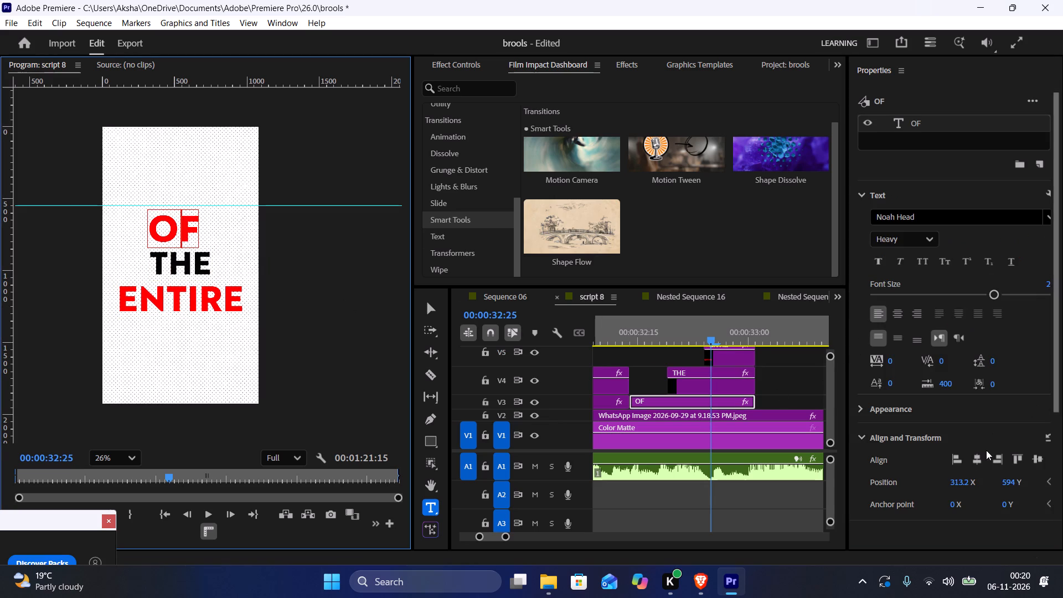
triple_click(973, 455)
left_click(973, 455)
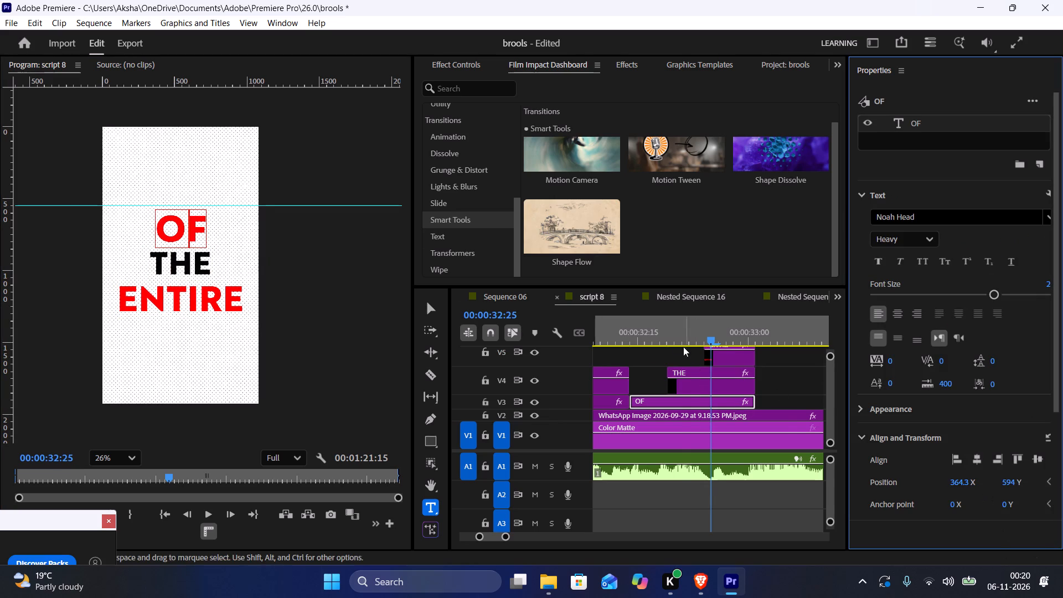
Extend the ends of the OF, THE and ENTIRE titles together to about 00:00:33:07, checking the timing against the voiceover.
left_click(680, 341)
key("space")
key("space")
key("space")
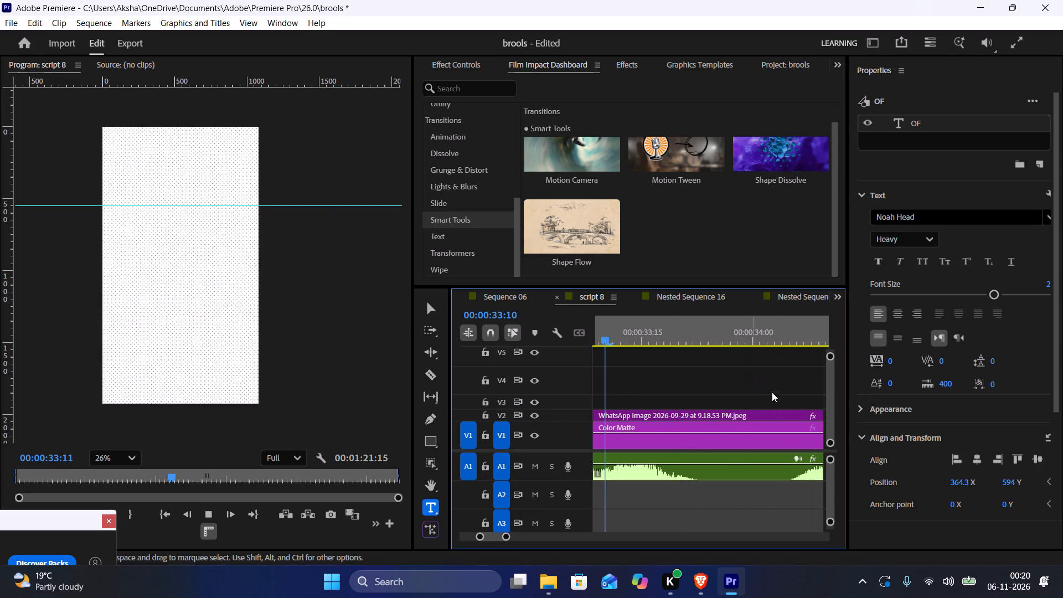
key("space")
scroll(678, 419, "up", 5)
left_click_drag(667, 403, 620, 357)
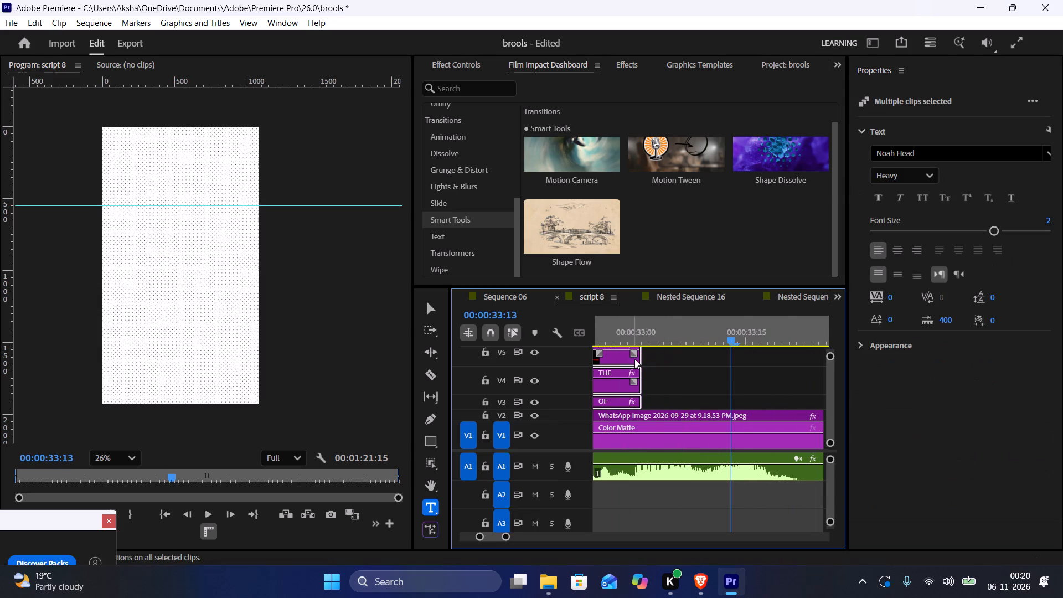
left_click_drag(644, 354, 672, 355)
left_click_drag(667, 331, 644, 326)
key("space")
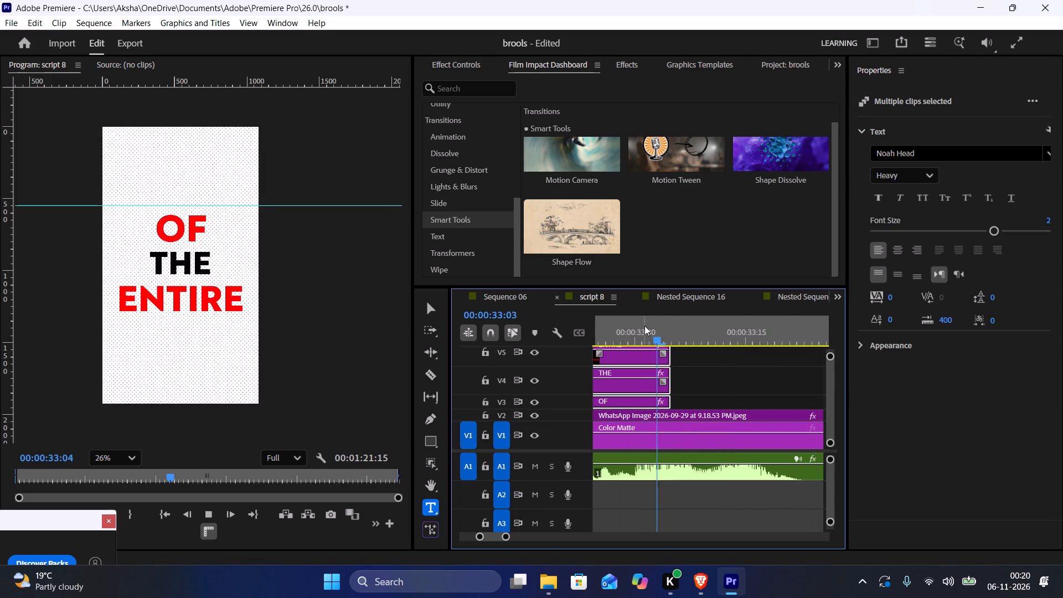
key("space")
left_click_drag(670, 363, 687, 367)
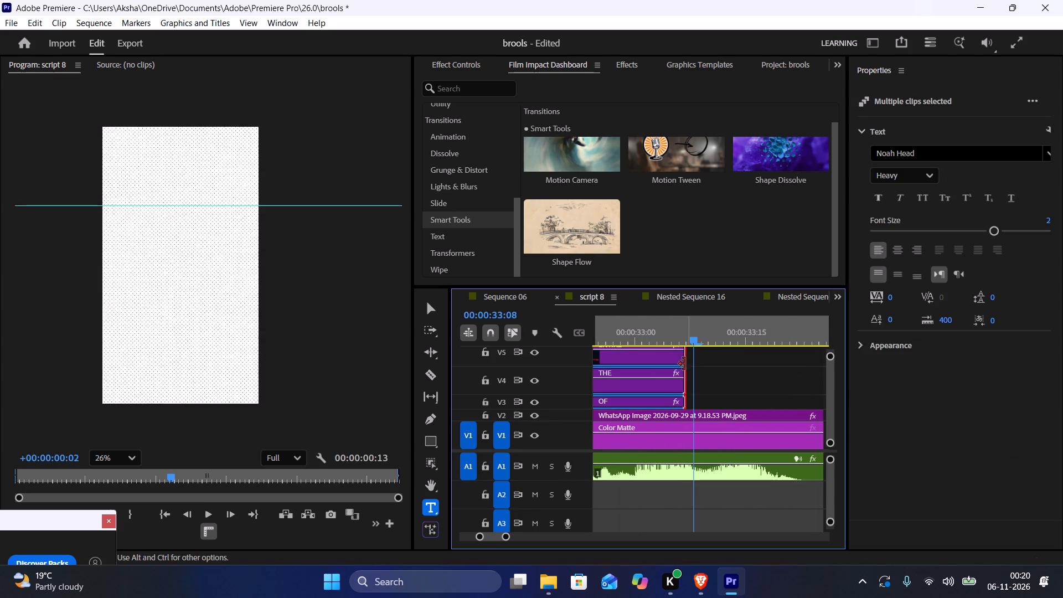
left_click(678, 333)
key("space")
key("space")
left_click(684, 333)
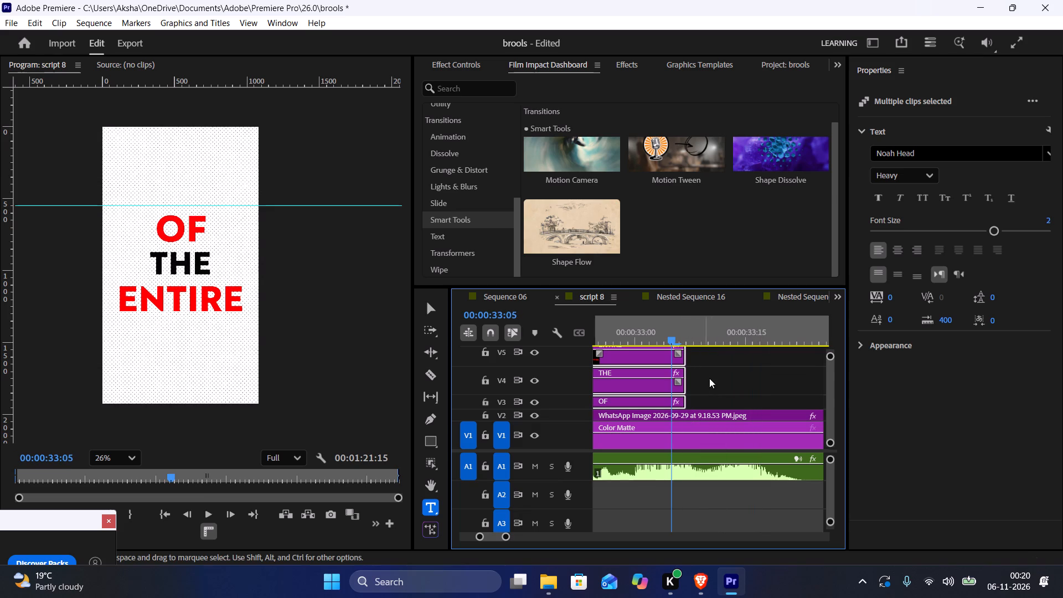
Duplicate the THE title on V4 directly after the original, starting at 00:00:33:07, and replace the copy's text with YEAR.
left_click(714, 393)
left_click(623, 388)
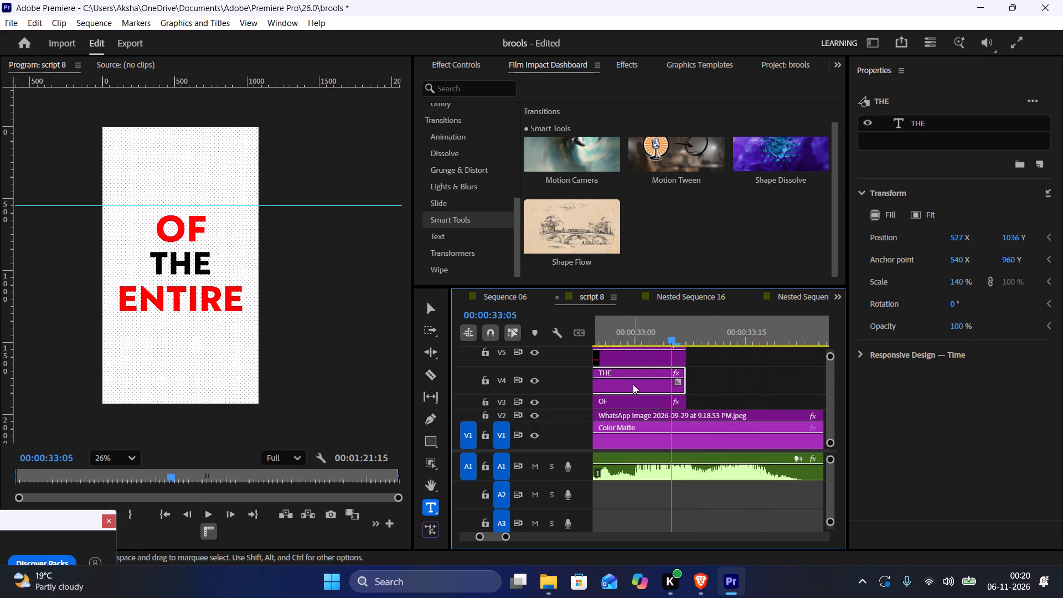
left_click_drag(633, 384, 765, 380, "alt")
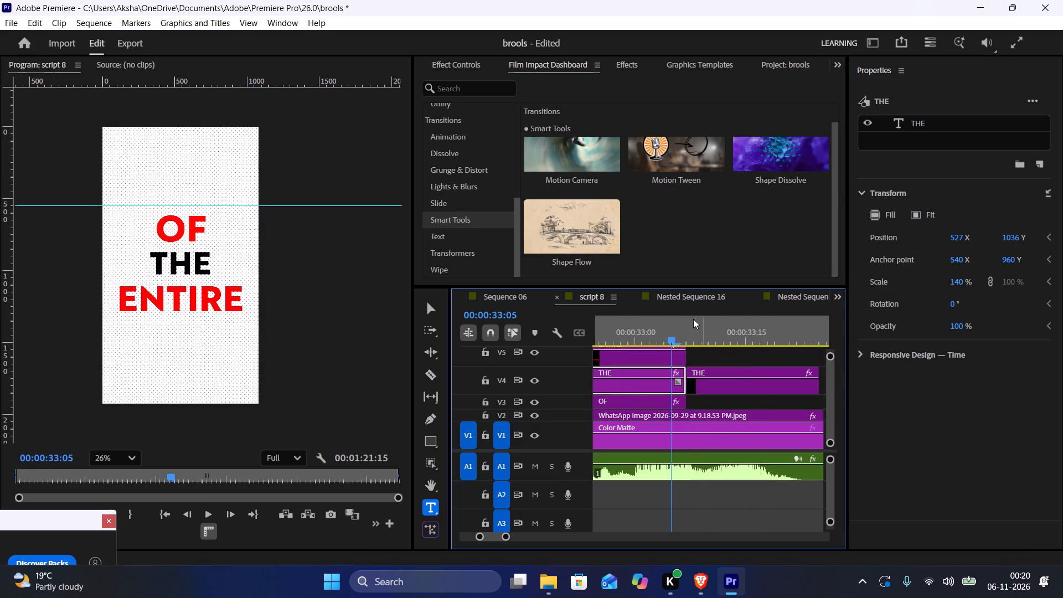
left_click(693, 319)
key("space")
key("space")
left_click(719, 382)
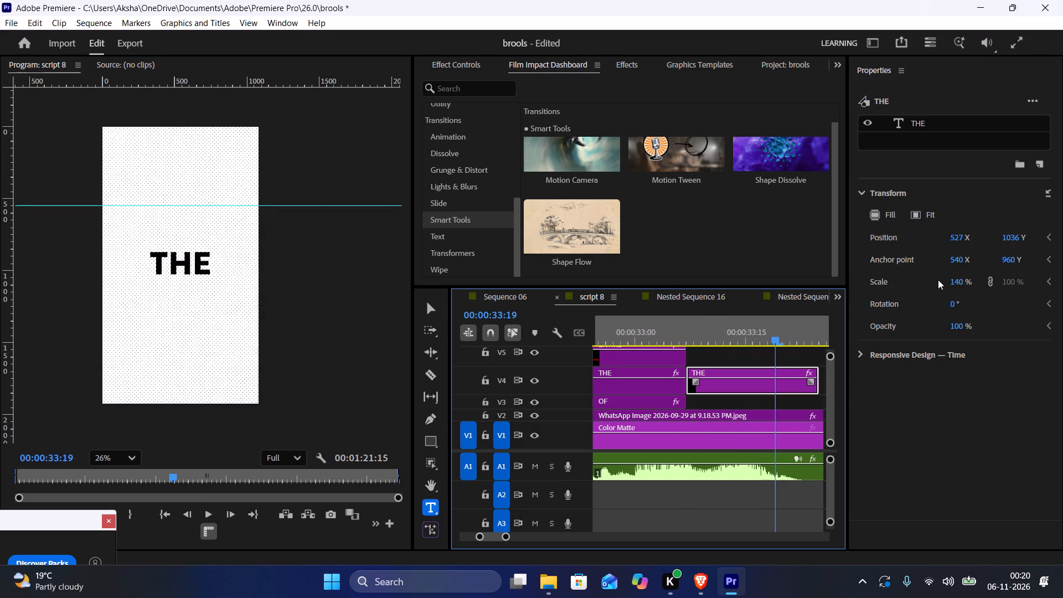
double_click(192, 261)
type("YEAR")
Scale the YEAR text to 87% and centre it horizontally in the frame.
scroll(988, 507, "down", 3)
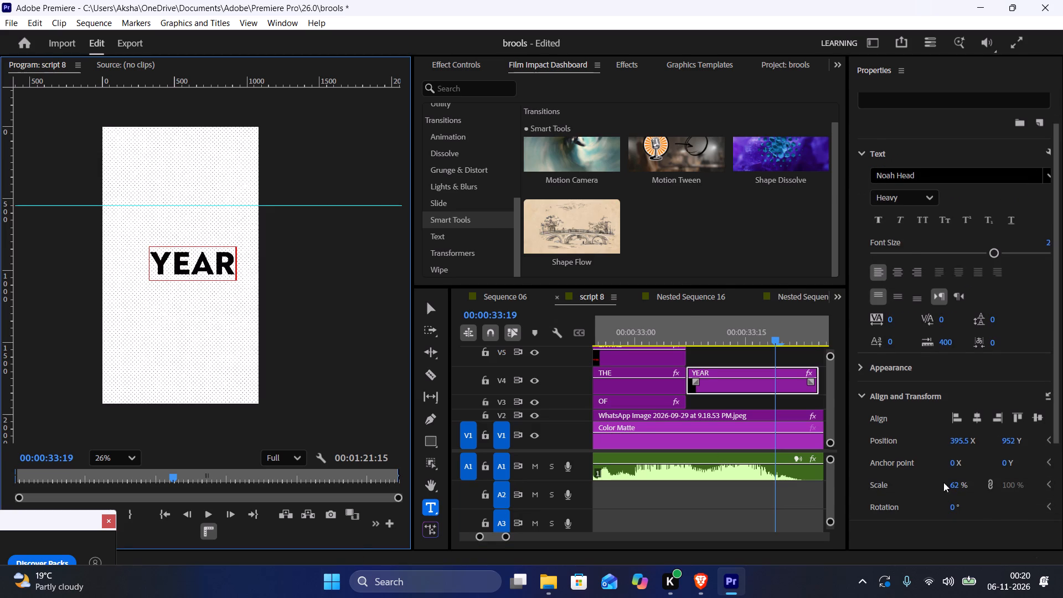
left_click_drag(953, 483, 974, 483)
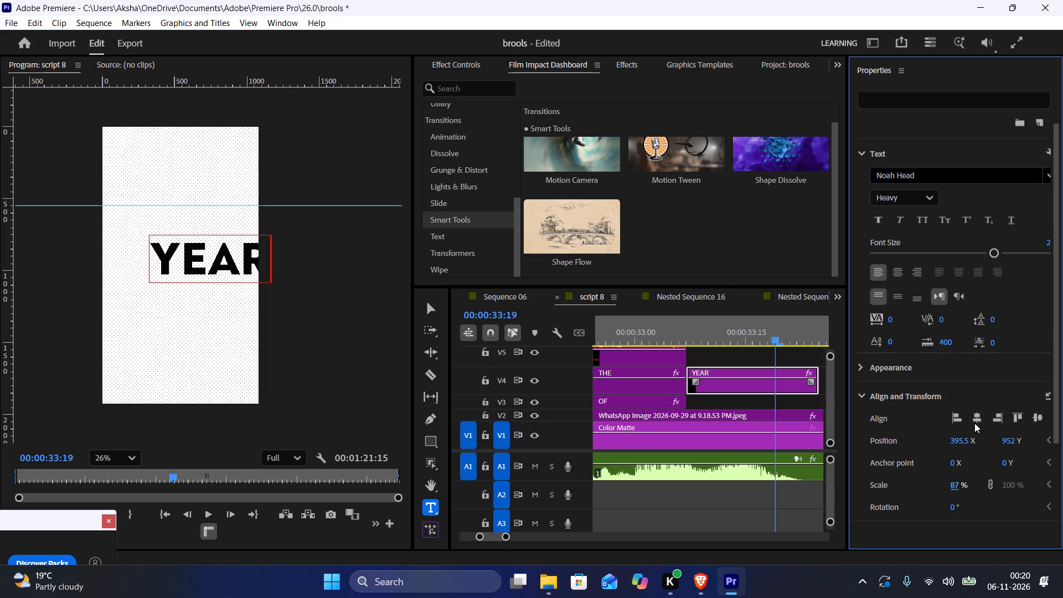
triple_click(975, 420)
triple_click(974, 414)
triple_click(974, 414)
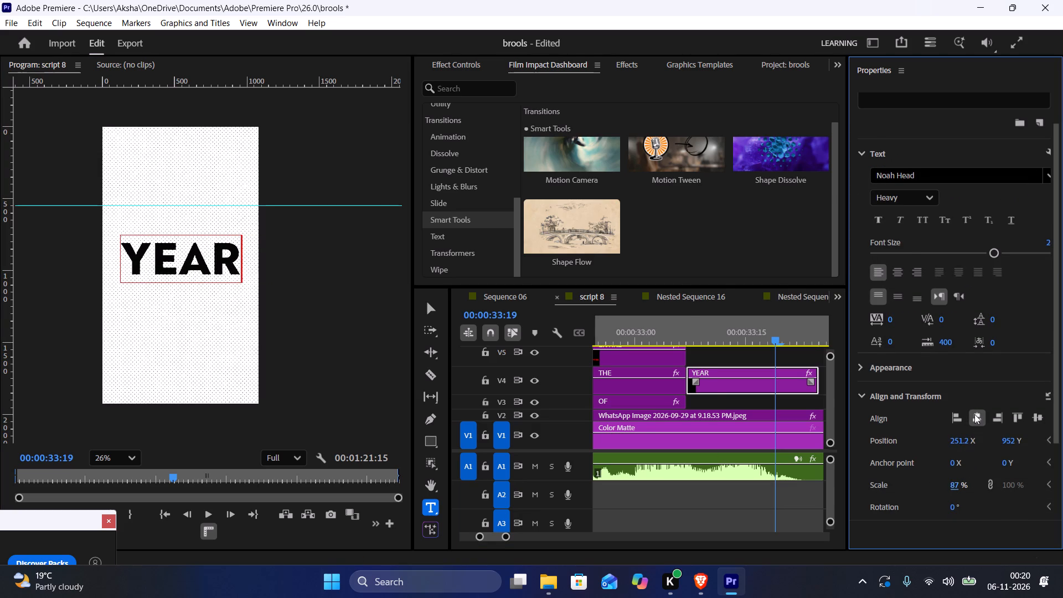
left_click(974, 414)
Nest the OF, THE and ENTIRE titles into one sequence.
left_click(723, 355)
left_click_drag(695, 335, 662, 332)
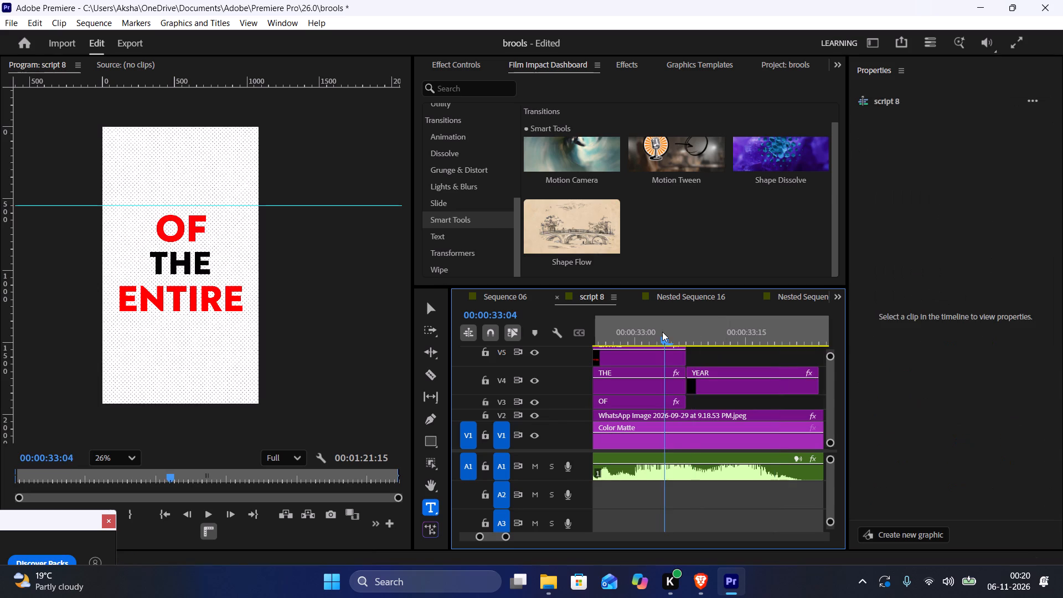
left_click_drag(662, 332, 669, 336)
left_click_drag(669, 336, 669, 336)
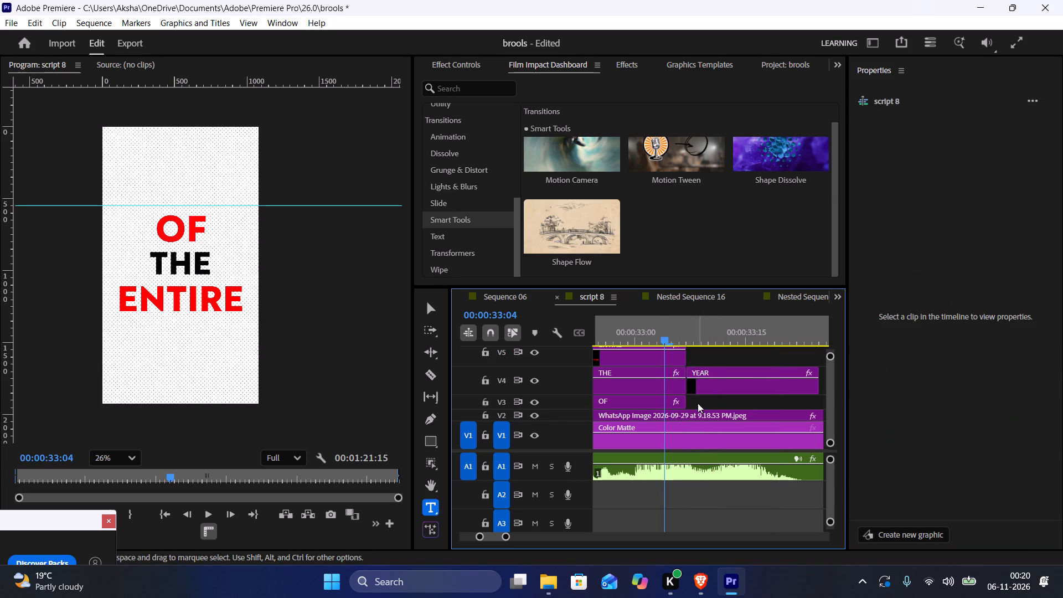
scroll(607, 360, "up", 6)
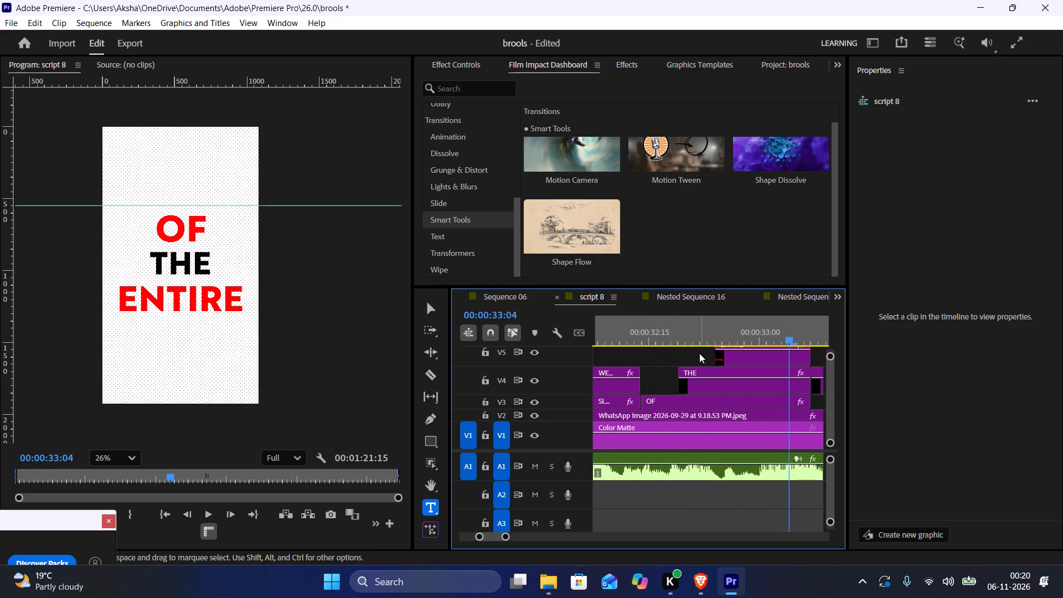
key("grave")
left_click_drag(254, 193, 288, 300)
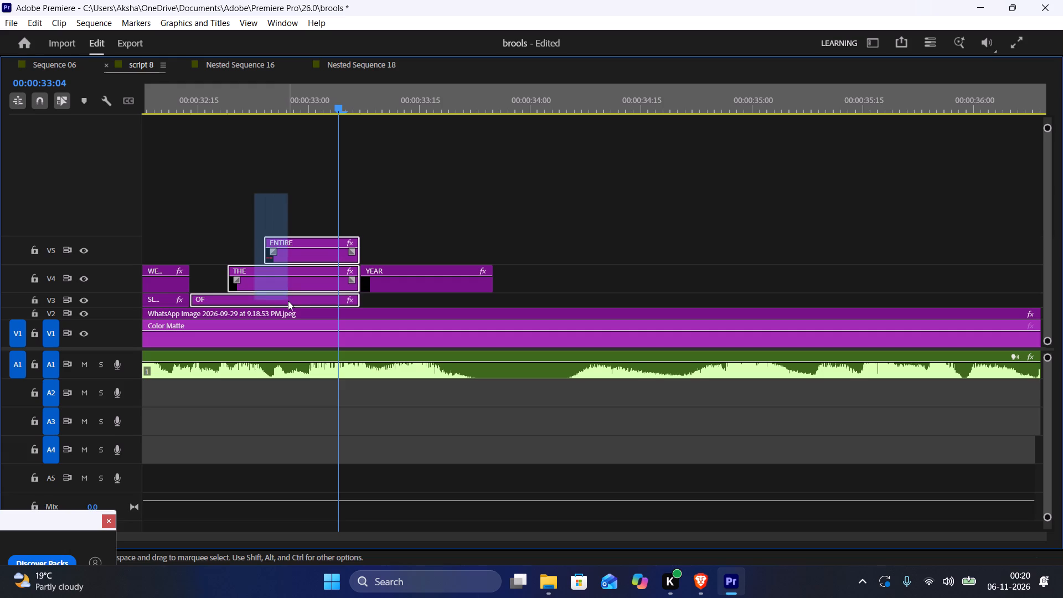
right_click(291, 297)
left_click(330, 331)
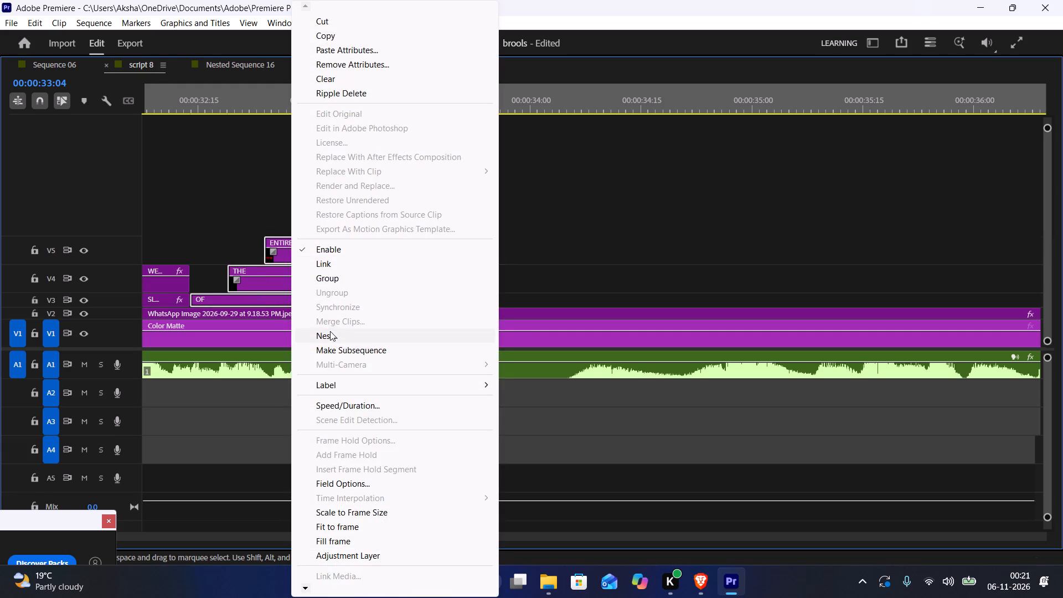
left_click(558, 300)
Move the YEAR title from V4 down to V3, directly after the nested sequence.
left_click_drag(410, 288, 410, 294)
key("grave")
Apply the Film Impact Push slide transition between the nested OF THE ENTIRE sequence and the YEAR title.
scroll(807, 383, "down", 4)
left_click_drag(710, 371, 731, 403)
scroll(601, 167, "up", 2)
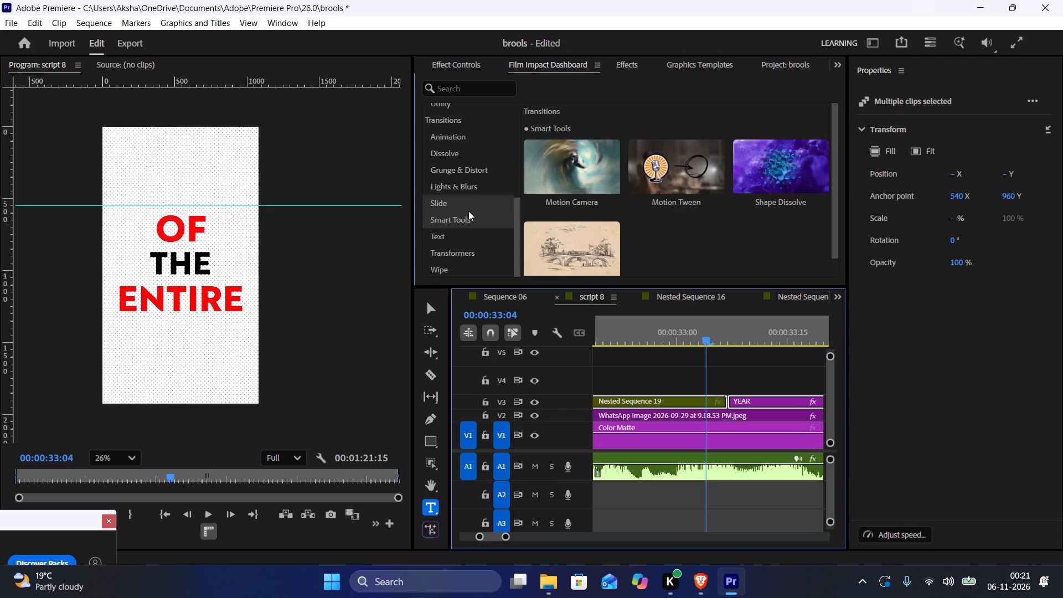
left_click(468, 211)
left_click(767, 204)
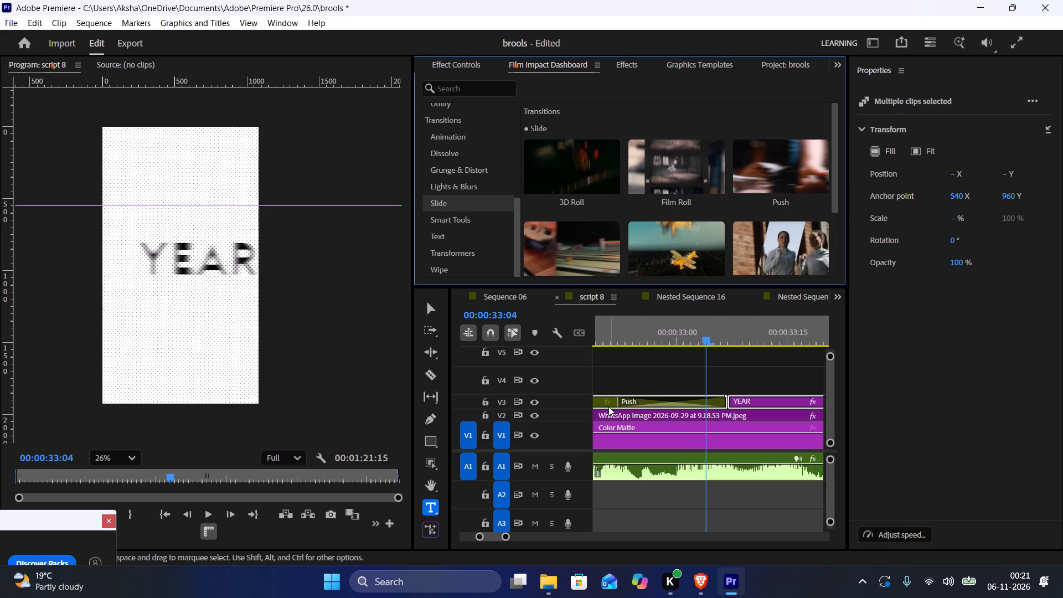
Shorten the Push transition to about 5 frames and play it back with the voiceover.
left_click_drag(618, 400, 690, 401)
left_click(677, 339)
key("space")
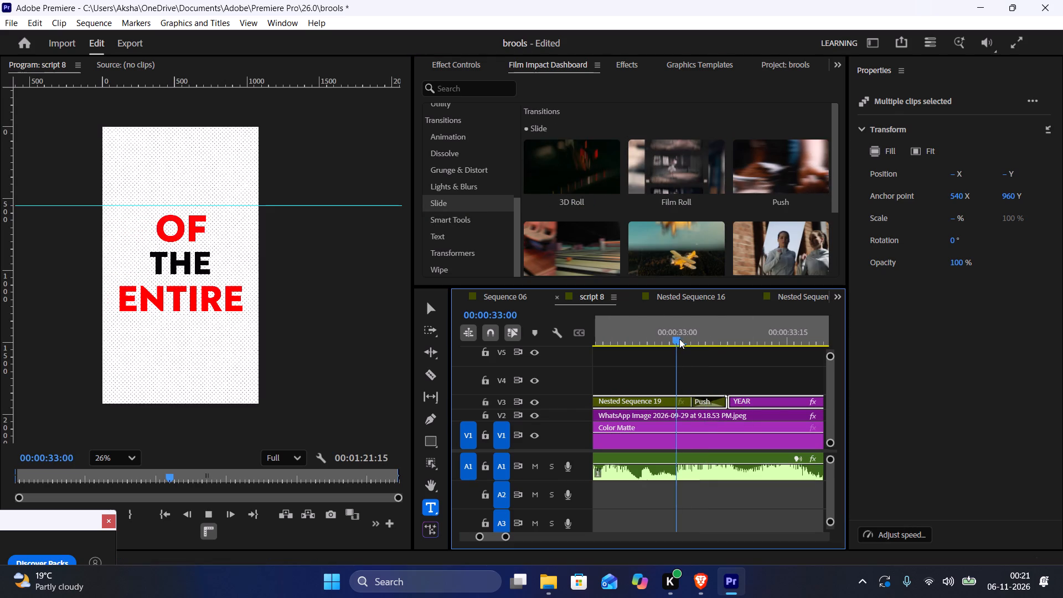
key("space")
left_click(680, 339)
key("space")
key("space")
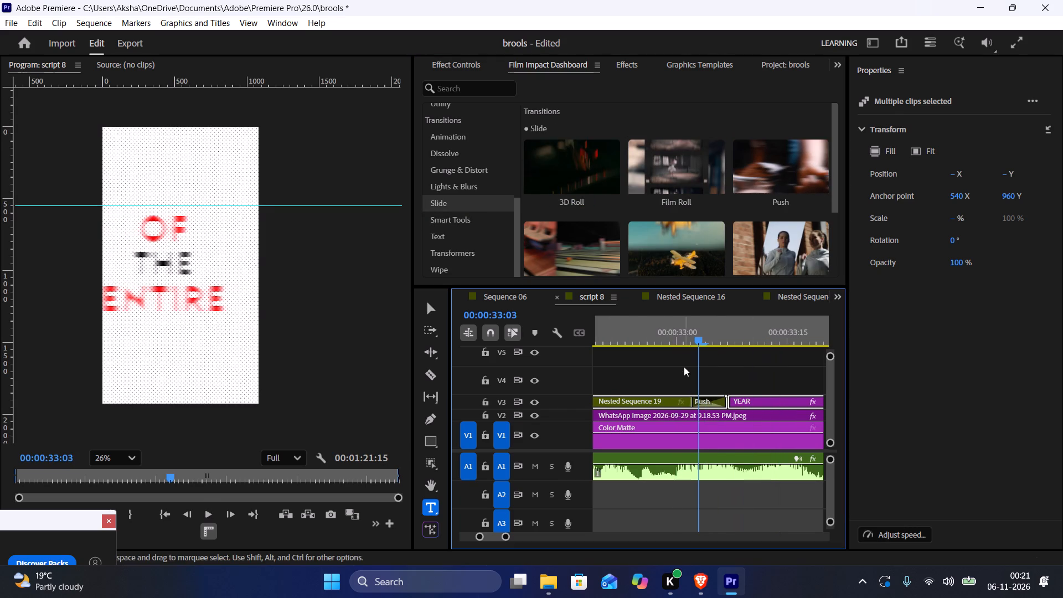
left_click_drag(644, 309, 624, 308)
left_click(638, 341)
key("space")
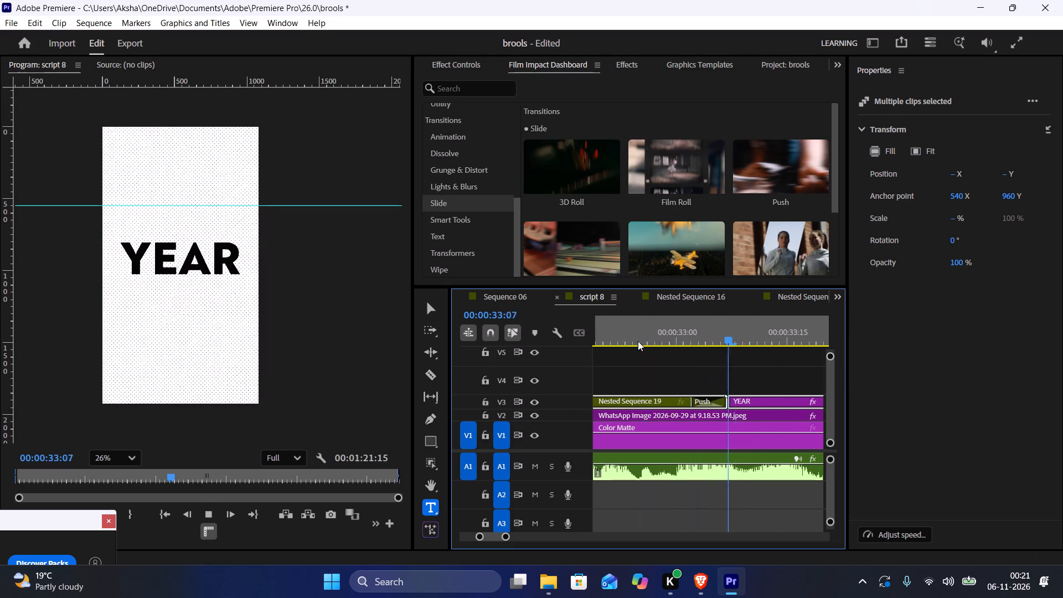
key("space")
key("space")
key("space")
Adjust the Push transition's start to about 00:00:33:00, making it about 7 frames long, and play it back.
left_click_drag(689, 402, 677, 399)
key("ctrl+z")
left_click_drag(692, 399, 674, 397)
left_click(659, 334)
key("space")
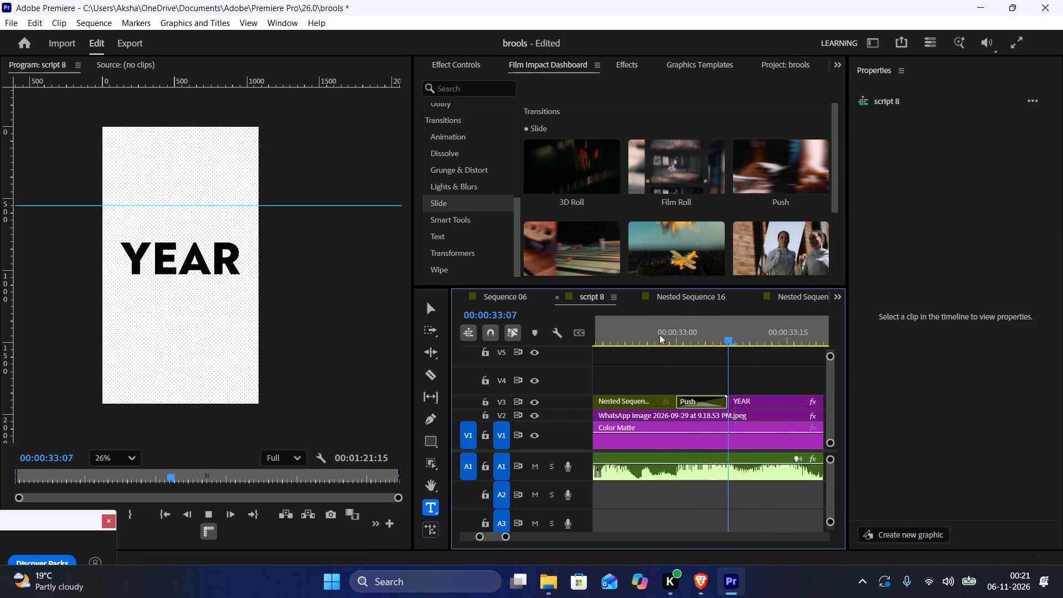
key("space")
Extend the end of the YEAR title on V3 to about 00:00:34:05, playing the voiceover to check the timing.
scroll(659, 334, "down", 7)
key("space")
key("space")
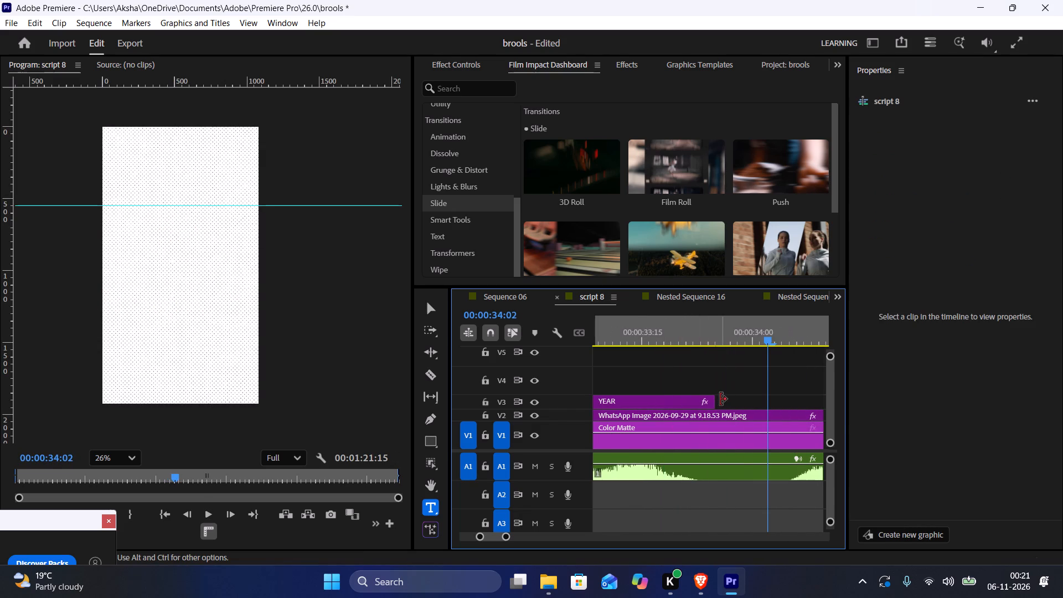
left_click_drag(721, 399, 787, 404)
key("space")
key("space")
scroll(684, 429, "up", 4)
left_click_drag(662, 399, 674, 400)
Split the voiceover clip on A1 at about 00:00:34:21, where the following sentence starts, and switch to the Ripple Edit tool.
scroll(675, 413, "down", 14, "alt")
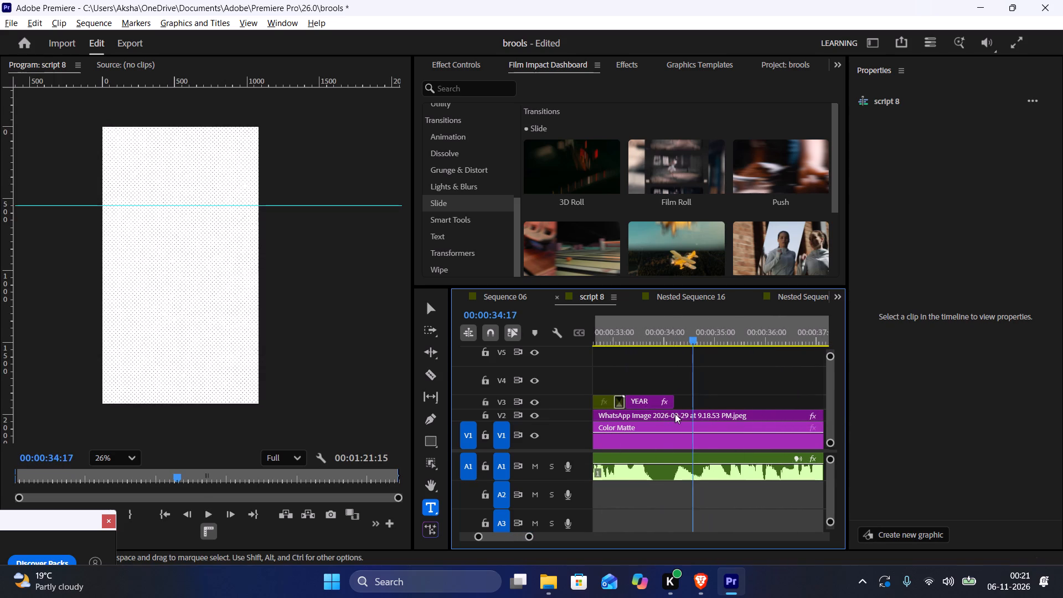
key("space")
key("space")
left_click(701, 320)
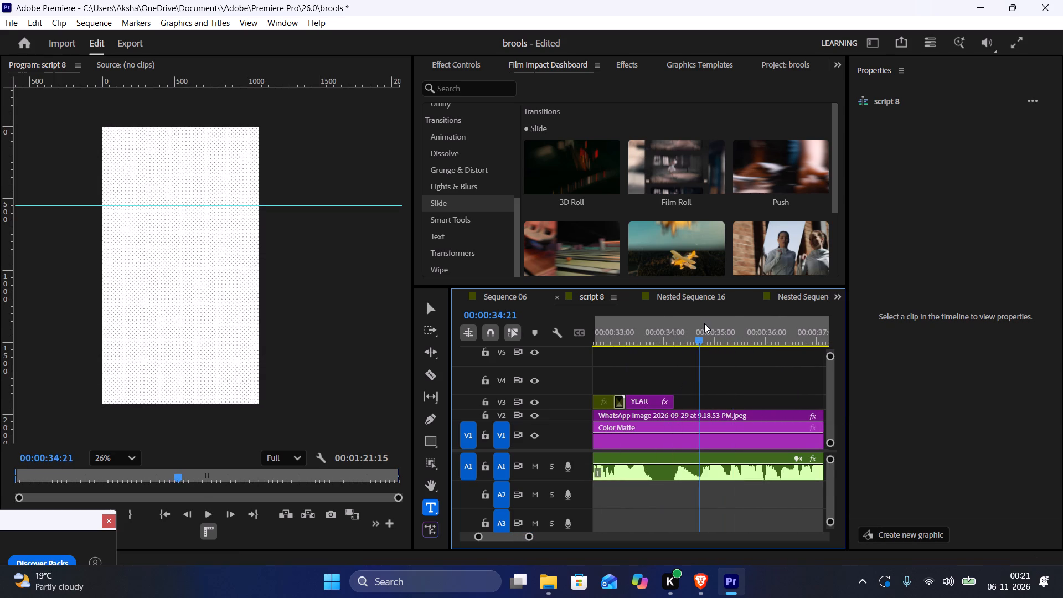
key("c")
left_click(699, 466)
key("b")
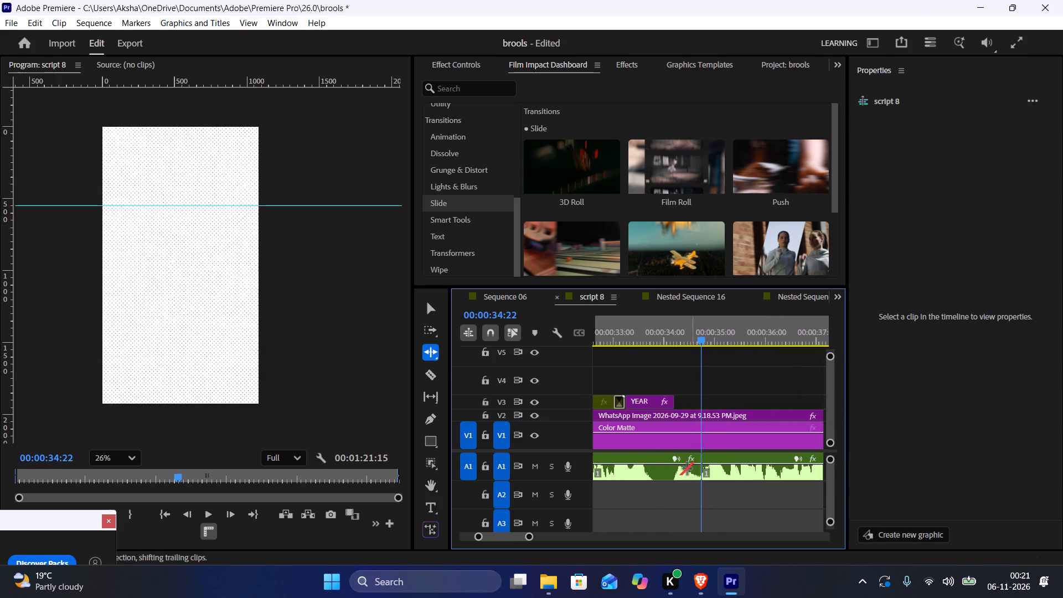
Split the A1 voiceover at about 00:00:34:06, where the YEAR title ends, and ripple-delete the short piece before the next sentence.
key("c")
left_click(672, 469)
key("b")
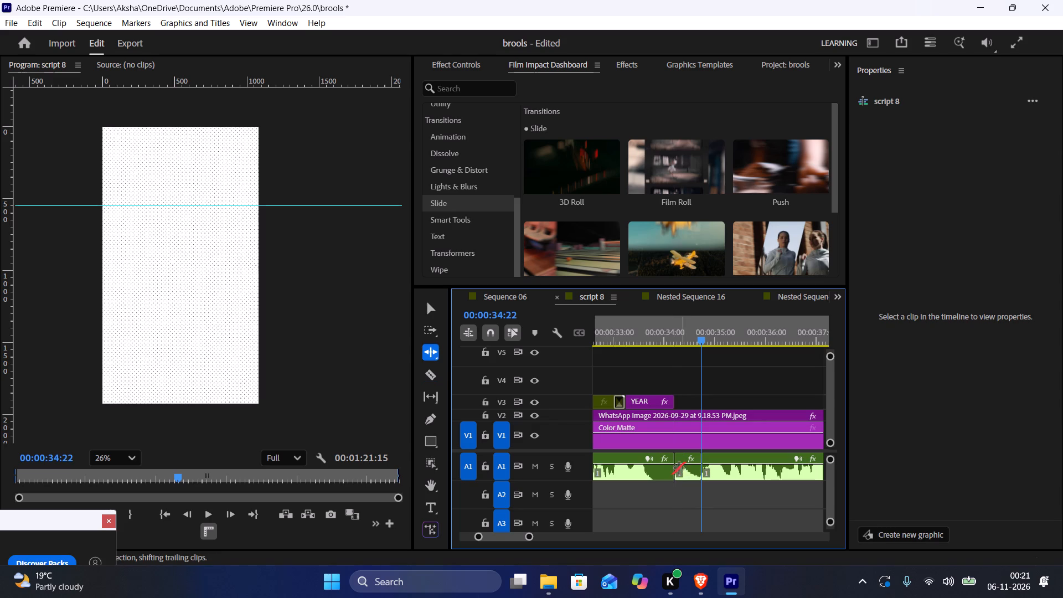
left_click(691, 467)
key("shift+Delete")
Play the voiceover across the new A1 cut at the end of the YEAR title to check the pacing.
left_click(667, 348)
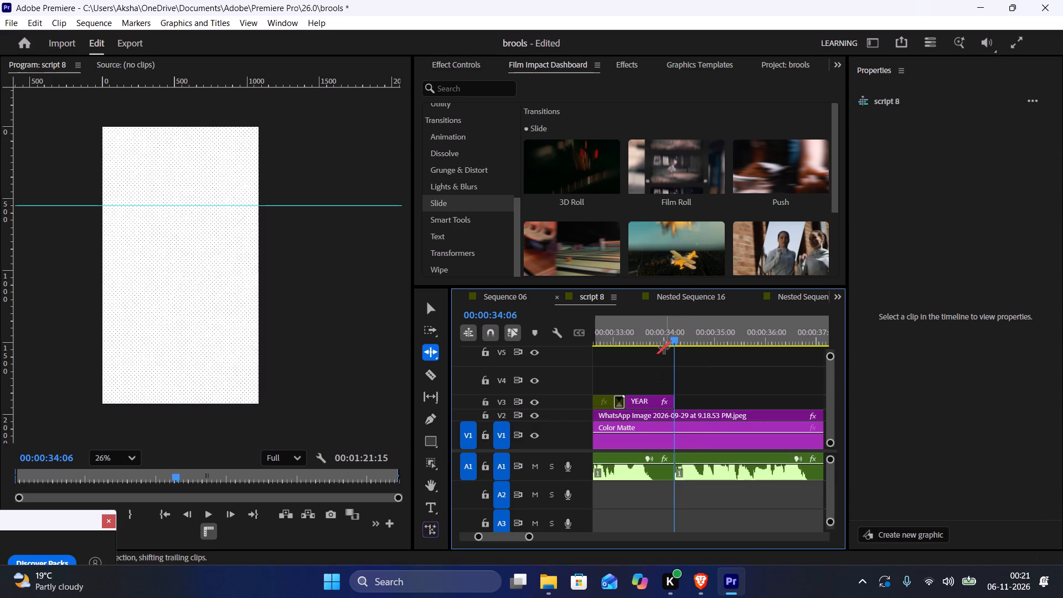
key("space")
scroll(667, 352, "down", 1, "alt")
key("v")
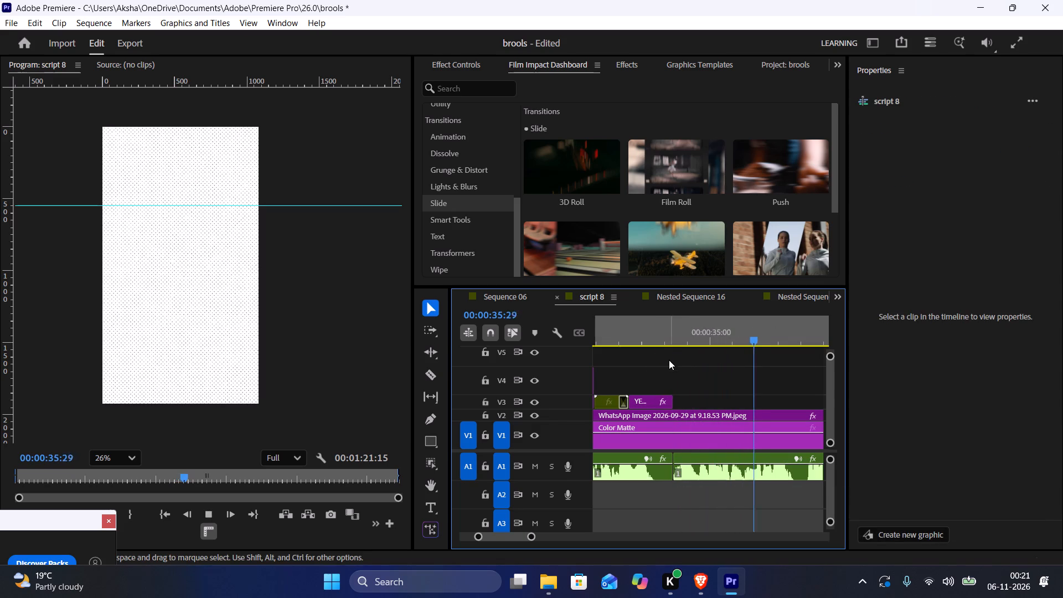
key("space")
left_click(667, 326)
scroll(682, 381, "down", 8, "alt")
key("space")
scroll(682, 382, "down", 7)
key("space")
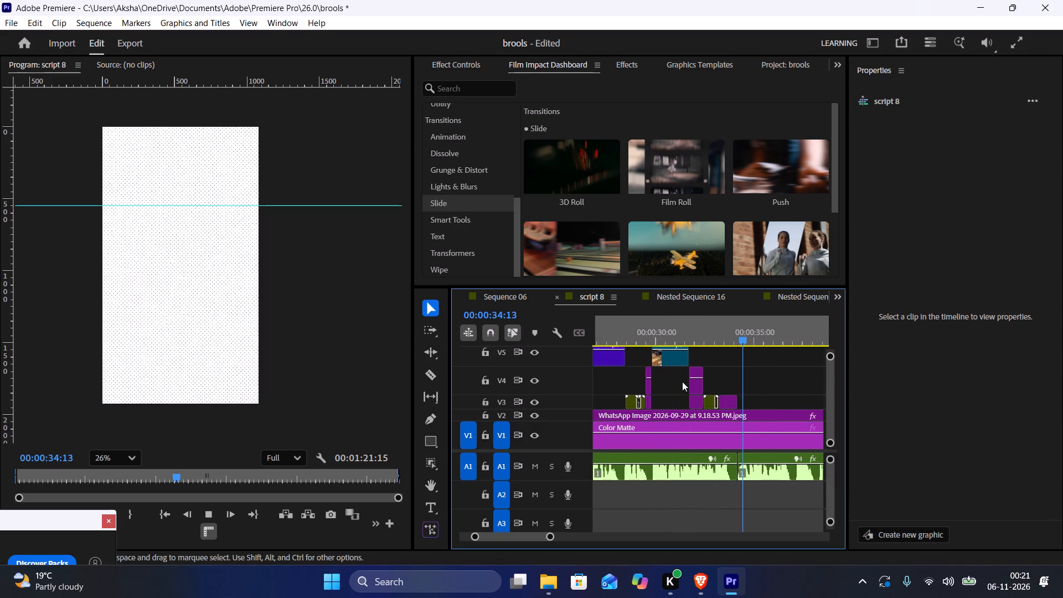
Replay the voiceover from about 00:00:34:05 to hear the sentence that follows the YEAR title.
scroll(682, 382, "down", 20, "alt")
scroll(682, 382, "down", 2, "alt")
scroll(657, 474, "up", 11, "alt")
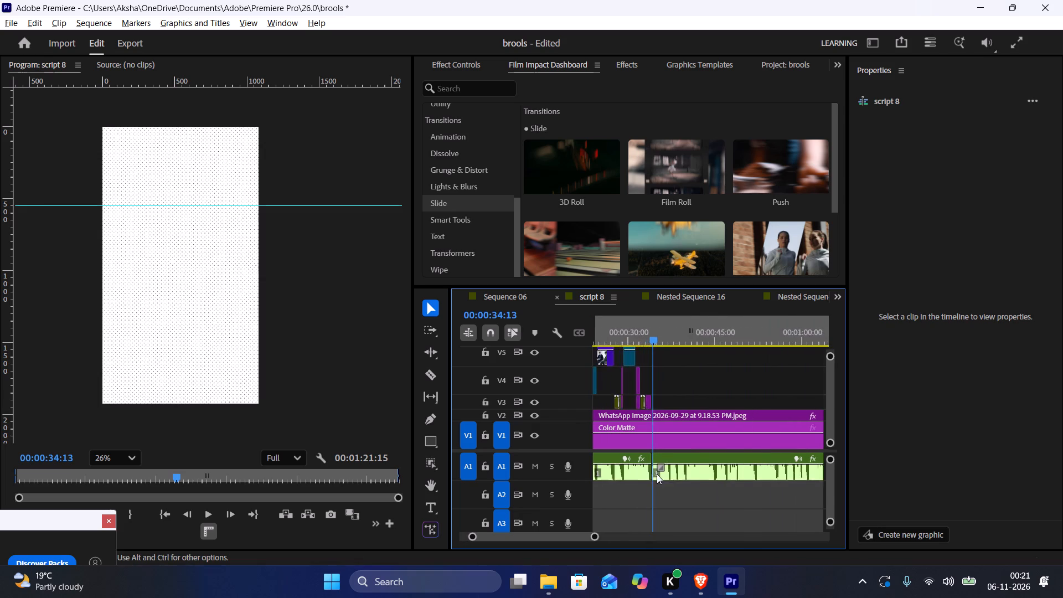
scroll(657, 474, "up", 20, "alt")
scroll(657, 474, "up", 5, "alt")
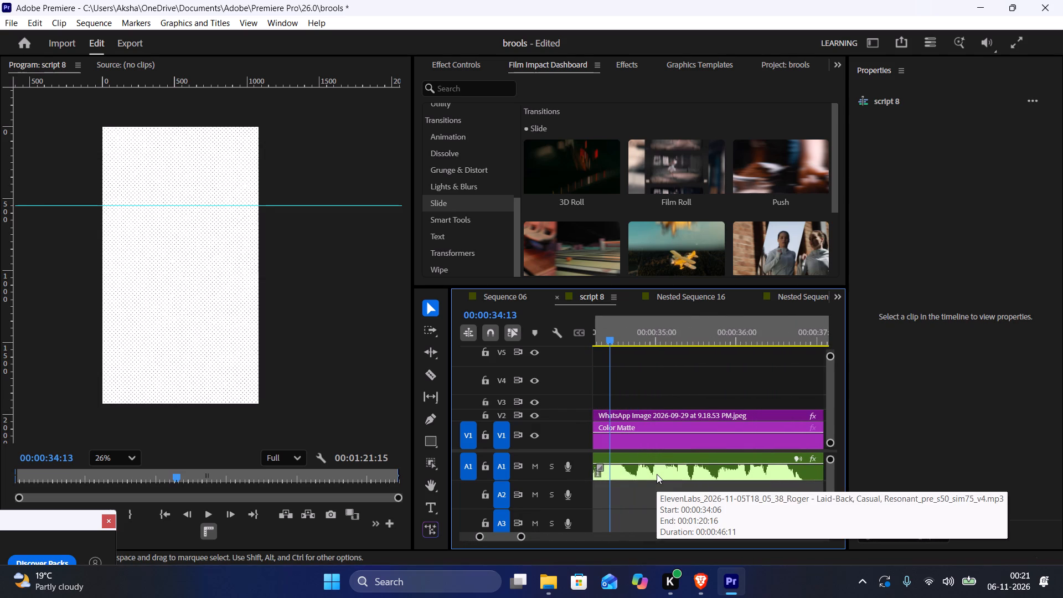
scroll(680, 442, "up", 4)
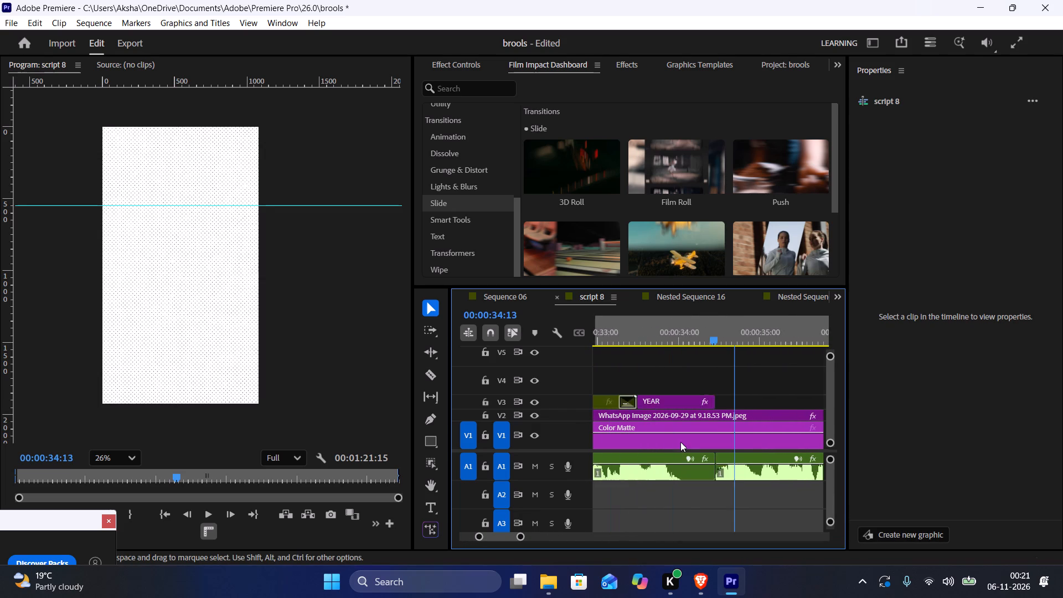
scroll(680, 442, "up", 6)
scroll(738, 389, "down", 5)
left_click_drag(681, 334, 691, 334)
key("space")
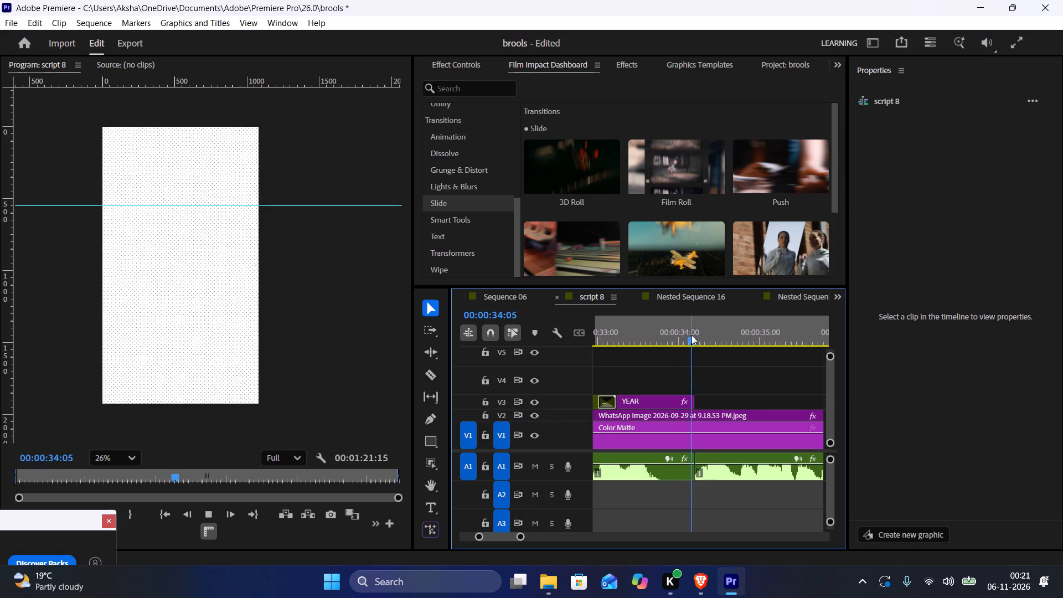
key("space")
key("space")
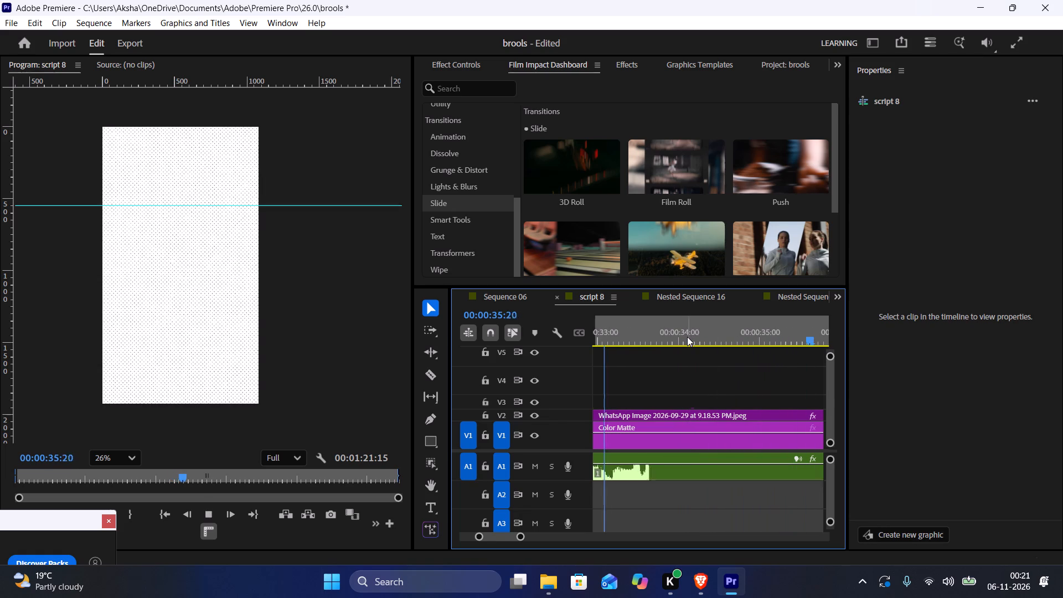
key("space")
scroll(687, 337, "up", 10)
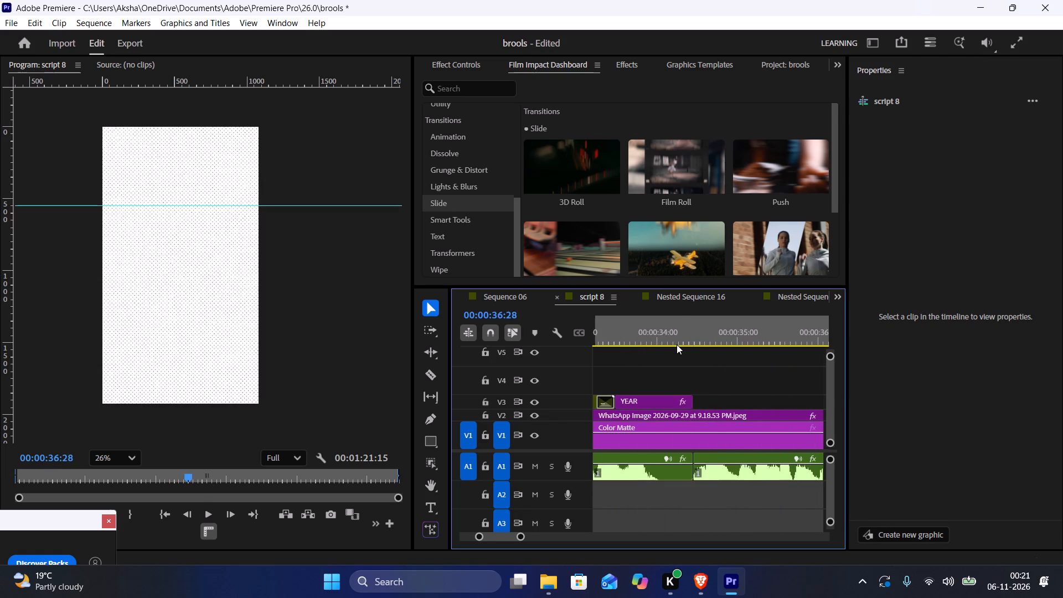
left_click_drag(702, 322, 696, 320)
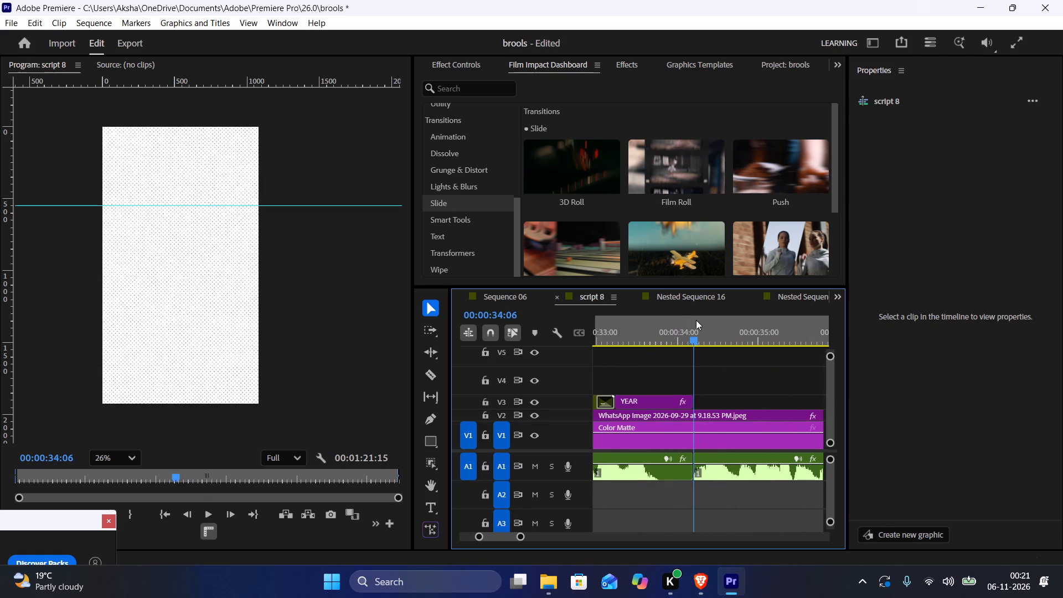
left_click_drag(696, 320, 692, 319)
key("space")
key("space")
left_click_drag(688, 327, 689, 326)
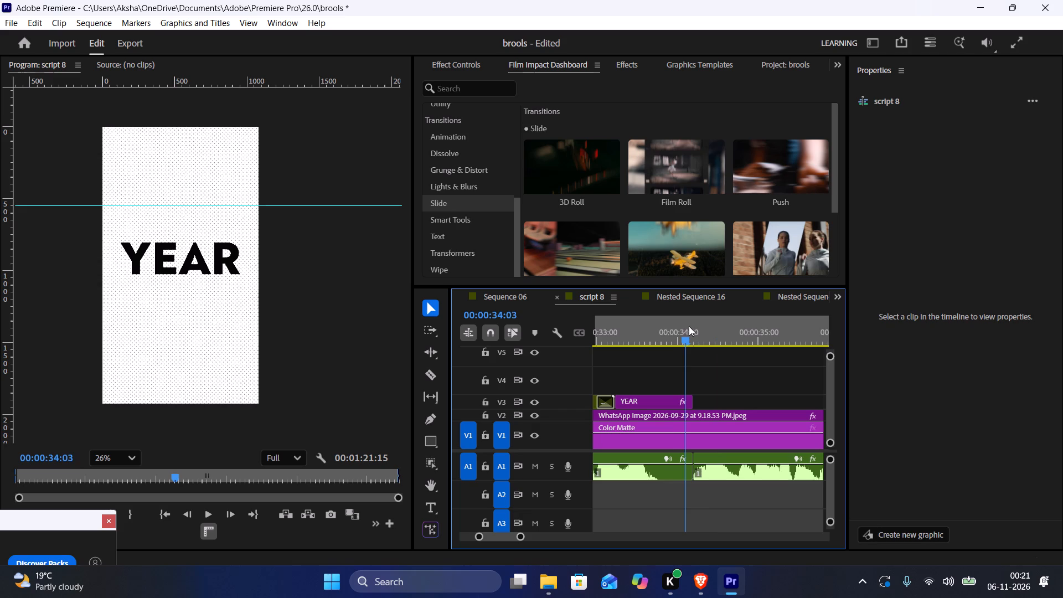
Position the playhead at 00:00:34:05 and select the YEAR title on V3.
left_click_drag(689, 326, 694, 327)
scroll(684, 342, "up", 3)
scroll(634, 357, "up", 3)
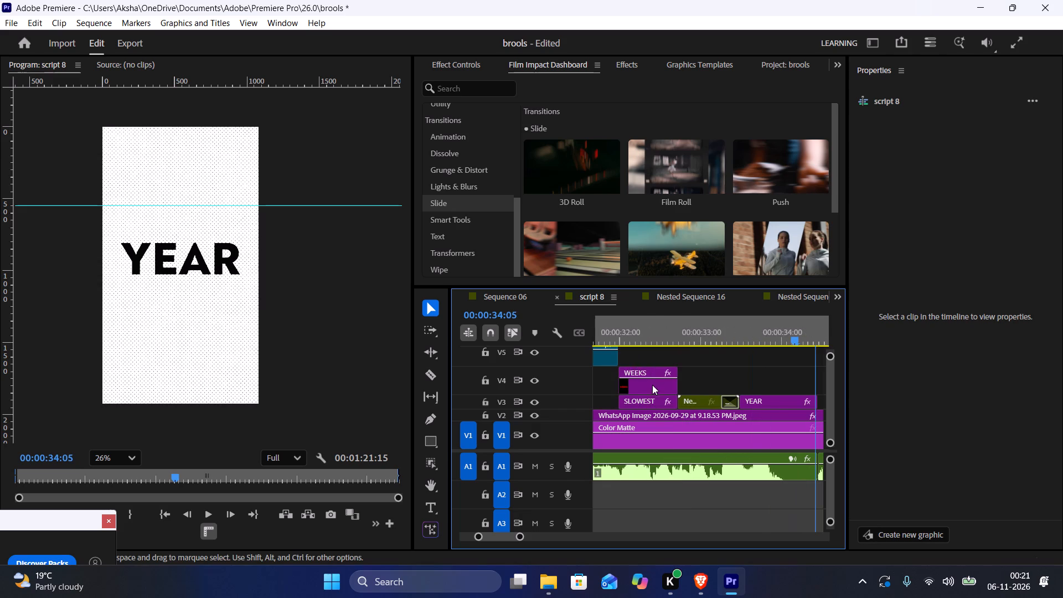
left_click(653, 388)
scroll(653, 388, "down", 5)
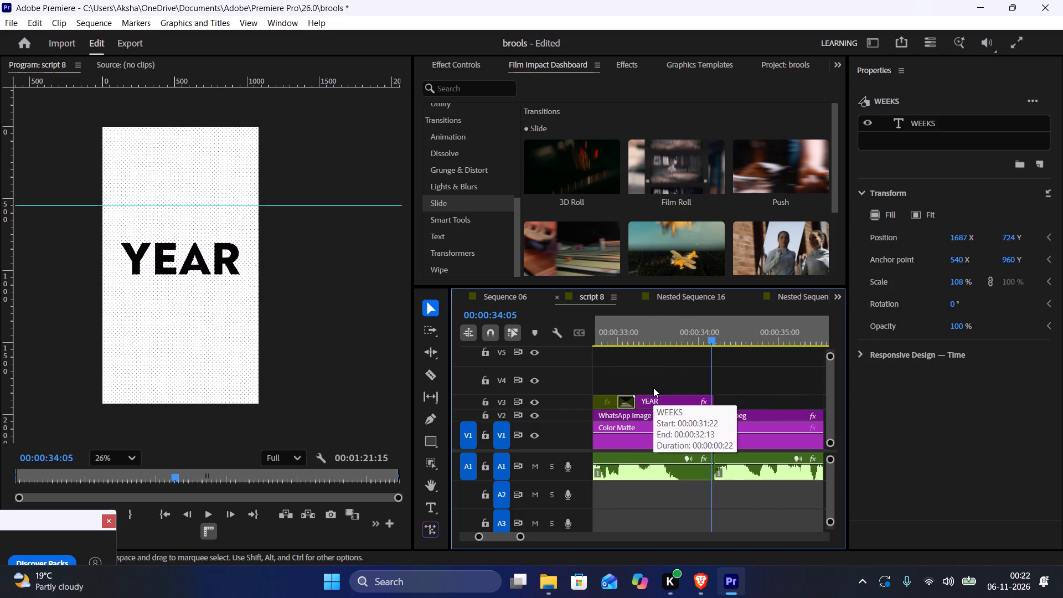
left_click(665, 402)
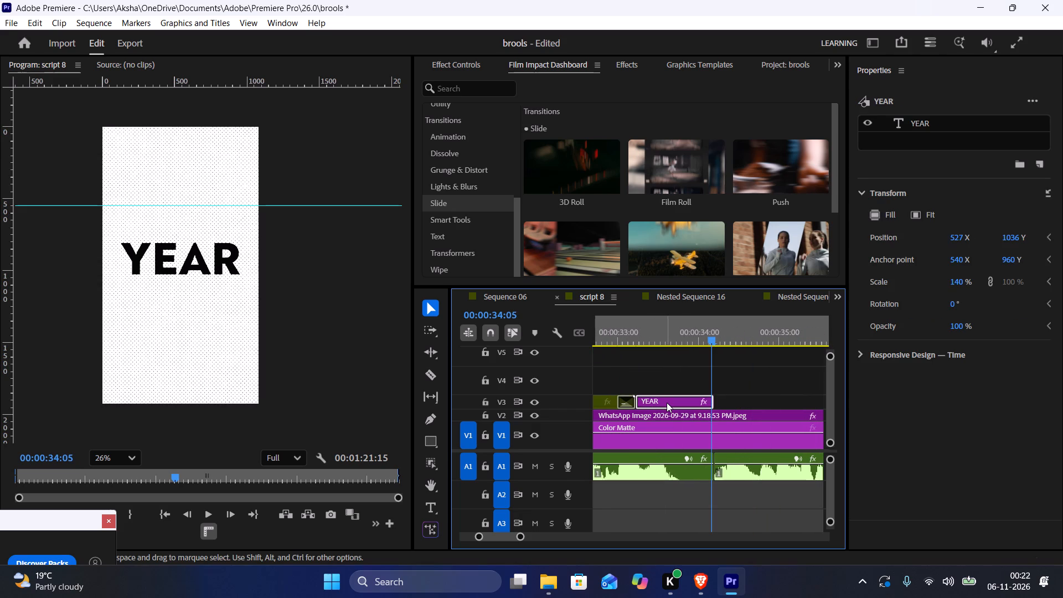
key("alt+Tab")
key("alt+Tab")
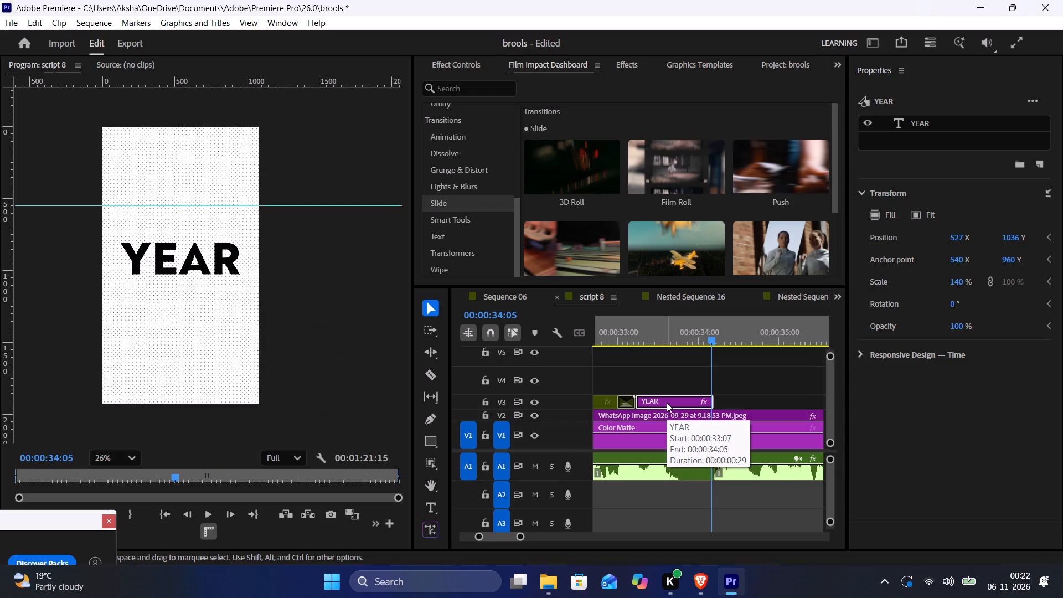
Switch to the script document in the browser and read the SCRIPT 8 lines following the slowest-weeks sentence.
key("alt+Tab")
key("alt+Tab")
key("alt+Tab")
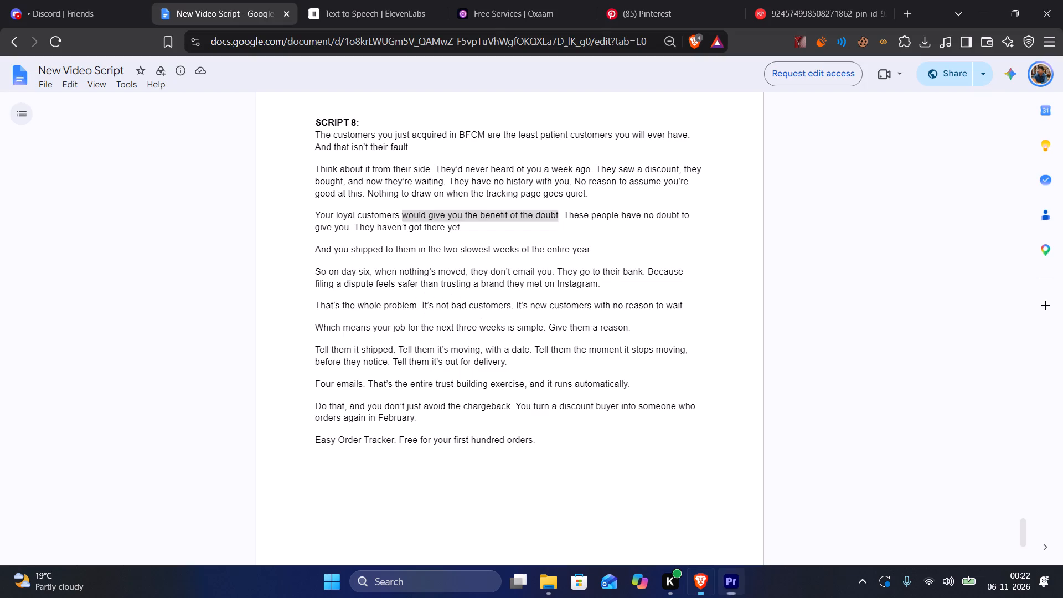
key("alt+Tab")
key("alt+Tab")
key("alt+Tab")
Open the script 7 folder in Downloads and place the truck cockpit clip on V4 at about 00:00:34:06, where the YEAR title ends.
key("alt+Tab")
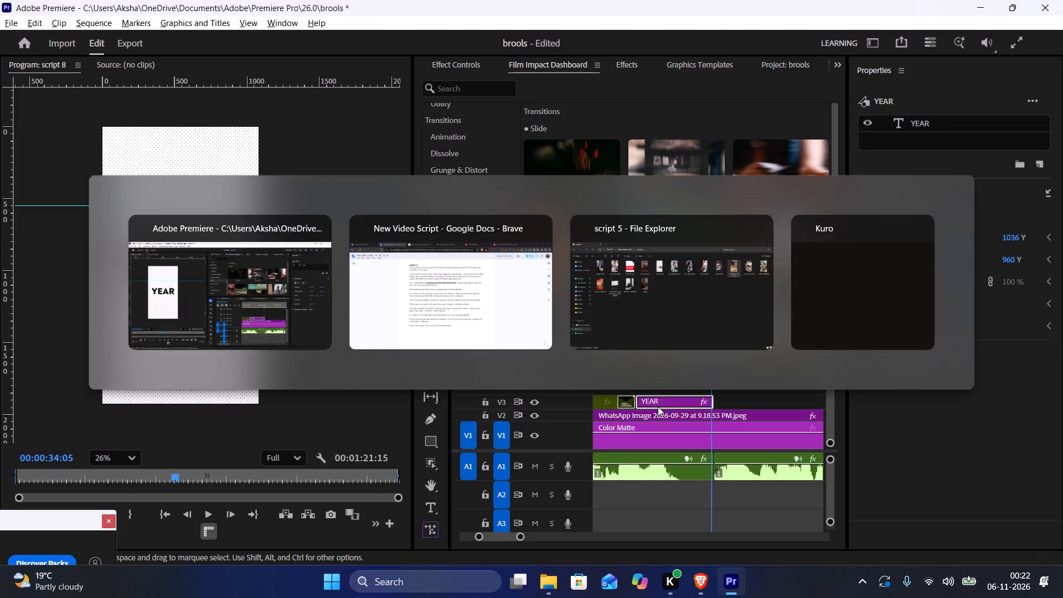
key("alt+Tab")
key("alt+Tab")
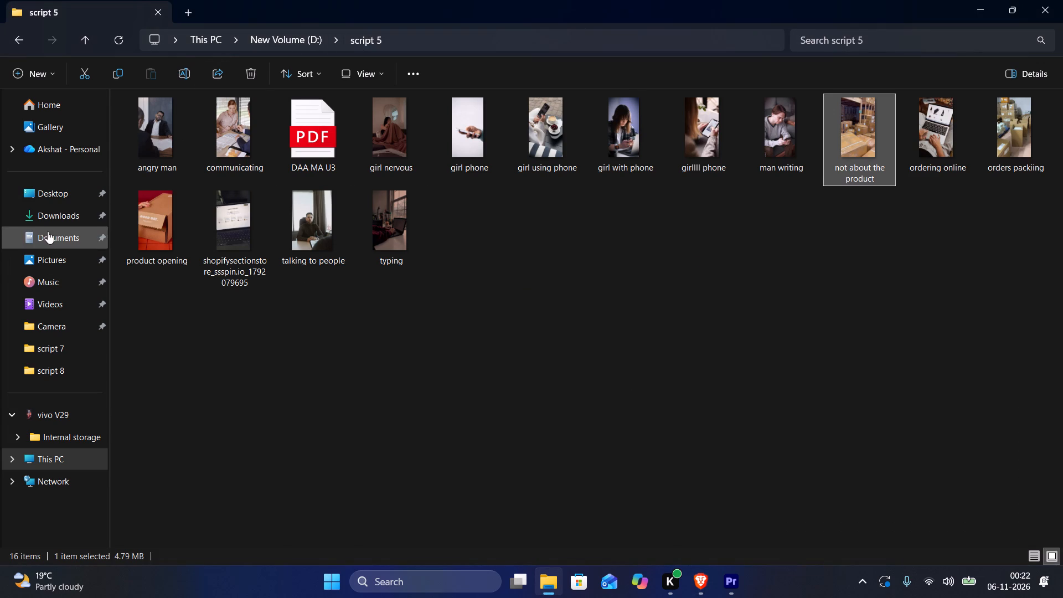
left_click(44, 213)
left_click(149, 152)
double_click(133, 246)
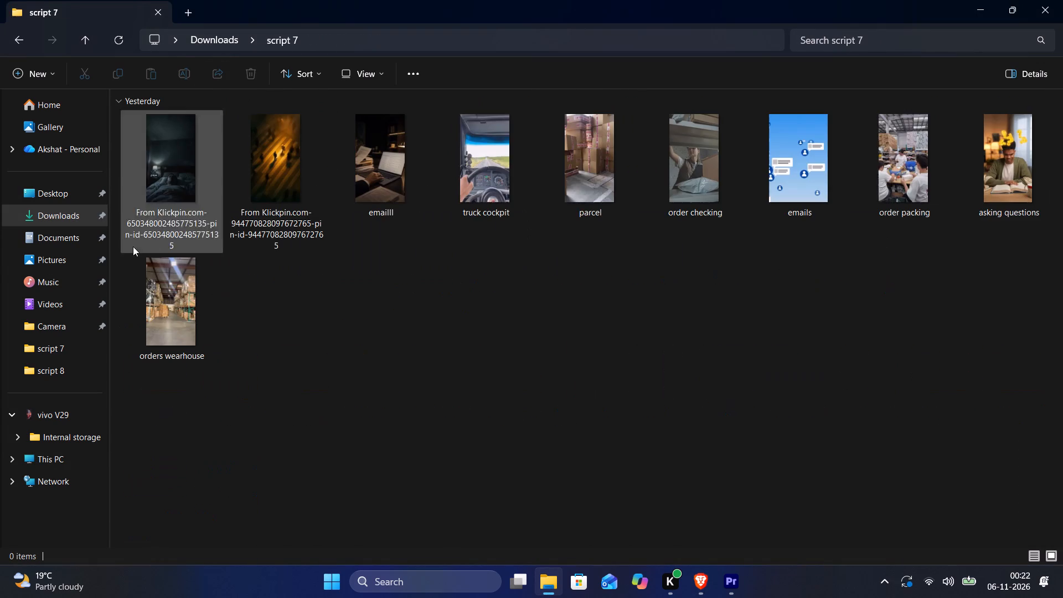
left_click_drag(481, 155, 724, 584)
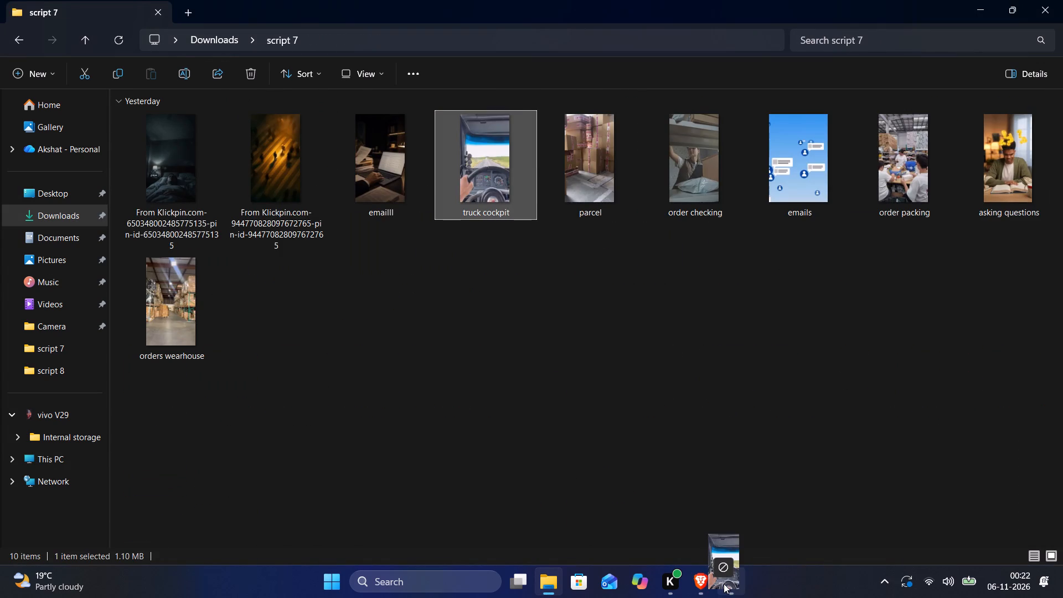
left_click_drag(724, 584, 716, 374)
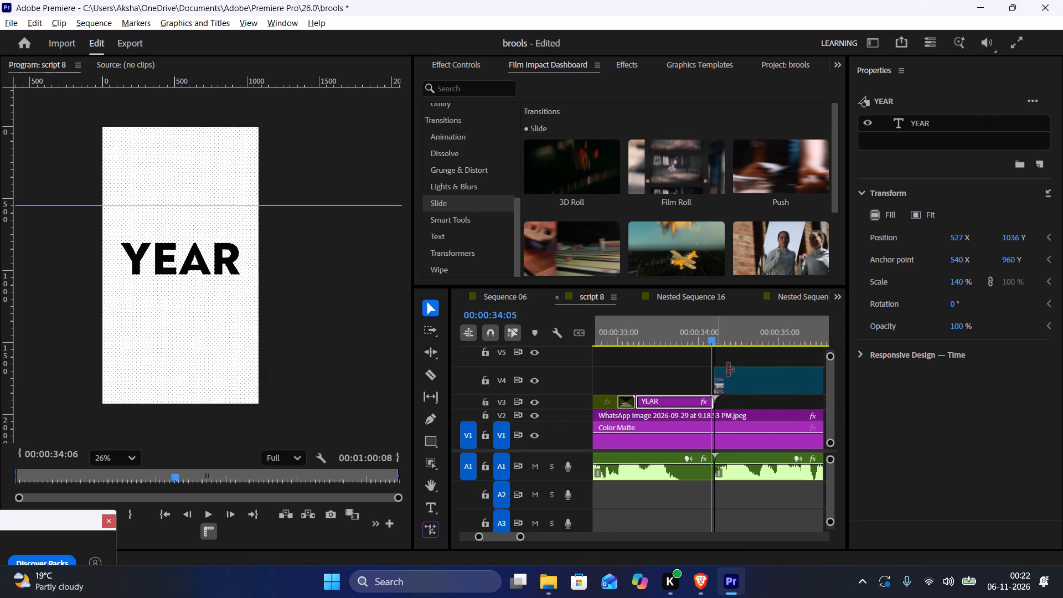
Unlink the truck cockpit clip's audio on A4 from its video and delete the audio.
left_click(741, 384)
key("Tab")
key("grave")
key("Tab")
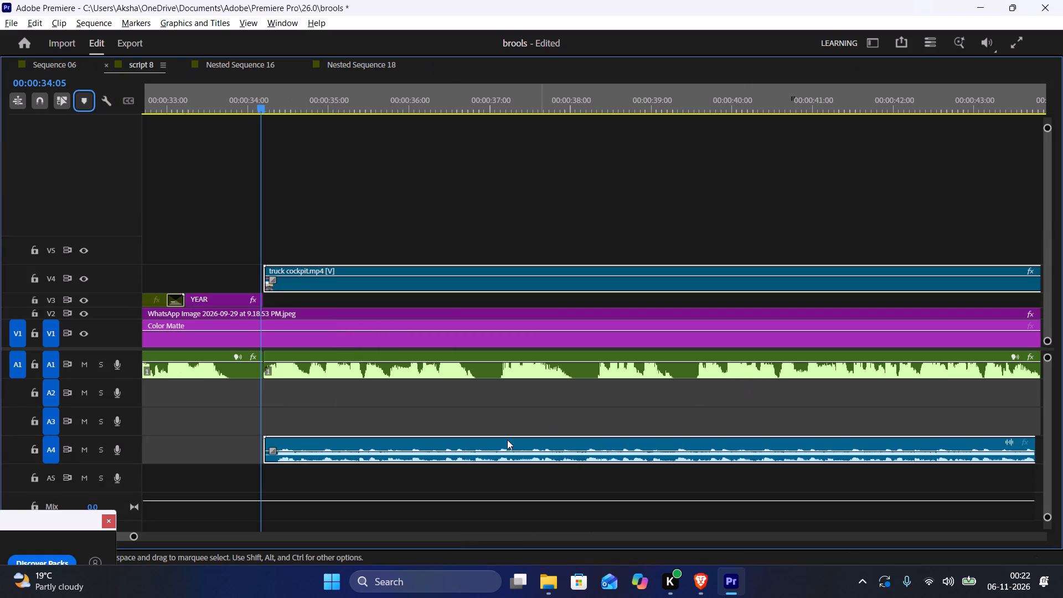
left_click(445, 452)
right_click(443, 450)
left_click(504, 254)
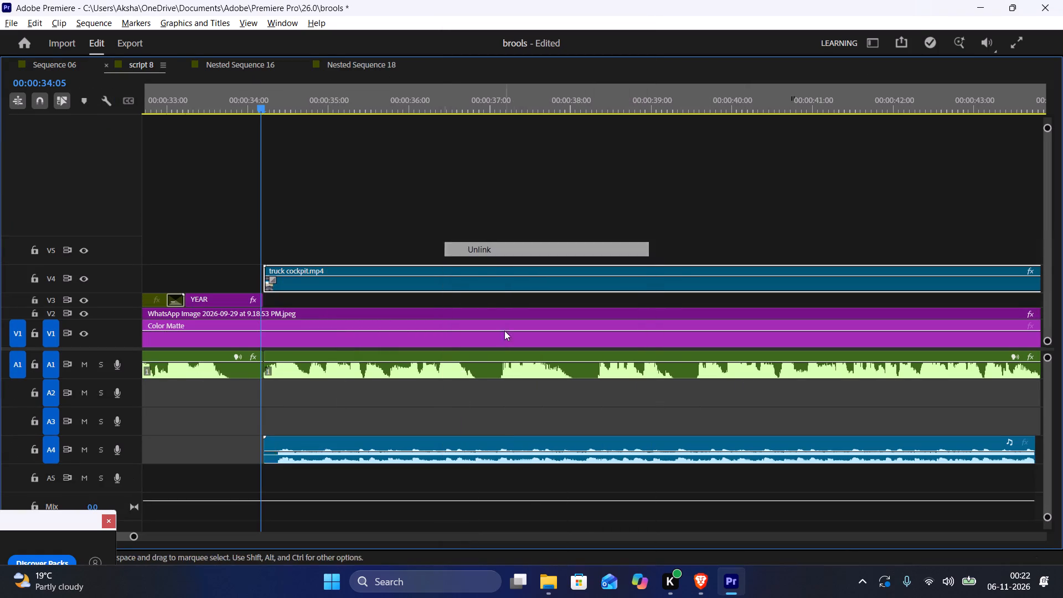
left_click(522, 462)
key("BackSpace")
key("grave")
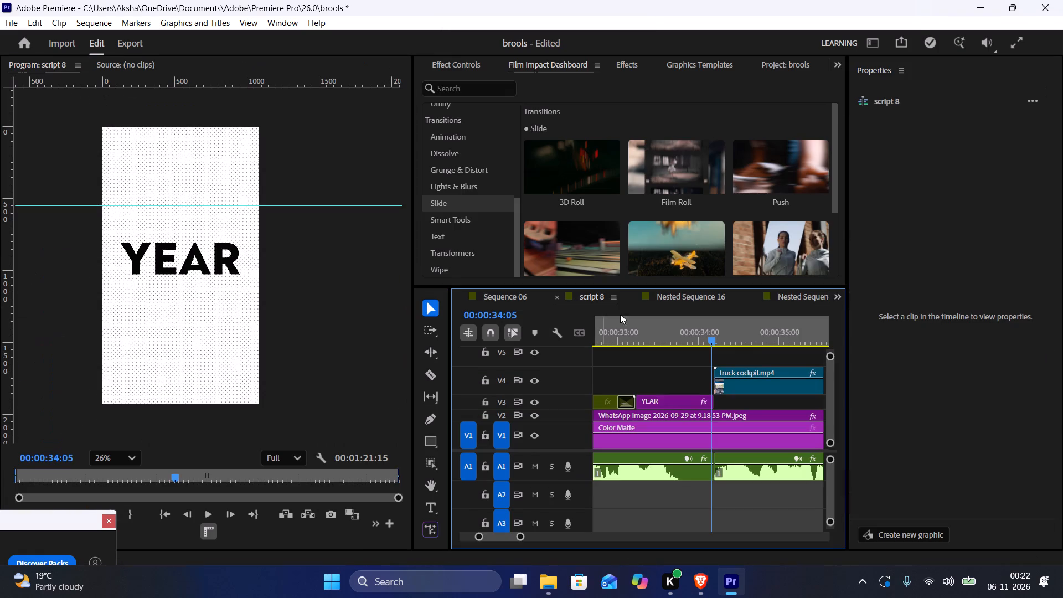
Play the voiceover over the truck cockpit clip, split the clip at 00:00:37:04 and delete the remainder.
key("space")
scroll(736, 420, "down", 5)
key("space")
key("space")
scroll(713, 448, "down", 6)
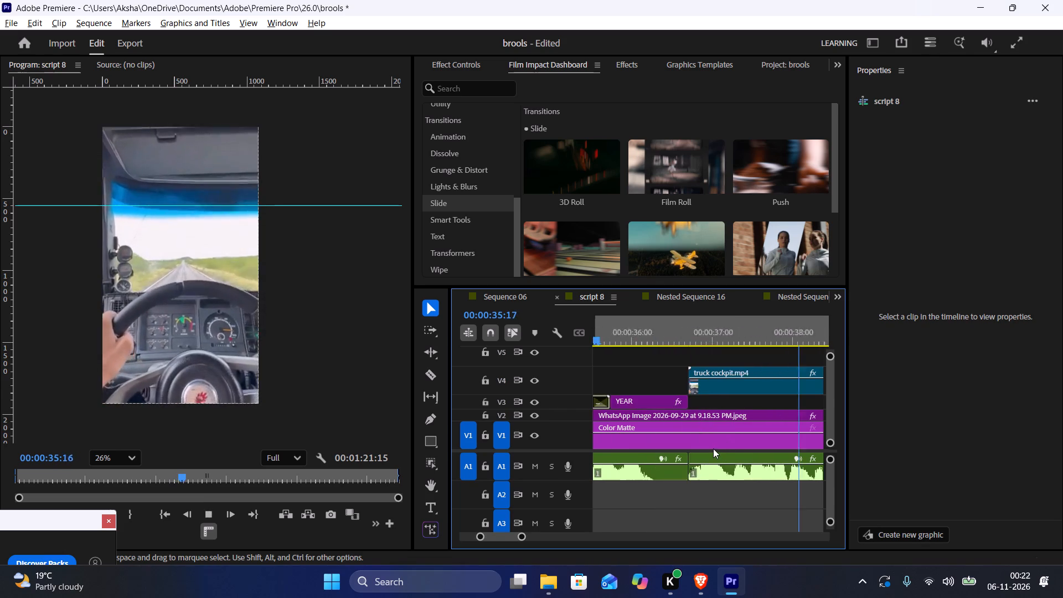
key("space")
key("space")
key("space")
key("space")
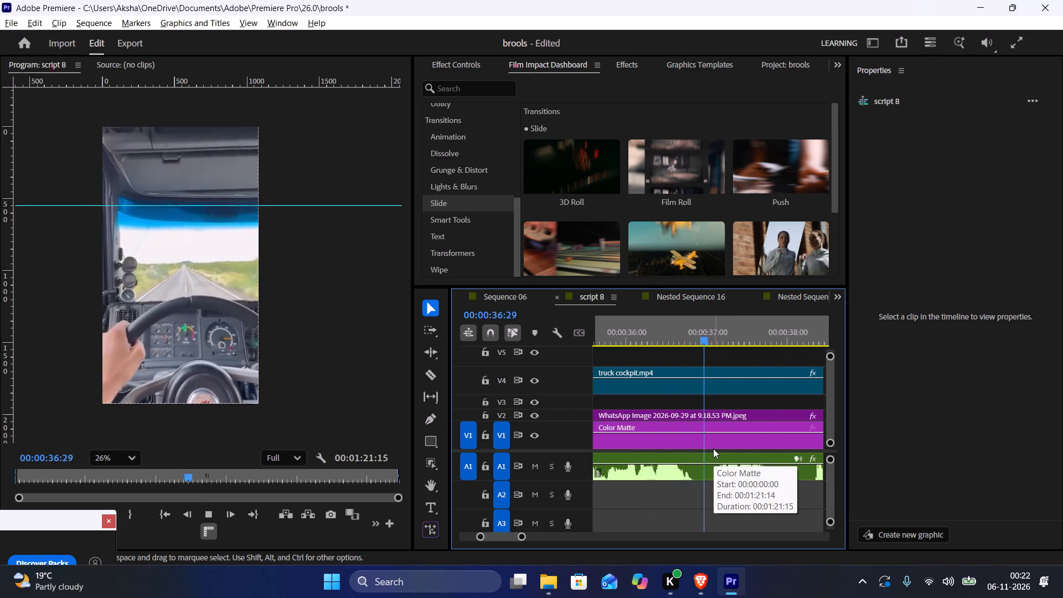
key("space")
key("c")
left_click(718, 385)
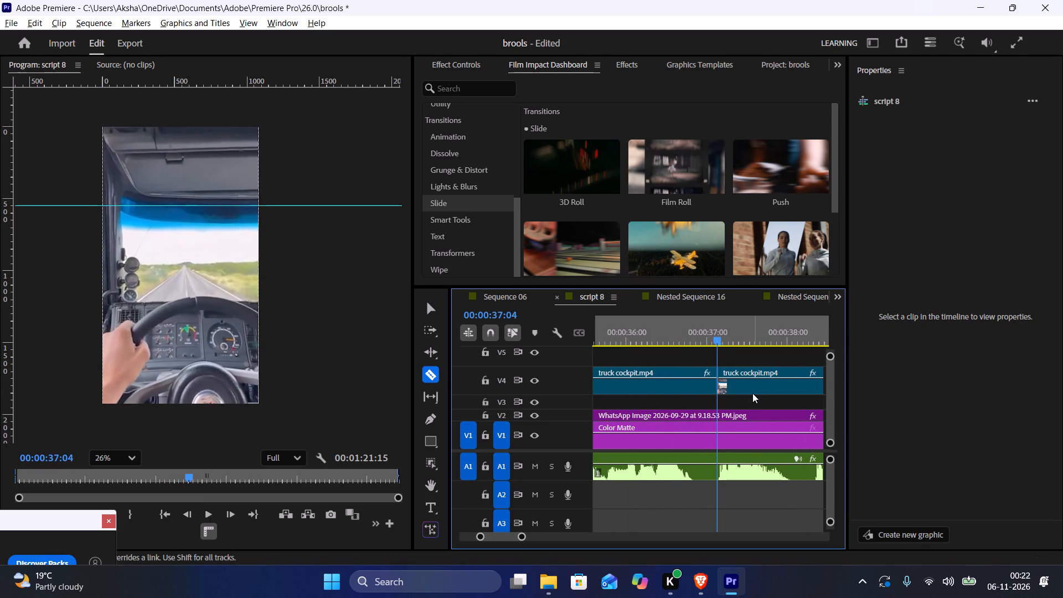
key("v")
left_click(752, 392)
key("BackSpace")
Play the voiceover repeatedly from about 00:00:37:00 to hear the wording and timing of the following phrase.
key("space")
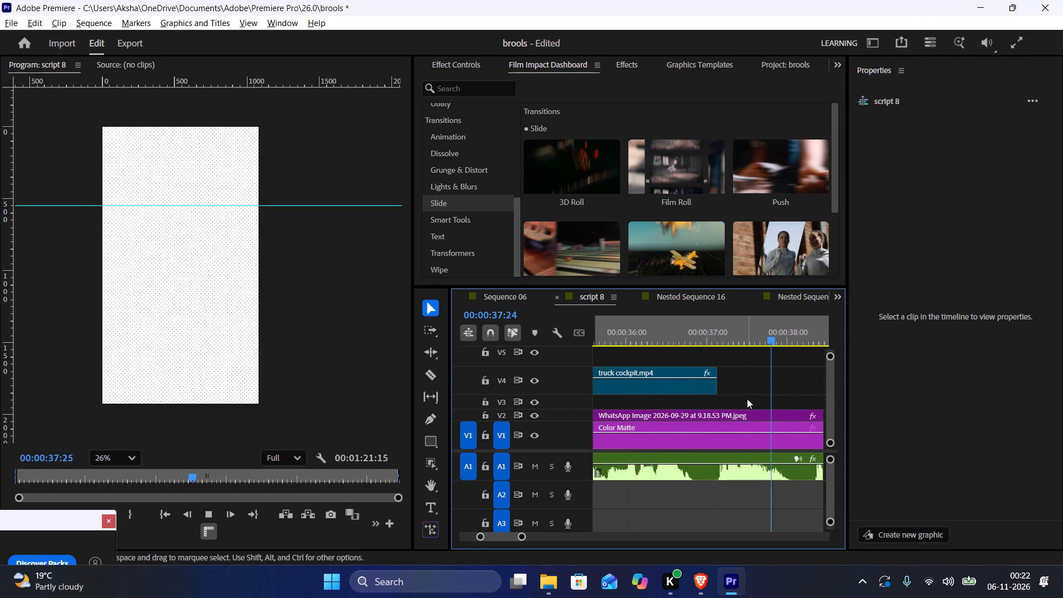
key("space")
left_click(709, 344)
key("space")
key("space")
key("space")
key("space")
key("space")
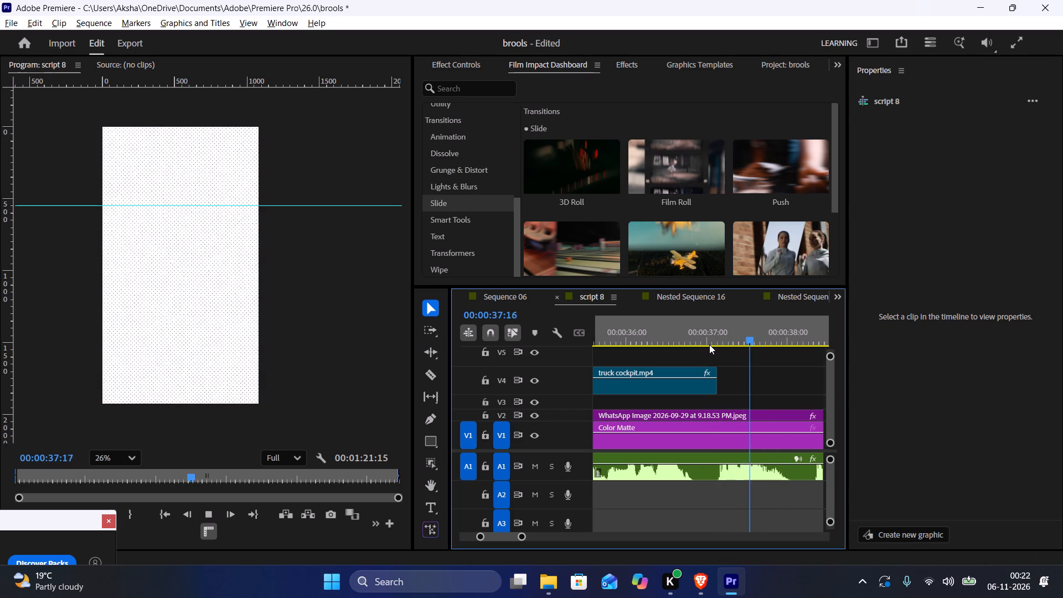
key("space")
left_click(704, 334)
key("space")
key("space")
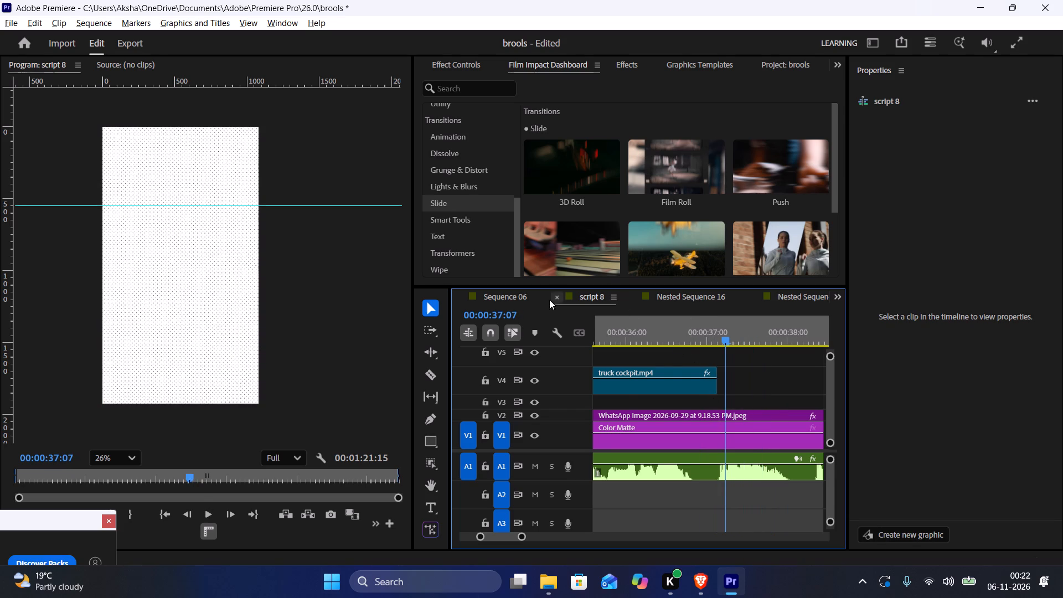
Copy the SET IT UP and ONCE title clips from Sequence 06 and paste them into script 8 at 00:00:37:04.
left_click(512, 293)
scroll(675, 391, "down", 3)
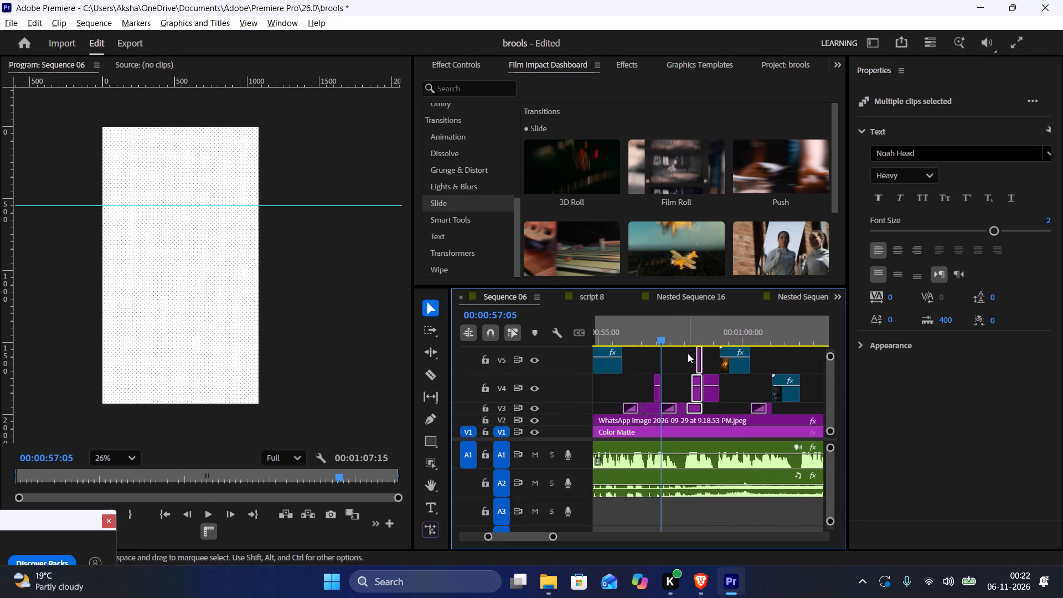
left_click(687, 354)
left_click_drag(689, 357, 711, 406)
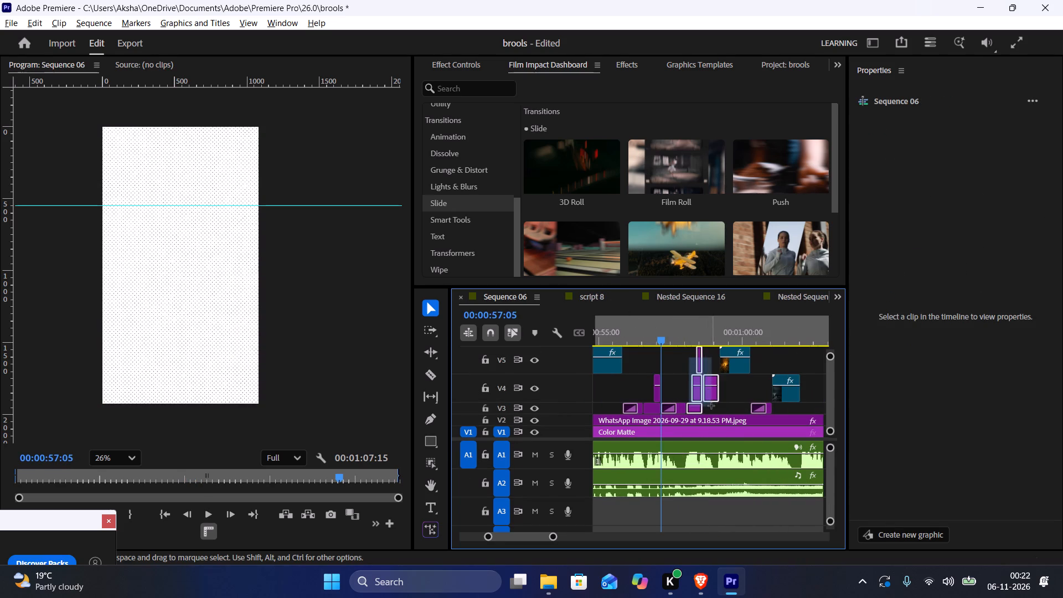
left_click_drag(711, 406, 712, 406)
key("ctrl+c")
left_click(595, 301)
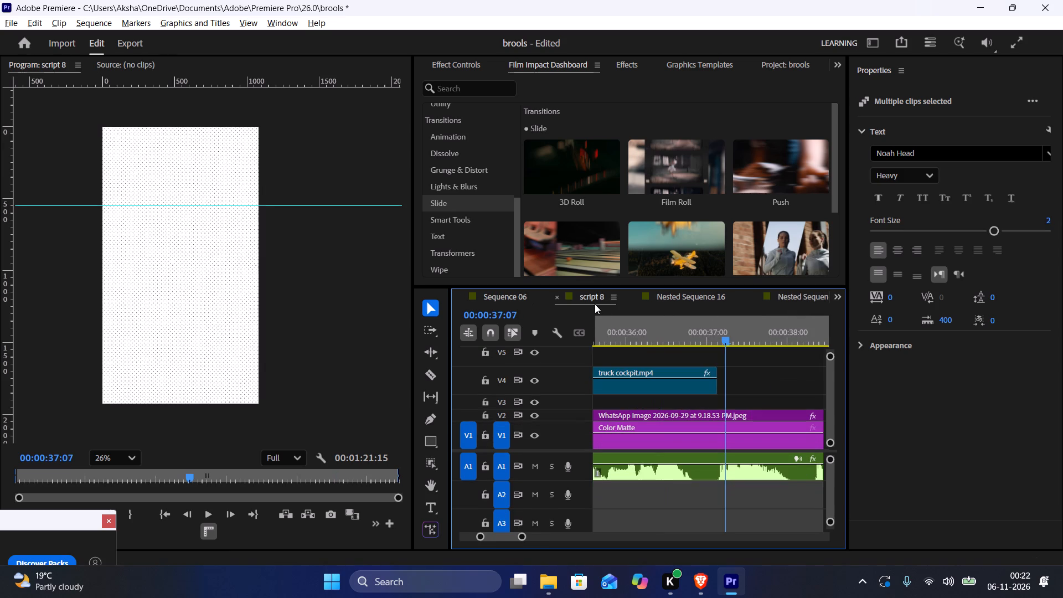
left_click_drag(705, 328, 720, 334)
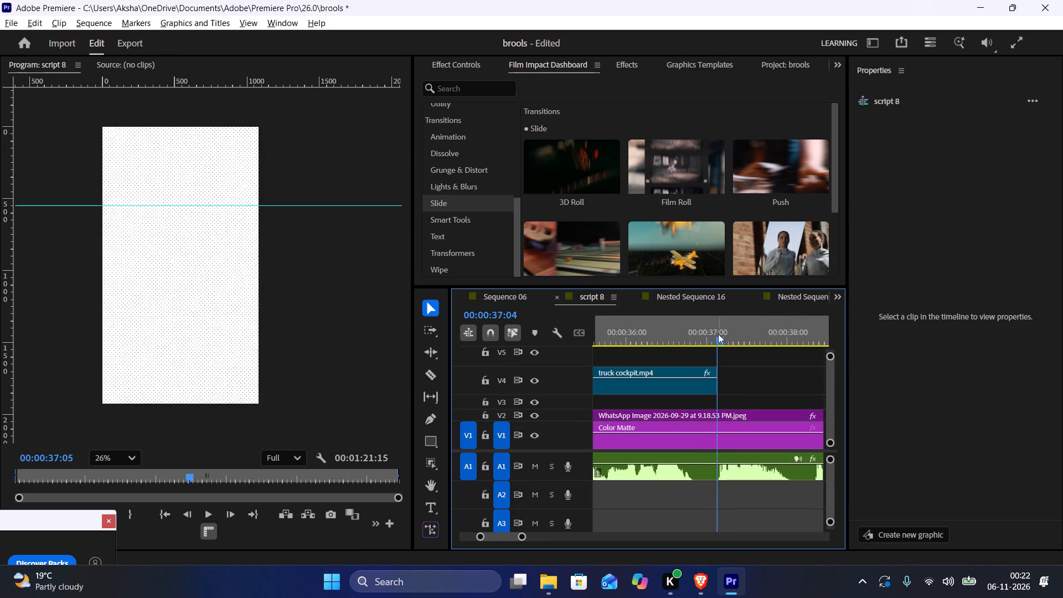
left_click(718, 334)
left_click(718, 334)
key("ctrl+v")
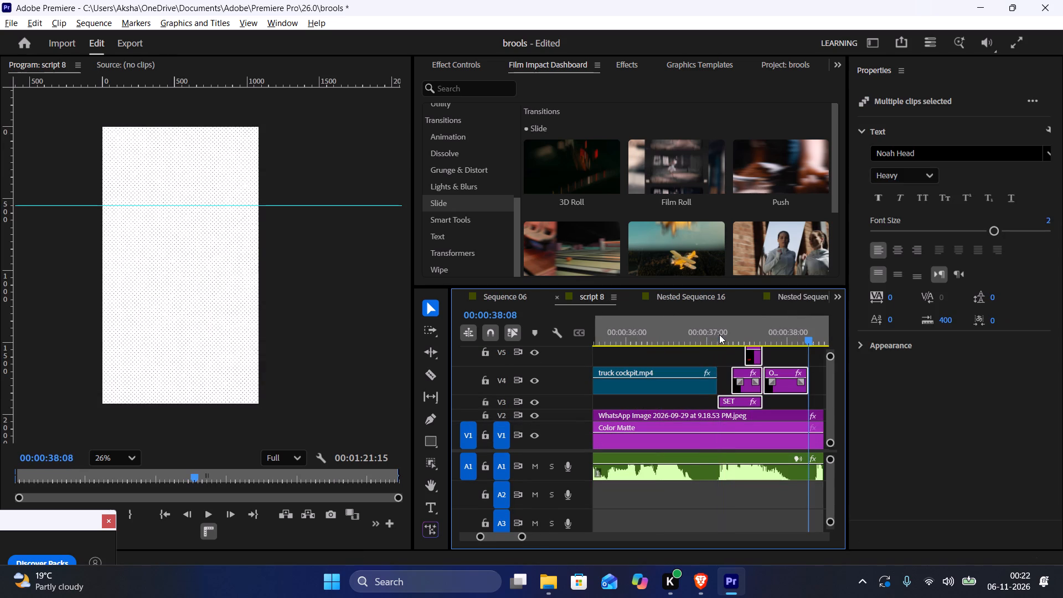
Play back the pasted titles and replace the words SET, IT and UP with THEY, DONT and EMAIL.
left_click(715, 329)
key("space")
key("space")
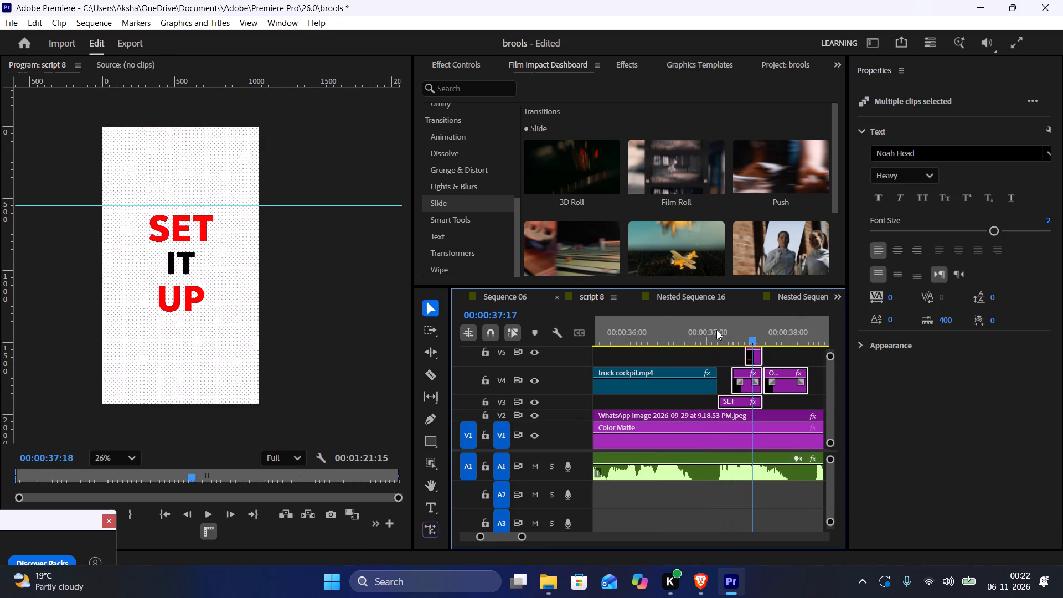
key("space")
key("space")
left_click_drag(744, 338, 730, 334)
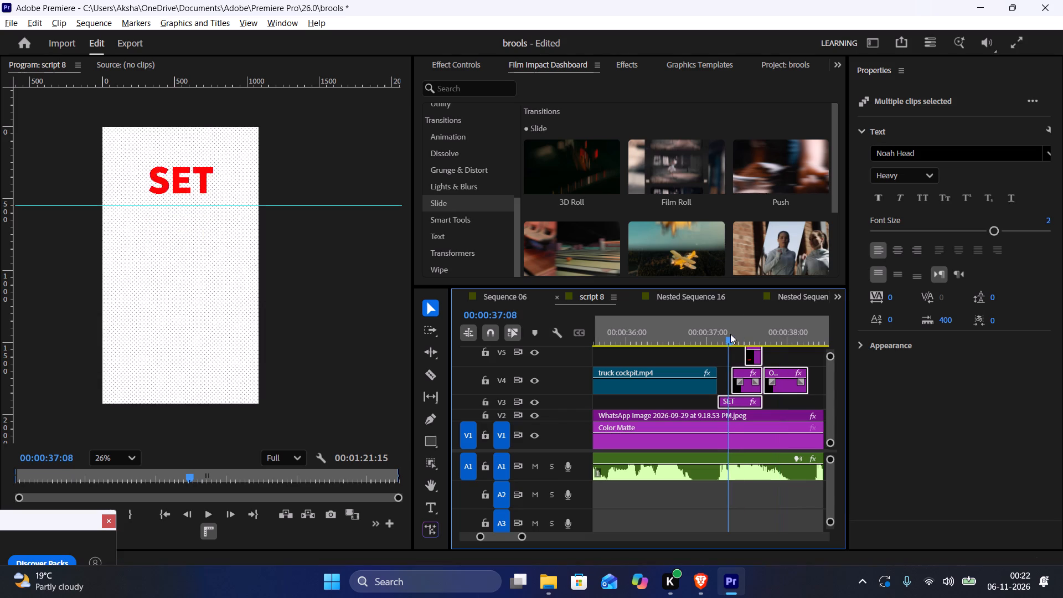
left_click_drag(730, 334, 729, 334)
left_click(760, 327)
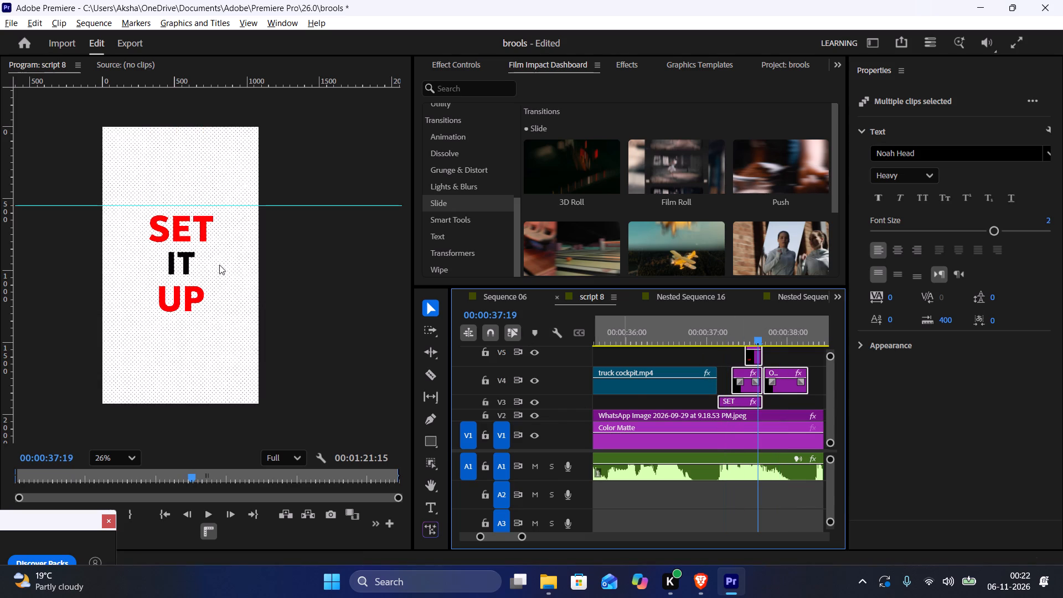
double_click(183, 230)
type("THEY")
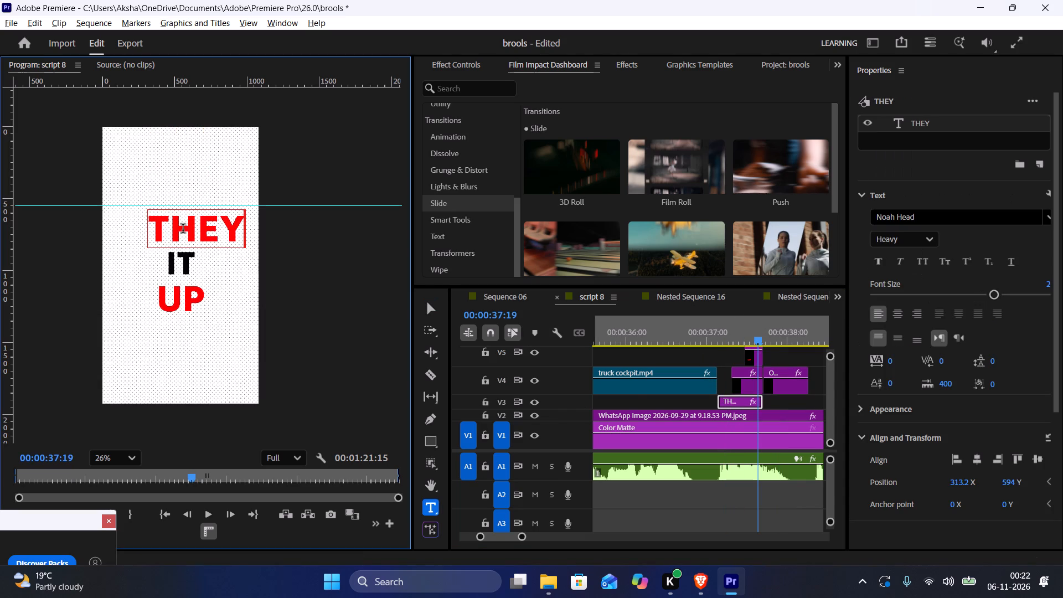
double_click(176, 255)
type("DONT")
double_click(184, 292)
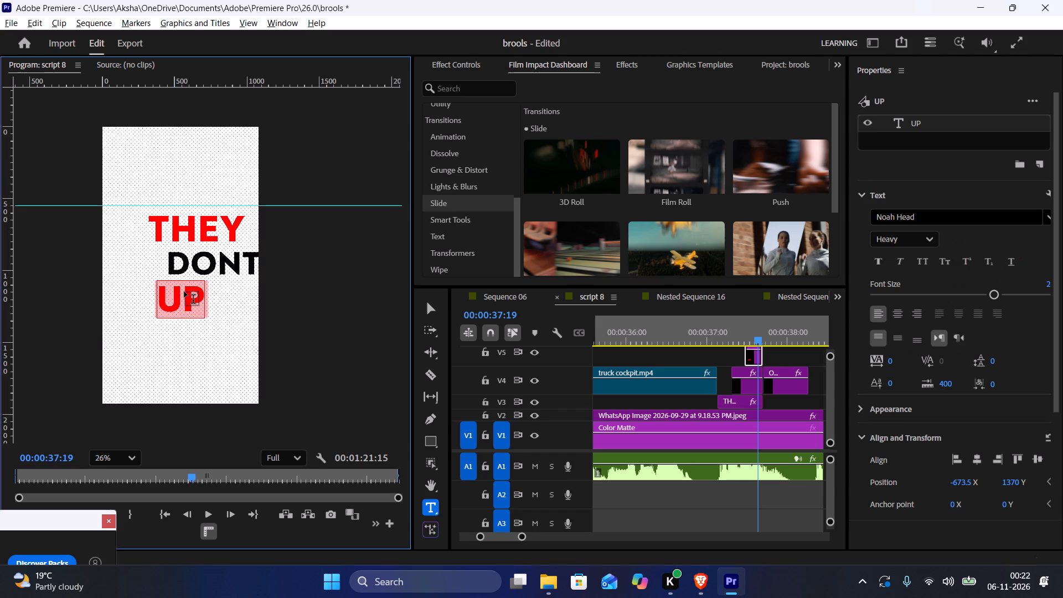
key("shift+w")
key("shift+BackSpace")
type("EMAIL")
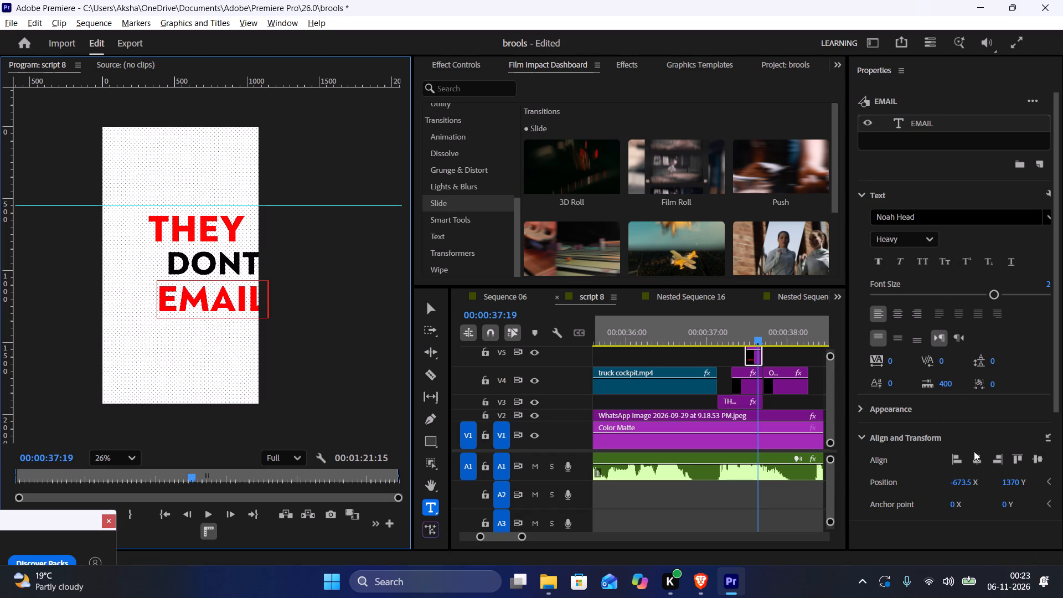
Centre the EMAIL, DONT and THEY titles horizontally in the frame.
triple_click(978, 461)
double_click(978, 461)
left_click(208, 269)
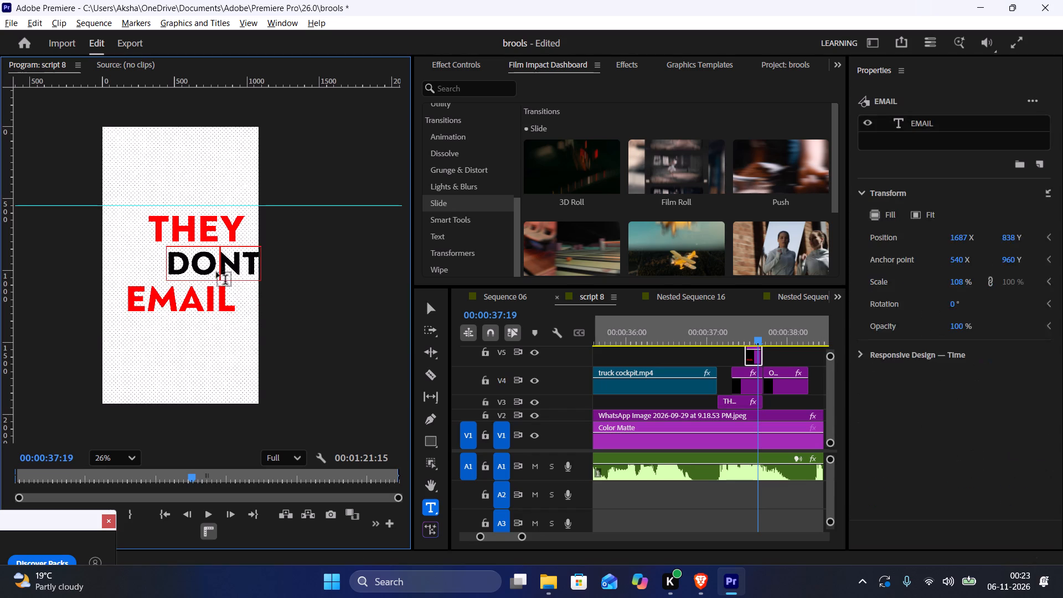
triple_click(977, 461)
triple_click(977, 461)
triple_click(977, 461)
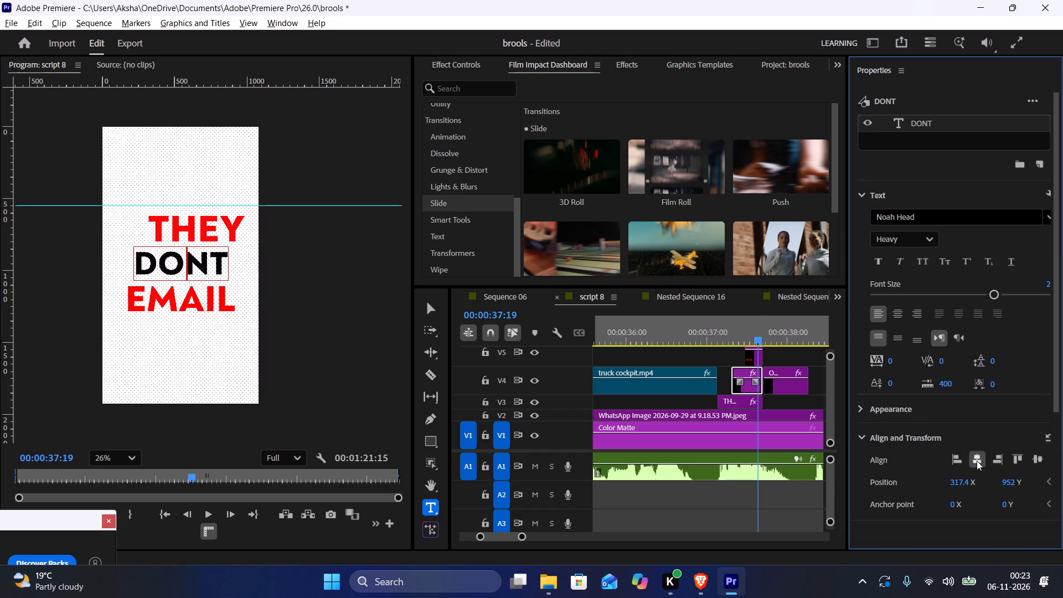
left_click(188, 300)
triple_click(981, 458)
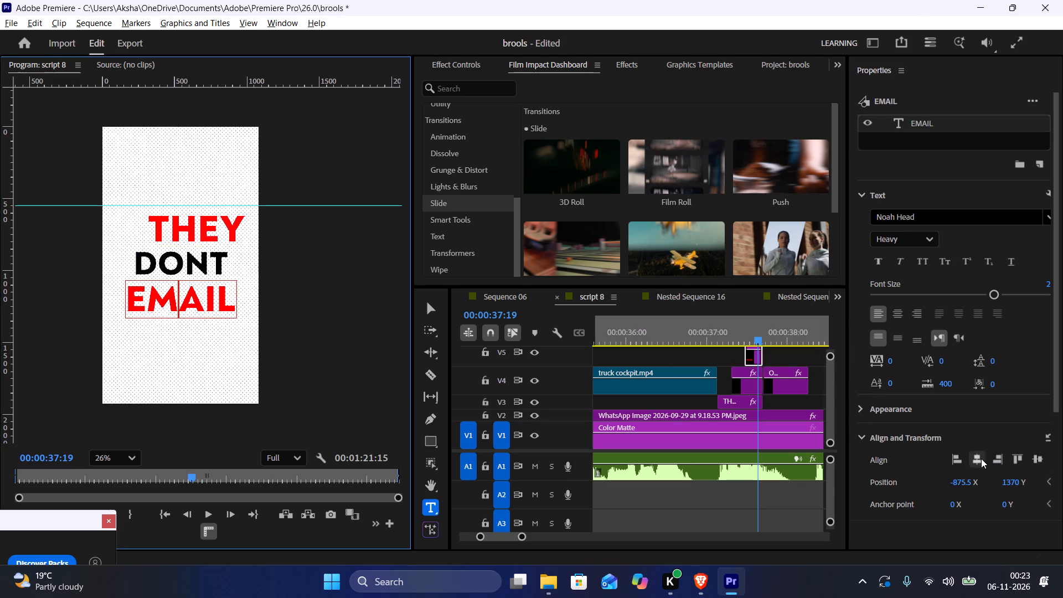
left_click(981, 458)
left_click(201, 243)
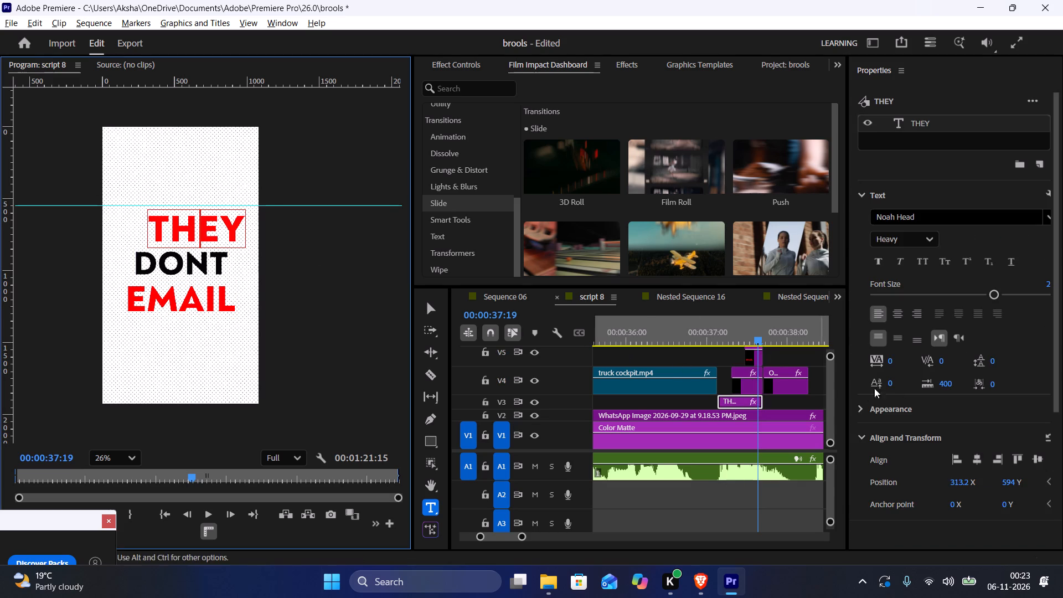
triple_click(983, 456)
double_click(983, 456)
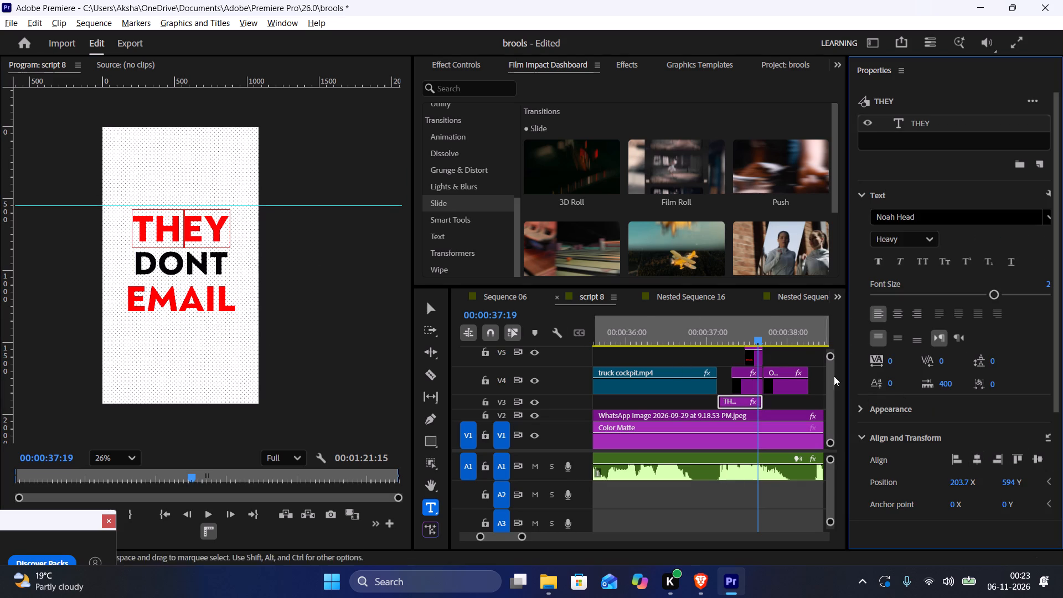
Replace the ONCE title's text with YOU and centre it horizontally in the frame.
left_click_drag(774, 332, 781, 335)
double_click(162, 255)
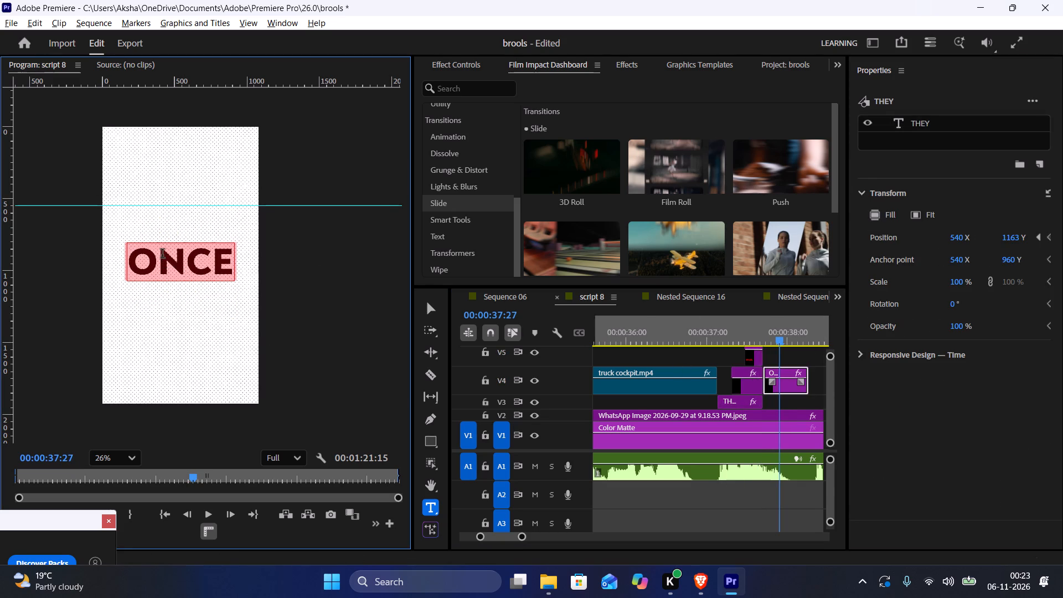
type("YOU")
triple_click(982, 462)
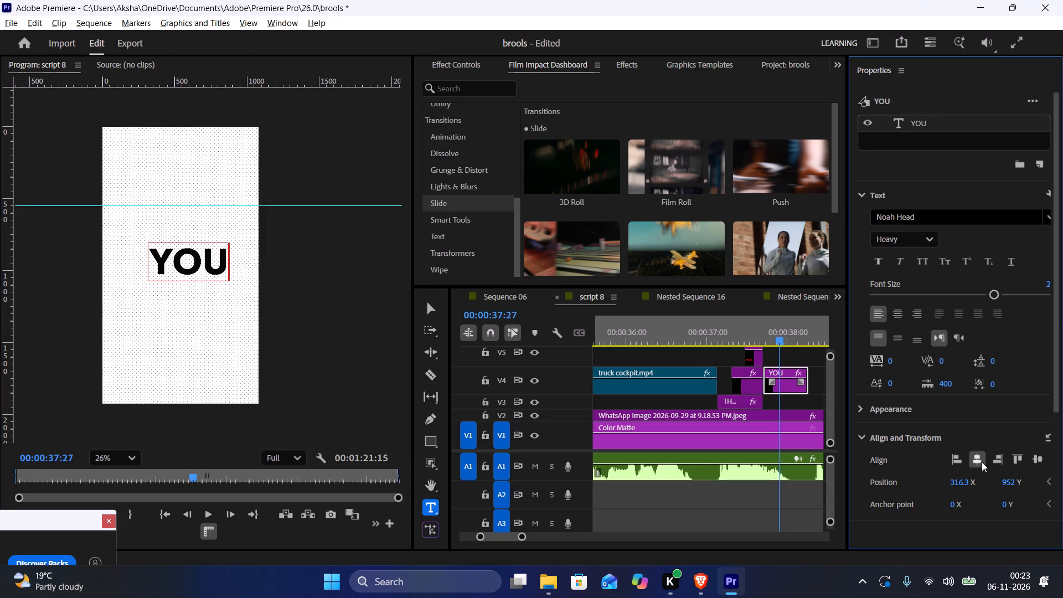
triple_click(982, 462)
double_click(982, 462)
scroll(796, 434, "down", 7)
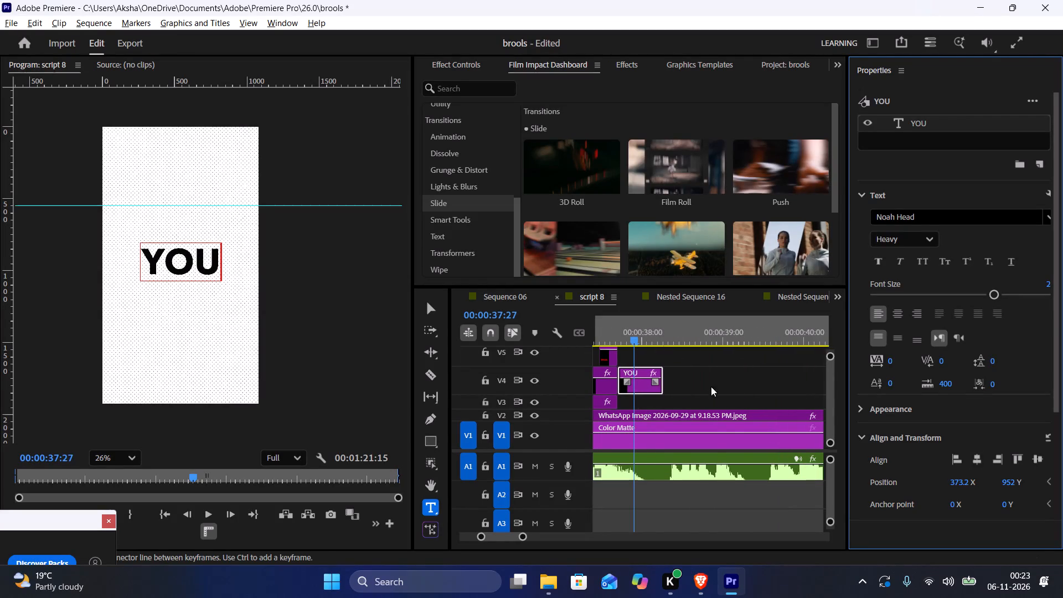
double_click(981, 461)
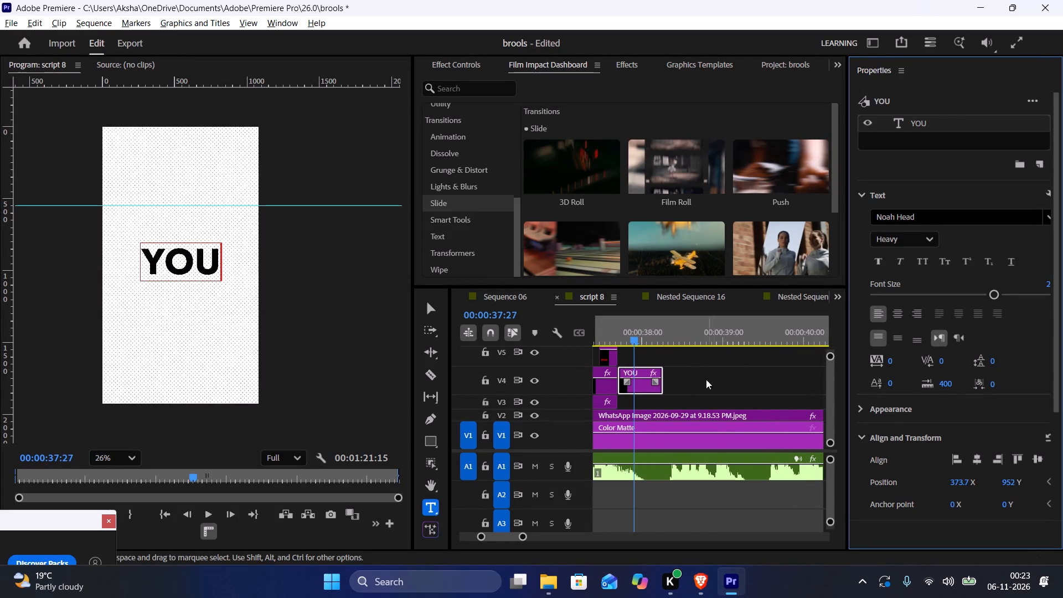
Play the voiceover and extend the end of the YOU title on V4 to about 00:00:38:10.
left_click(706, 379)
key("space")
key("space")
left_click_drag(665, 374, 670, 374)
left_click(657, 325)
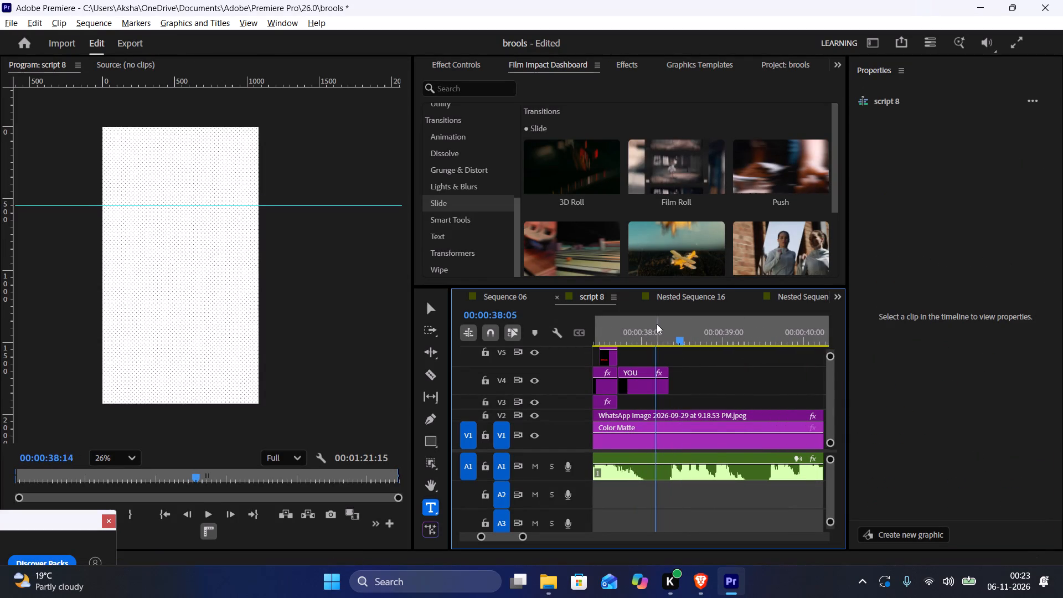
Play the voiceover following the YOU title and read the matching SCRIPT 8 lines in the Google Docs script.
key("space")
key("space")
key("alt+Tab")
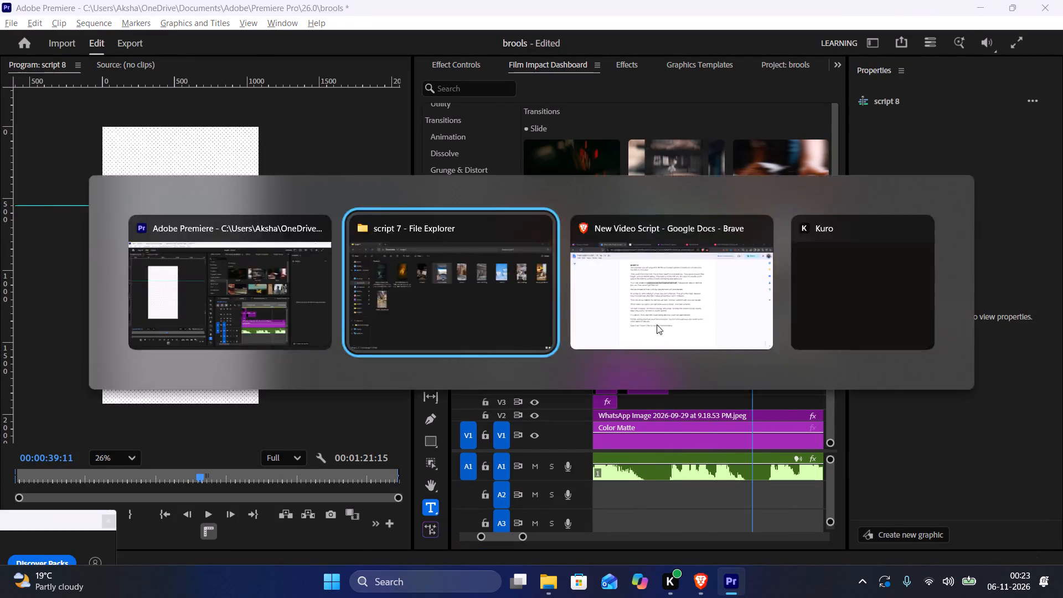
key("alt+Tab")
key("alt+Tab")
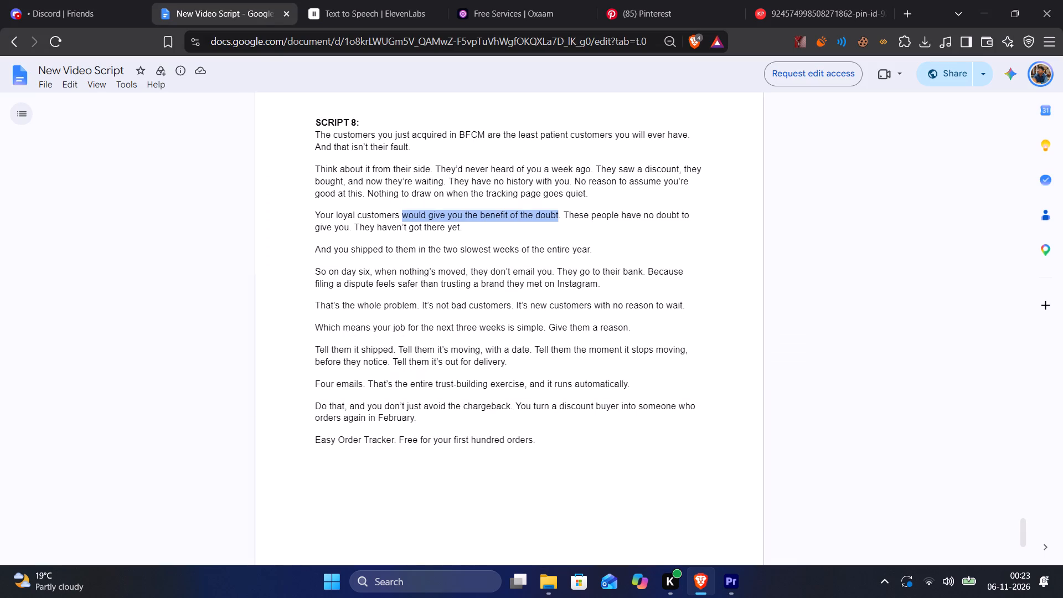
left_click_drag(313, 275, 550, 274)
left_click(551, 274)
left_click_drag(556, 271, 691, 280)
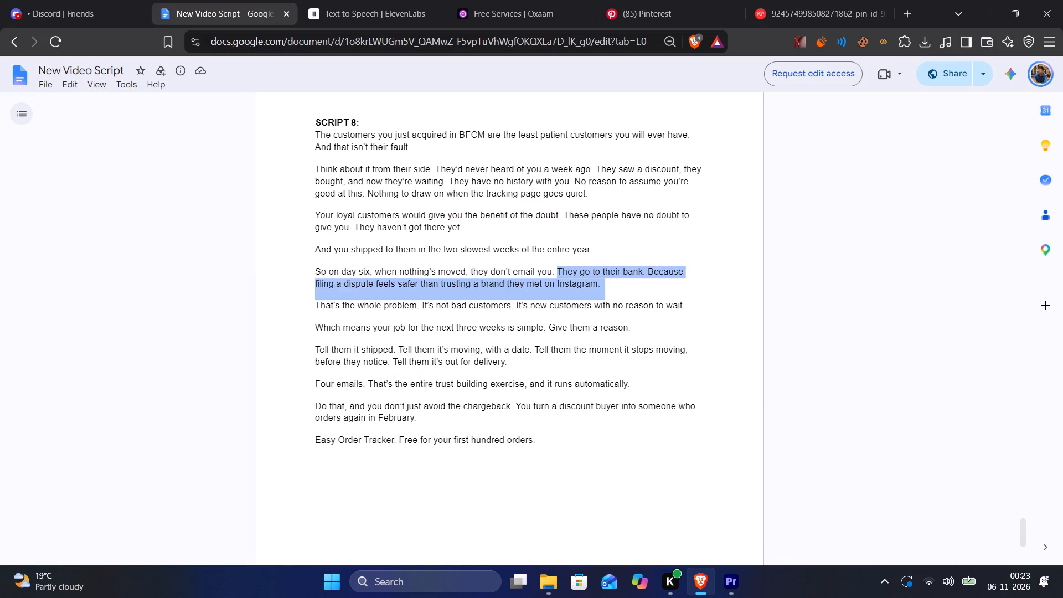
left_click_drag(691, 280, 656, 266)
left_click(646, 269)
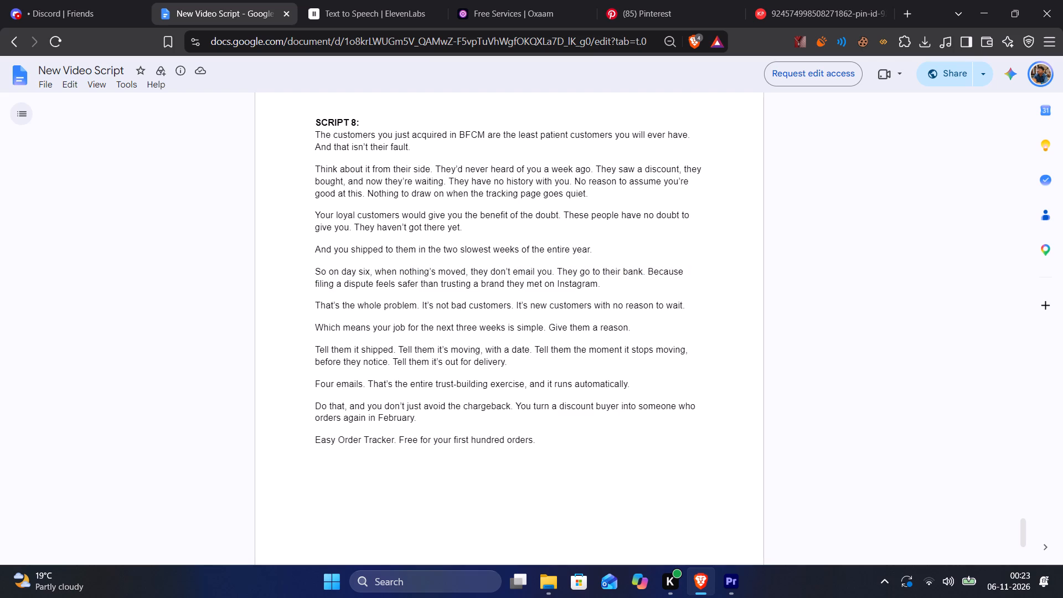
key("alt+Tab")
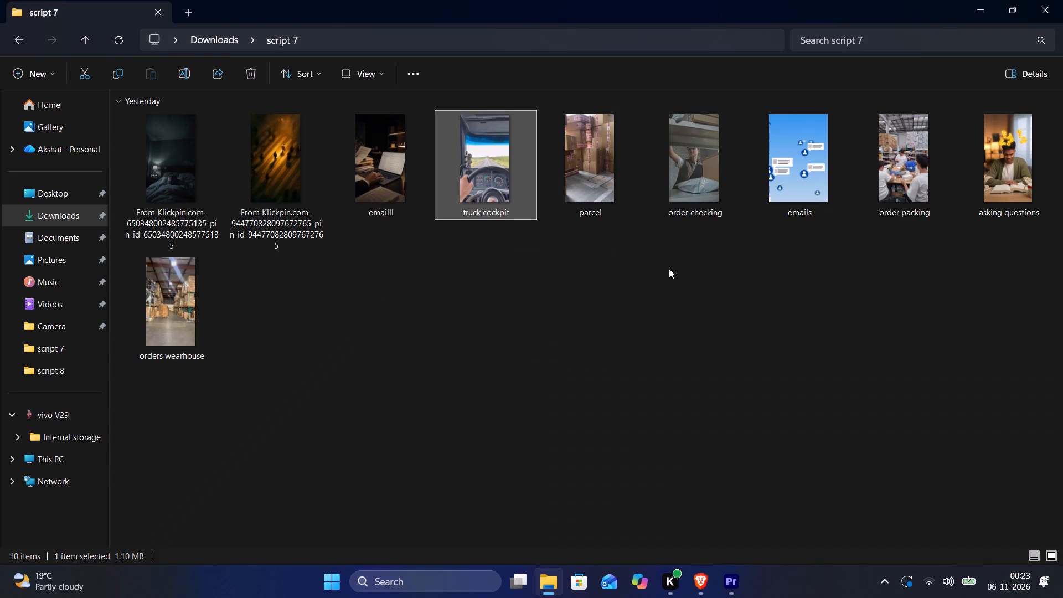
key("alt+Tab")
key("alt+Tab")
key("alt+Tab")
key("alt+Tab")
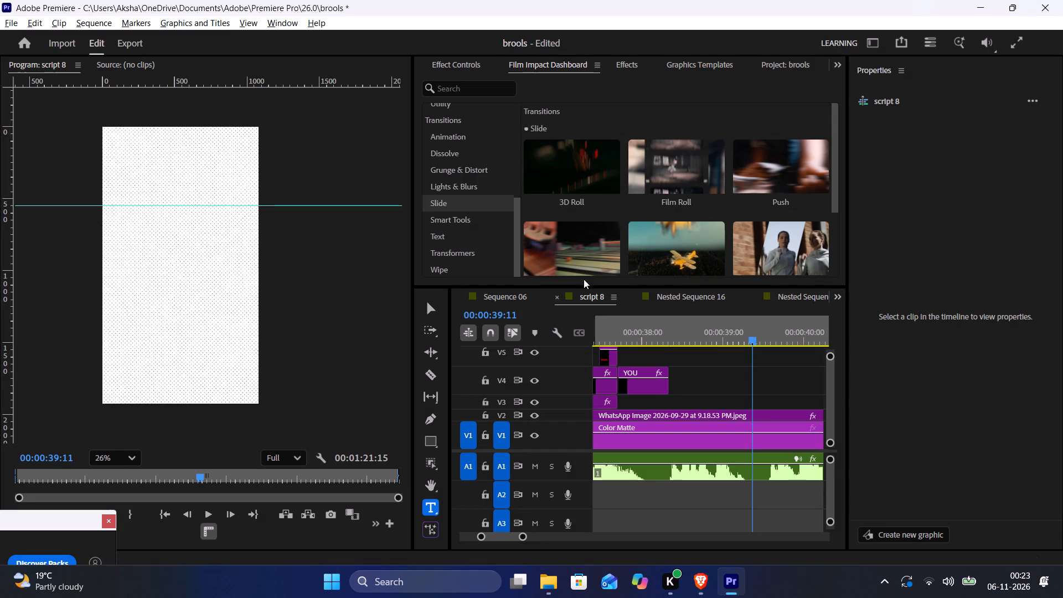
left_click_drag(672, 329, 656, 326)
key("space")
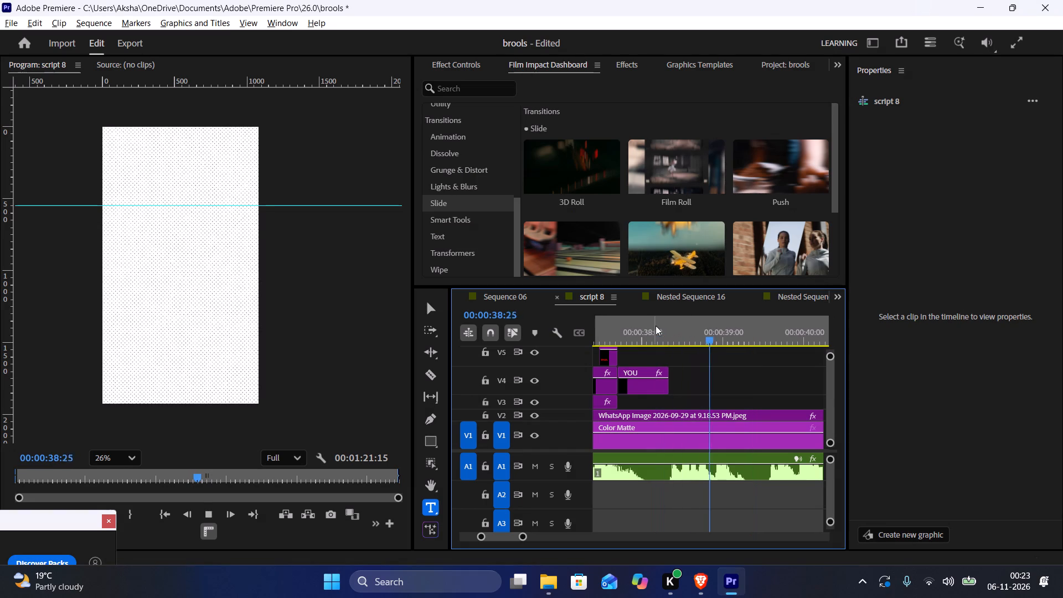
key("space")
left_click(656, 326)
Switch to Pinterest in Brave and search the pins for "going to bANK".
key("Tab")
key("alt+Tab")
key("alt+Tab")
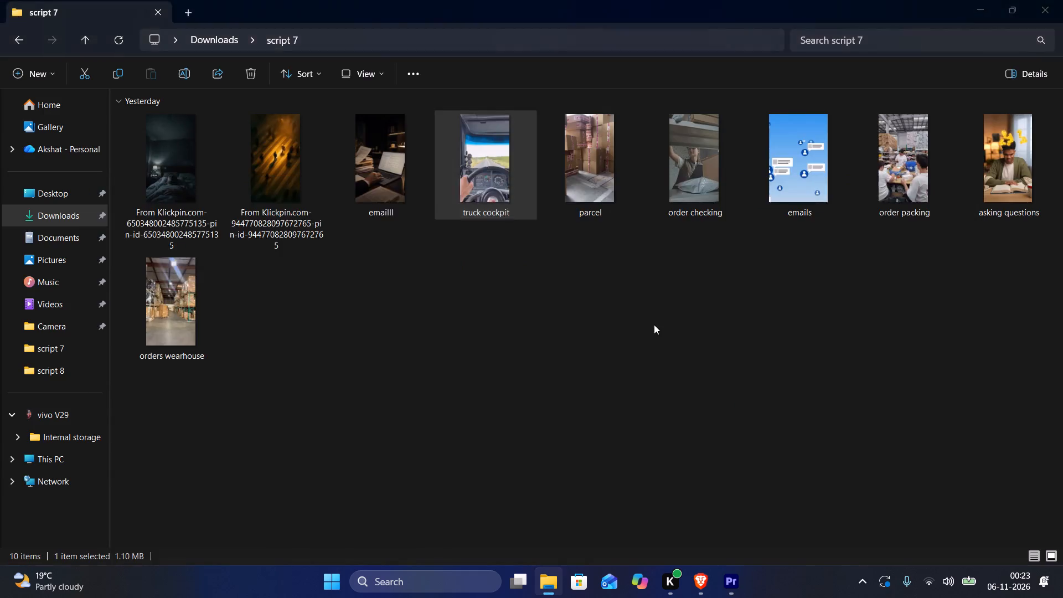
key("alt+Tab")
key("alt+Tab")
key("alt+Tab")
key("alt+Tab")
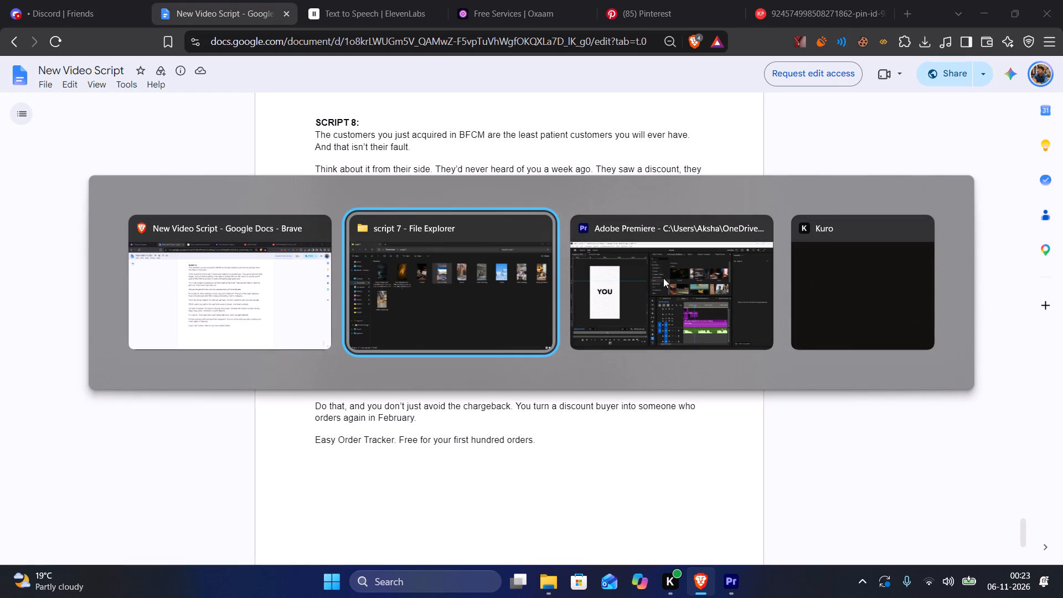
left_click(156, 274, "alt")
left_click(632, 0)
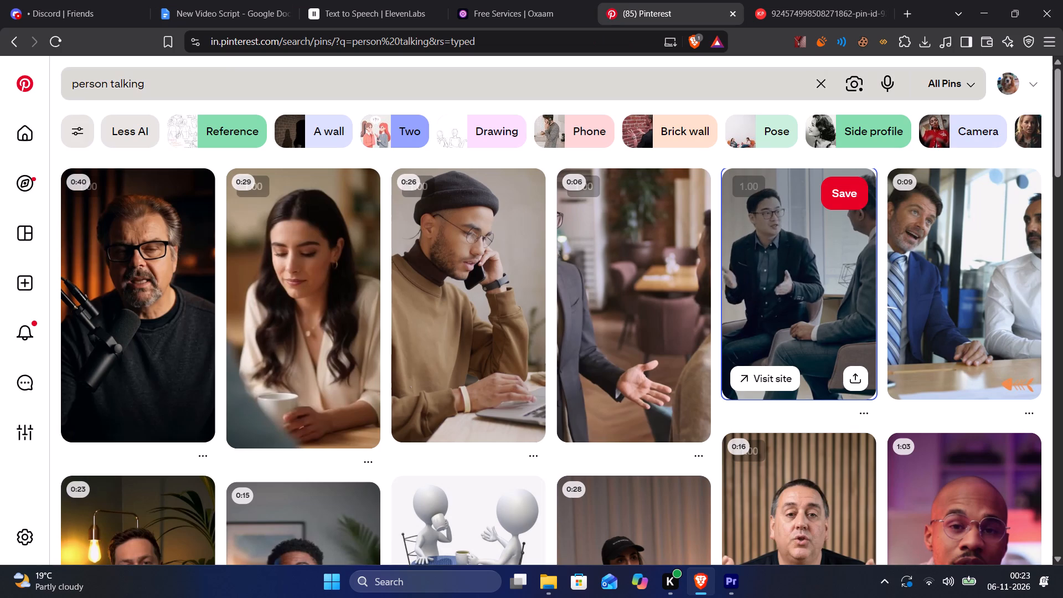
double_click(267, 89)
left_click(267, 89)
double_click(267, 89)
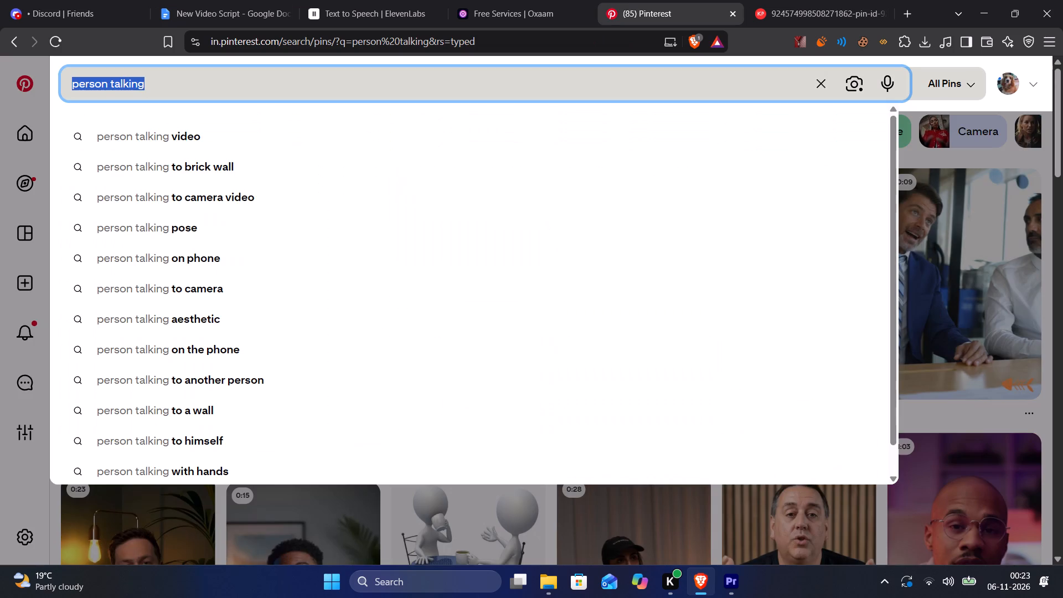
type("going to bnk")
key("Return")
left_click(267, 89)
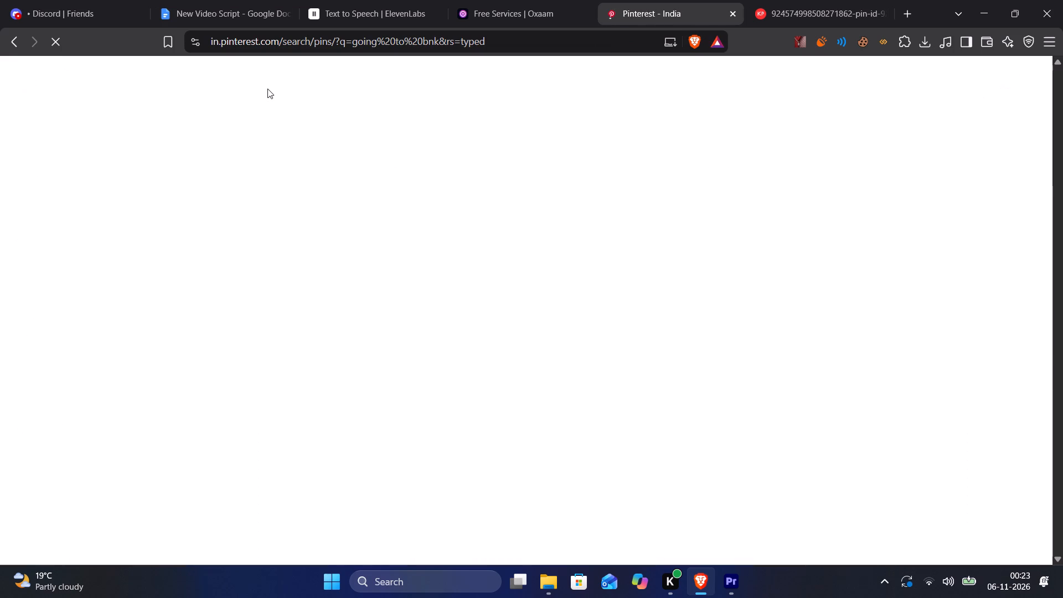
left_click(269, 82)
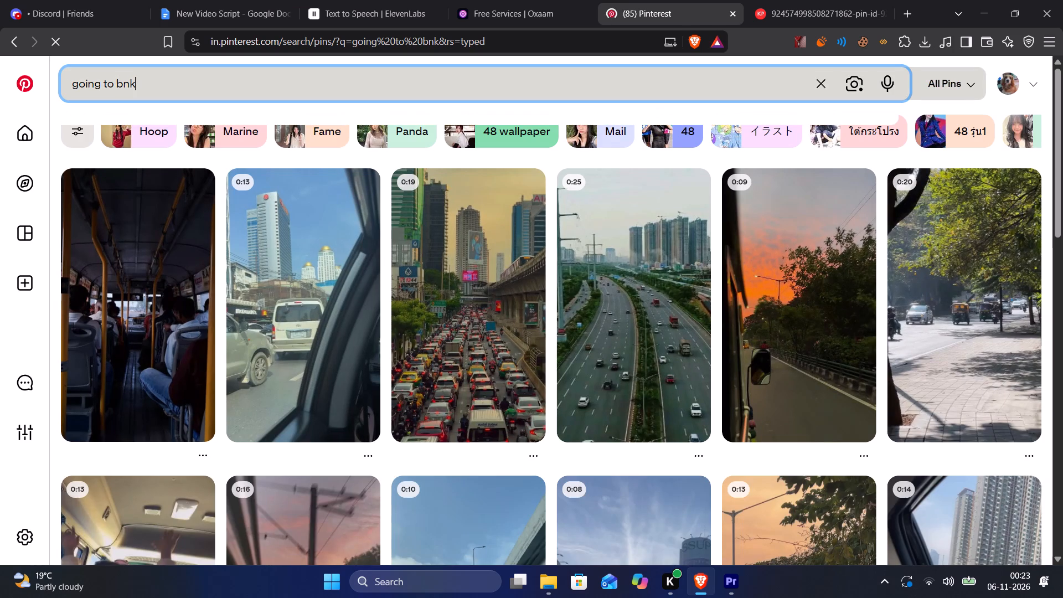
key("BackSpace")
type("ANKN")
key("Return")
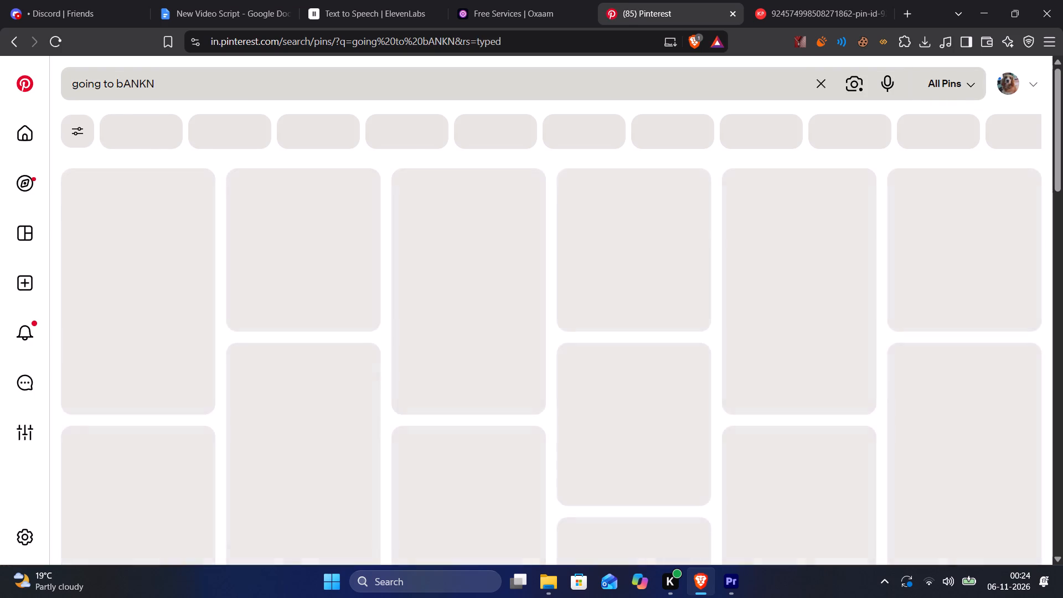
left_click(215, 89)
key("BackSpace")
key("Return")
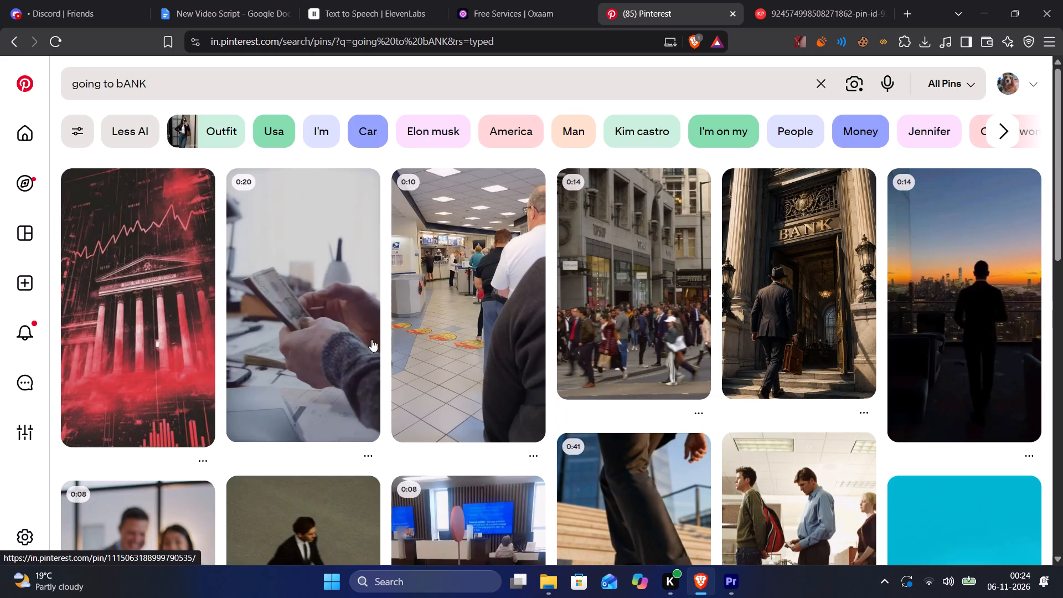
Browse the Pinterest bank results for a vertical video clip that fits the line about going to their bank.
scroll(381, 340, "down", 4)
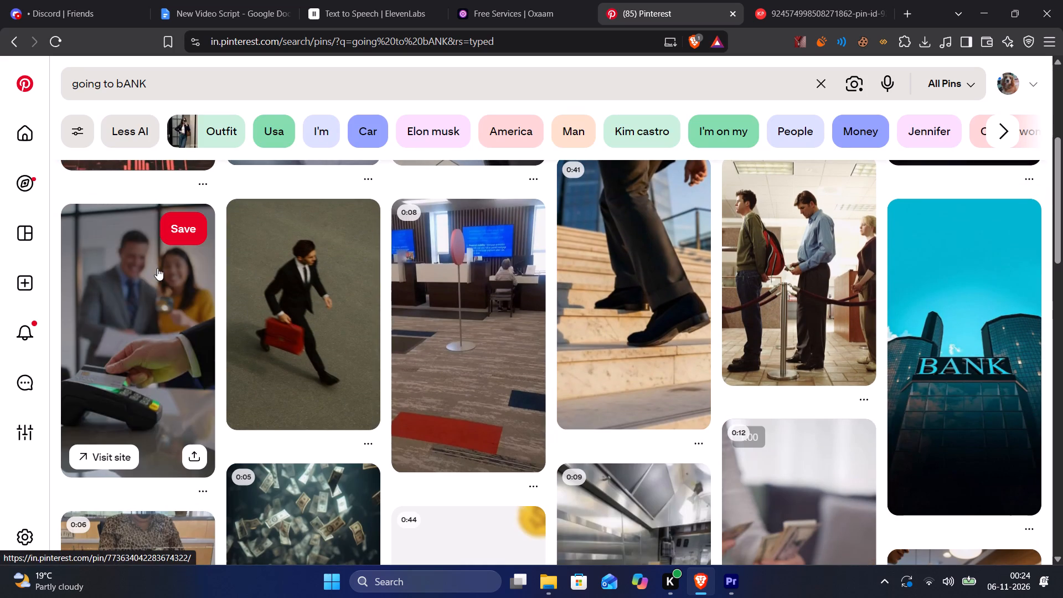
scroll(479, 326, "up", 4)
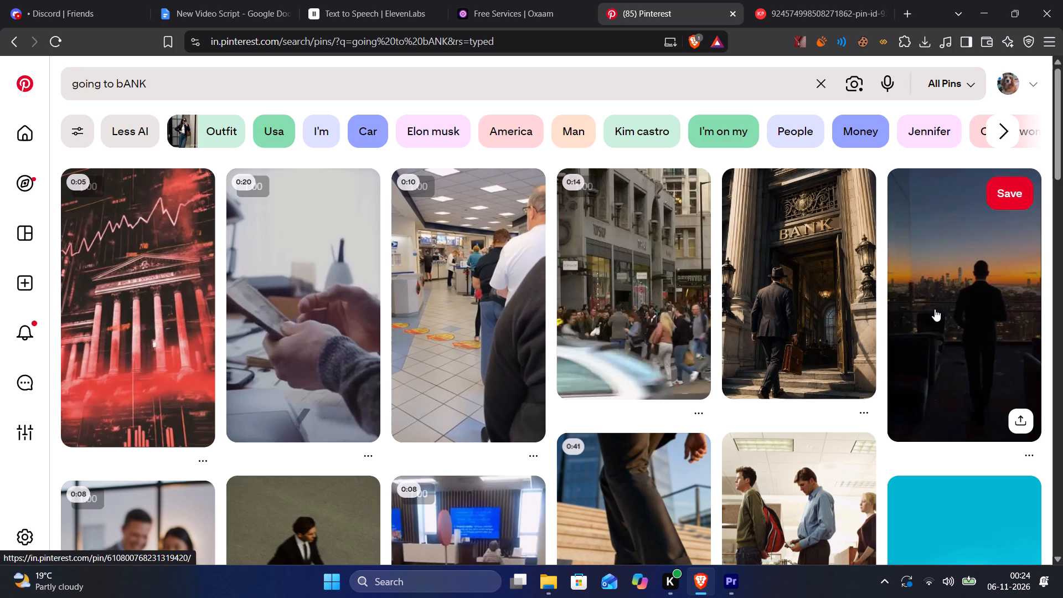
scroll(937, 309, "down", 3)
scroll(789, 330, "down", 4)
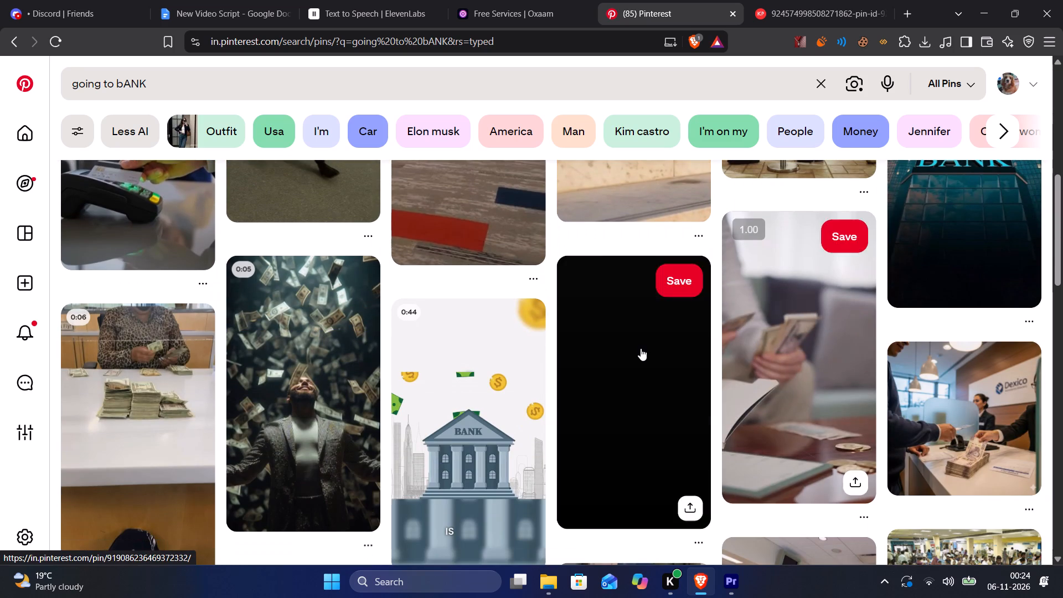
scroll(830, 333, "down", 4)
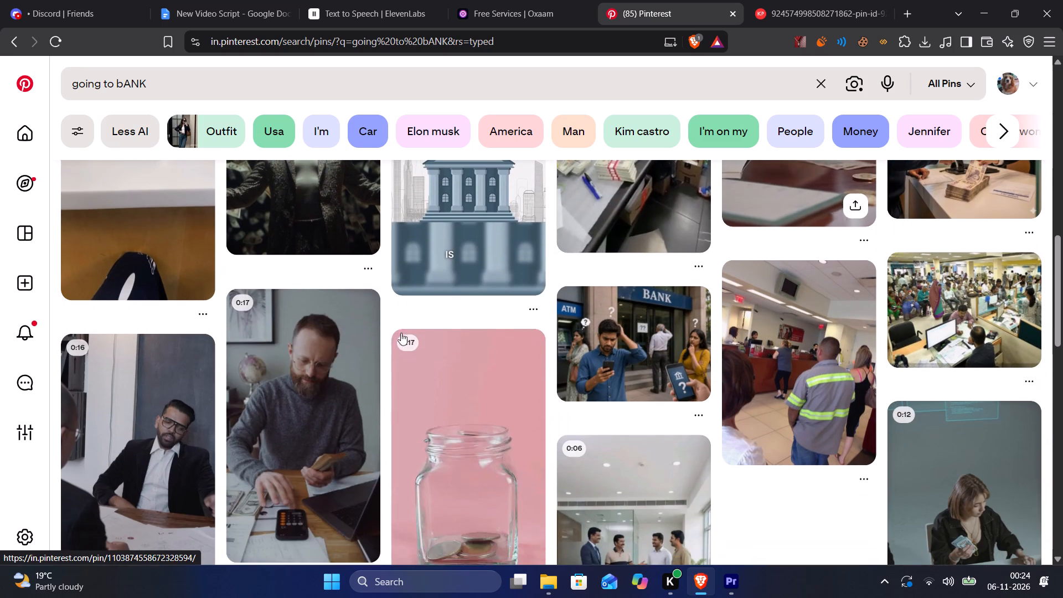
scroll(184, 402, "down", 3)
scroll(591, 435, "down", 3)
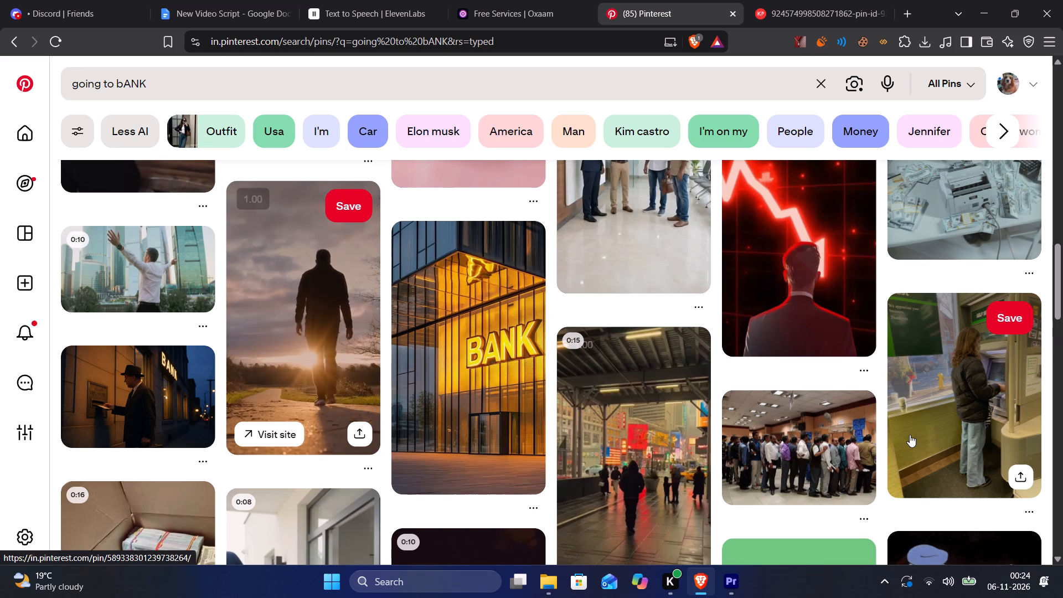
scroll(511, 422, "down", 3)
scroll(184, 396, "down", 3)
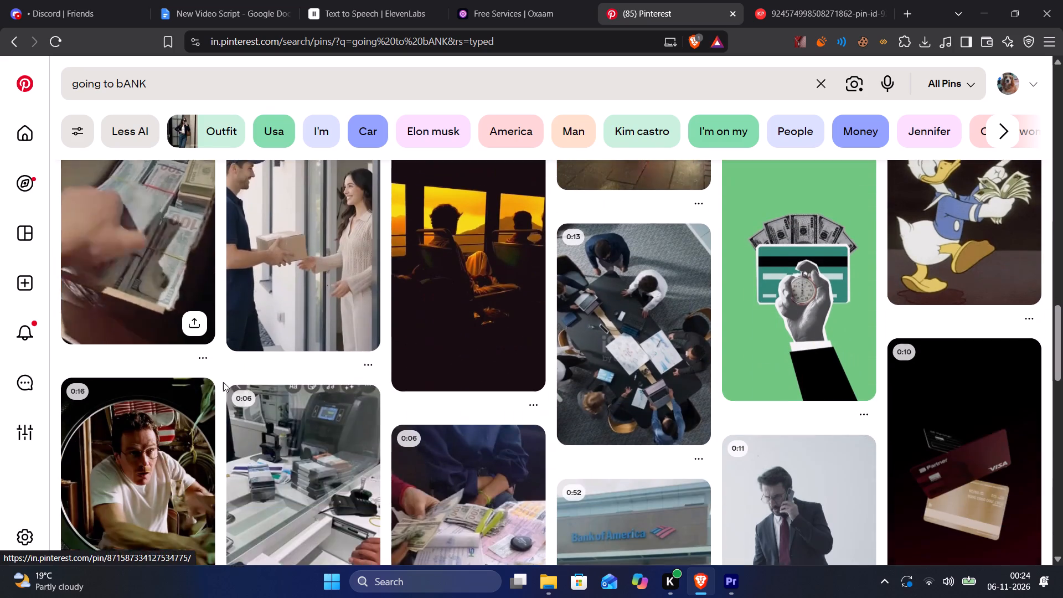
scroll(329, 462, "down", 2)
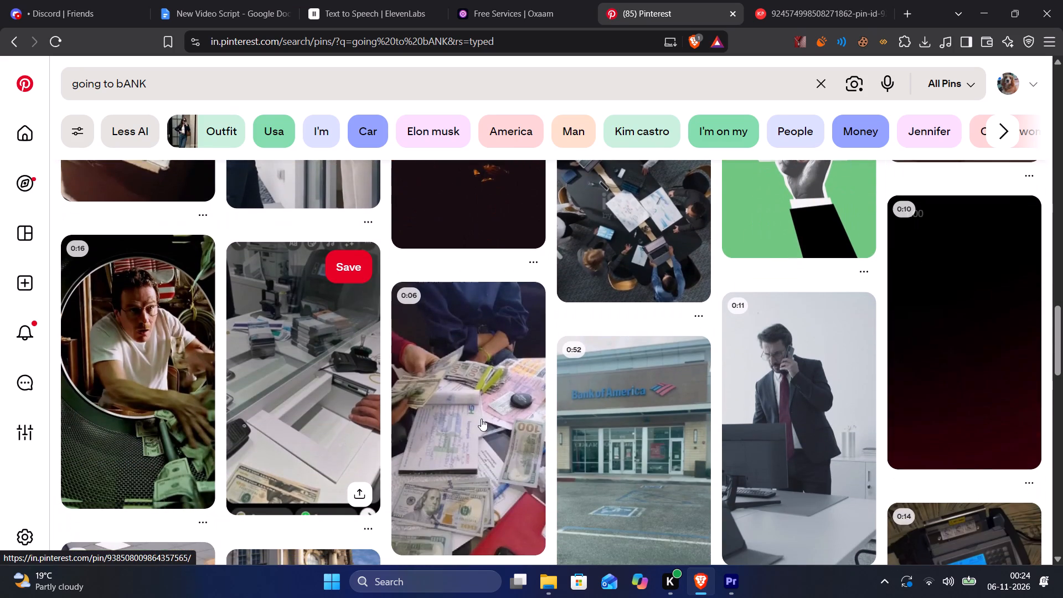
scroll(642, 458, "down", 2)
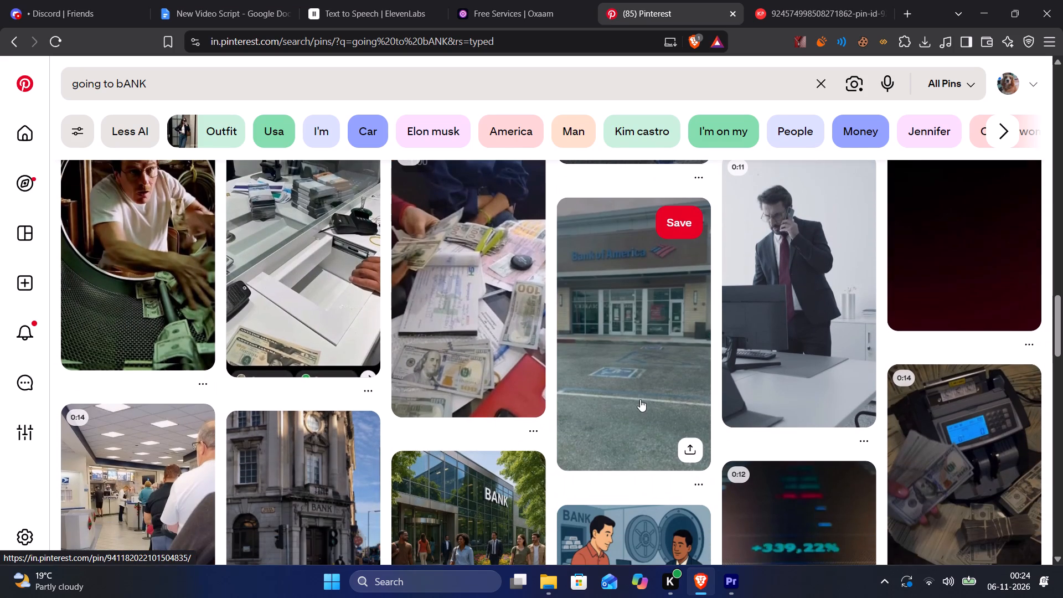
scroll(813, 329, "down", 3)
scroll(85, 350, "up", 5)
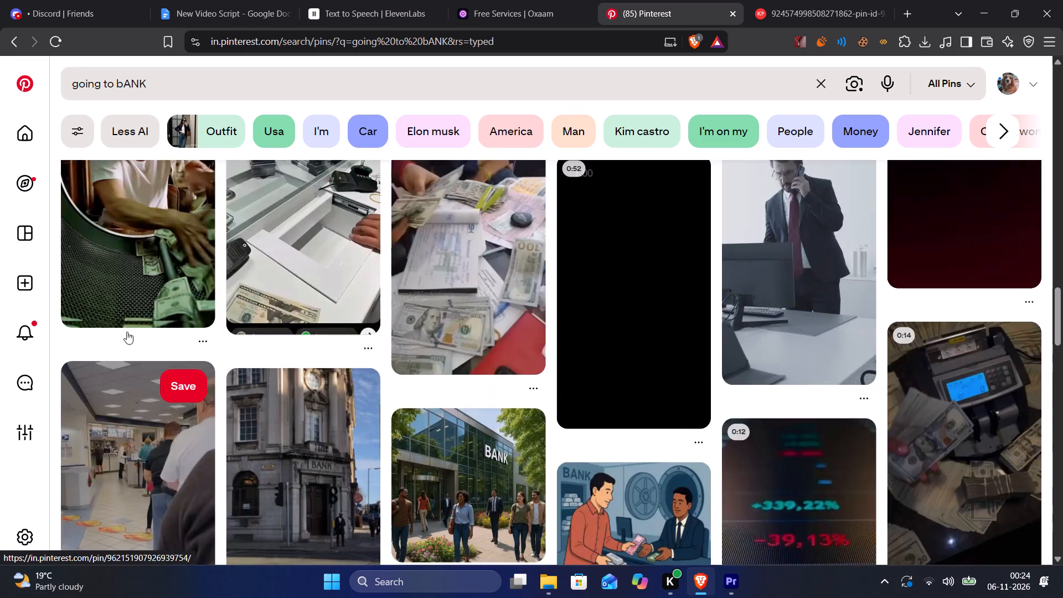
scroll(127, 332, "up", 12)
scroll(322, 346, "up", 5)
scroll(249, 283, "up", 4)
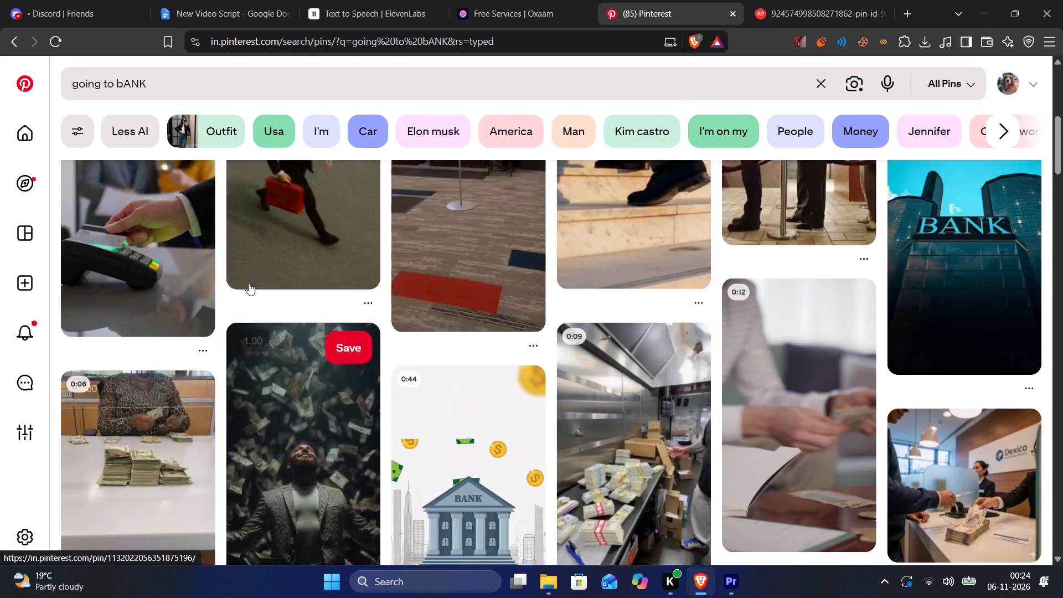
scroll(249, 283, "up", 12)
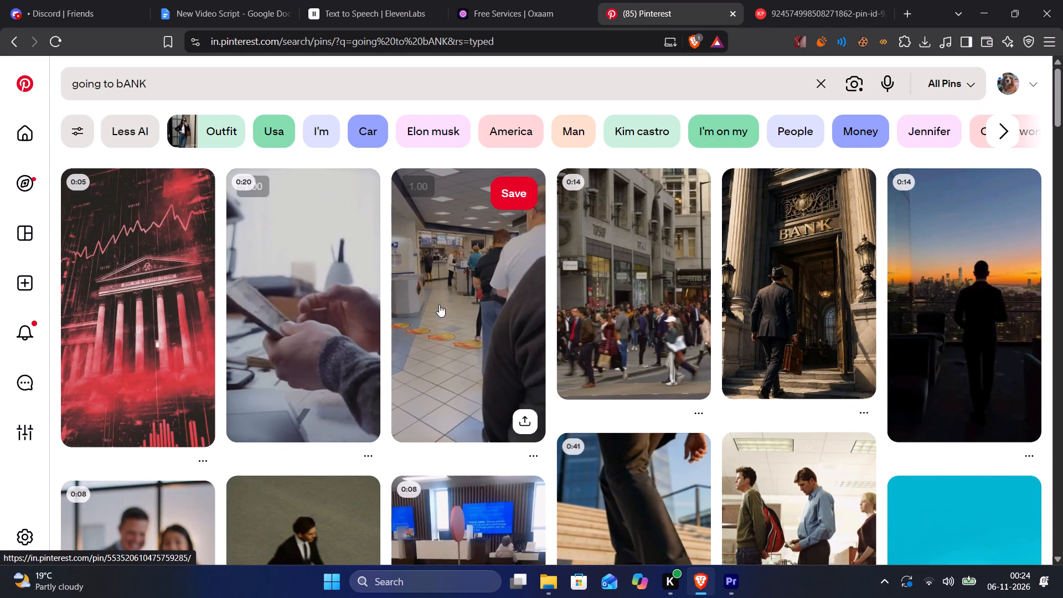
Copy the clean link of the pin showing people queuing at an indoor counter and download its video through KlickPin.
right_click(448, 311)
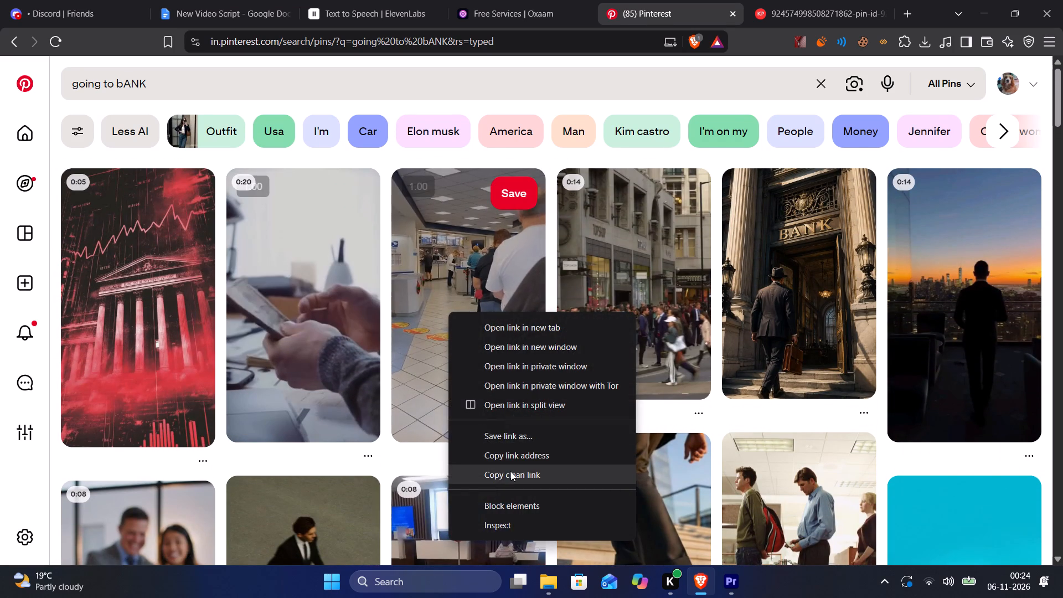
left_click(511, 472)
left_click(767, 0)
scroll(141, 109, "up", 6)
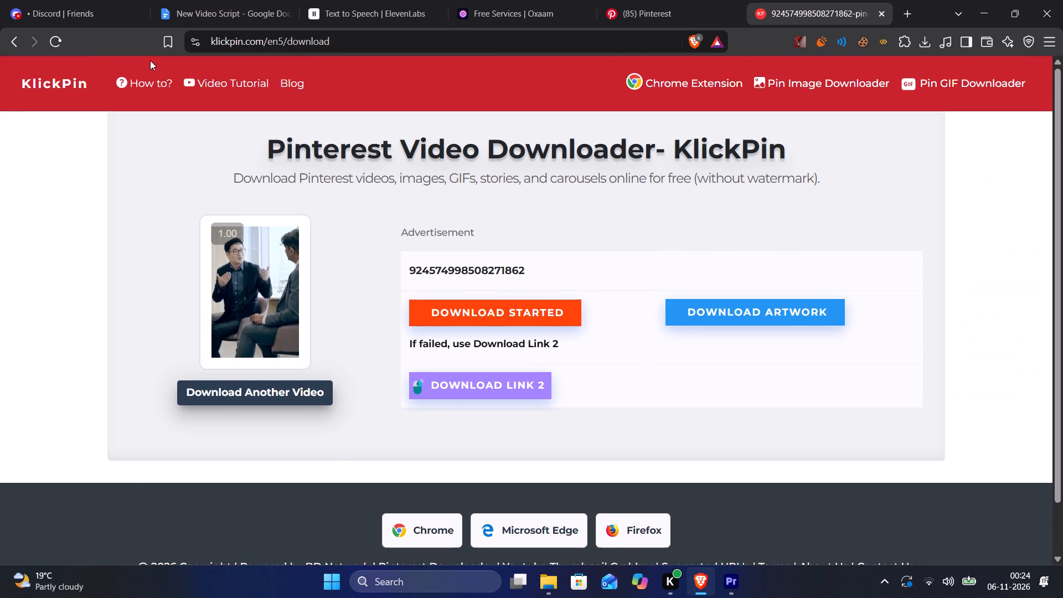
left_click(46, 74)
key("ctrl+v")
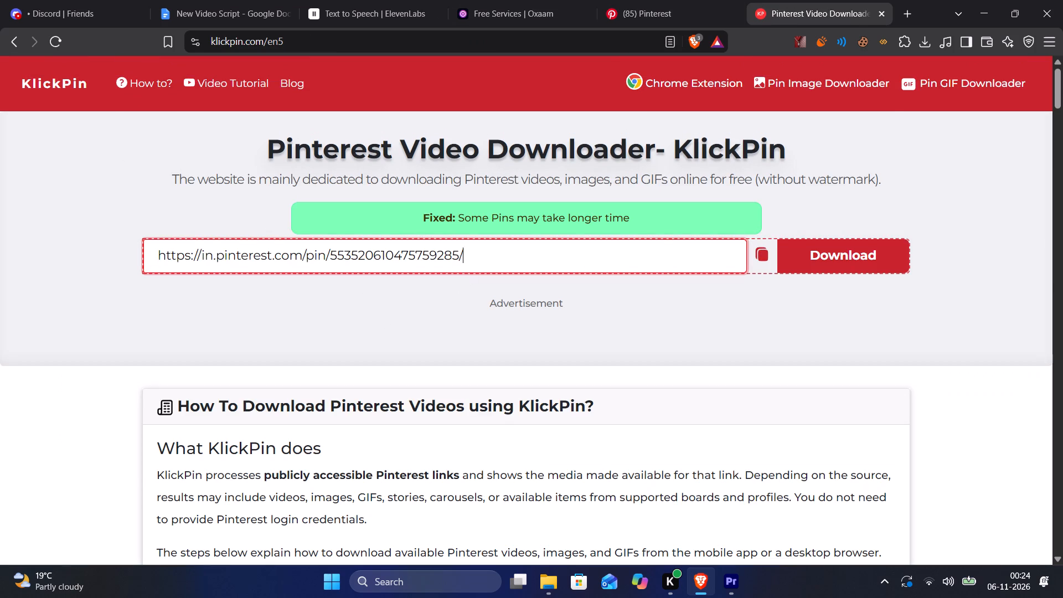
left_click(864, 277)
left_click(865, 275)
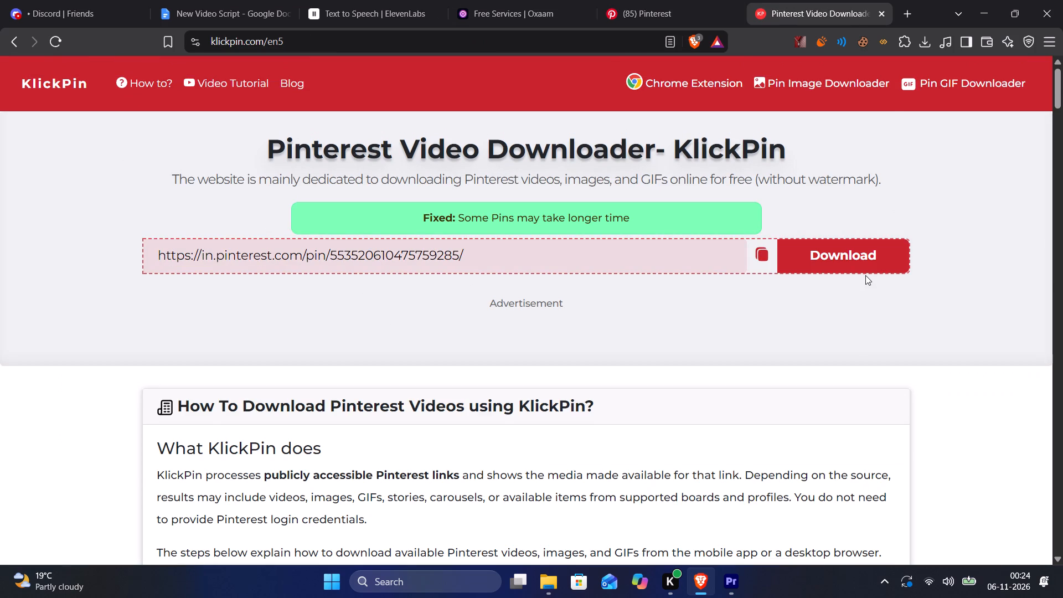
left_click(857, 261)
left_click(504, 239)
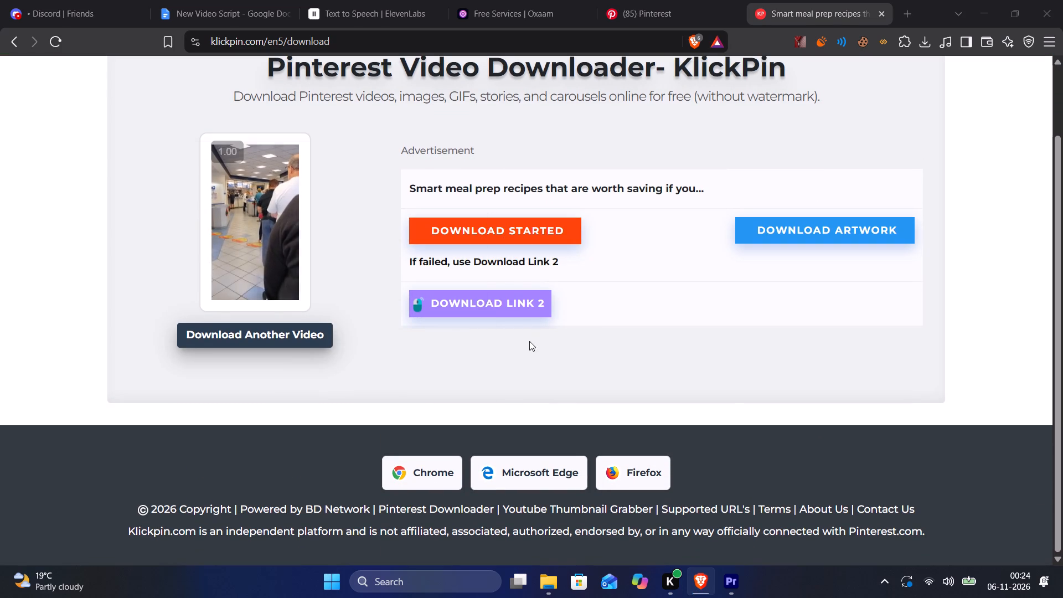
left_click(409, 415)
left_click(414, 421)
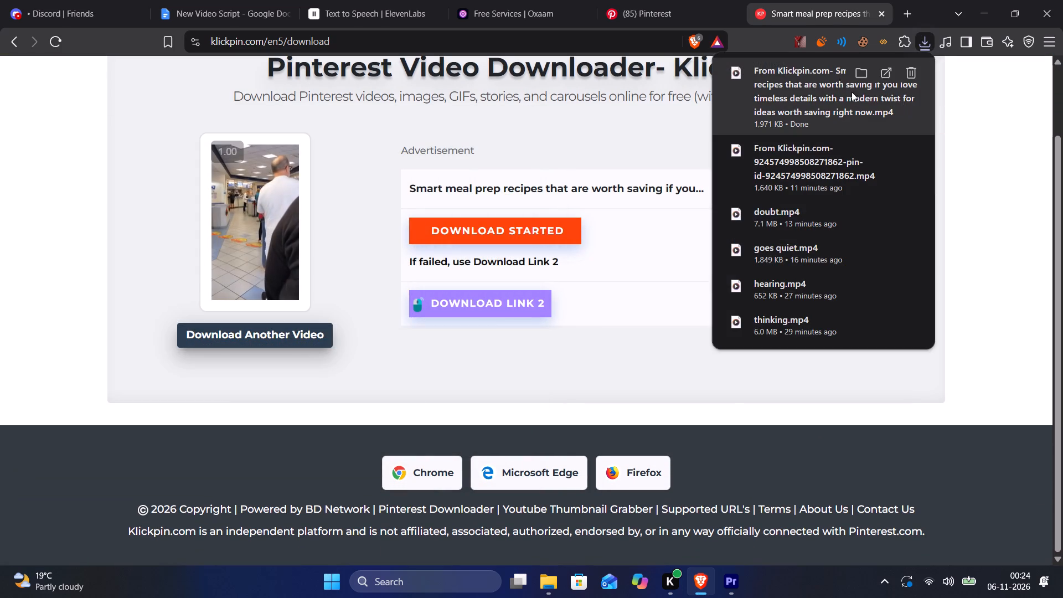
Place the newly downloaded queue clip on V4 of the script 8 sequence in Premiere, directly after the YOU title.
left_click_drag(802, 90, 675, 373)
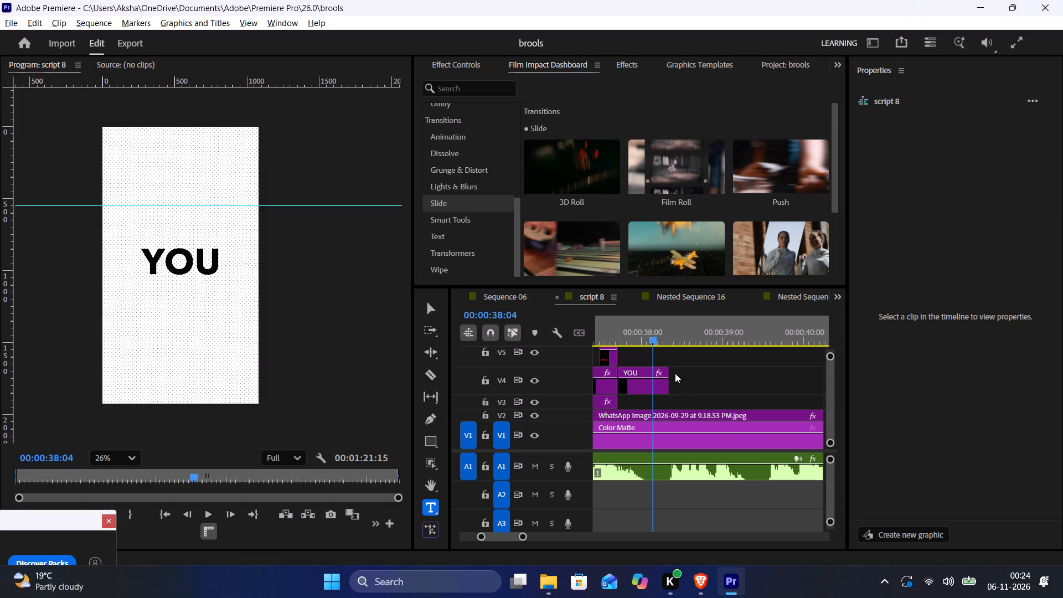
left_click_drag(675, 373, 674, 373)
left_click_drag(654, 303, 661, 310)
scroll(653, 345, "up", 1)
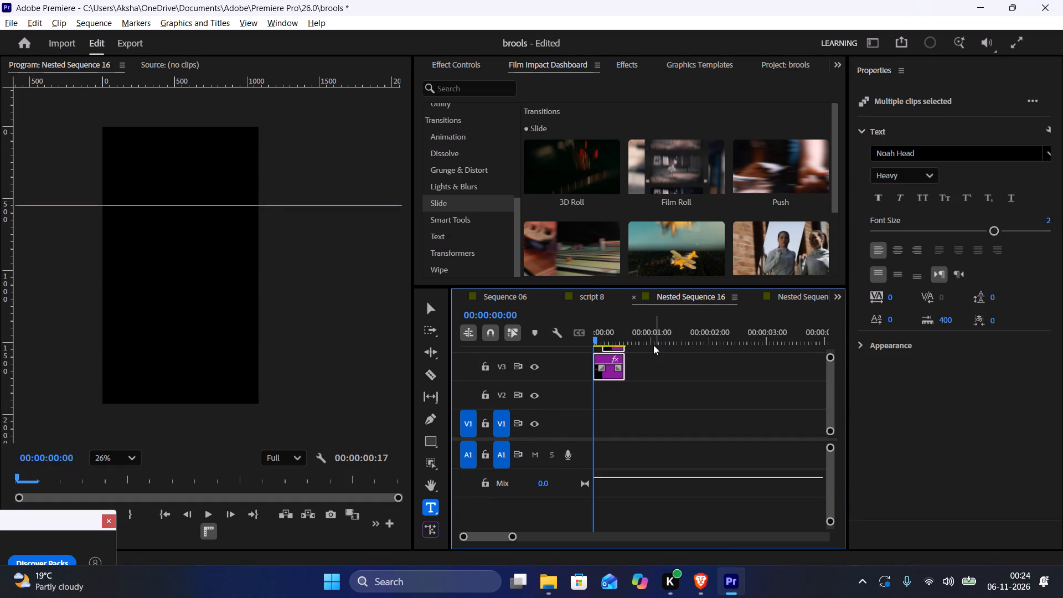
scroll(653, 345, "up", 2)
left_click(584, 295)
Cut the queue clip on V4 at 00:00:39:18, in time with the voiceover, and delete the part after the cut.
left_click_drag(657, 334, 664, 331)
key("space")
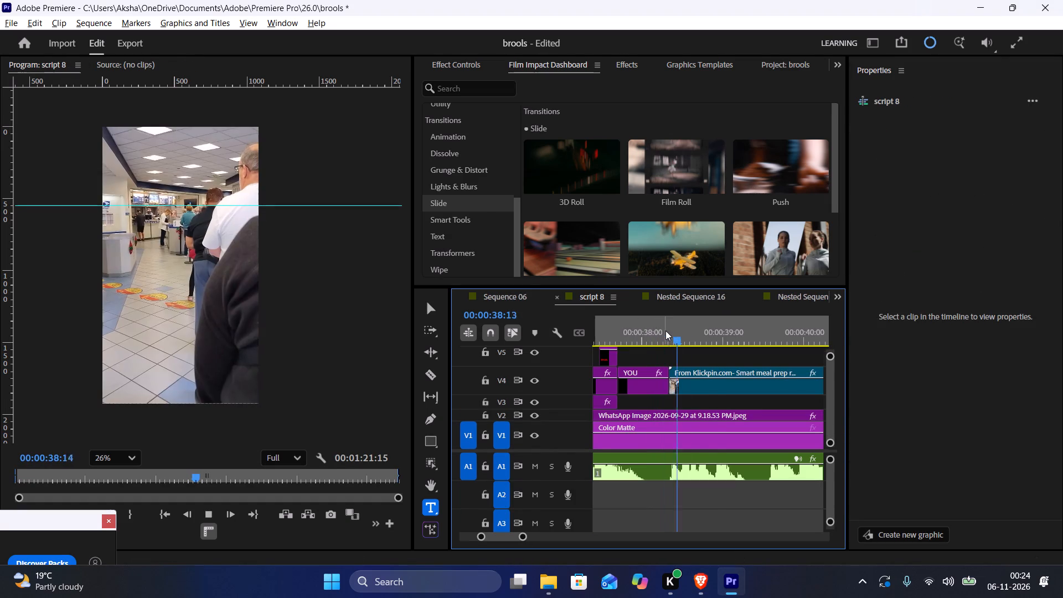
key("space")
key("space")
key("space")
key("space")
key("space")
key("space")
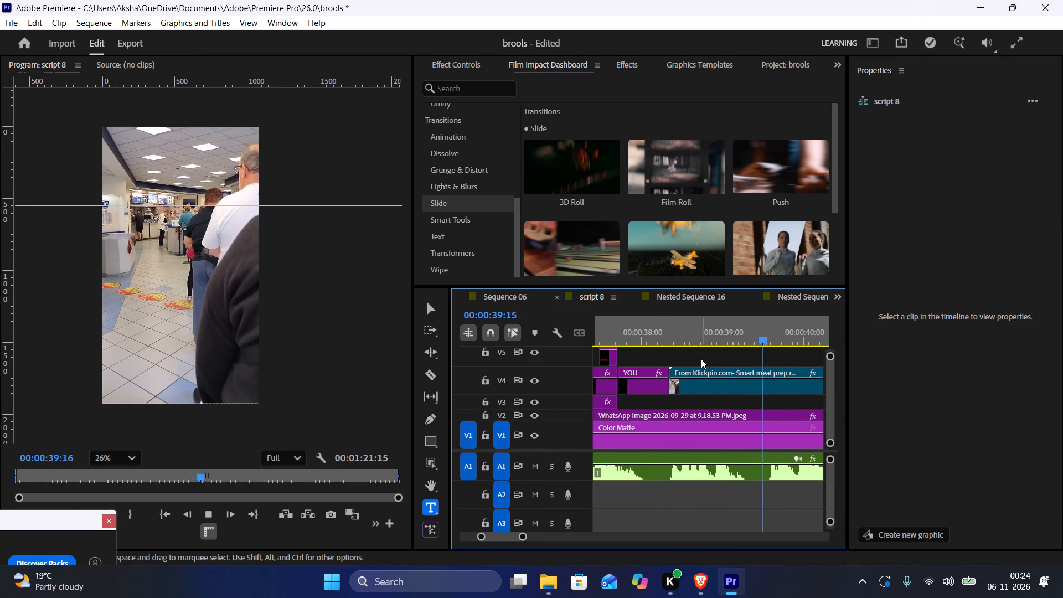
key("space")
left_click(775, 336)
key("c")
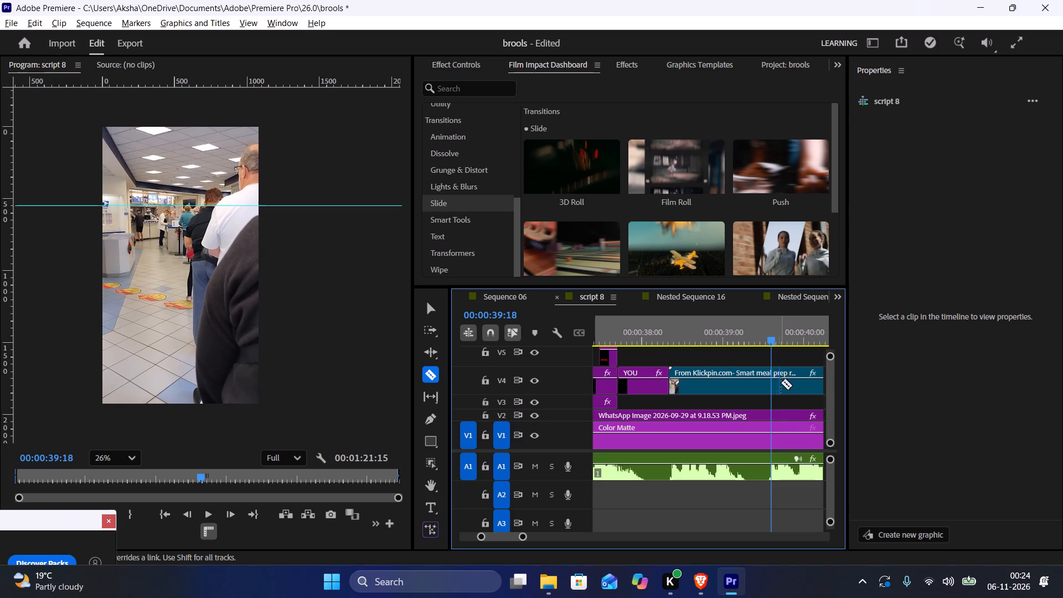
left_click(772, 384)
key("b")
left_click(792, 389)
key("BackSpace")
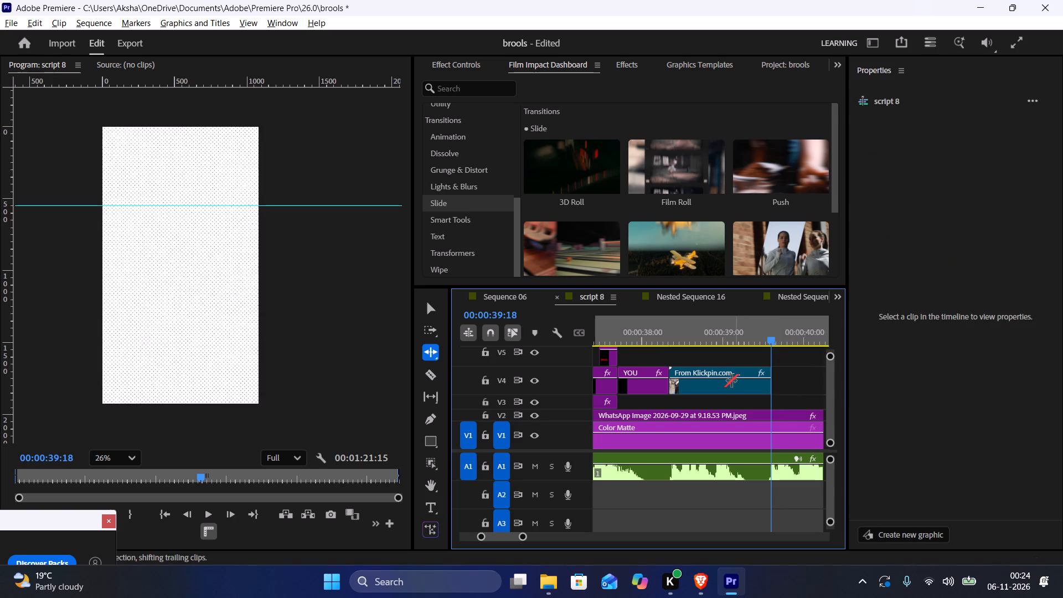
Unlink the queue clip's audio from its video and delete that audio from track A4.
key("grave")
left_click(271, 450)
right_click(271, 450)
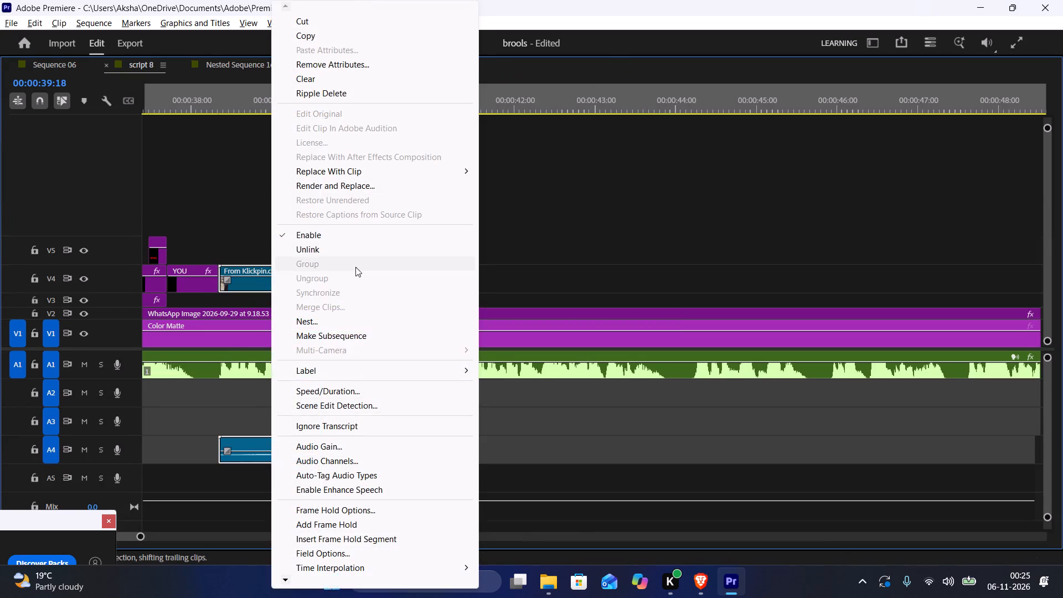
left_click(351, 249)
left_click_drag(256, 435, 274, 450)
left_click_drag(279, 421, 291, 464)
left_click(291, 464)
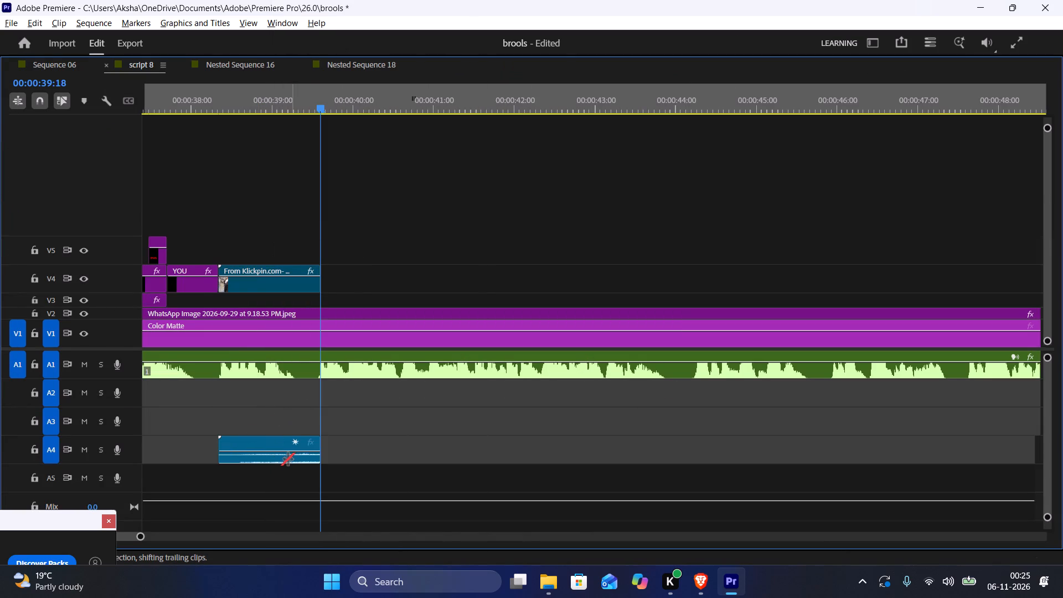
key("v")
left_click(286, 451)
key("BackSpace")
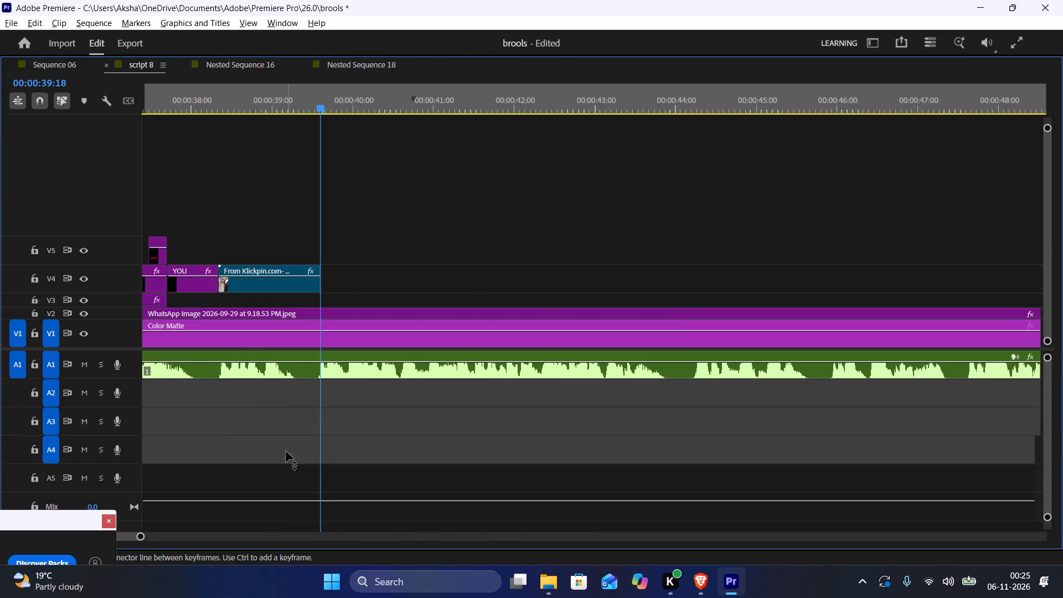
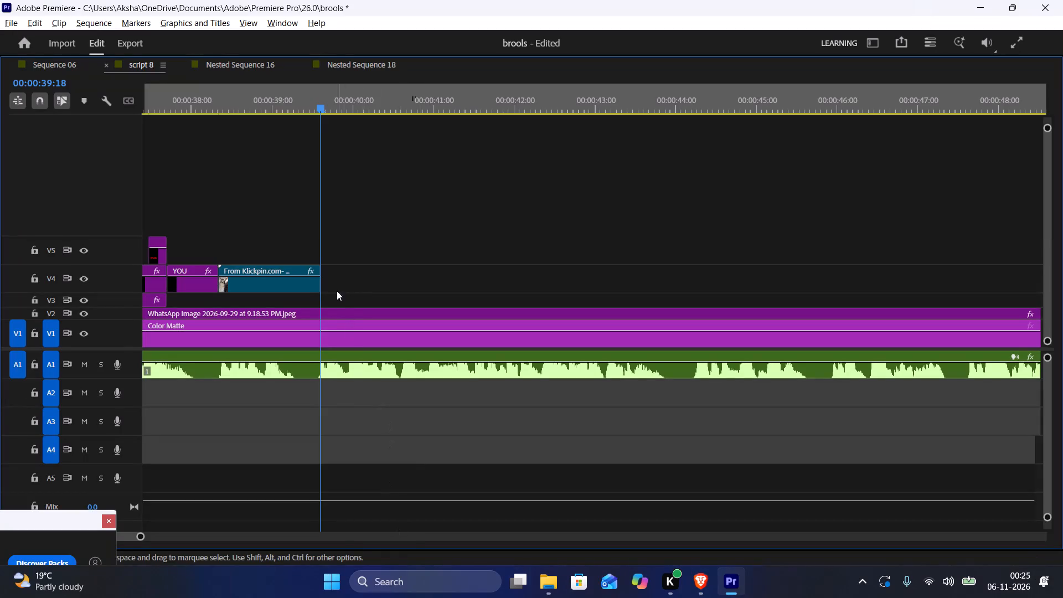
Play script 8 from just before the end of the queue clip through about 00:00:43:00 and replay the voiceover passage following it.
left_click(268, 91)
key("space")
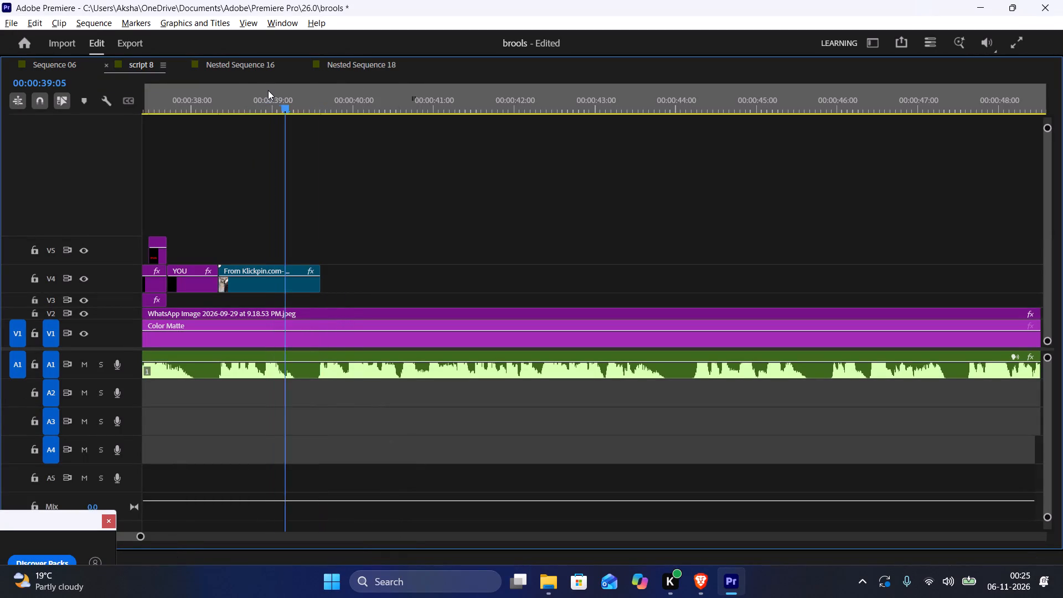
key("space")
key("grave")
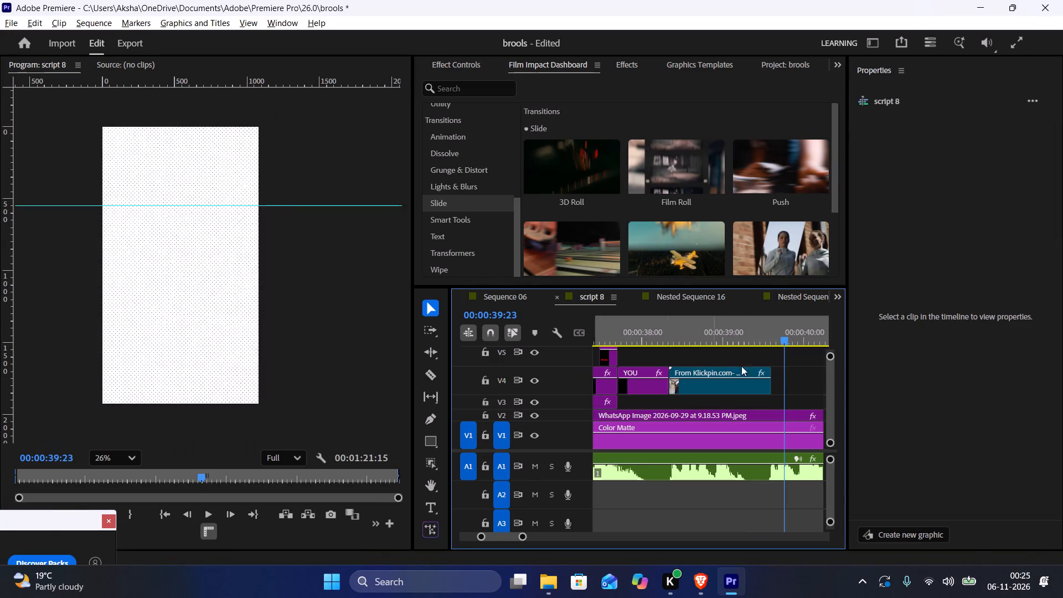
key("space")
scroll(763, 392, "down", 4)
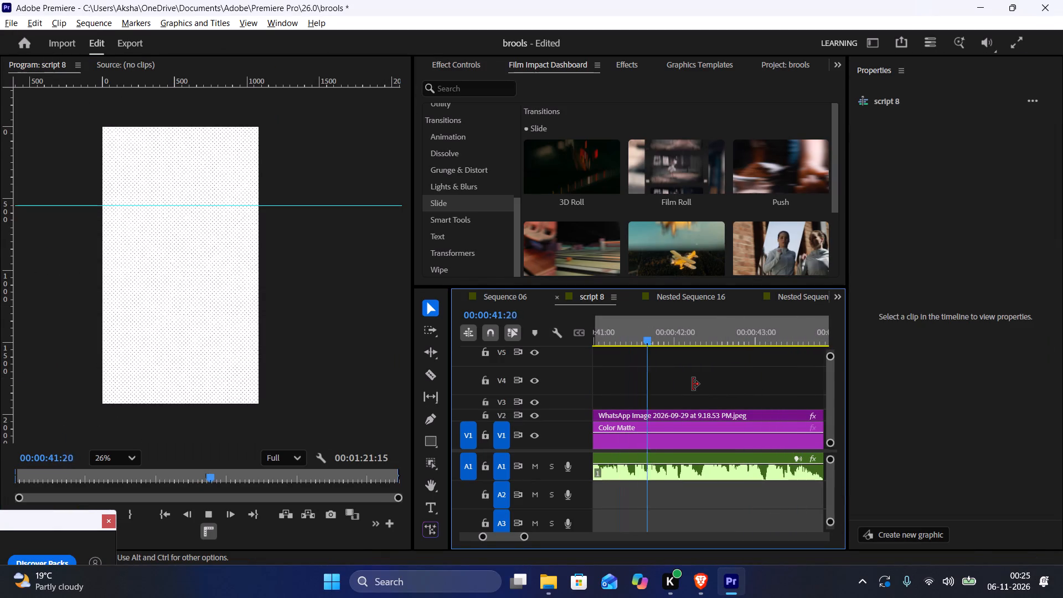
scroll(693, 384, "up", 10)
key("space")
scroll(670, 402, "down", 7)
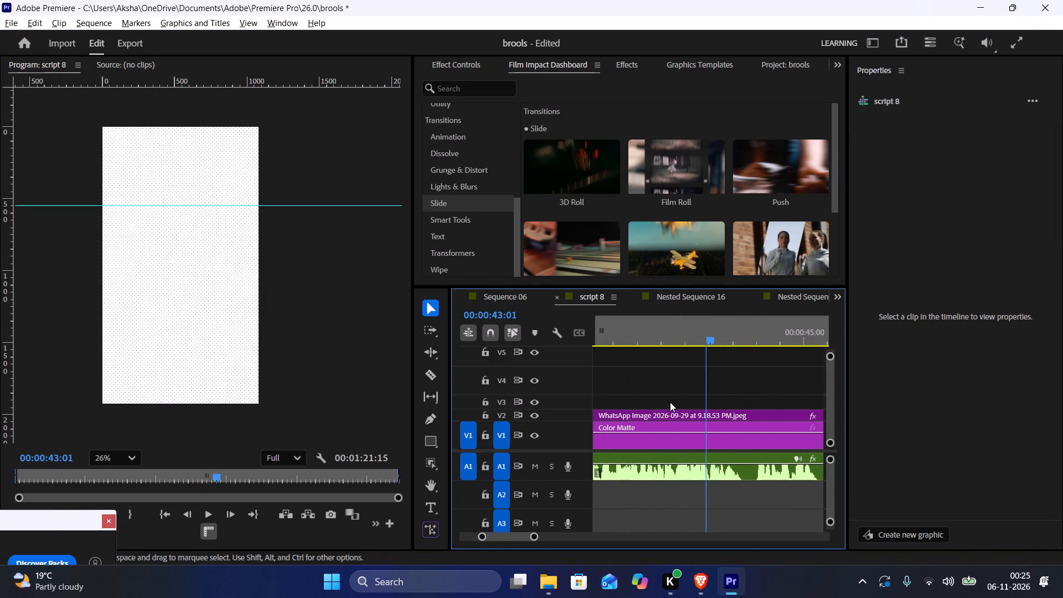
scroll(670, 402, "down", 5)
scroll(671, 402, "up", 8)
left_click(620, 329)
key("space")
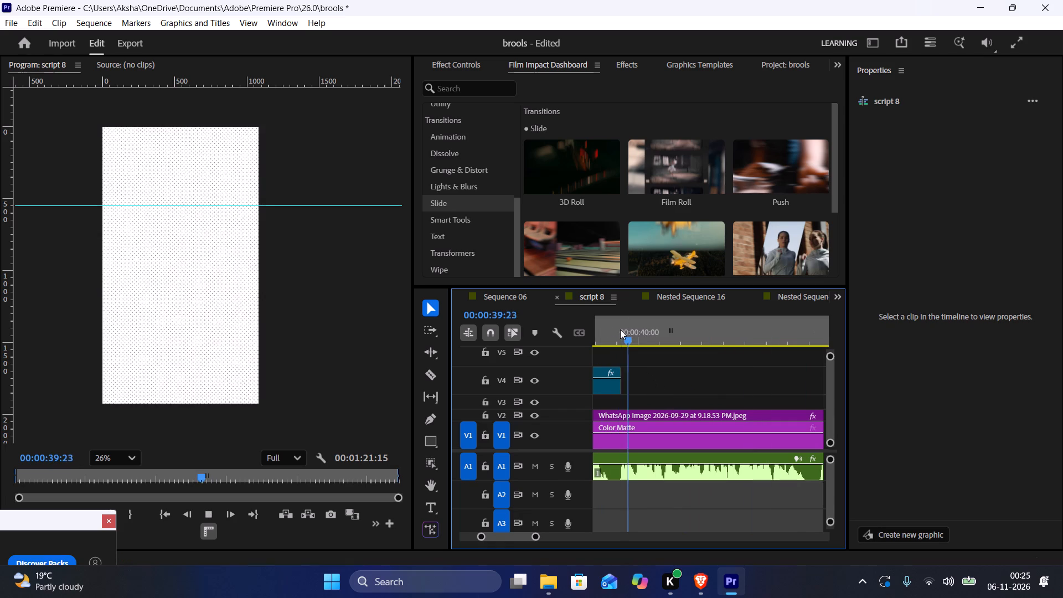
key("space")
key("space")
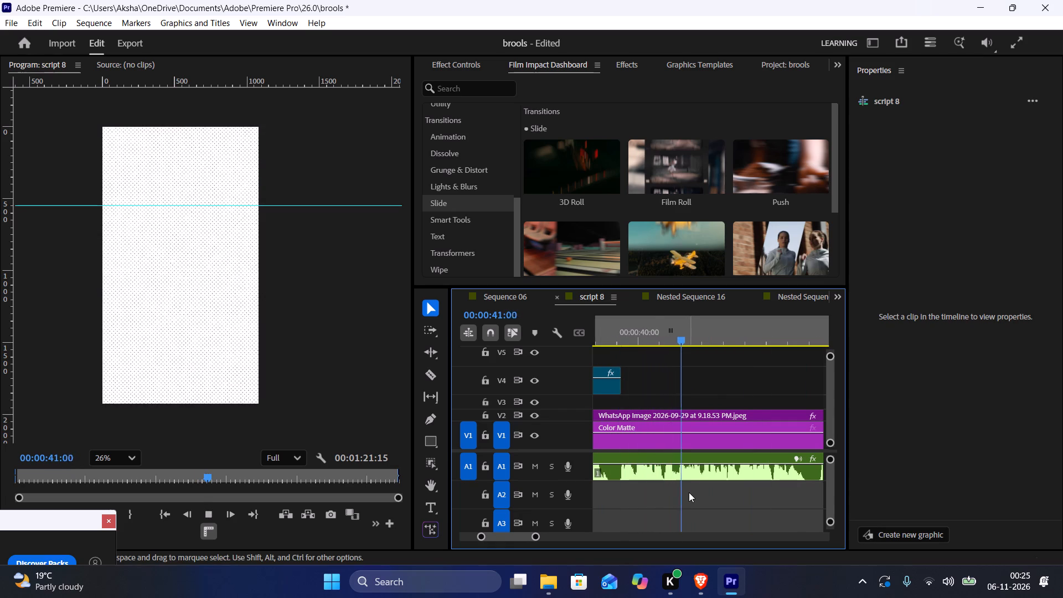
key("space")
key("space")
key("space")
Switch to the Brave browser and open the Pinterest page to look for the next clip.
left_click(704, 539)
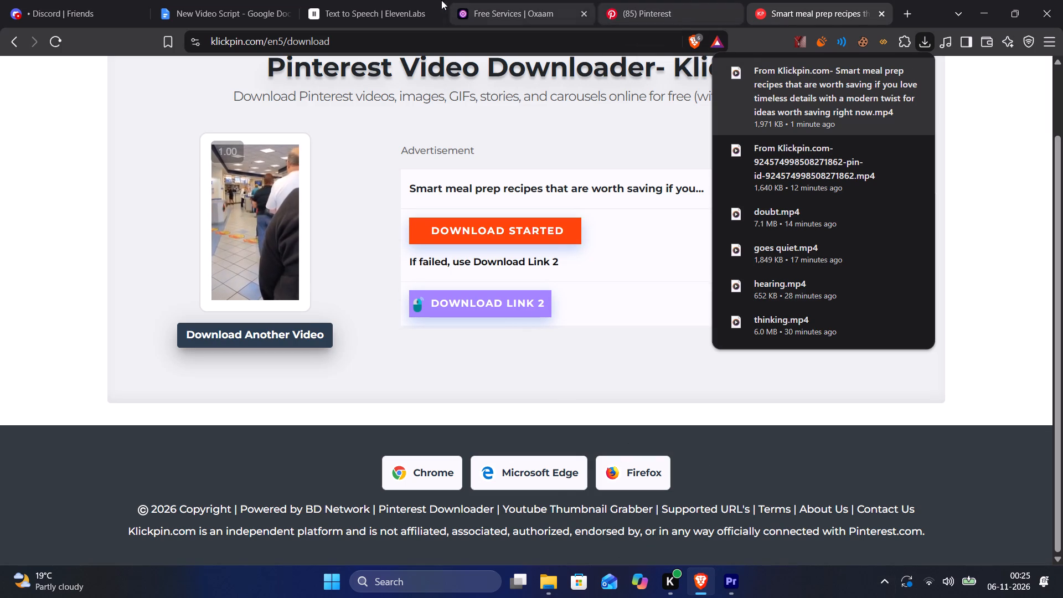
left_click(662, 0)
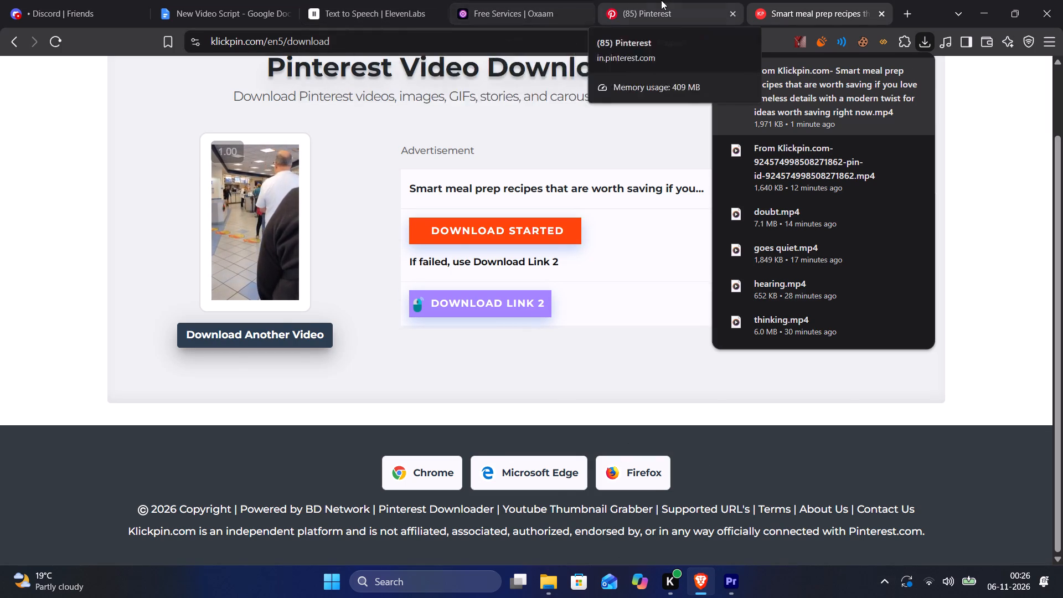
Search Pinterest for "person talking in bank".
left_click_drag(259, 90, 1, 91)
type("person t")
type("ak")
key("BackSpace")
type("lking")
key("Return")
left_click(147, 92)
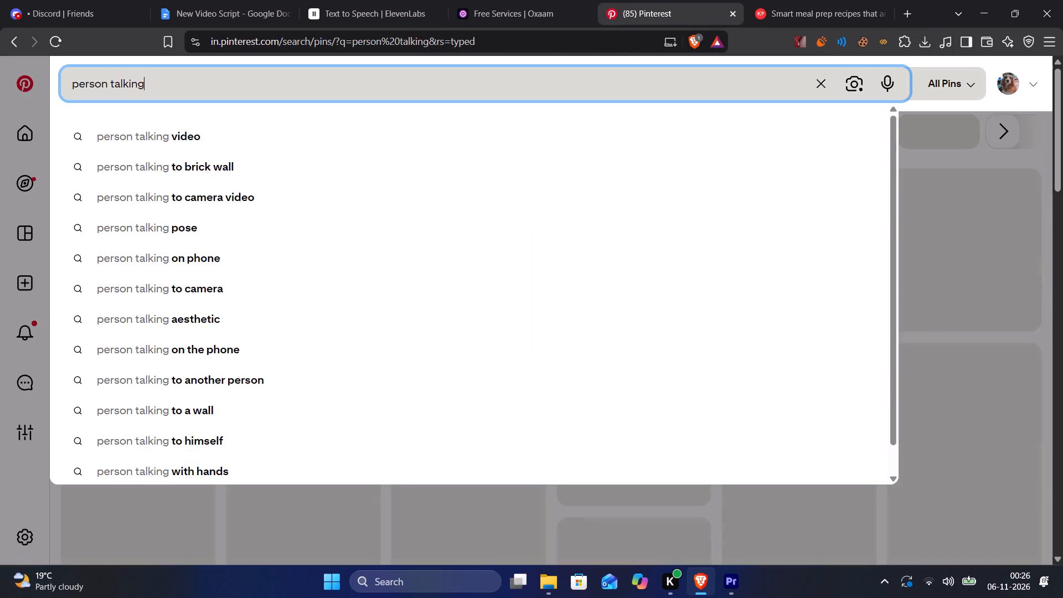
key("space")
type("in bank")
key("space")
key("Return")
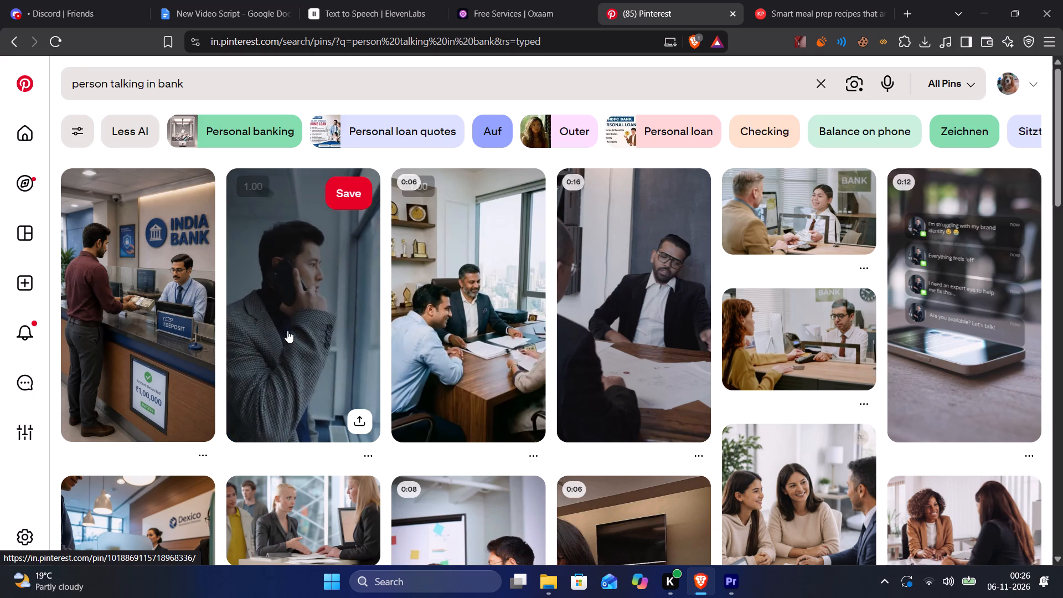
Copy the clean link of the video pin showing two men talking at a desk with a laptop and papers.
scroll(823, 350, "down", 3)
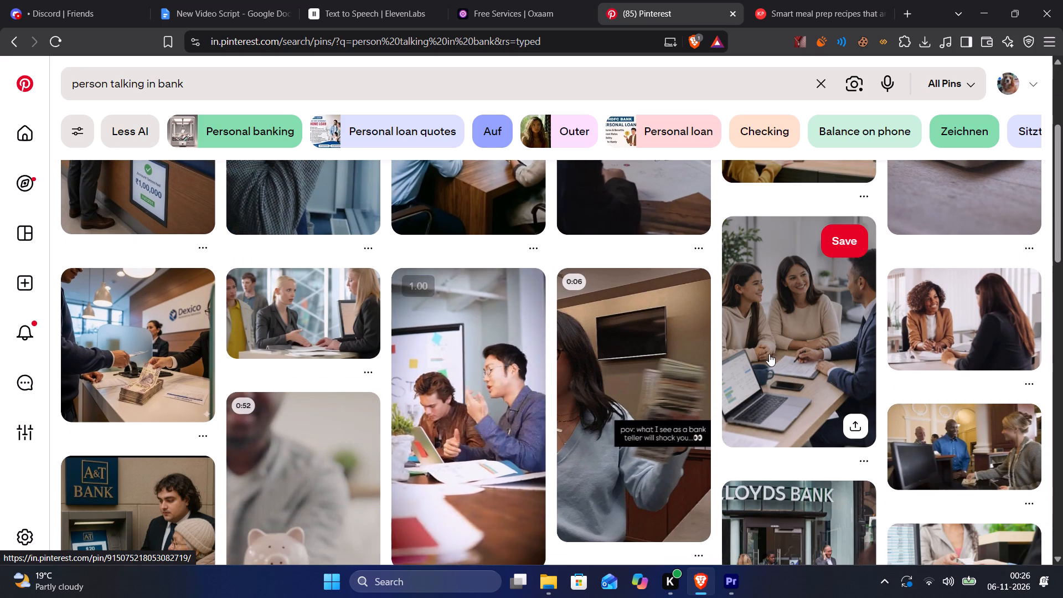
scroll(461, 430, "down", 2)
right_click(473, 354)
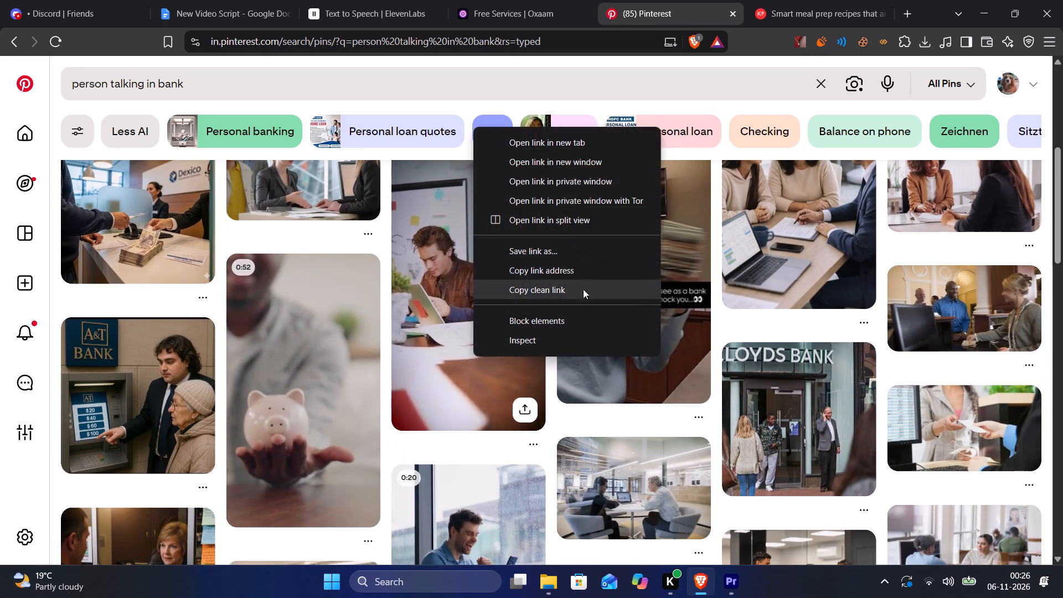
left_click(582, 285)
Download the video of the copied pin through KlickPin.
left_click(914, 0)
left_click(784, 0)
left_click(736, 0)
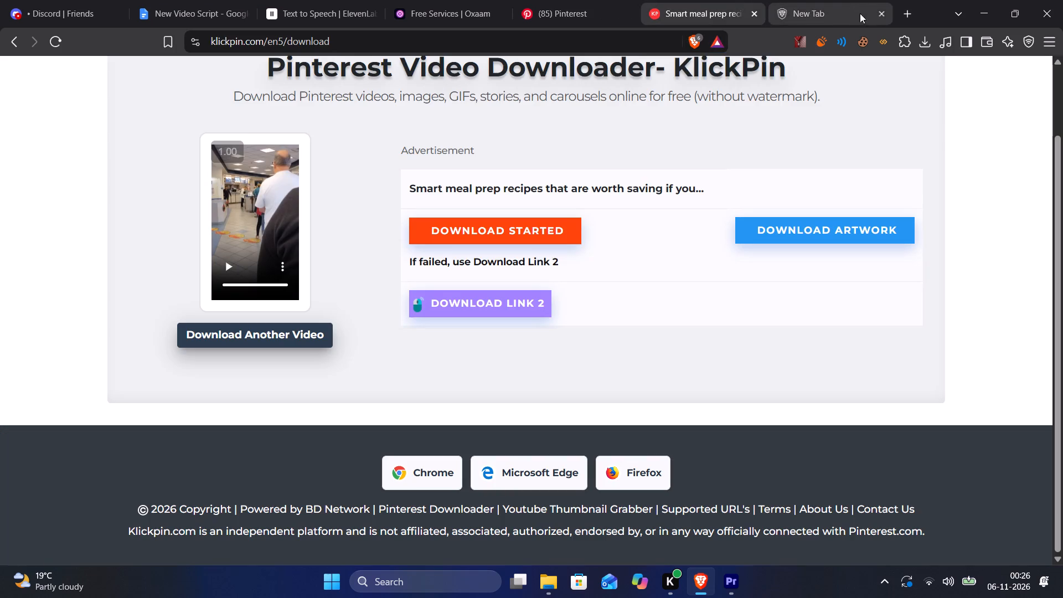
left_click(882, 15)
scroll(518, 135, "up", 6)
left_click(58, 71)
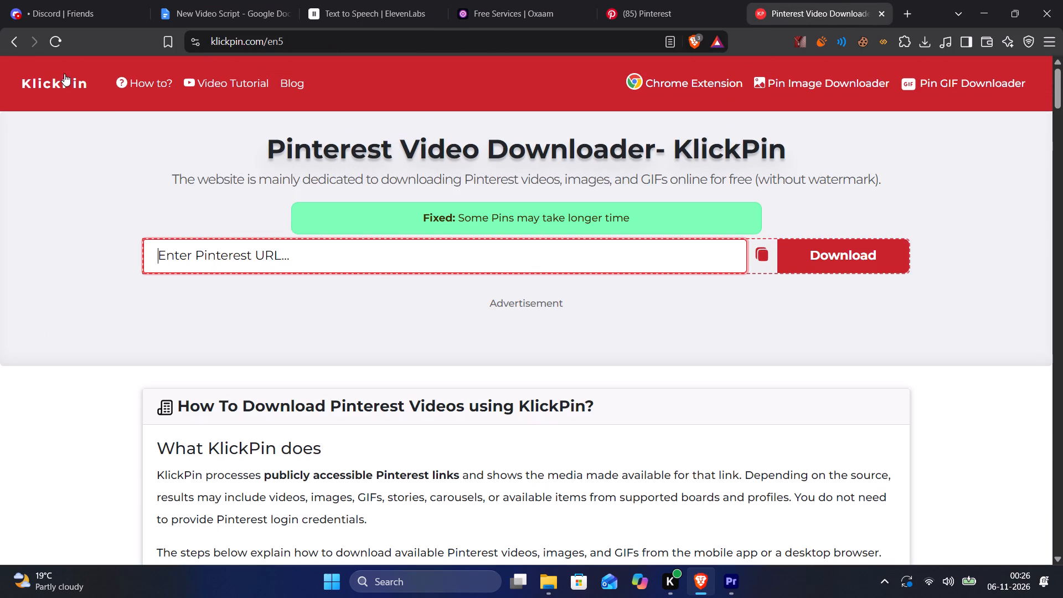
left_click(354, 261)
key("ctrl+v")
left_click(879, 266)
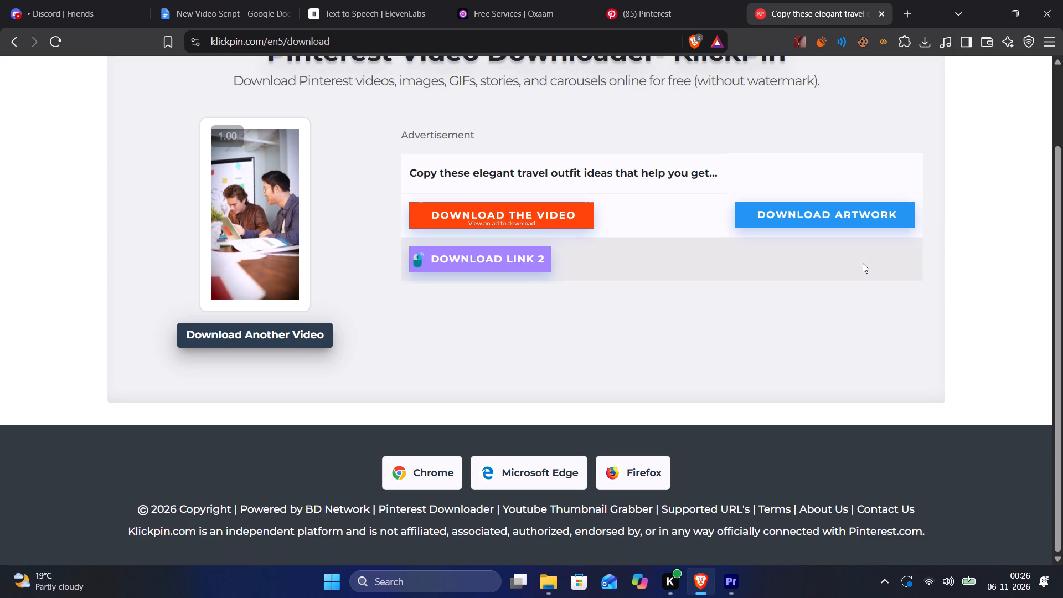
left_click(583, 231)
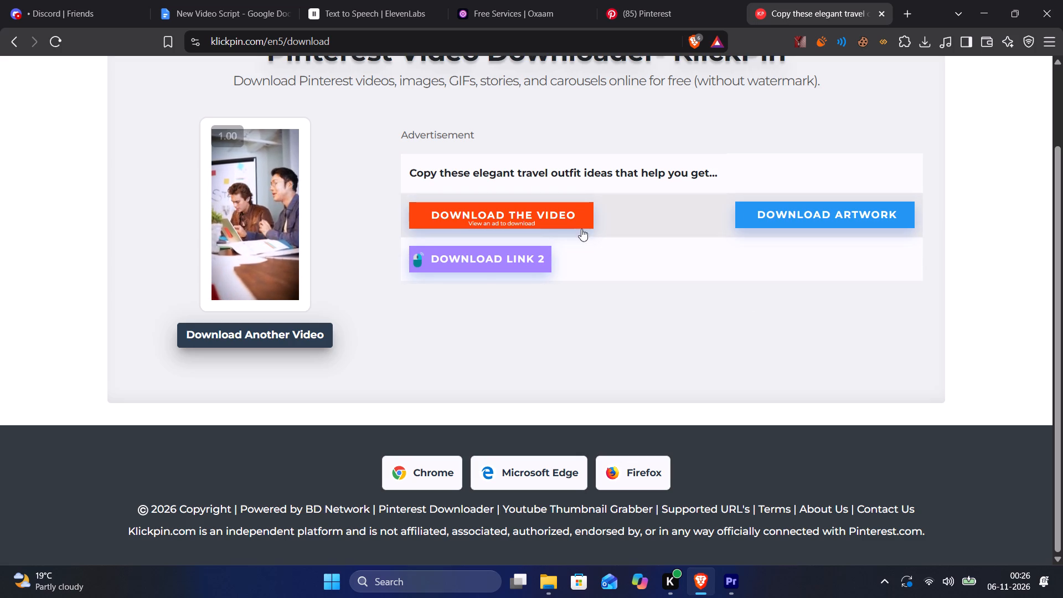
left_click(577, 222)
left_click(491, 224)
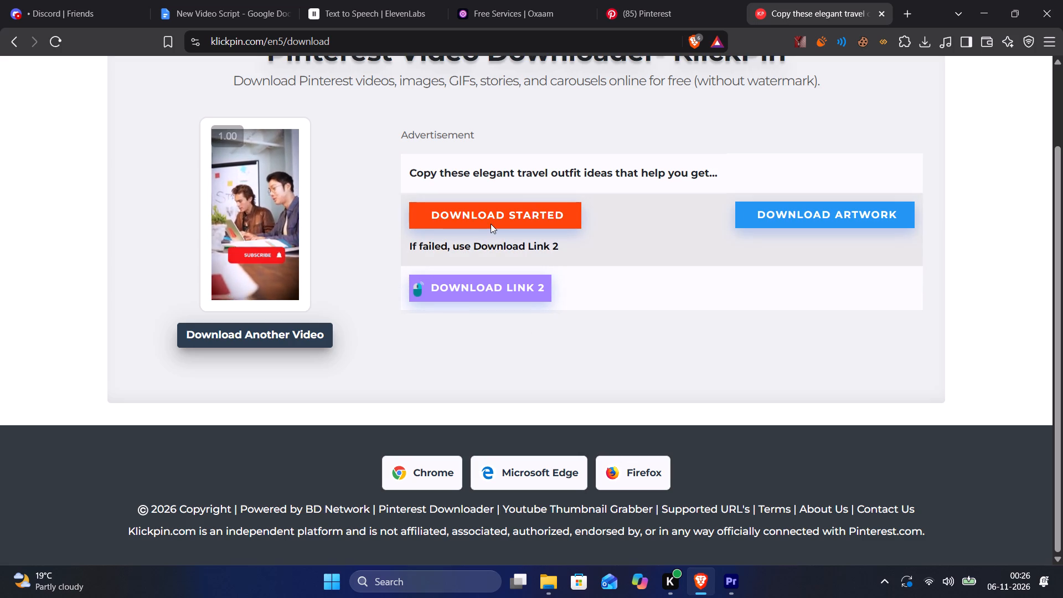
double_click(455, 435)
left_click(449, 424)
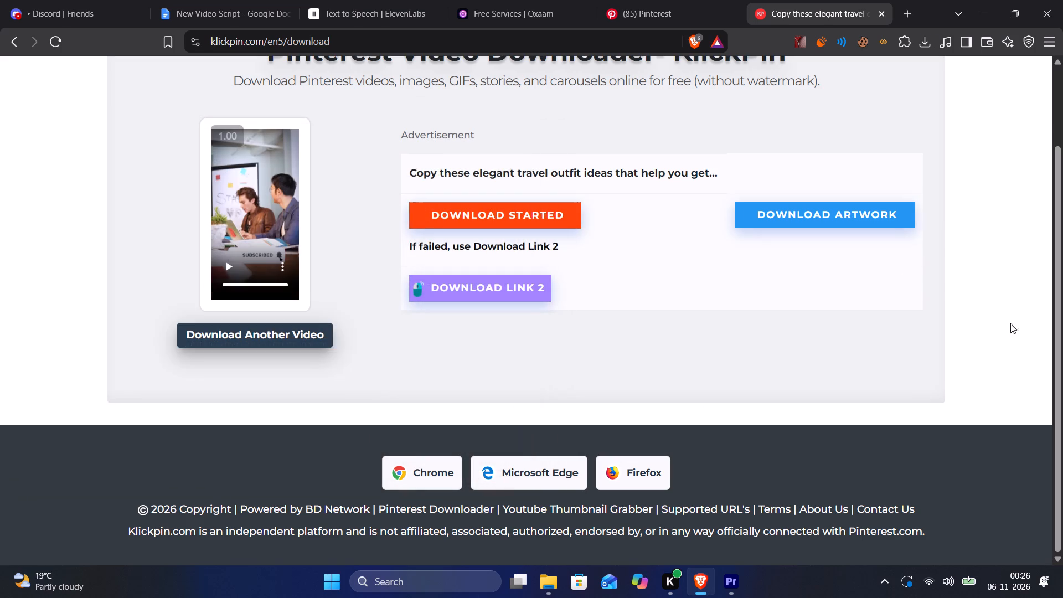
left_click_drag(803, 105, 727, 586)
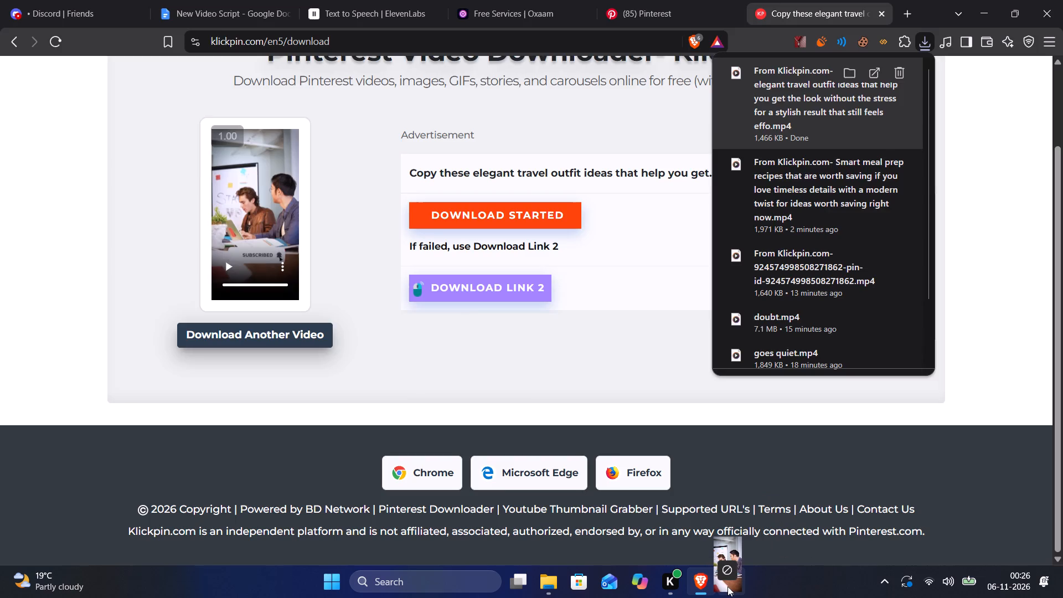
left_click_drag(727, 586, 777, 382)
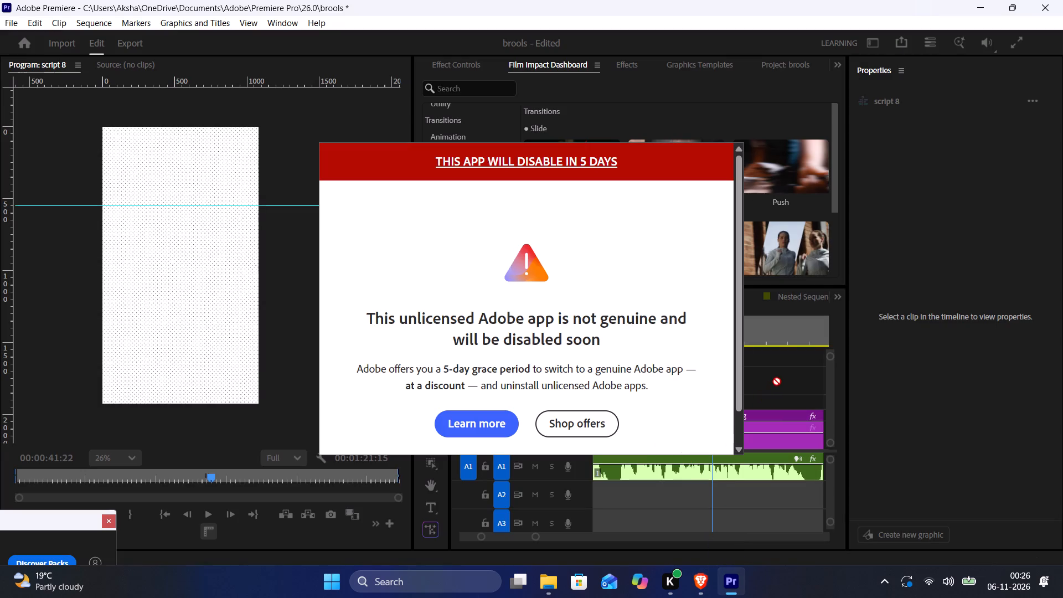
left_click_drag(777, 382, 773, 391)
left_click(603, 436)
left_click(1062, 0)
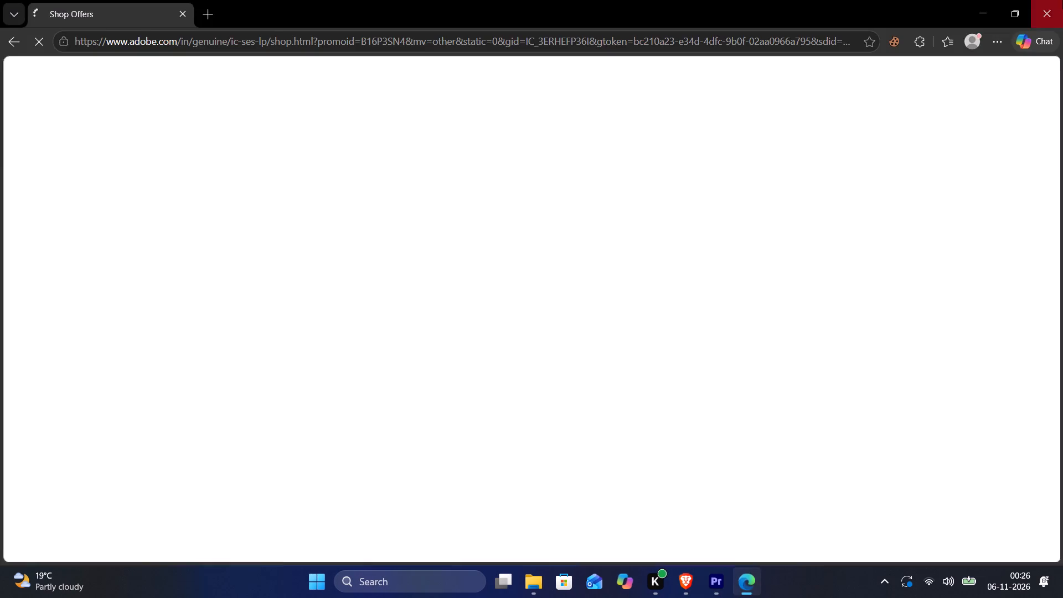
Place the downloaded clip of the two men talking on V5 of the script 8 sequence in Premiere, directly after the queue clip.
left_click(703, 582)
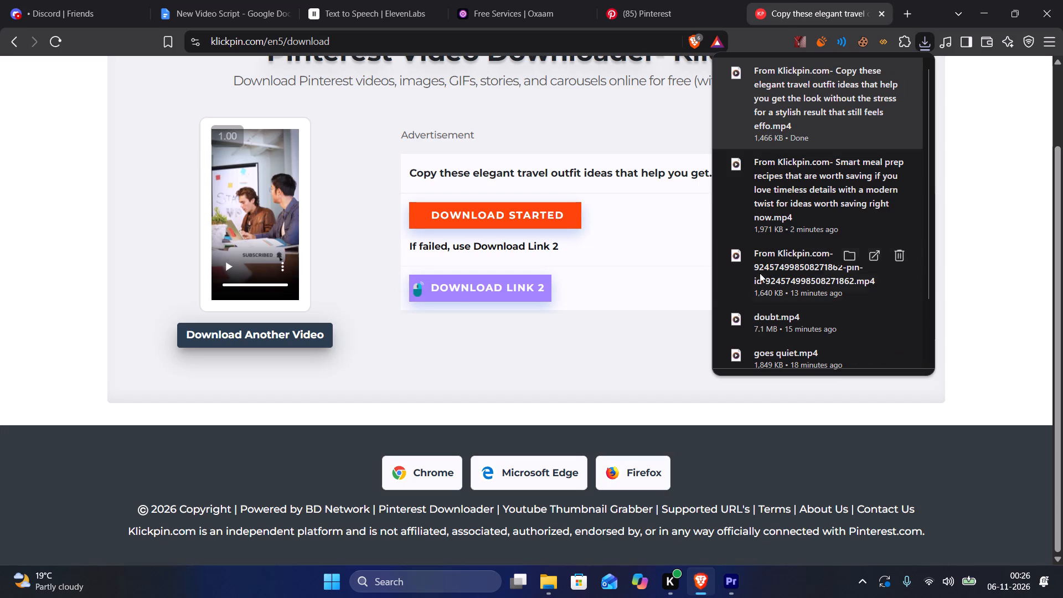
left_click_drag(760, 109, 737, 585)
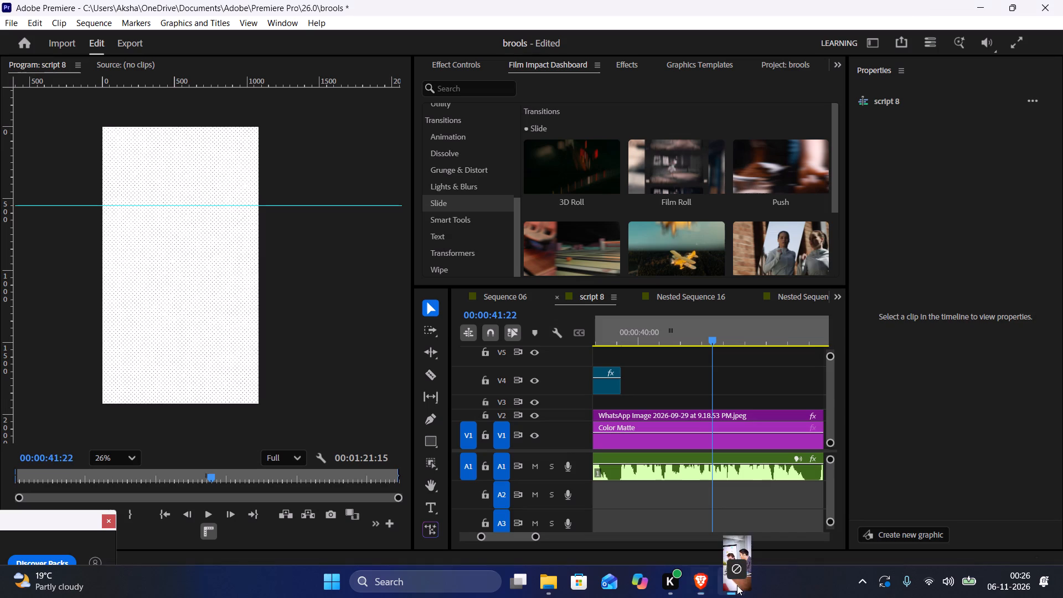
left_click_drag(737, 585, 621, 364)
left_click(659, 360)
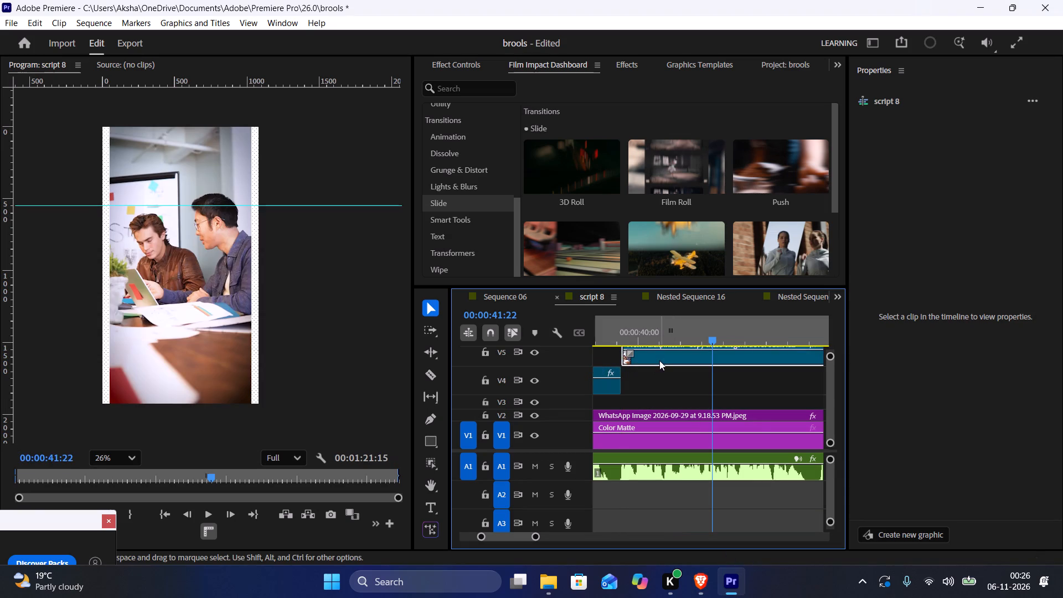
Unlink the talking clip's audio from its video and delete that audio from track A5.
key("grave")
right_click(448, 471)
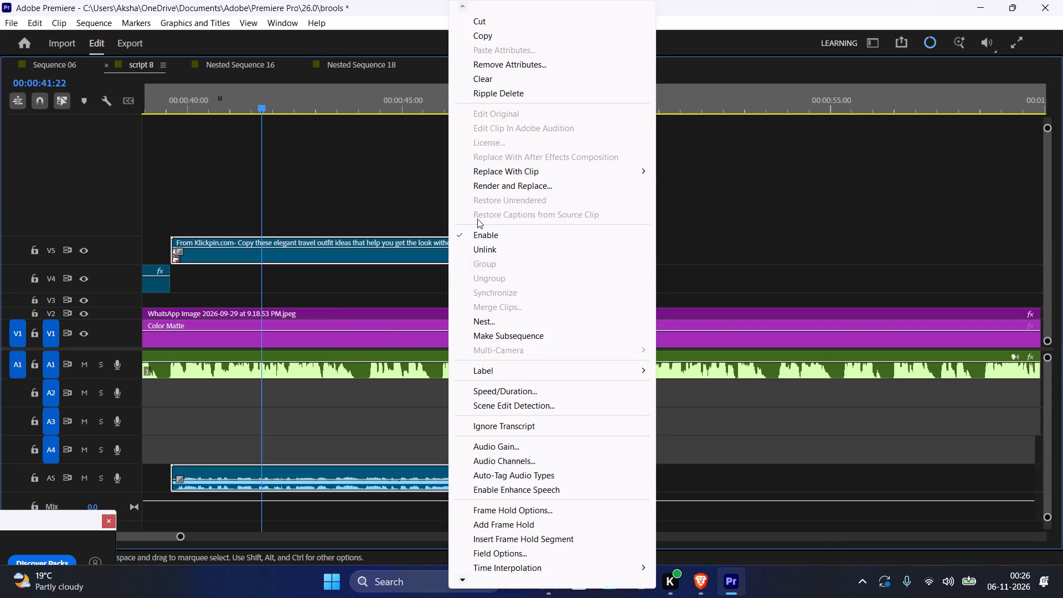
left_click(344, 414)
key("ctrl+l")
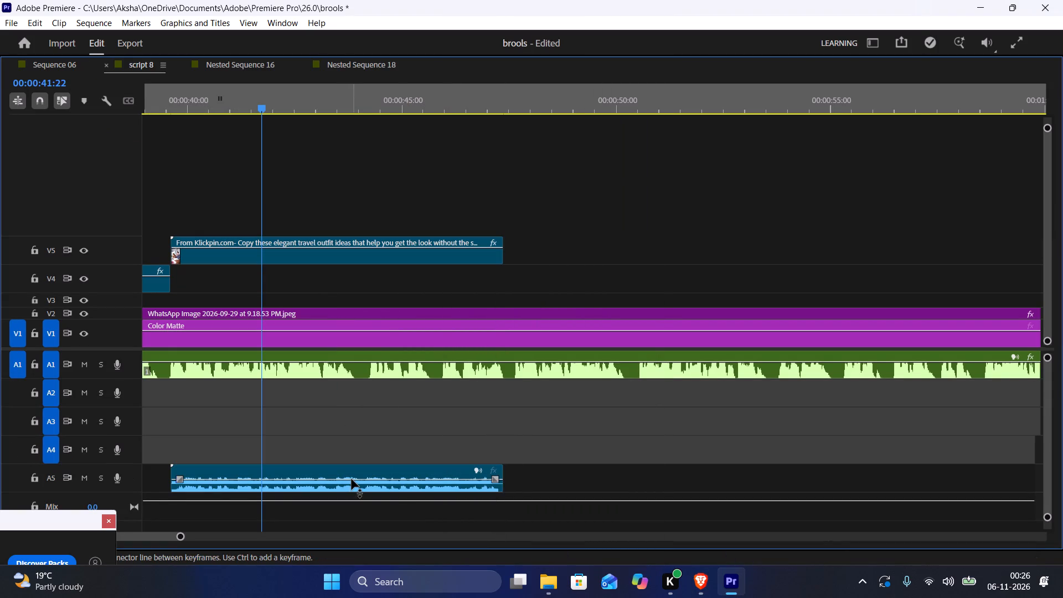
left_click(352, 479)
key("ctrl+l")
left_click(350, 466)
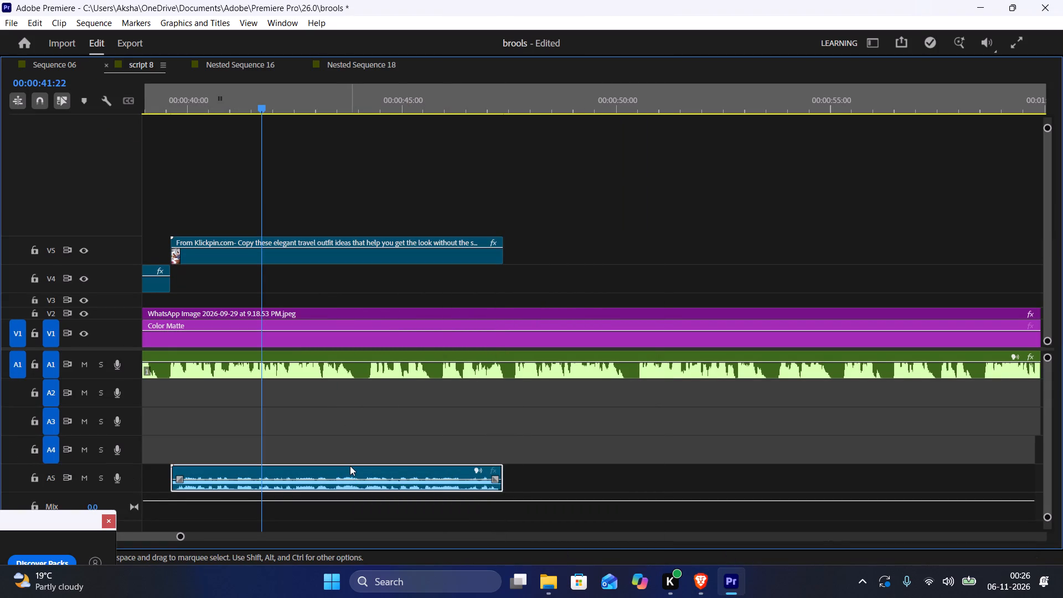
key("BackSpace")
key("grave")
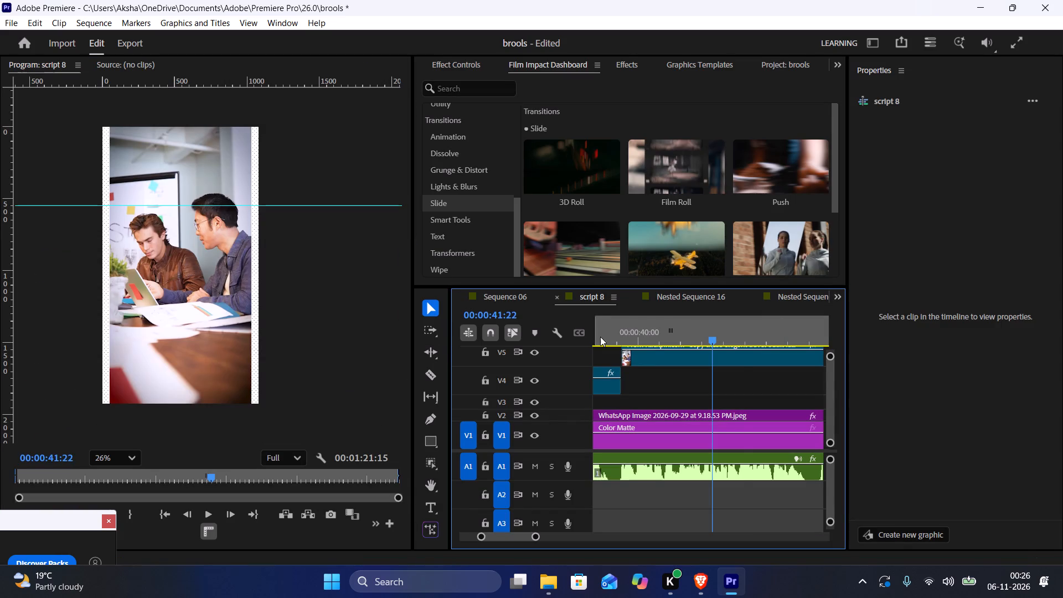
Scale the talking clip on V5 to 151% so it fills the vertical frame.
left_click_drag(592, 319, 614, 331)
left_click_drag(632, 322, 627, 321)
left_click(621, 318)
key("space")
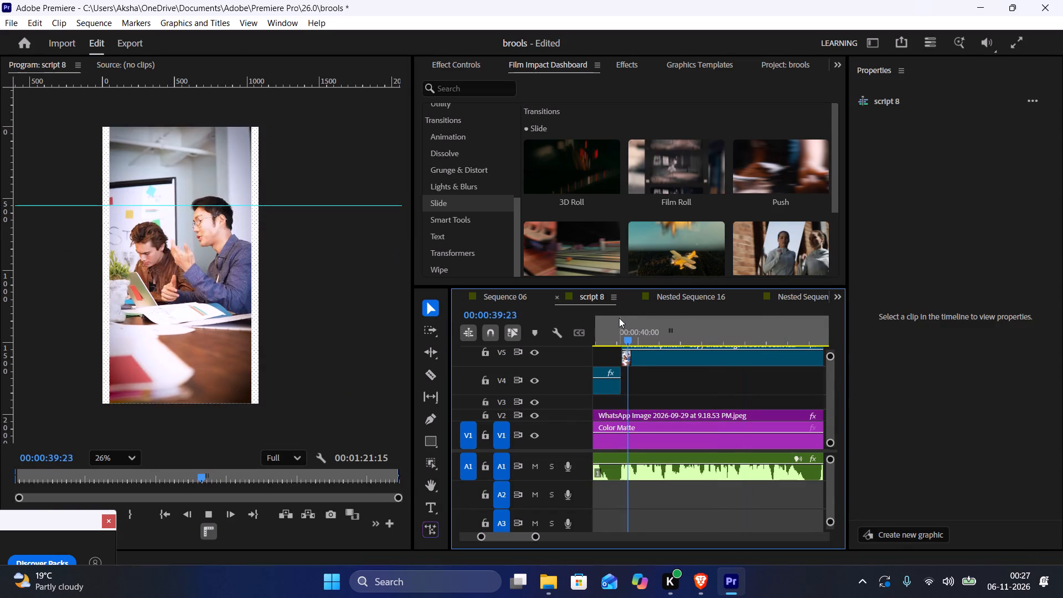
scroll(620, 323, "down", 1)
key("space")
triple_click(183, 320)
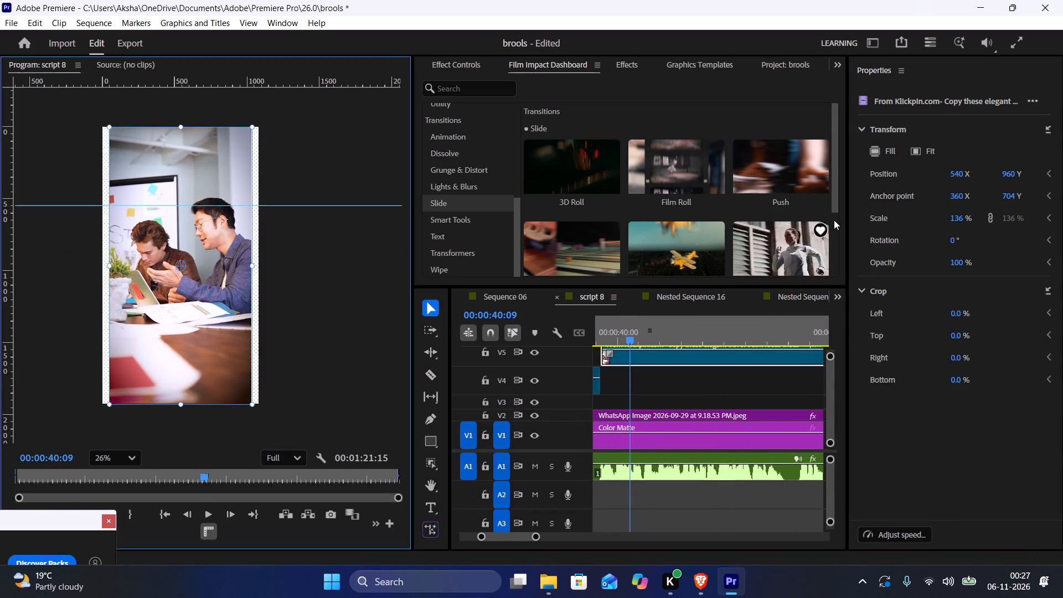
left_click_drag(957, 216, 958, 216)
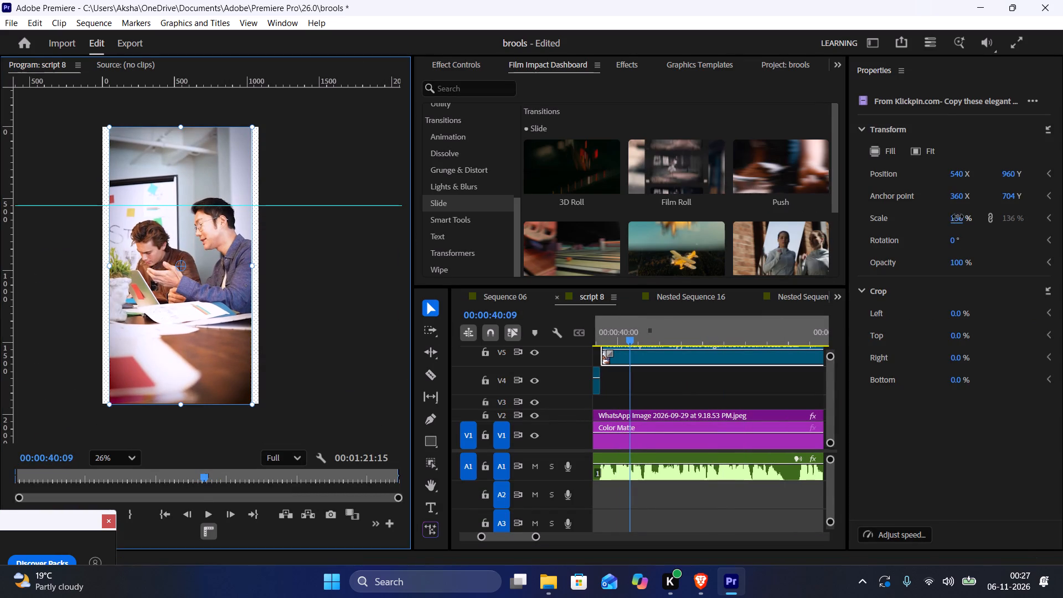
left_click_drag(958, 216, 972, 218)
Play the voiceover in short stretches across the talking clip to find where the clip should end.
key("space")
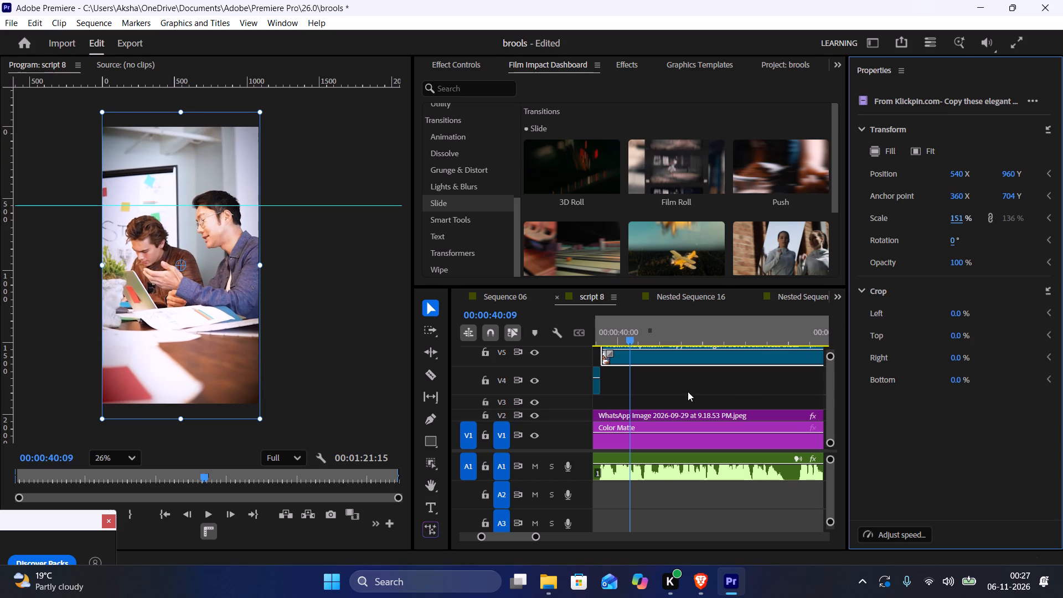
left_click(688, 391)
left_click(600, 327)
key("space")
scroll(756, 360, "down", 8)
key("space")
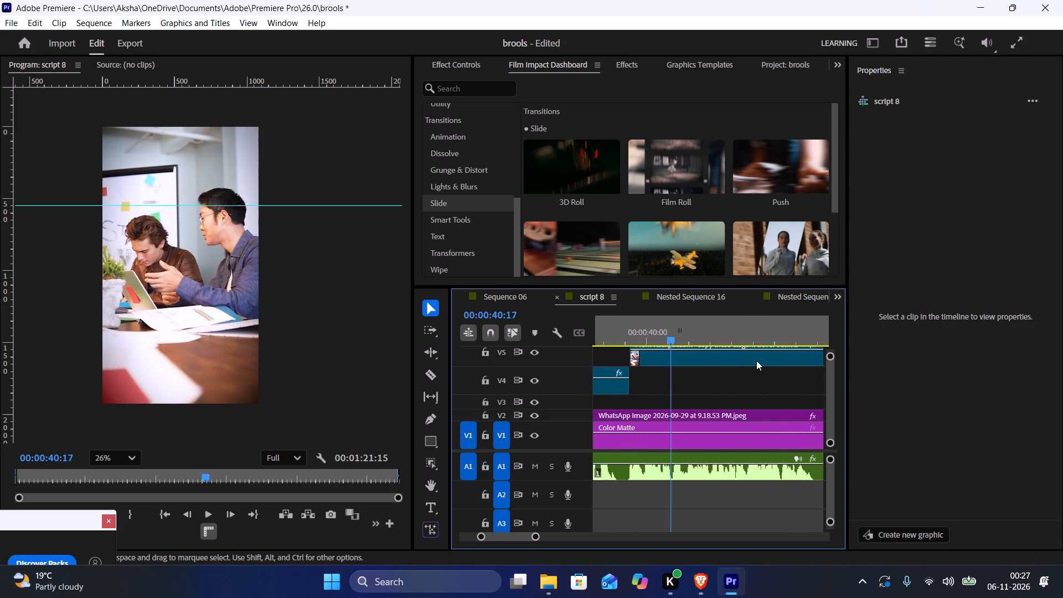
key("space")
scroll(754, 361, "down", 5)
key("space")
key("space")
key("space")
key("space")
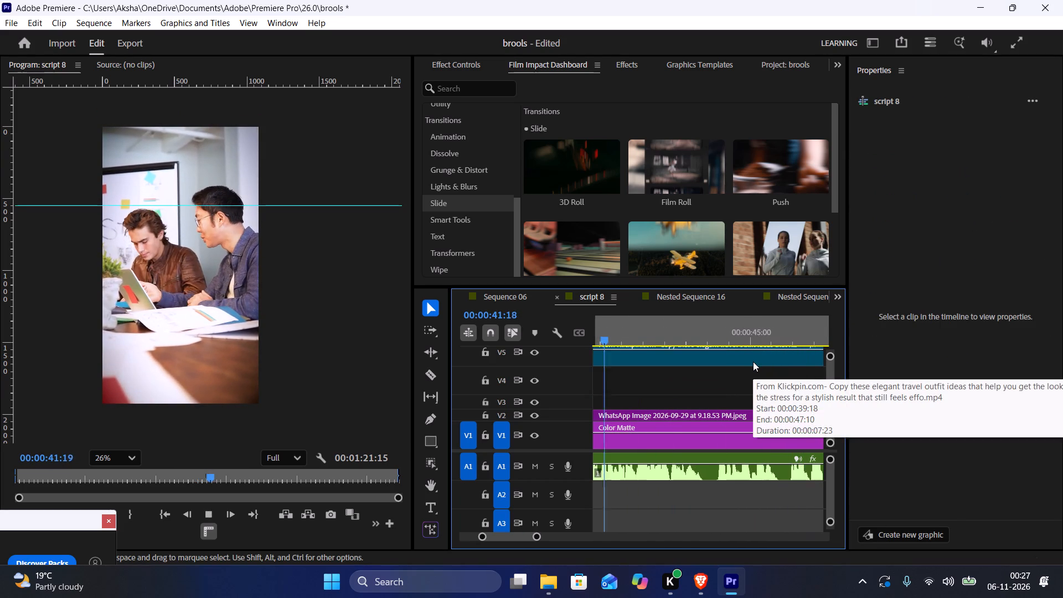
key("space")
scroll(753, 362, "down", 1)
key("space")
key("space")
key("space")
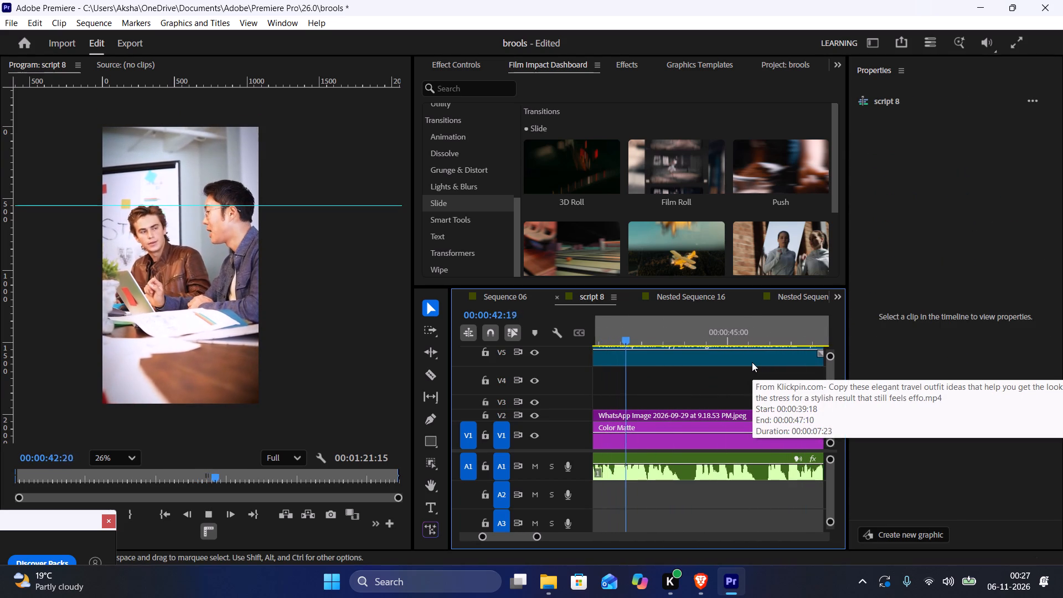
key("space")
key("space")
key("space")
key("space")
key("space")
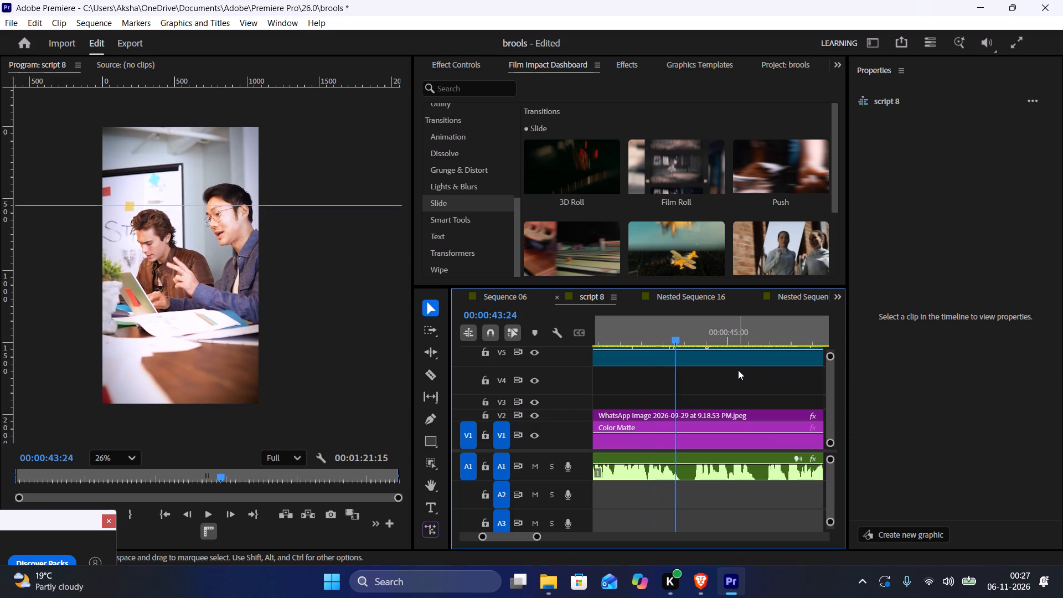
key("space")
key("space")
key("space")
key("space")
key("space")
key("space")
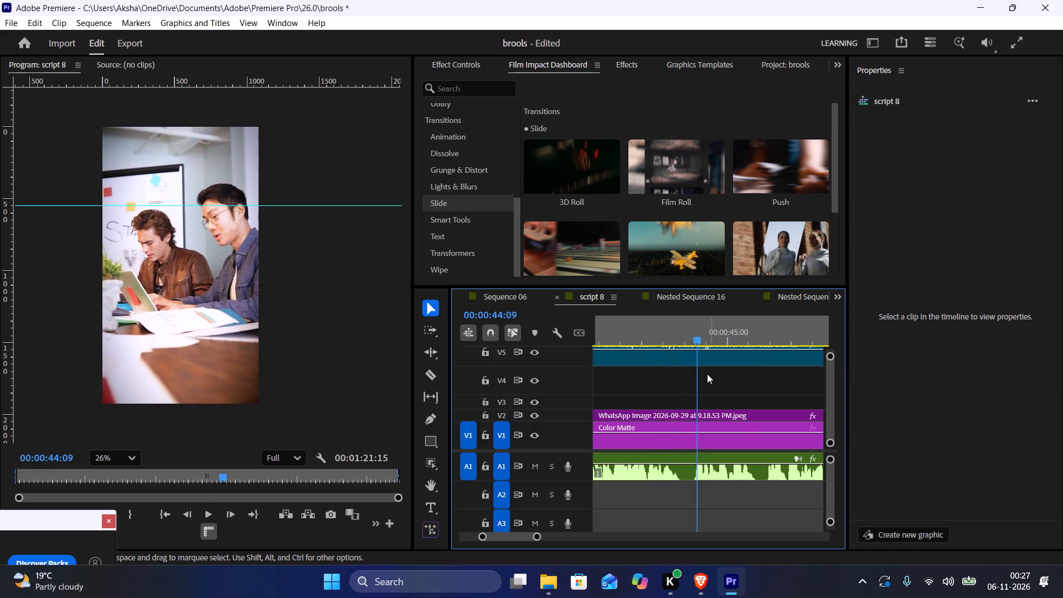
Cut the talking clip on V5 at 00:00:44:07, in time with the voiceover, and delete the part after the cut.
left_click_drag(682, 334, 696, 340)
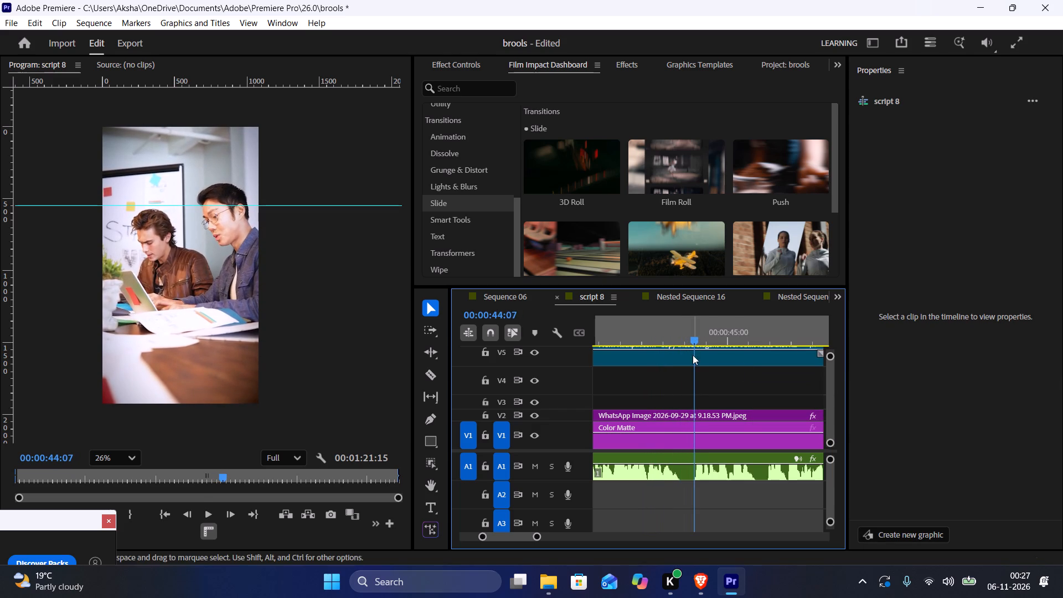
key("c")
left_click(692, 354)
key("b")
left_click(721, 365)
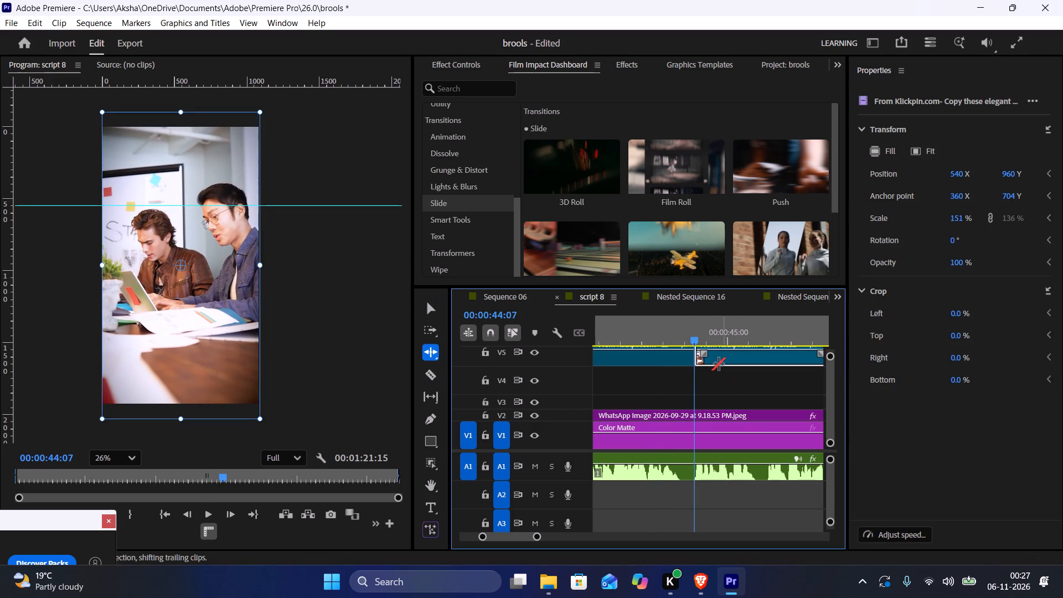
key("BackSpace")
left_click(689, 348)
key("v")
Play and scrub the voiceover around the end of the talking clip to find where the following words start.
left_click(680, 329)
key("space")
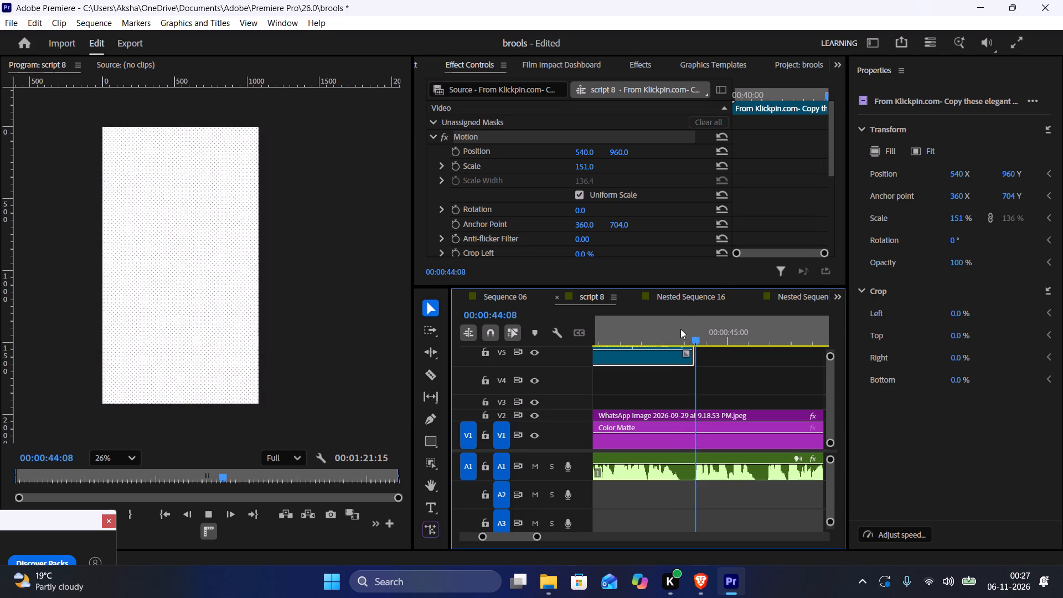
key("space")
left_click_drag(680, 329, 694, 334)
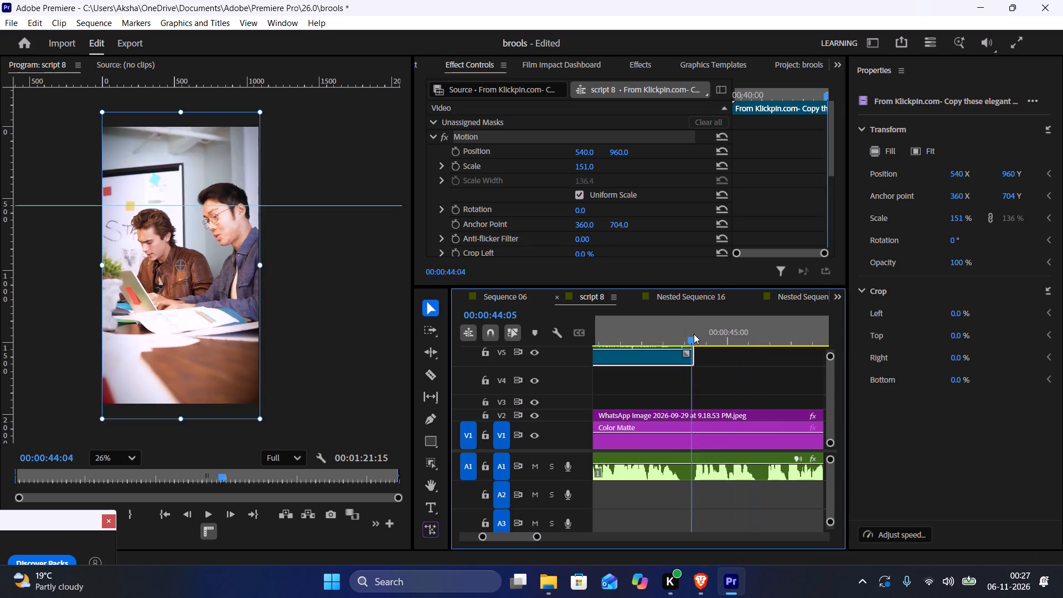
left_click_drag(694, 334, 698, 334)
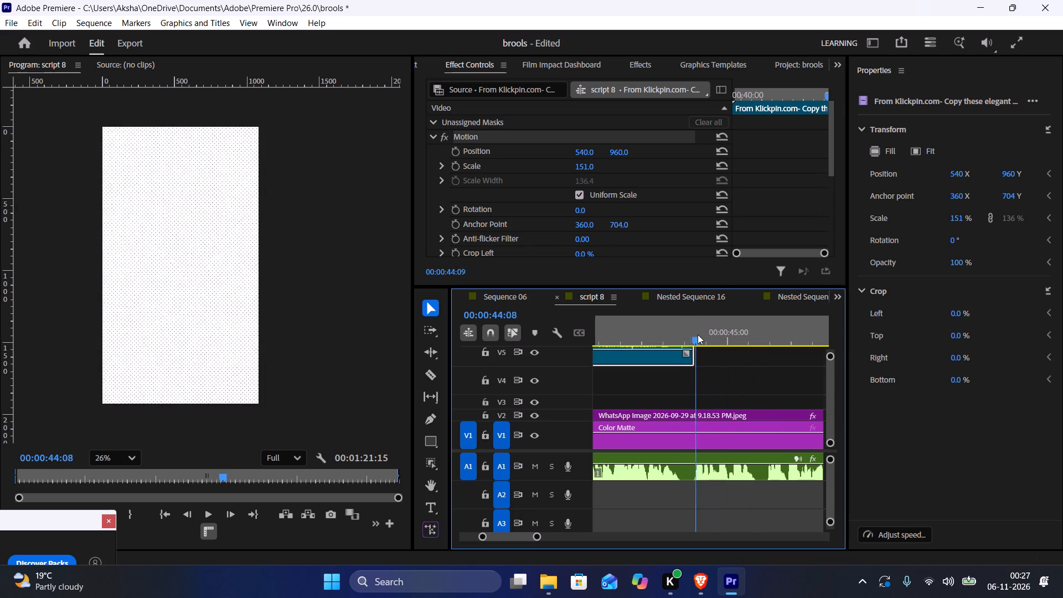
left_click_drag(698, 334, 716, 339)
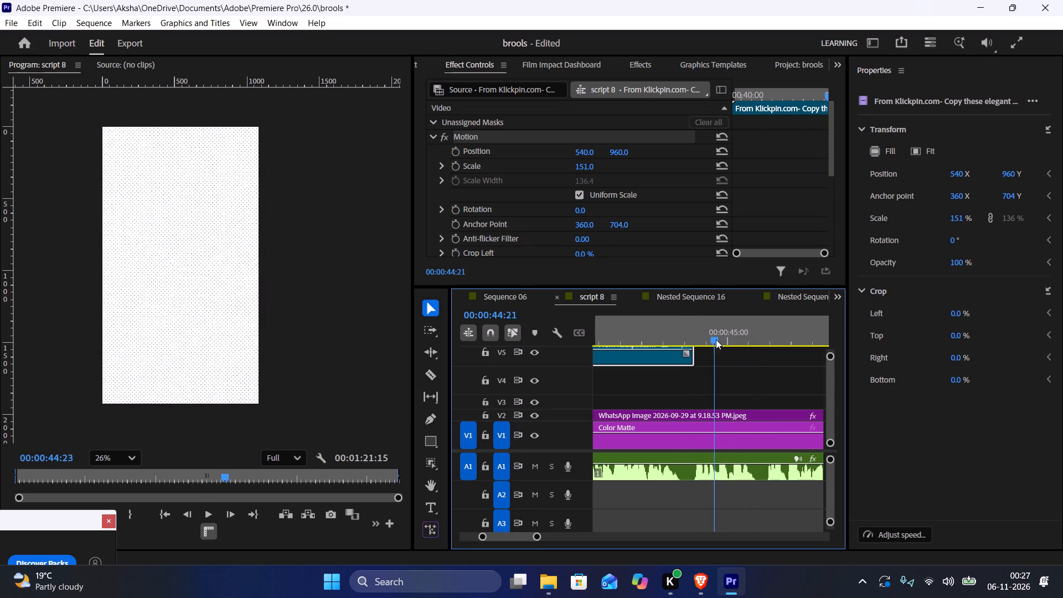
left_click_drag(716, 339, 709, 339)
Copy the THEY / DONT / EMAIL / YOU title group on V3–V5 and paste it at the end of the talking clip.
scroll(699, 349, "up", 8)
scroll(699, 349, "down", 6, "alt")
scroll(699, 349, "up", 6)
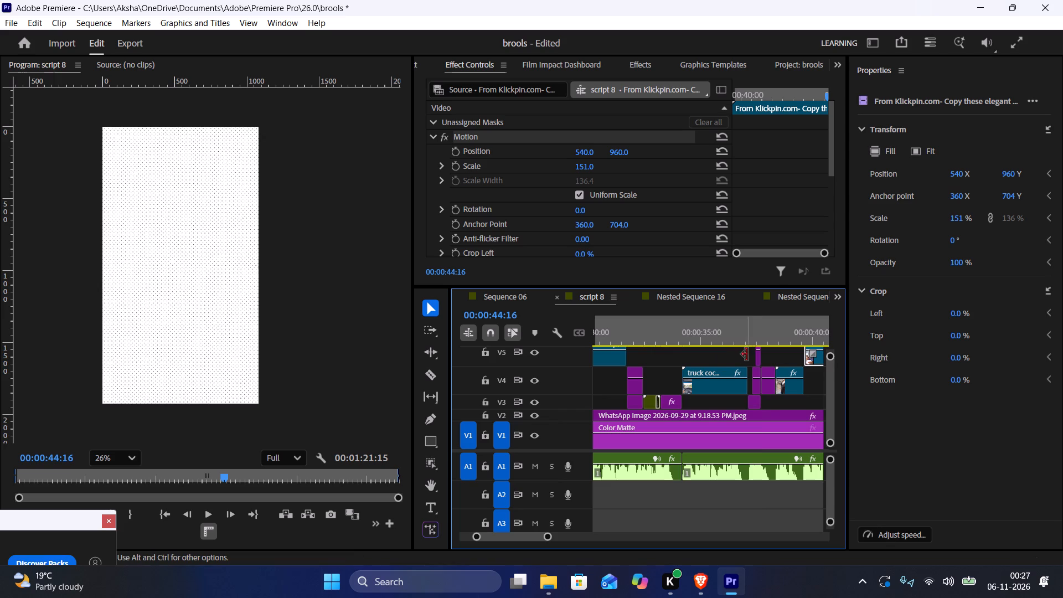
left_click(747, 354)
key("ctrl+z")
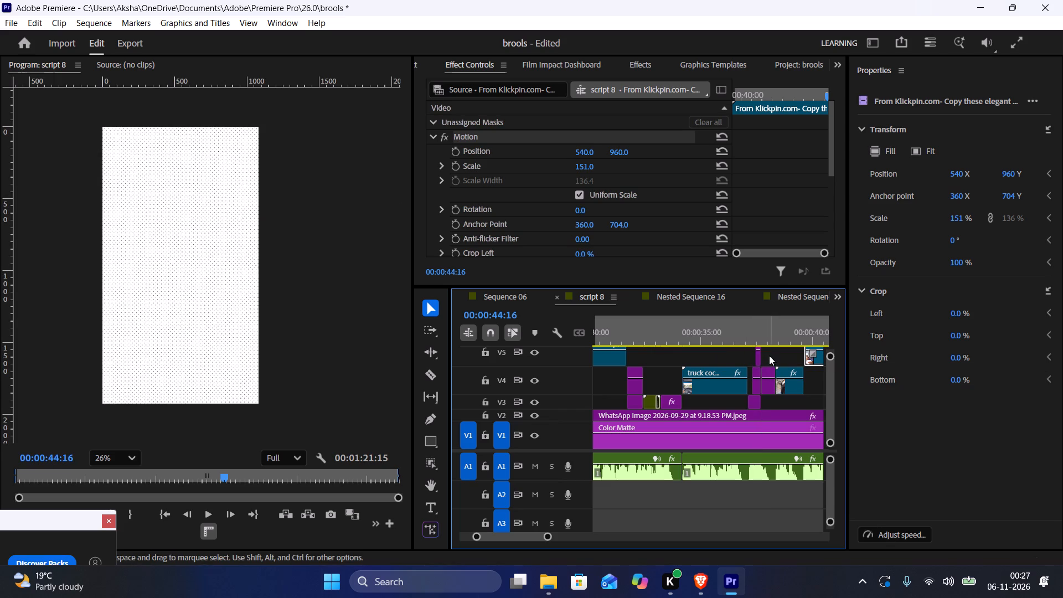
left_click_drag(769, 355, 753, 407)
key("ctrl+c")
scroll(788, 403, "down", 7, "ctrl")
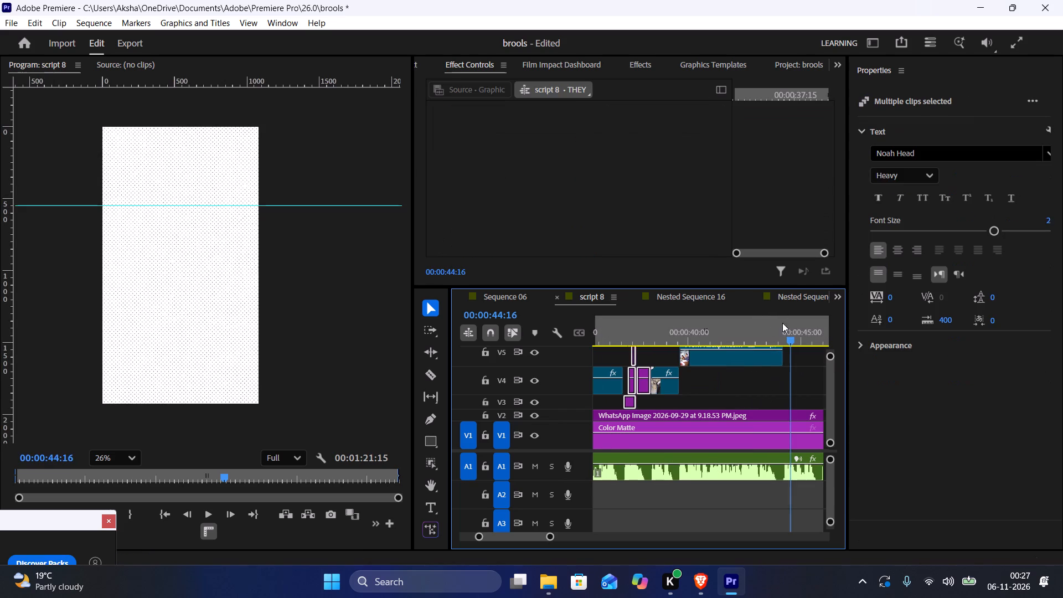
left_click(783, 329)
key("ctrl+v")
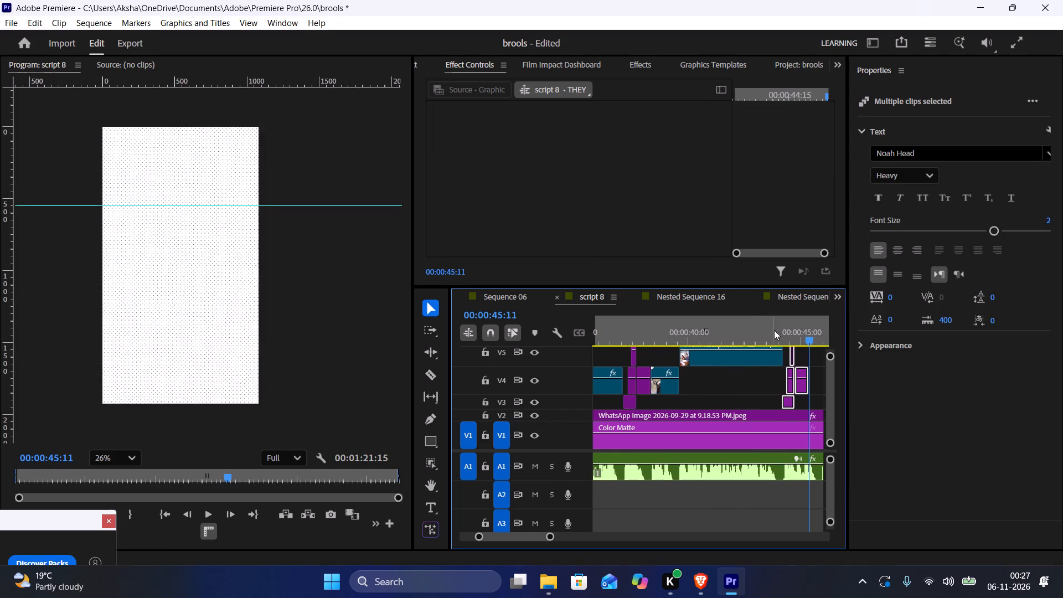
Retype the pasted THEY, DONT and EMAIL titles as THAT'S, THE and WHOLE.
left_click(781, 319)
key("space")
key("space")
double_click(178, 223)
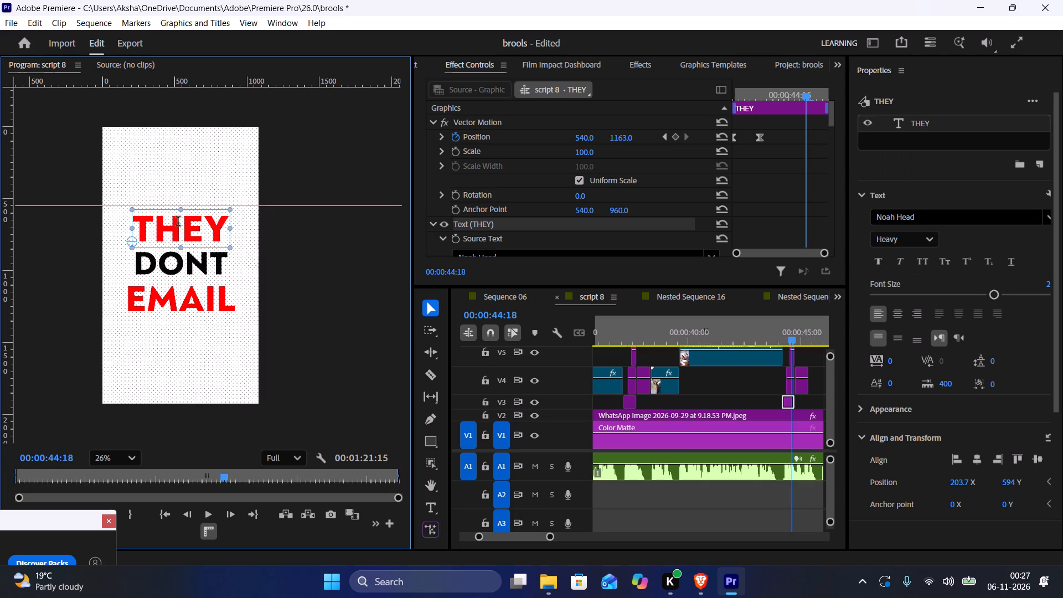
type("THATS")
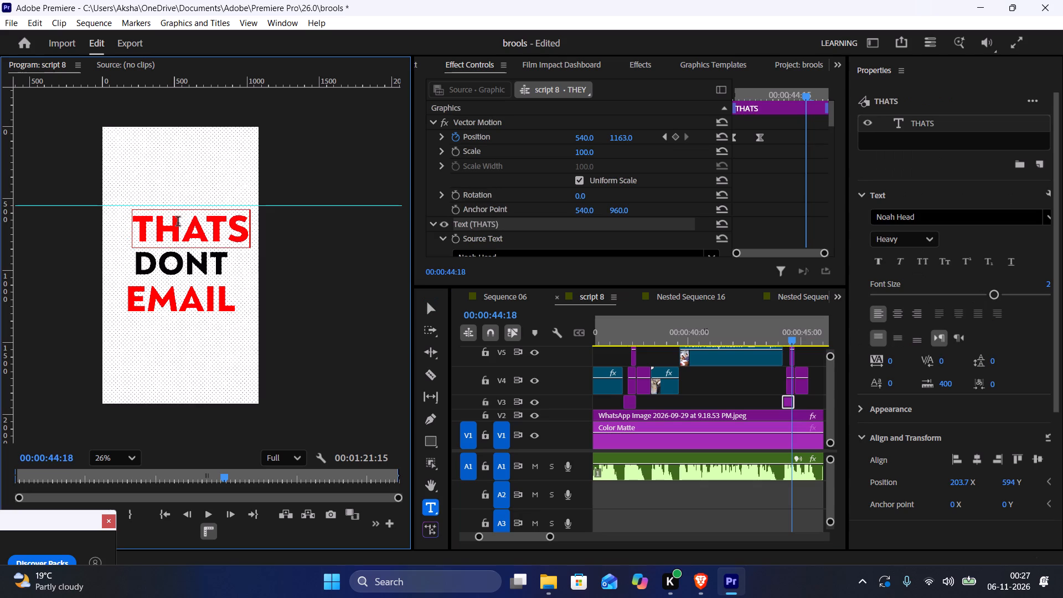
key("BackSpace")
type("'s")
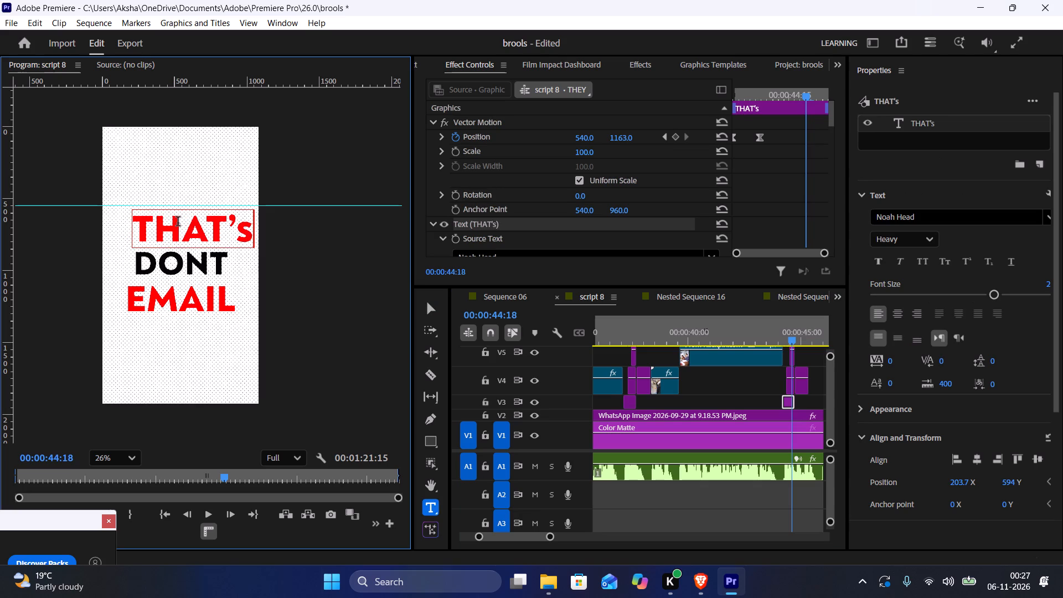
key("BackSpace")
key("shift+s")
double_click(181, 275)
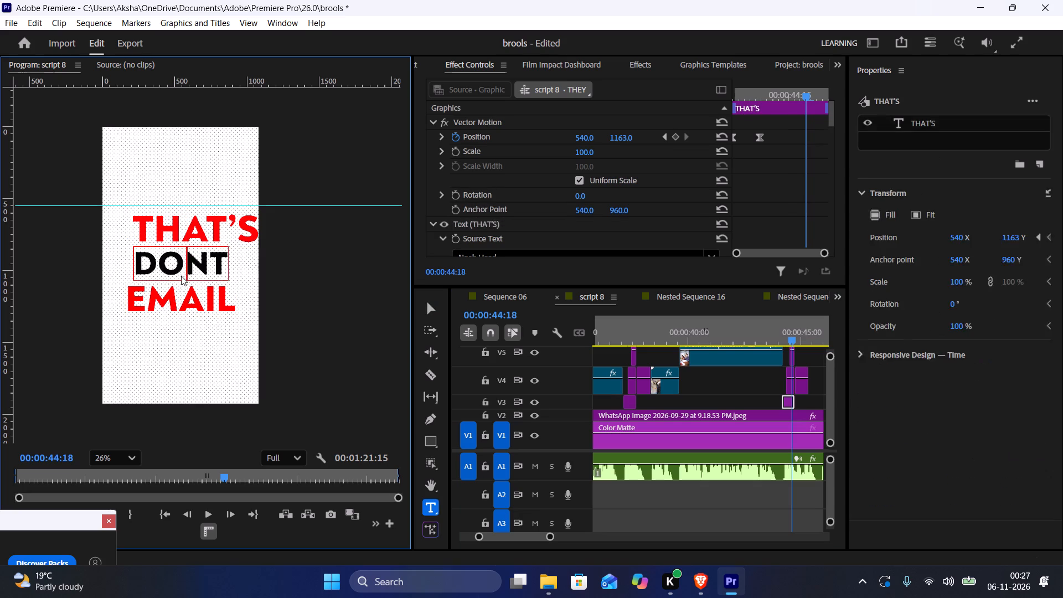
type("THE")
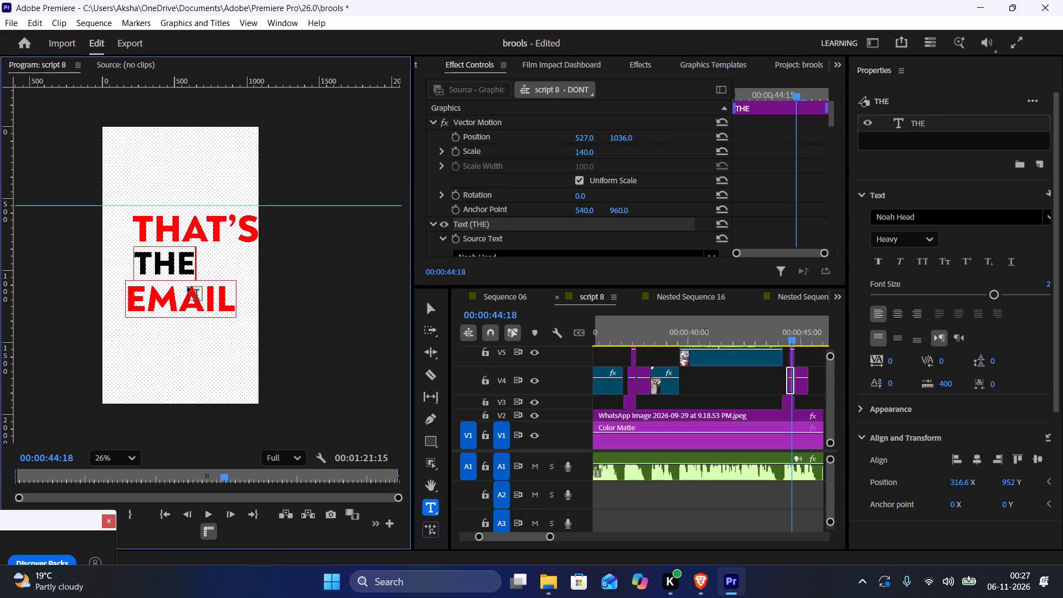
double_click(187, 296)
type("WHOLE")
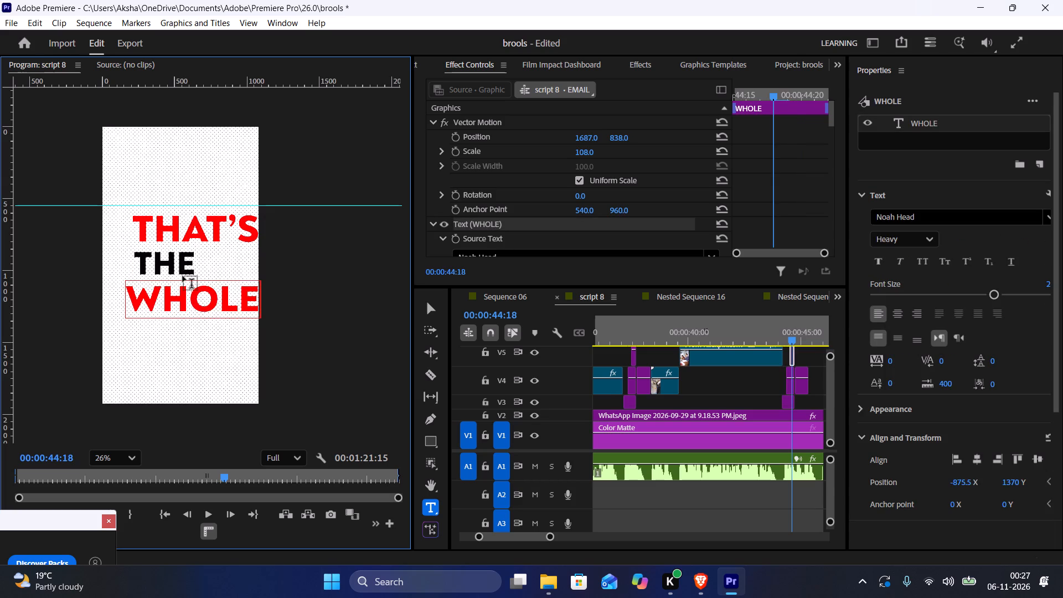
Centre the THAT'S, THE and WHOLE titles horizontally in the frame.
left_click(189, 231)
triple_click(982, 461)
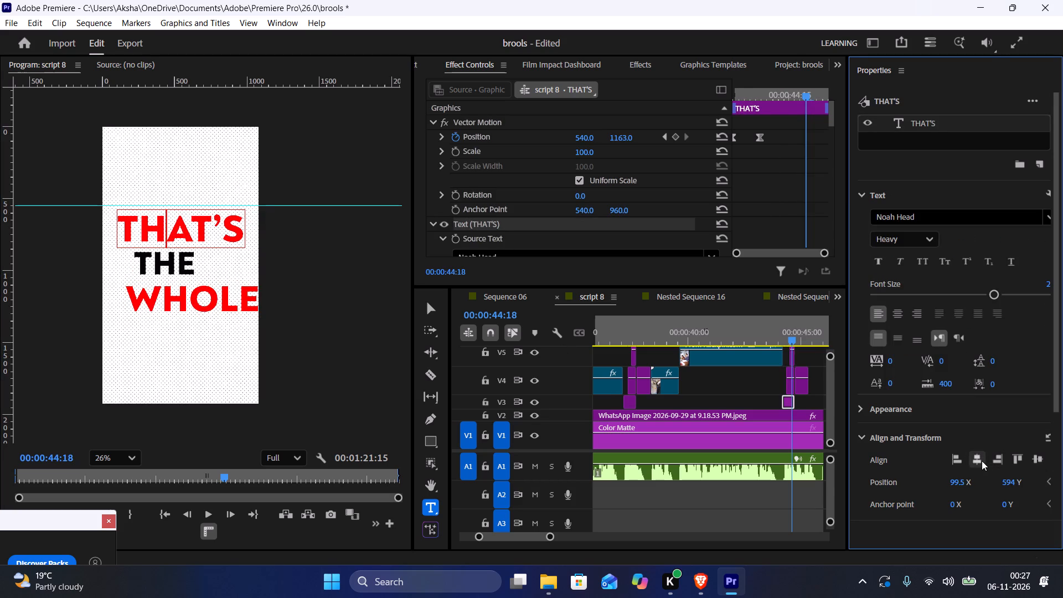
triple_click(982, 461)
left_click(975, 461)
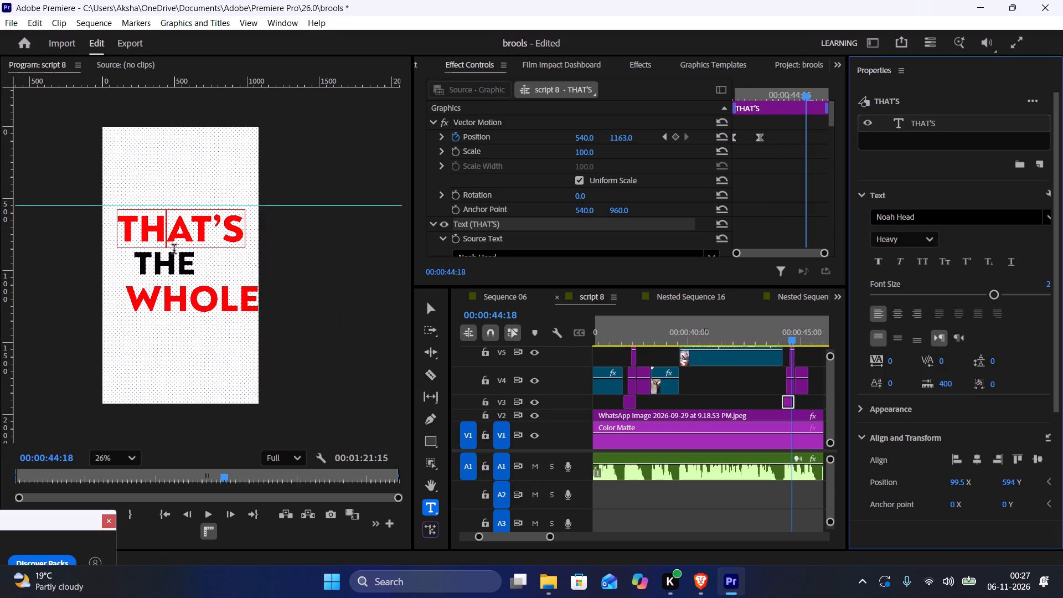
left_click(174, 259)
triple_click(981, 458)
triple_click(981, 458)
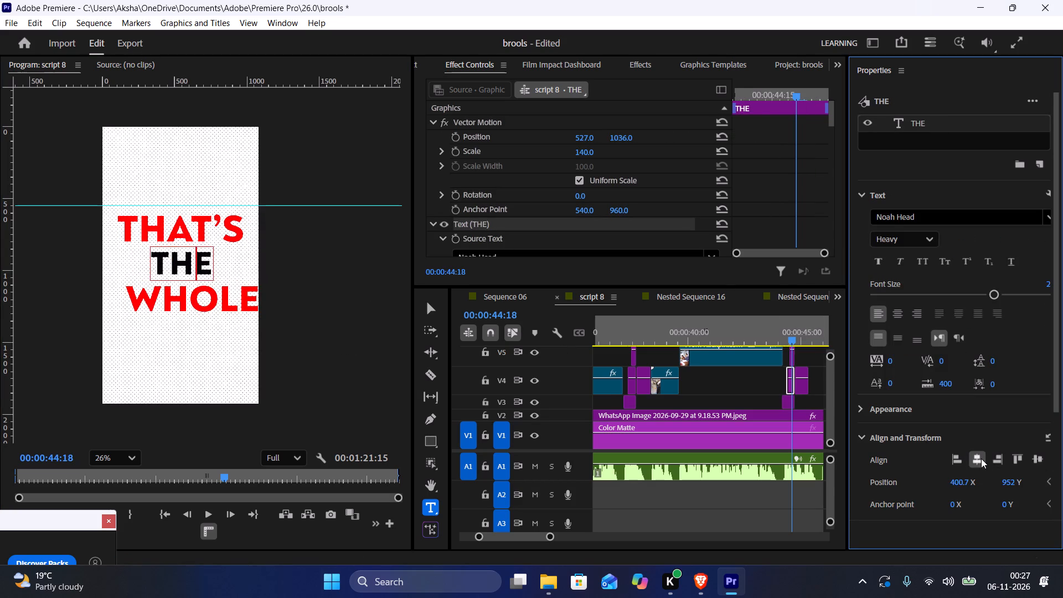
left_click(981, 458)
left_click(205, 302)
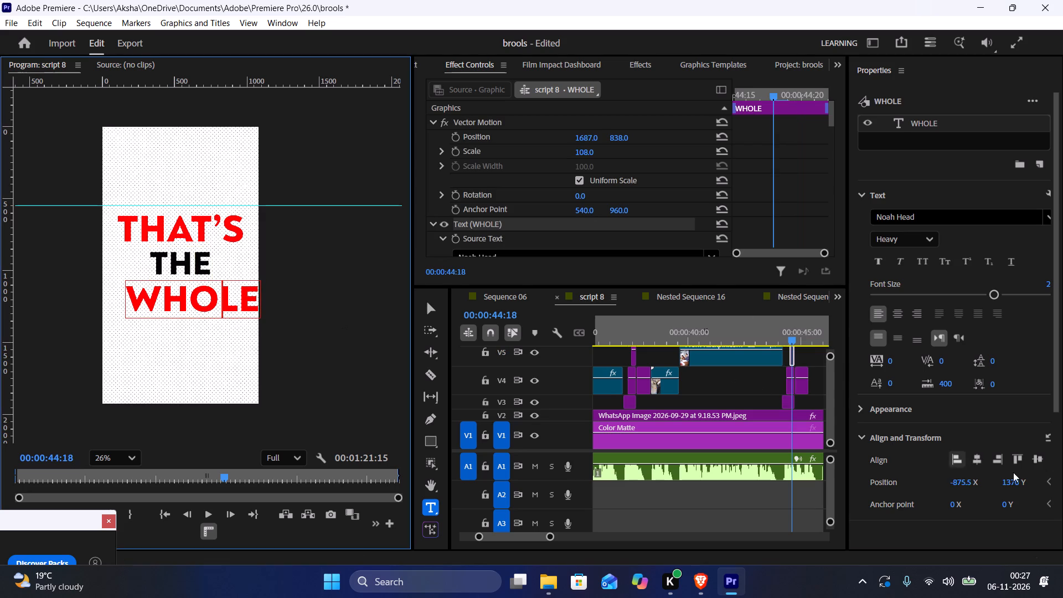
triple_click(977, 461)
double_click(977, 461)
Retype the pasted YOU title on V4 at 00:00:45:05 as PROBLEM.
scroll(777, 415, "down", 3)
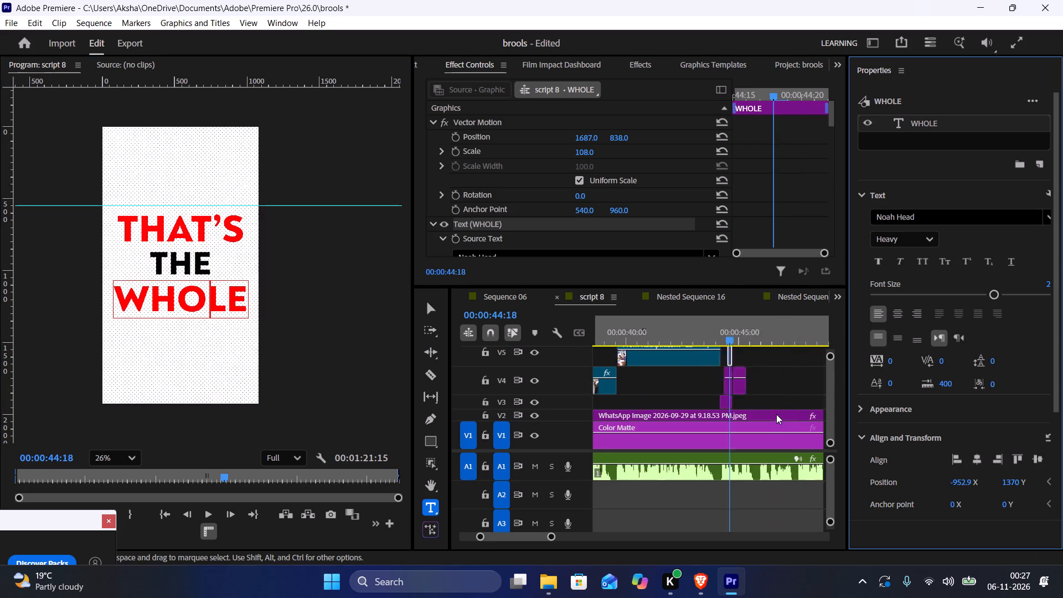
scroll(776, 414, "down", 2)
left_click(703, 331)
double_click(168, 255)
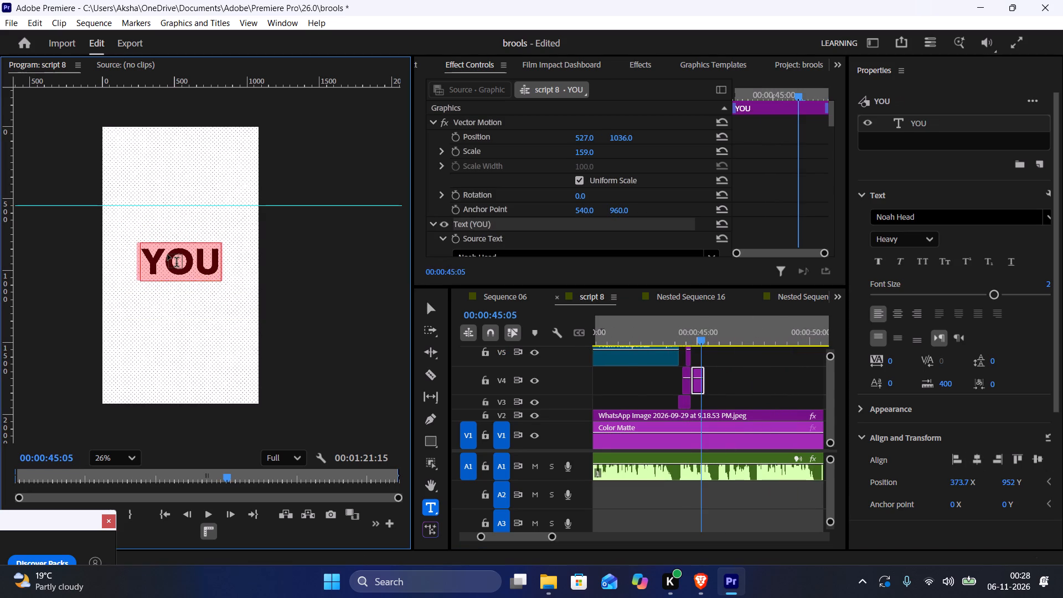
type("PROBLEM")
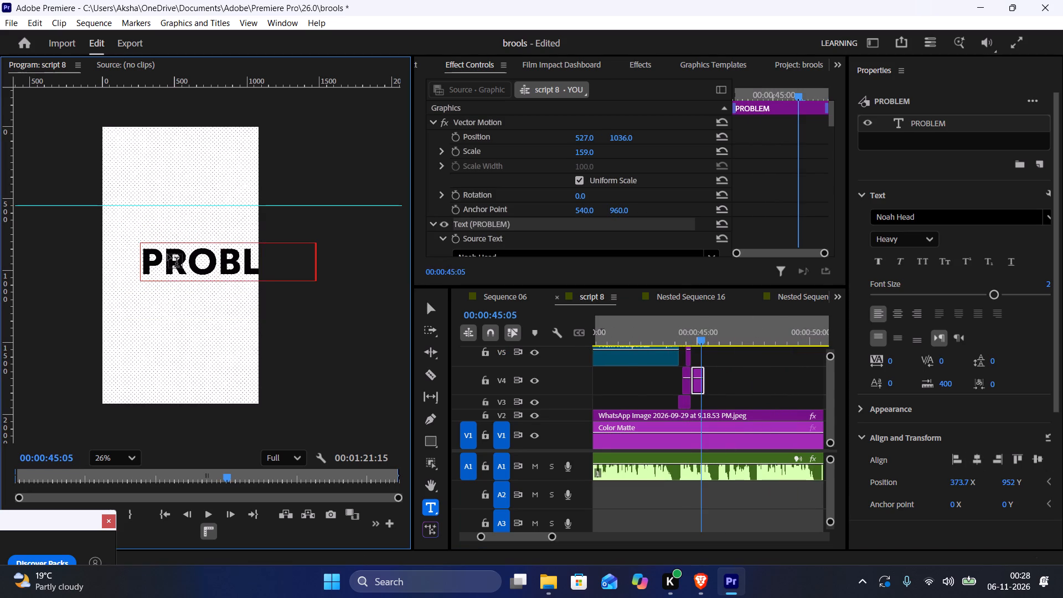
Scale the PROBLEM text down to 49% and centre it horizontally so it fits inside the frame.
triple_click(973, 460)
triple_click(973, 460)
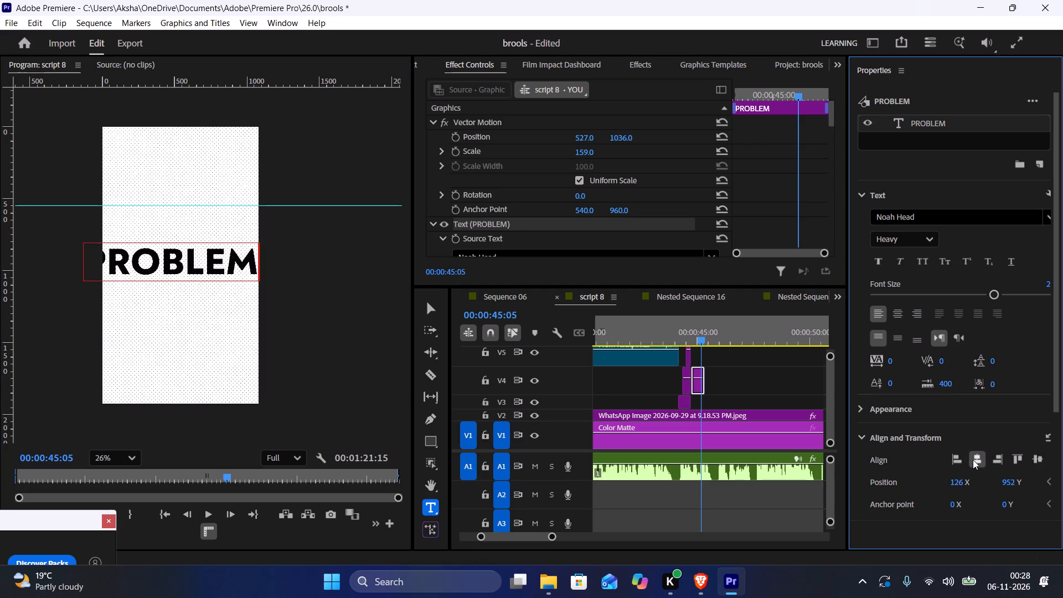
triple_click(973, 460)
scroll(977, 505, "down", 3)
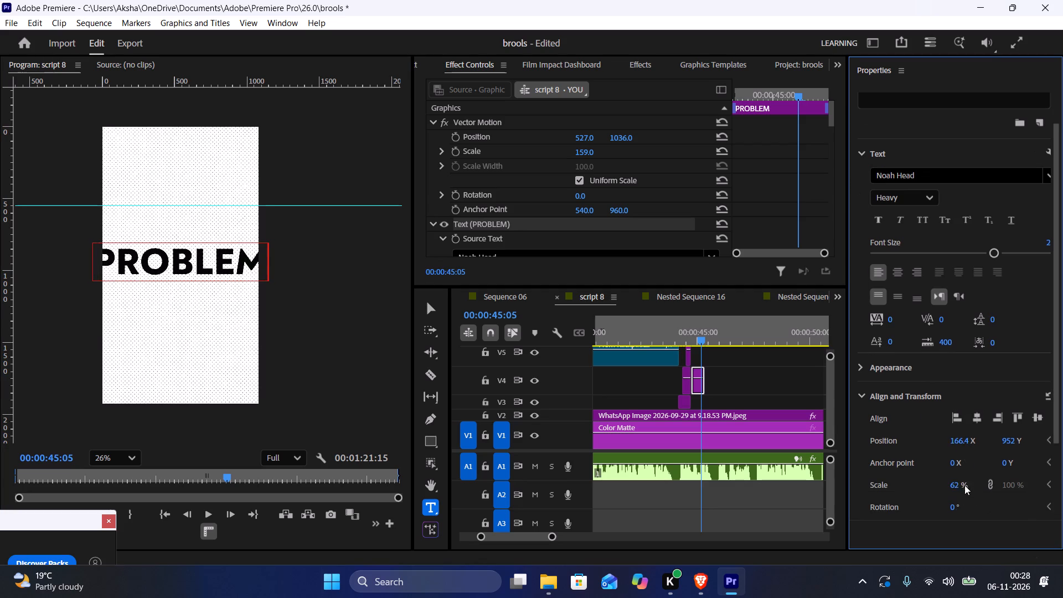
left_click_drag(952, 484, 943, 483)
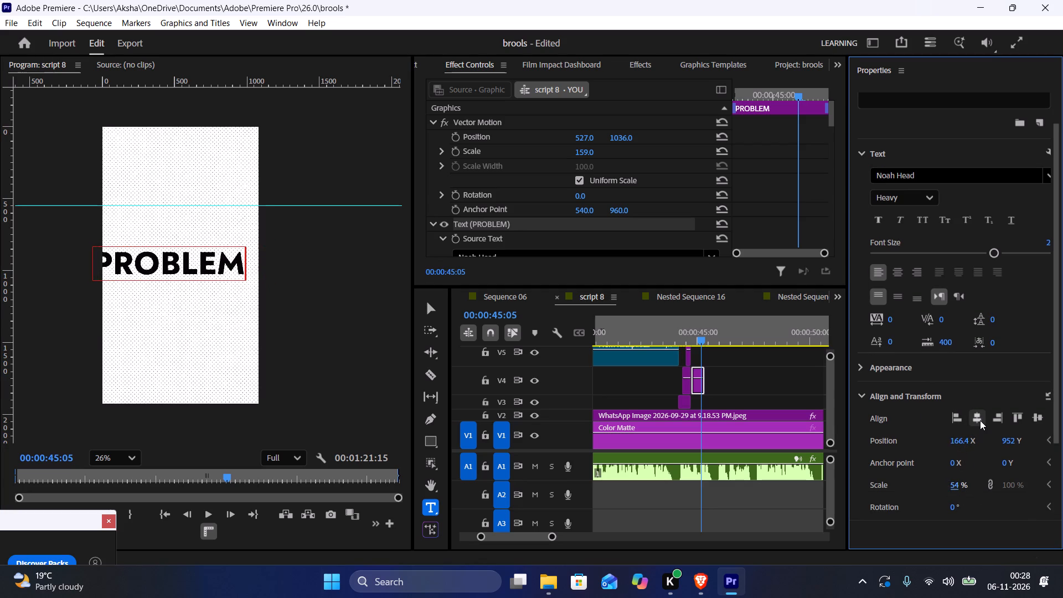
triple_click(980, 420)
triple_click(980, 420)
triple_click(980, 420)
triple_click(980, 420)
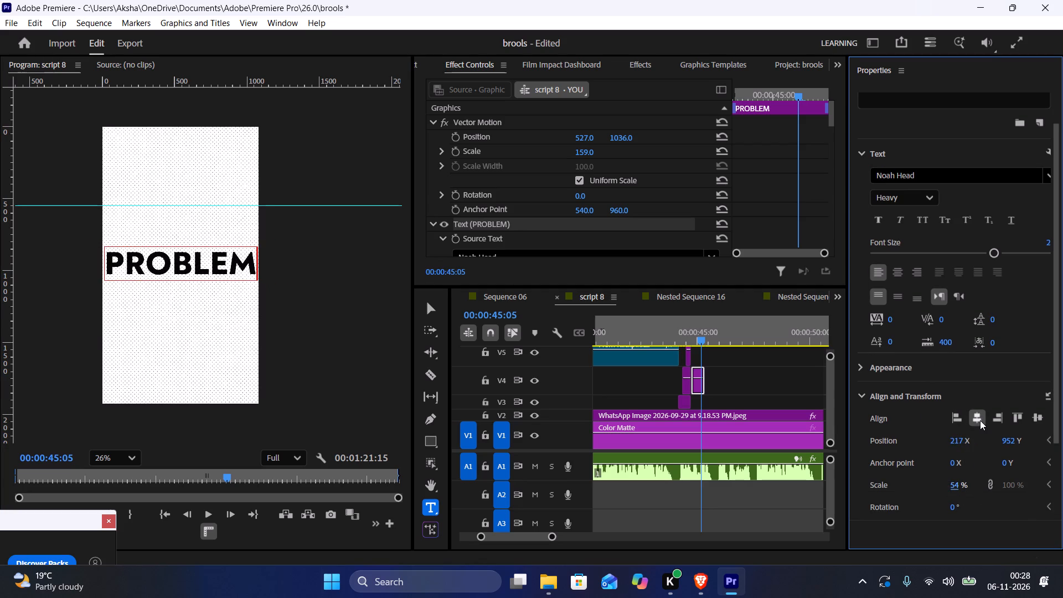
left_click_drag(958, 483, 952, 481)
triple_click(973, 425)
triple_click(973, 425)
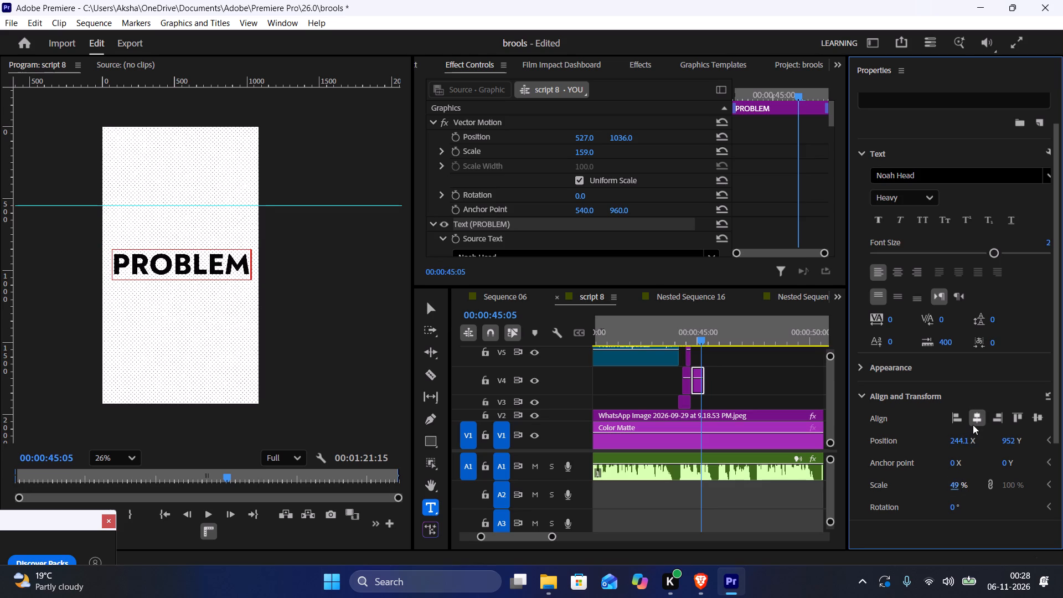
triple_click(973, 425)
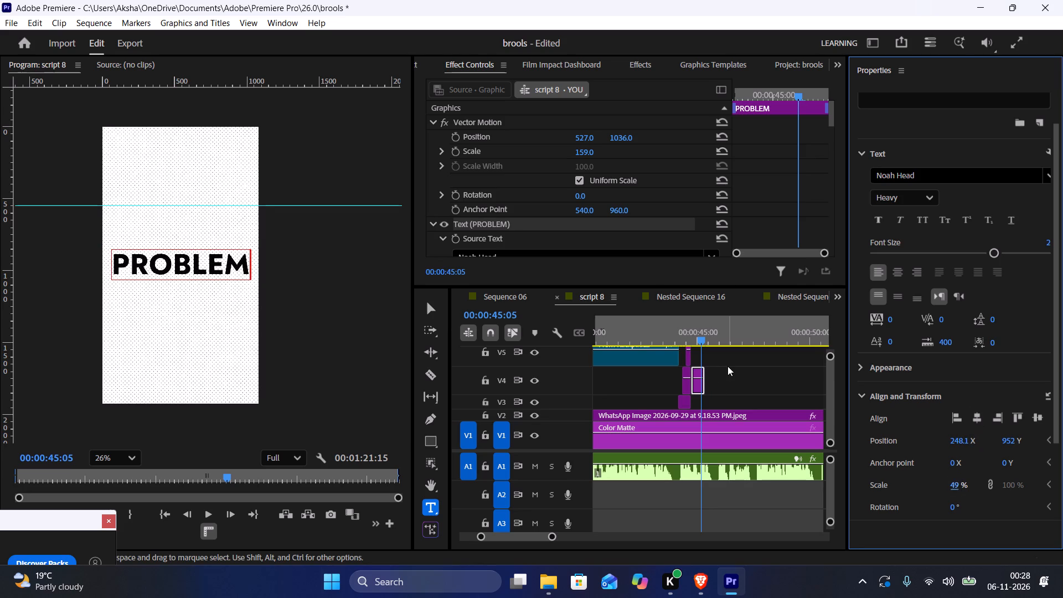
key("grave")
Extend the end of the PROBLEM title on V4 to about 00:00:46:00, following the voiceover.
left_click(727, 366)
key("space")
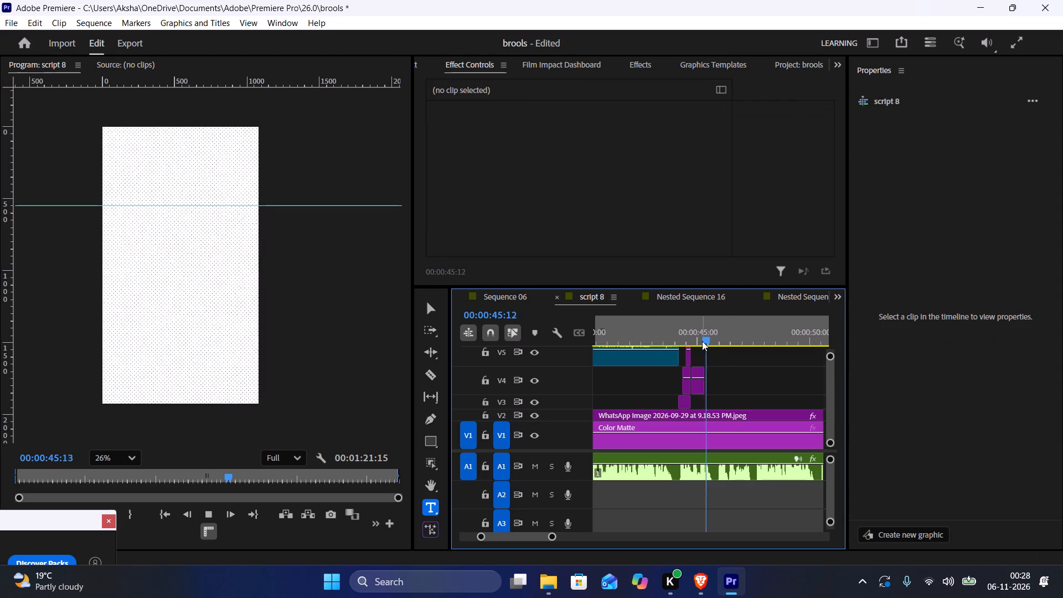
key("space")
left_click_drag(706, 370, 717, 372)
key("space")
left_click(709, 336)
key("space")
key("space")
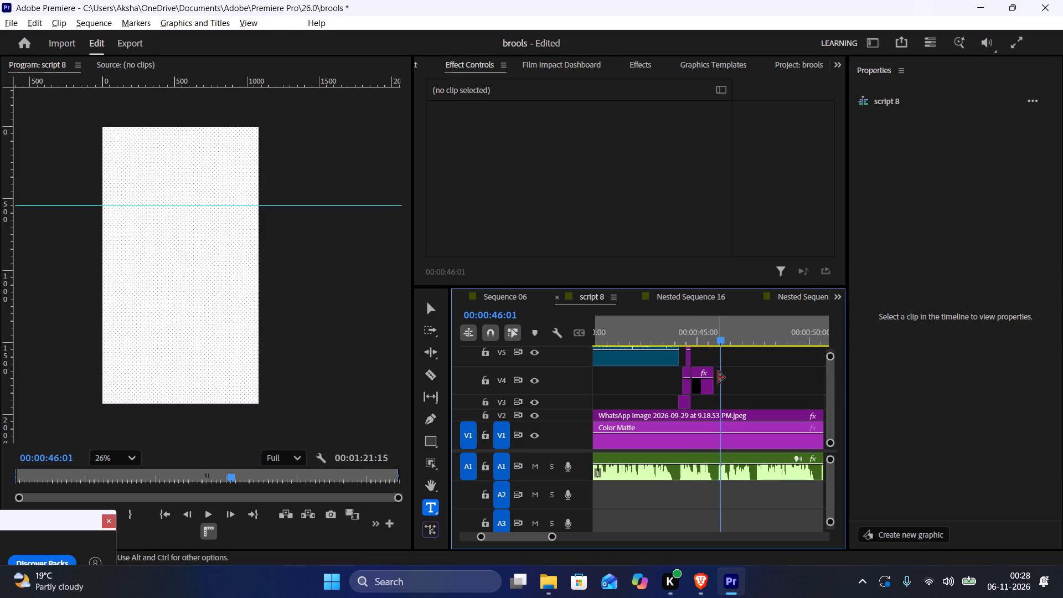
scroll(718, 378, "up", 8, "alt")
left_click_drag(708, 377, 716, 378)
left_click_drag(708, 373, 716, 375)
Trim the end of the PROBLEM title on V4 back to 00:00:45:26, in time with the voiceover.
left_click(714, 341)
key("space")
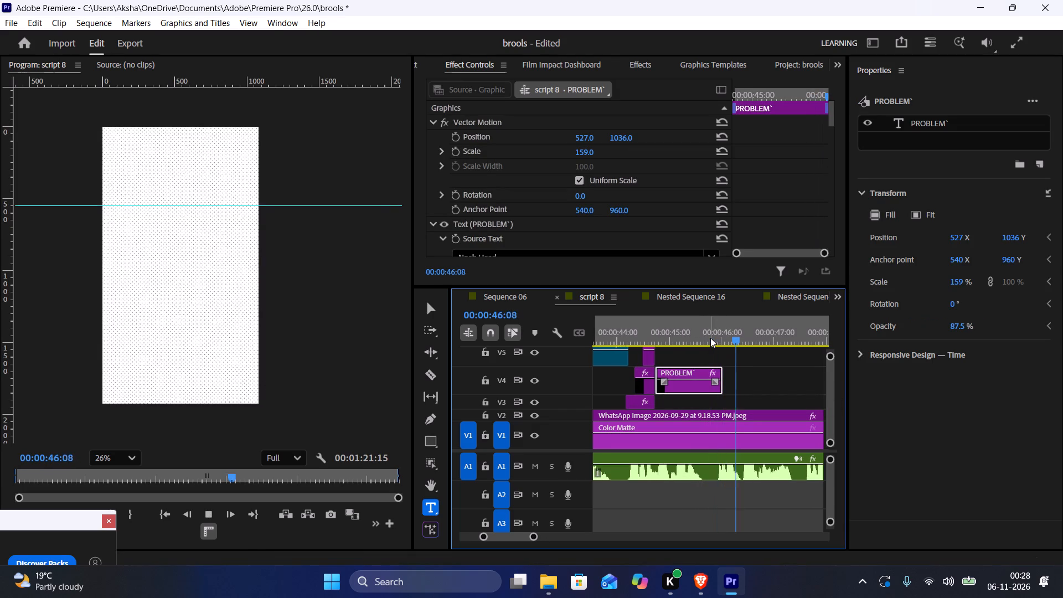
key("space")
left_click_drag(691, 377, 679, 334)
left_click_drag(716, 318, 706, 316)
key("space")
key("space")
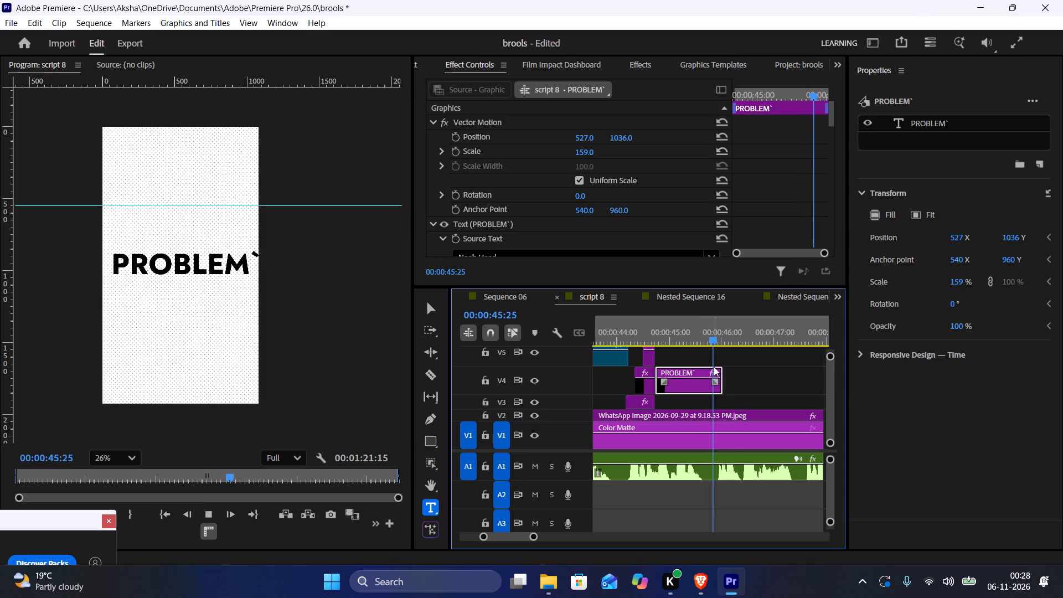
left_click(726, 374)
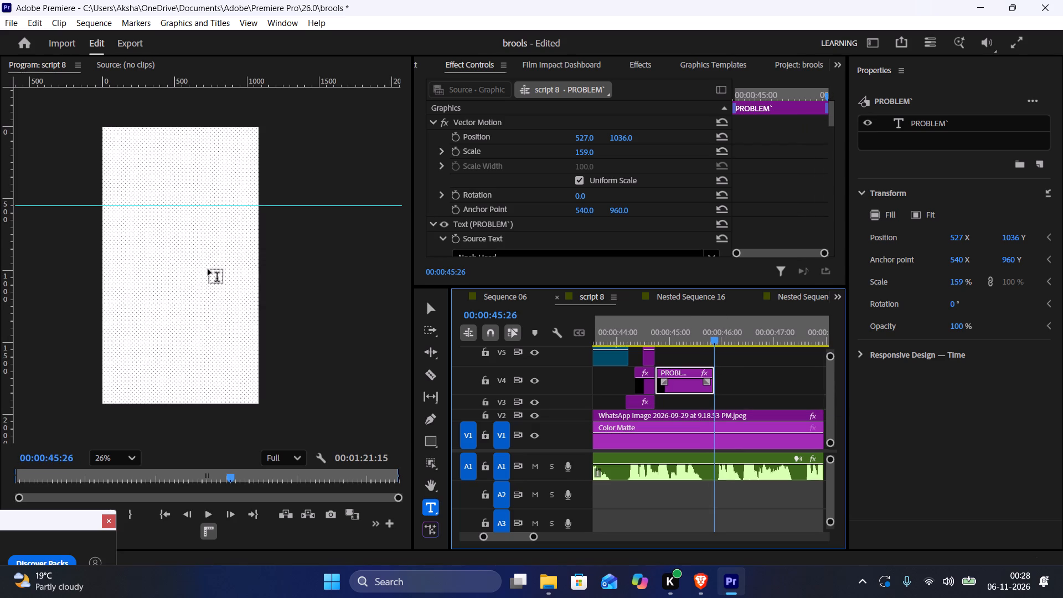
Remove the stray backtick from the end of the PROBLEM title text.
left_click(674, 323)
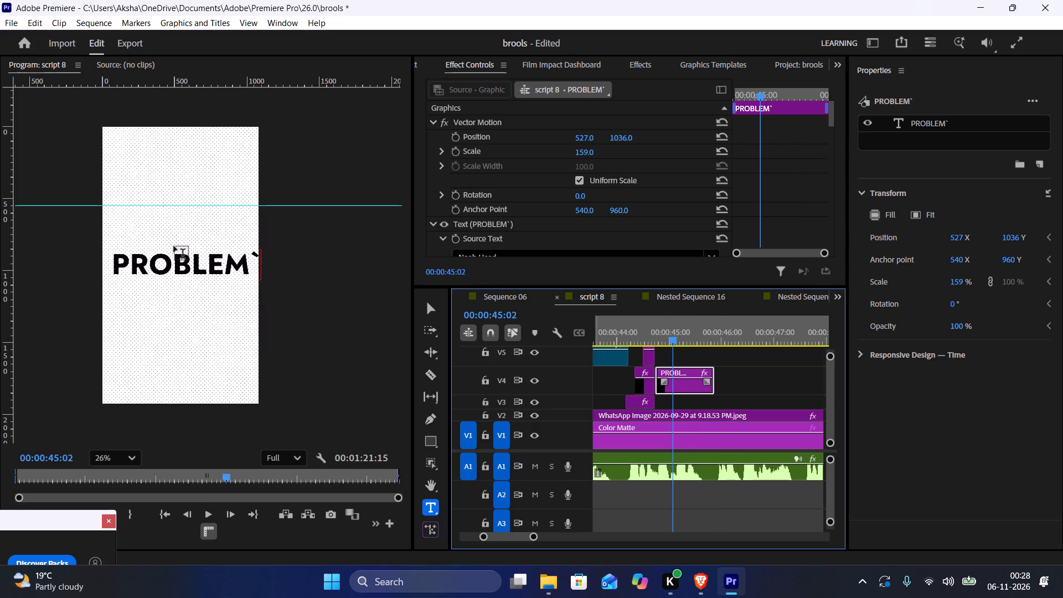
left_click(234, 274)
key("Right")
key("Right")
key("Right")
key("Right")
key("Right")
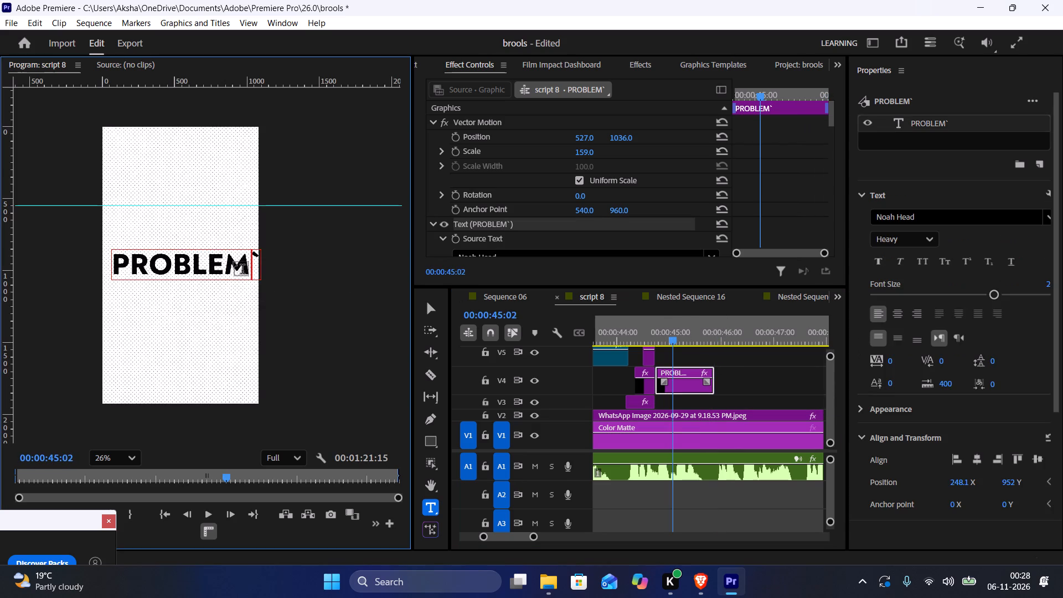
key("BackSpace")
Following the voiceover after the PROBLEM title, switch to Pinterest in Brave and search for "bad coustomers".
left_click(756, 391)
key("space")
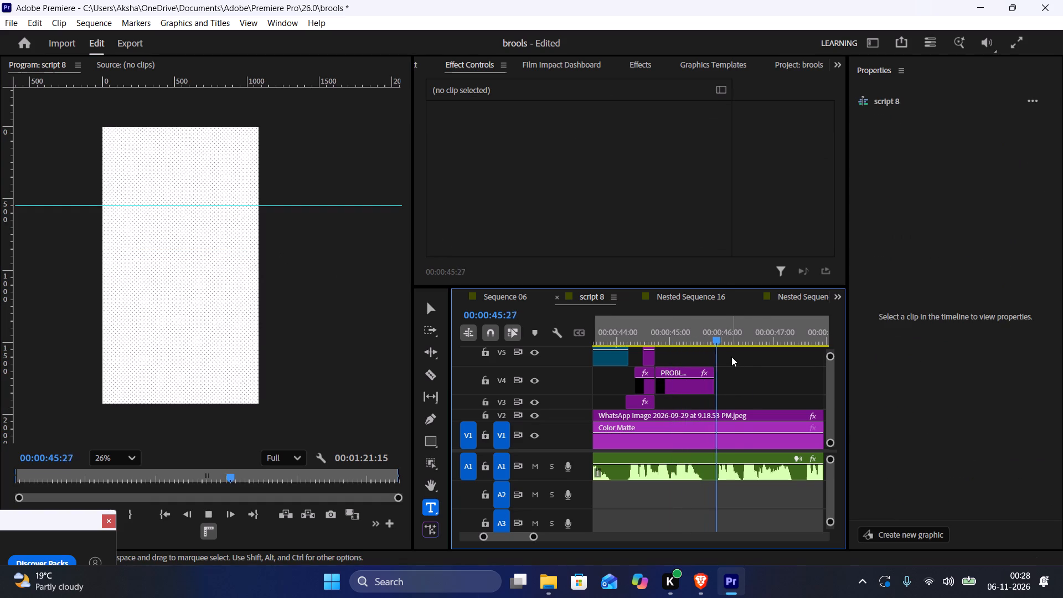
scroll(731, 357, "down", 7, "alt")
key("space")
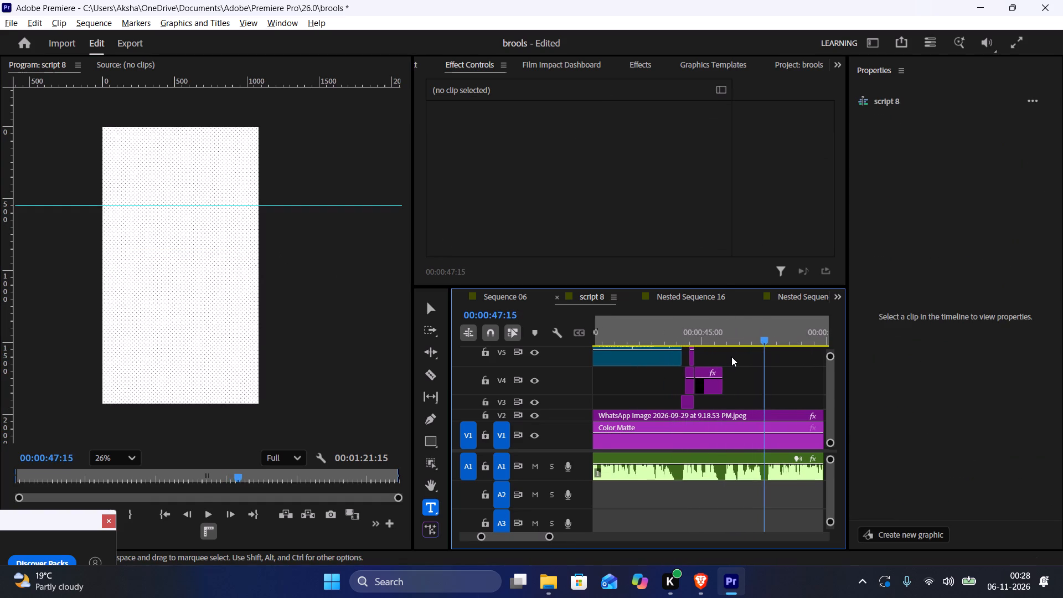
key("alt+Tab")
left_click(672, 0)
left_click_drag(238, 90, 110, 89)
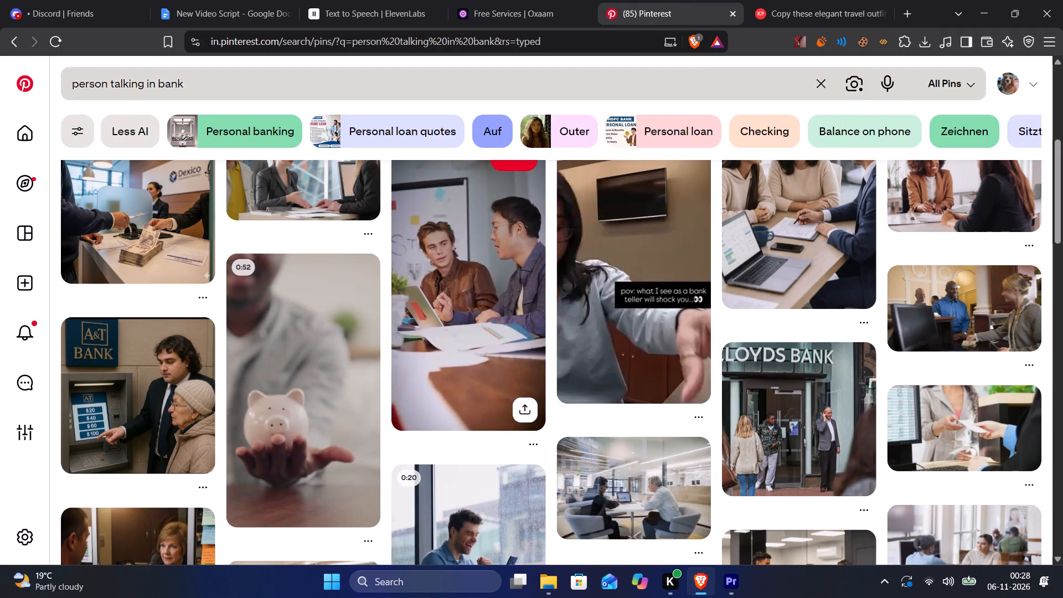
left_click_drag(110, 89, 0, 90)
type("bad coustomers")
key("Return")
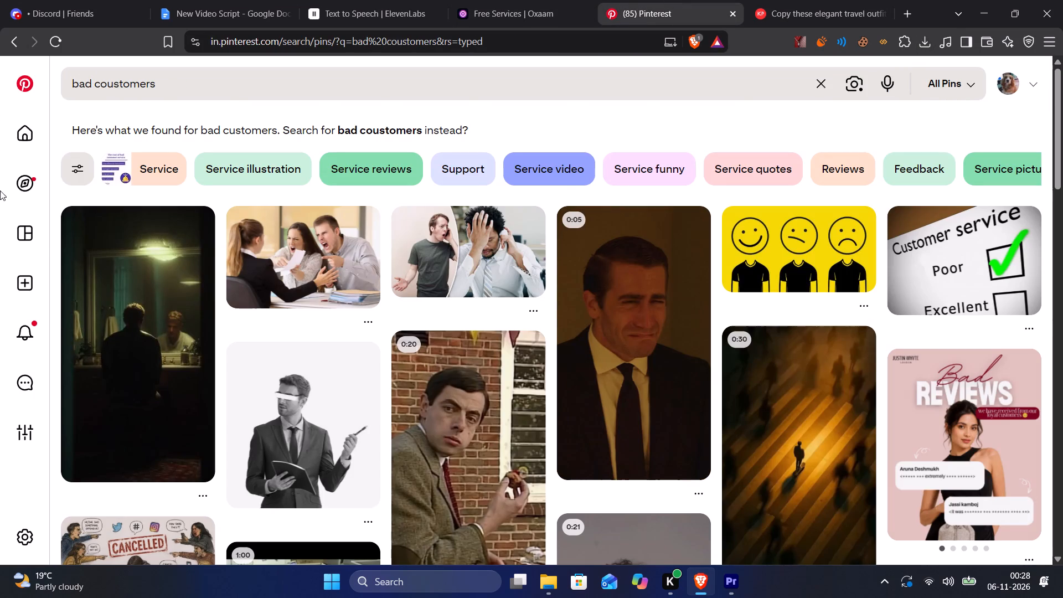
Look through the Pinterest results for a short video clip that suits the voiceover line.
scroll(383, 355, "down", 2)
scroll(435, 343, "down", 2)
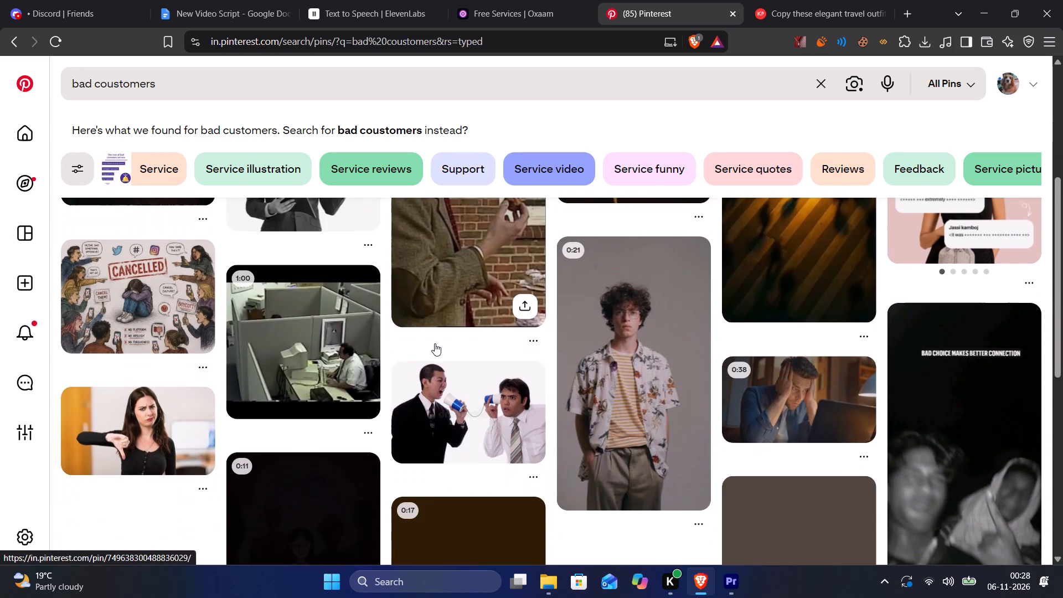
scroll(239, 358, "down", 4)
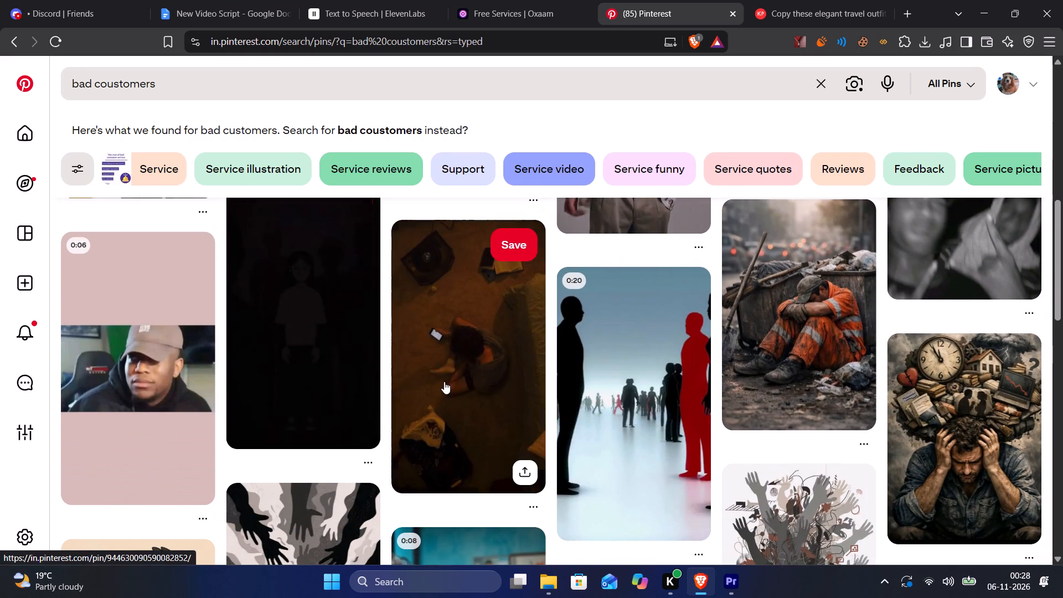
scroll(455, 377, "up", 4)
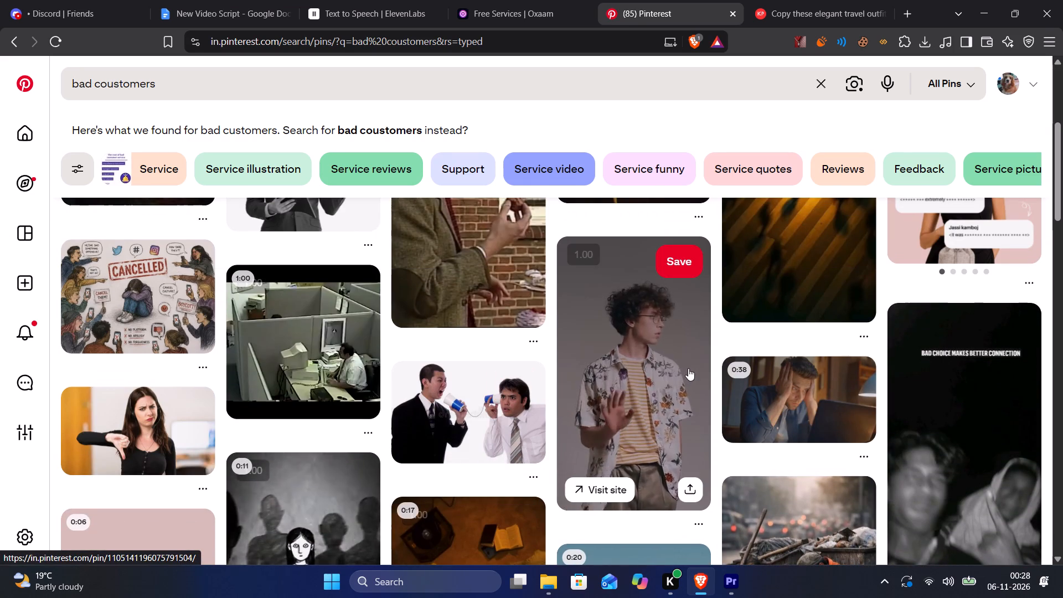
scroll(675, 374, "down", 3)
scroll(560, 378, "down", 4)
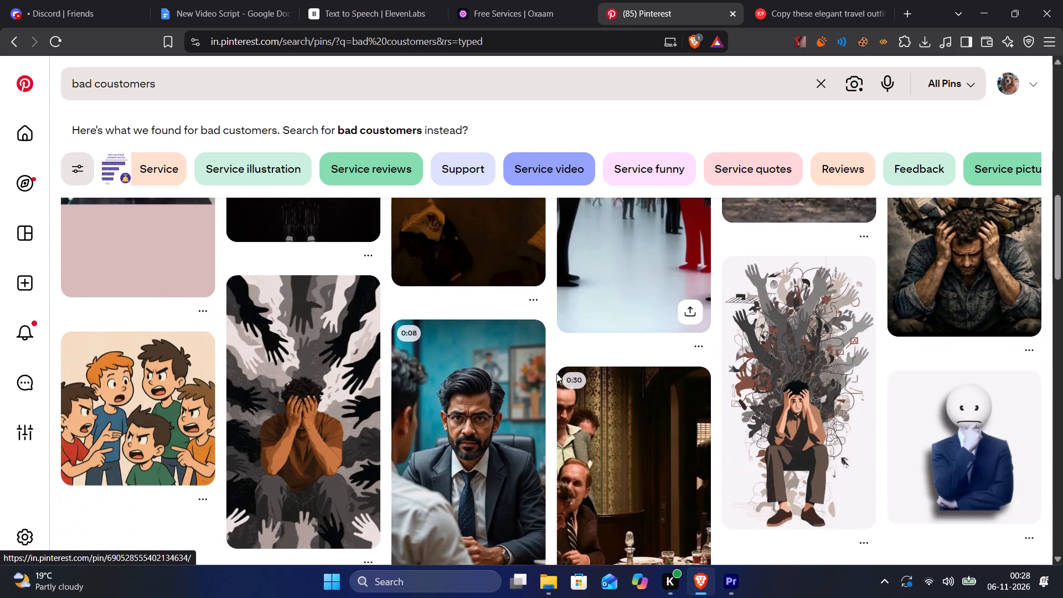
scroll(476, 425, "down", 2)
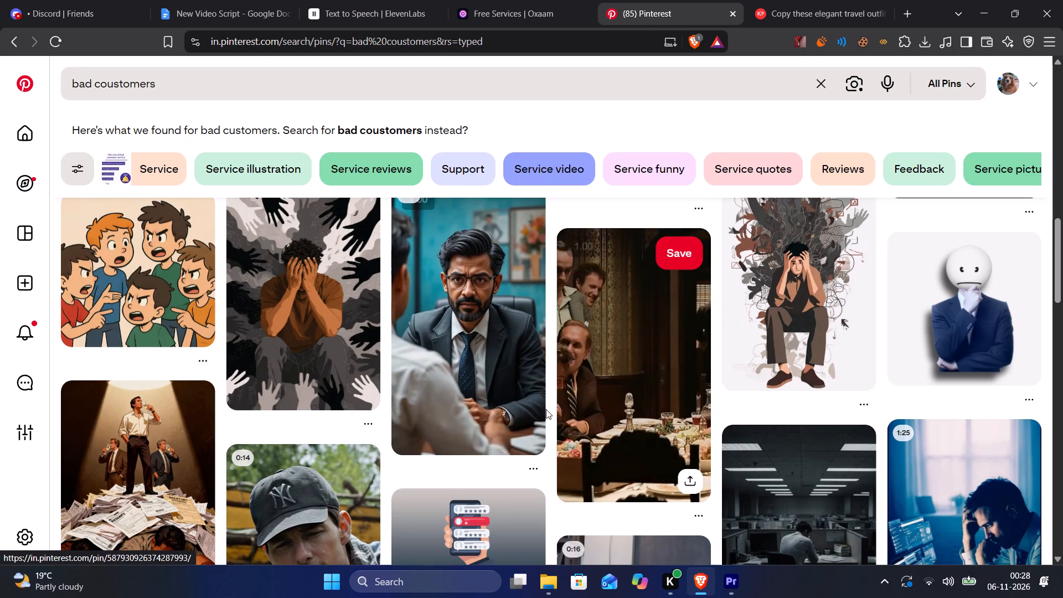
scroll(459, 411, "down", 4)
scroll(143, 319, "up", 3)
scroll(146, 324, "down", 6)
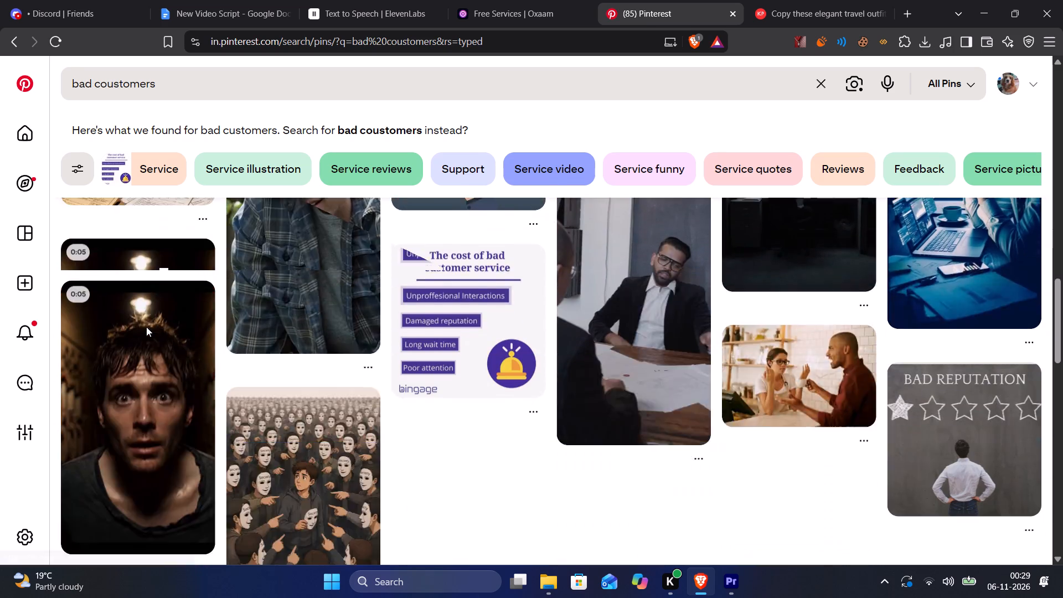
scroll(348, 395, "down", 4)
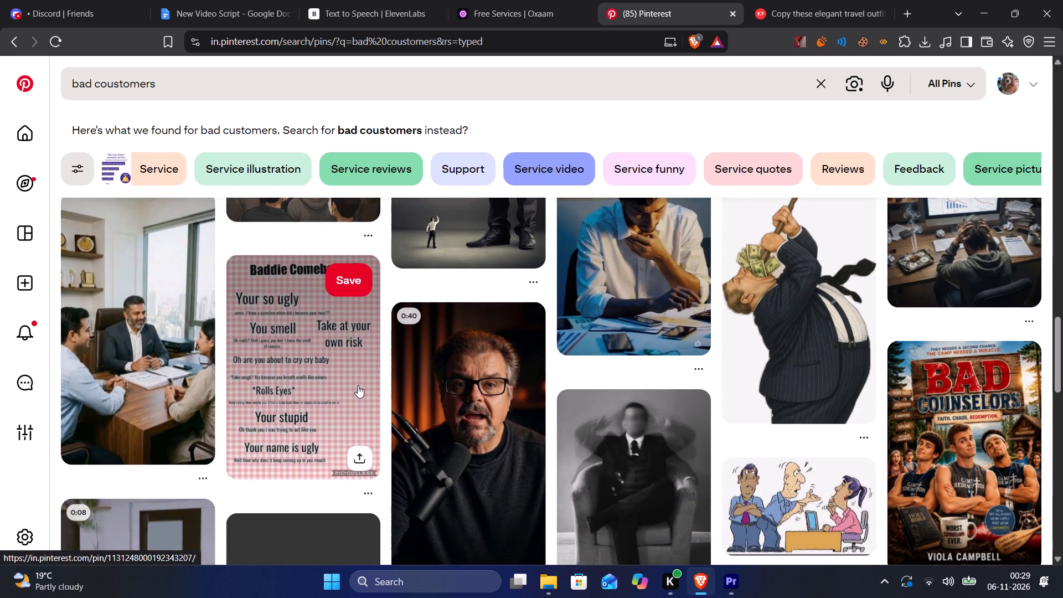
scroll(149, 337, "down", 4)
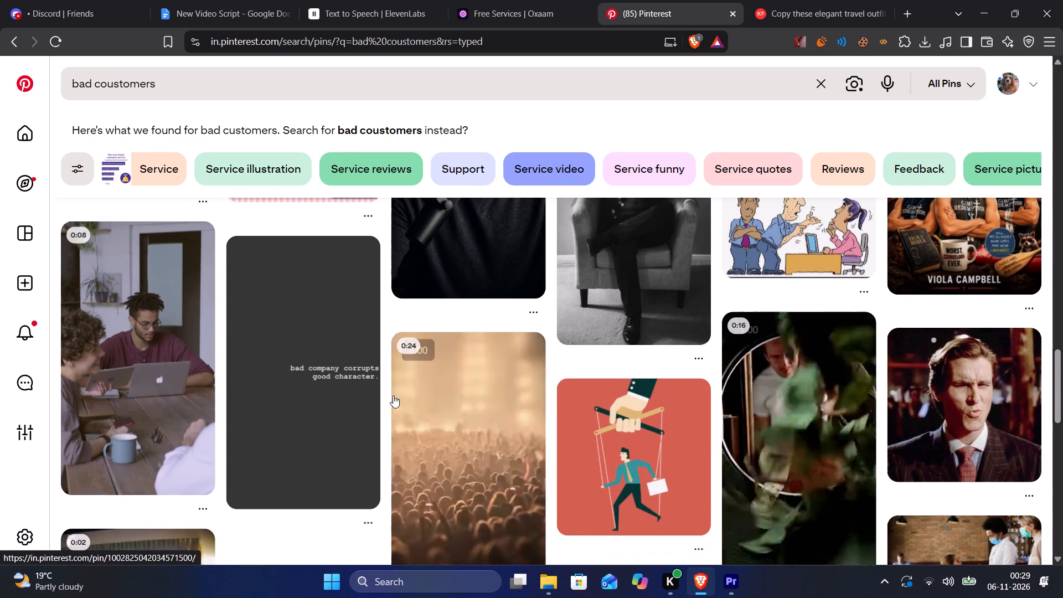
scroll(420, 415, "down", 3)
scroll(463, 364, "up", 4)
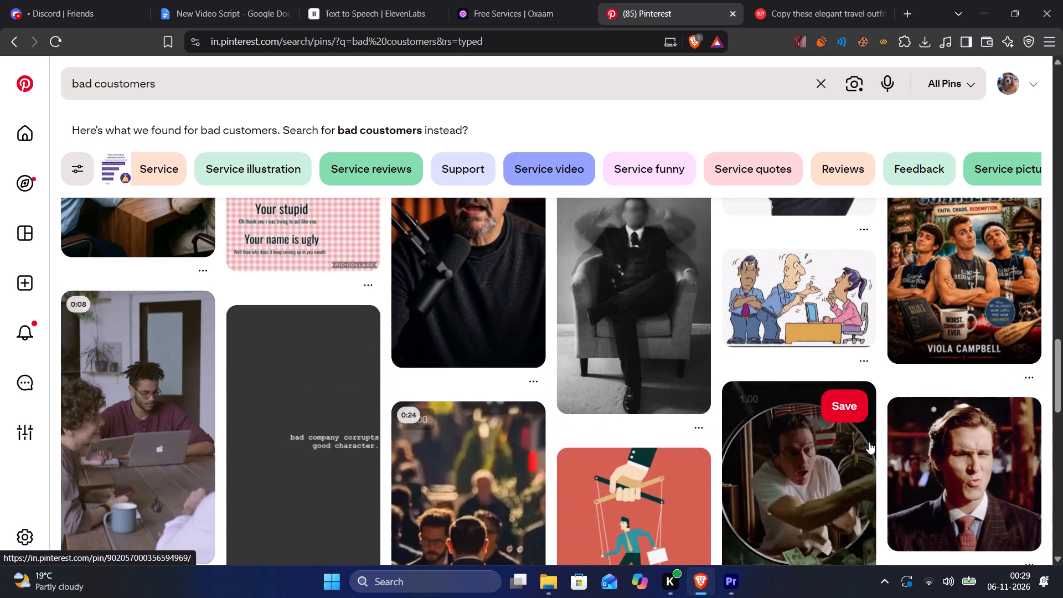
scroll(837, 451, "up", 3)
scroll(892, 383, "up", 5)
scroll(790, 370, "up", 4)
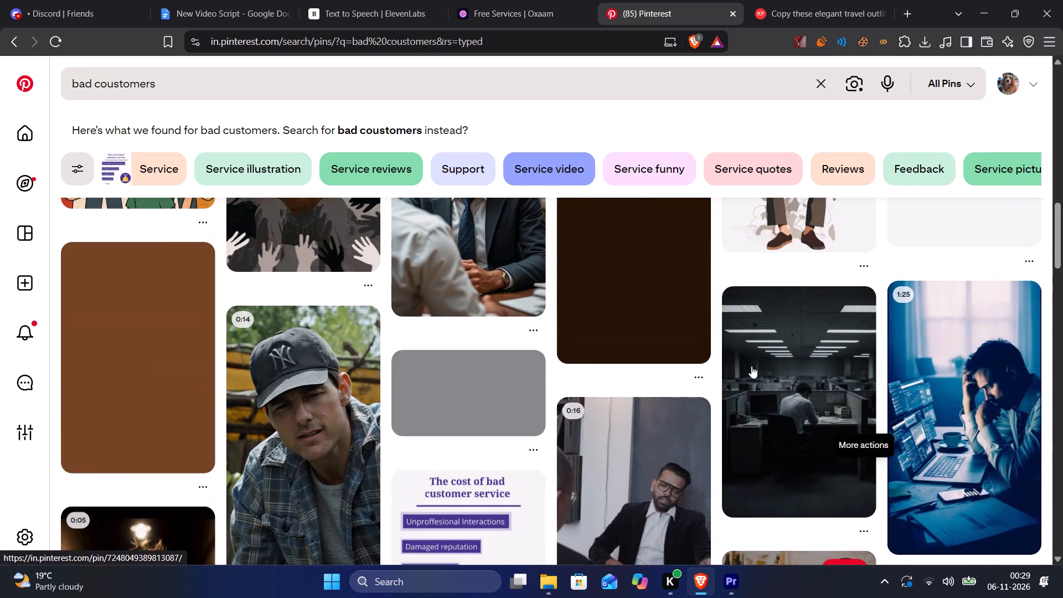
scroll(650, 455, "up", 3)
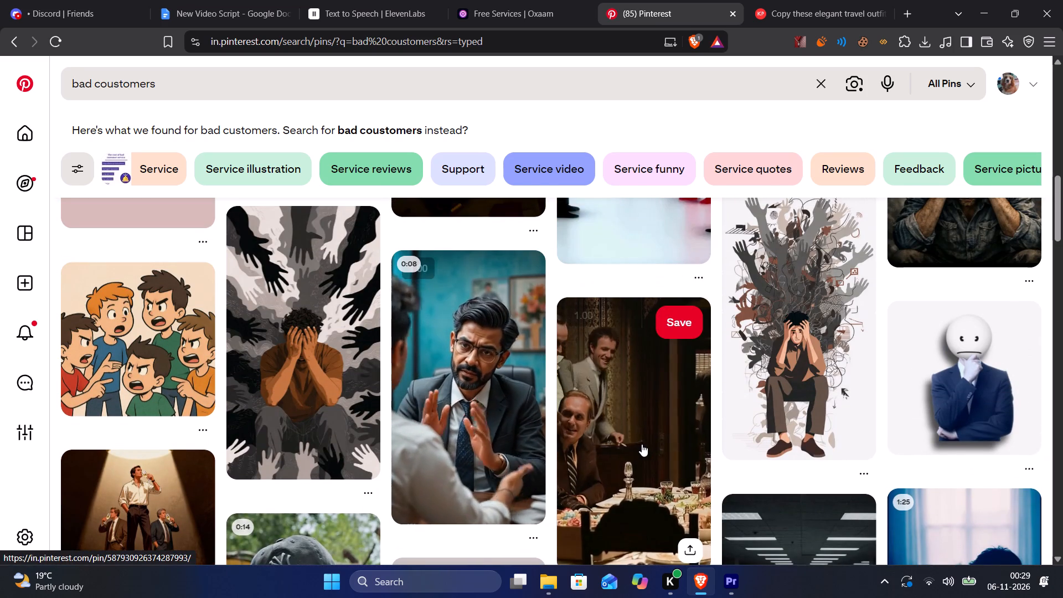
scroll(642, 444, "up", 4)
scroll(587, 431, "up", 2)
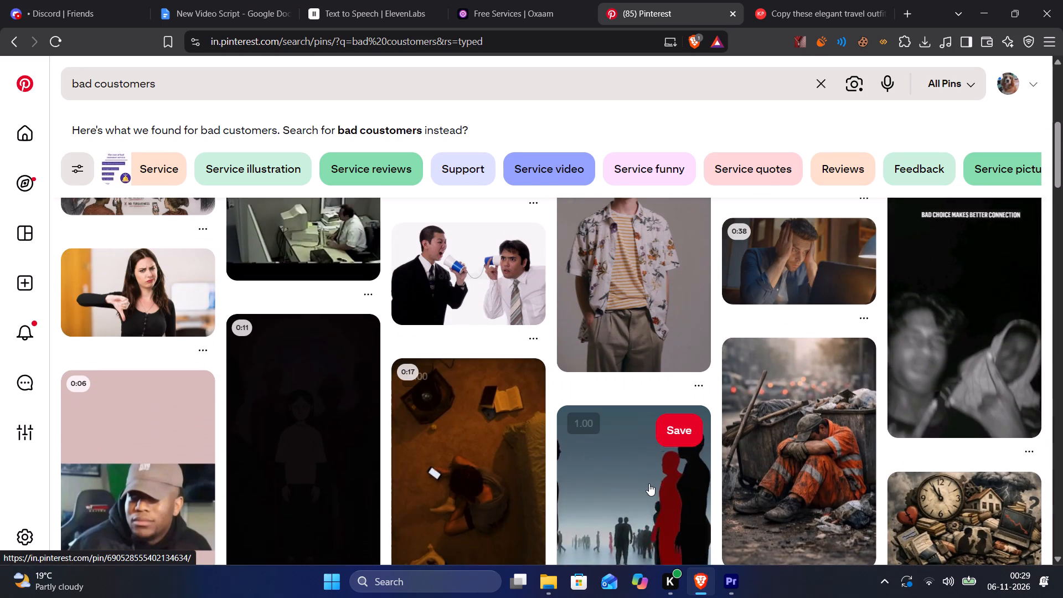
scroll(811, 441, "up", 4)
scroll(616, 386, "up", 2)
scroll(819, 461, "up", 3)
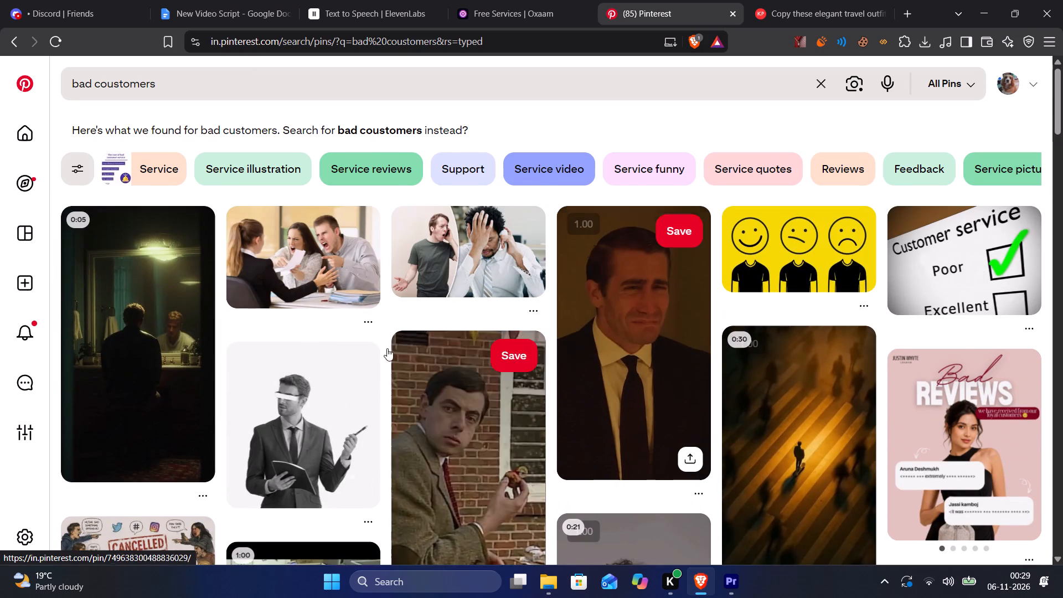
Download the video pin of the man standing before a mirror through KlickPin into the script 8 folder.
right_click(169, 355)
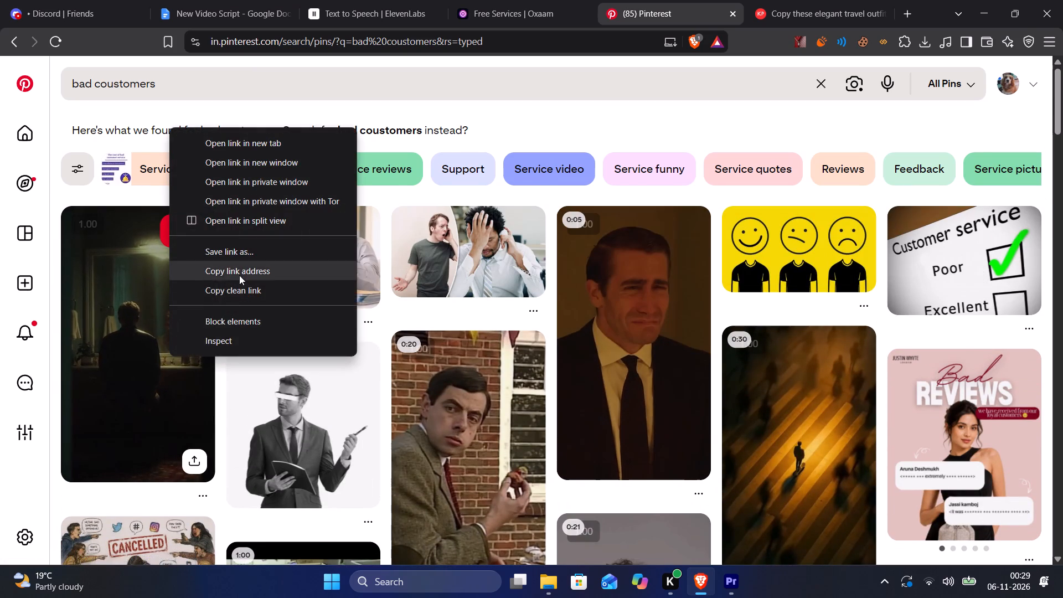
left_click(233, 291)
left_click(861, 0)
scroll(0, 66, "up", 4)
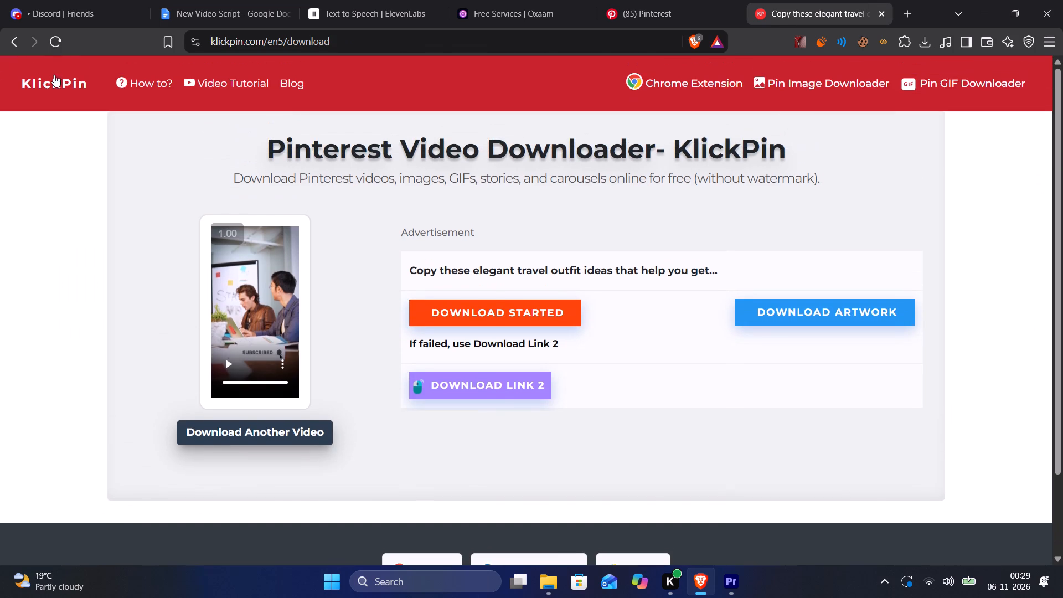
left_click(54, 75)
left_click(376, 250)
key("ctrl+v")
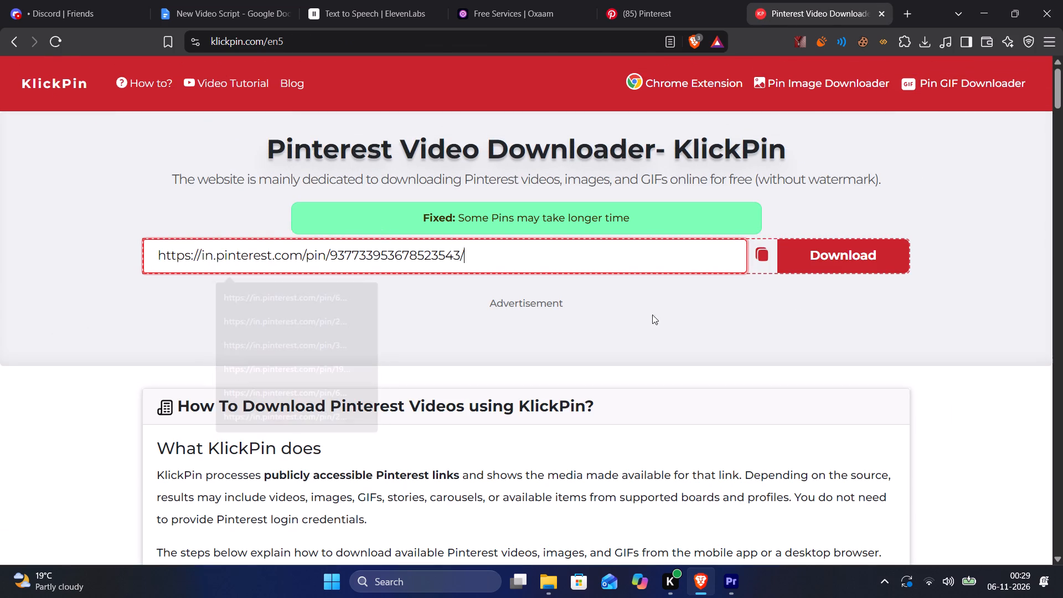
left_click(856, 257)
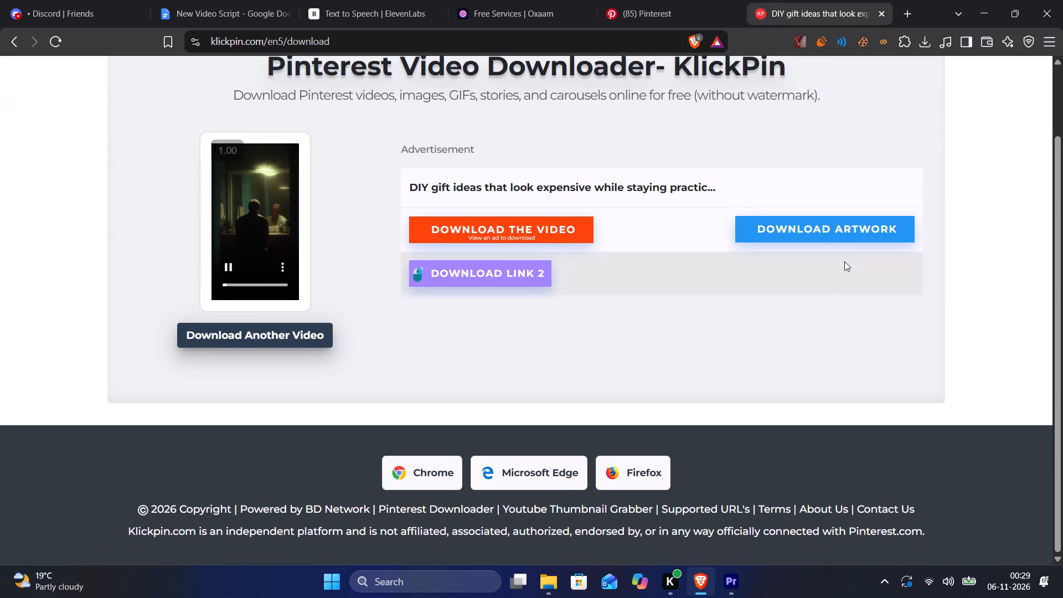
left_click(525, 224)
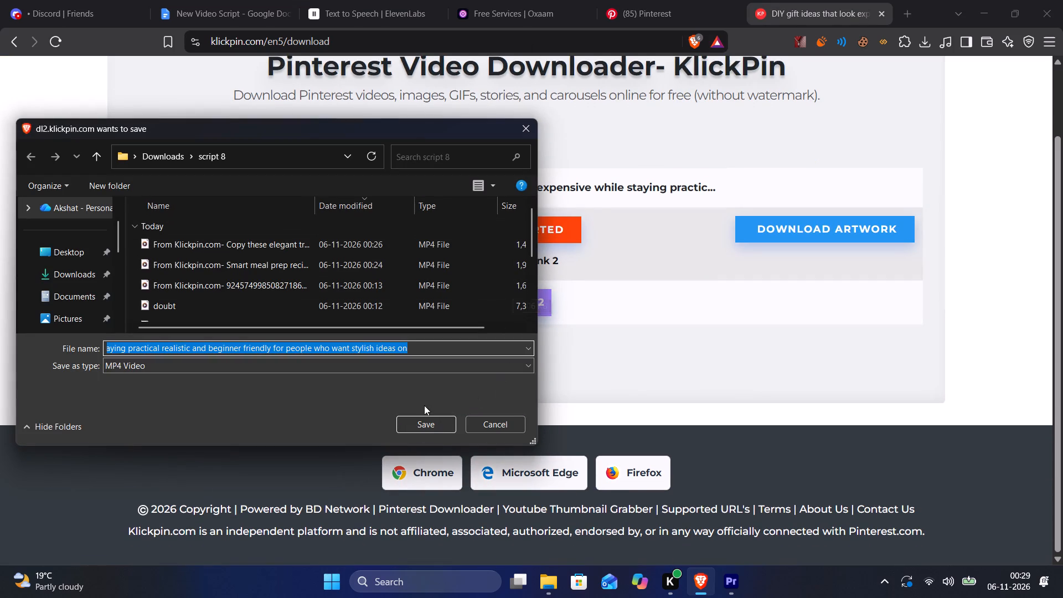
left_click(438, 439)
left_click(438, 427)
Place the downloaded mirror clip on V4 in the script 8 sequence, directly after the PROBLEM title.
left_click_drag(816, 96, 822, 409)
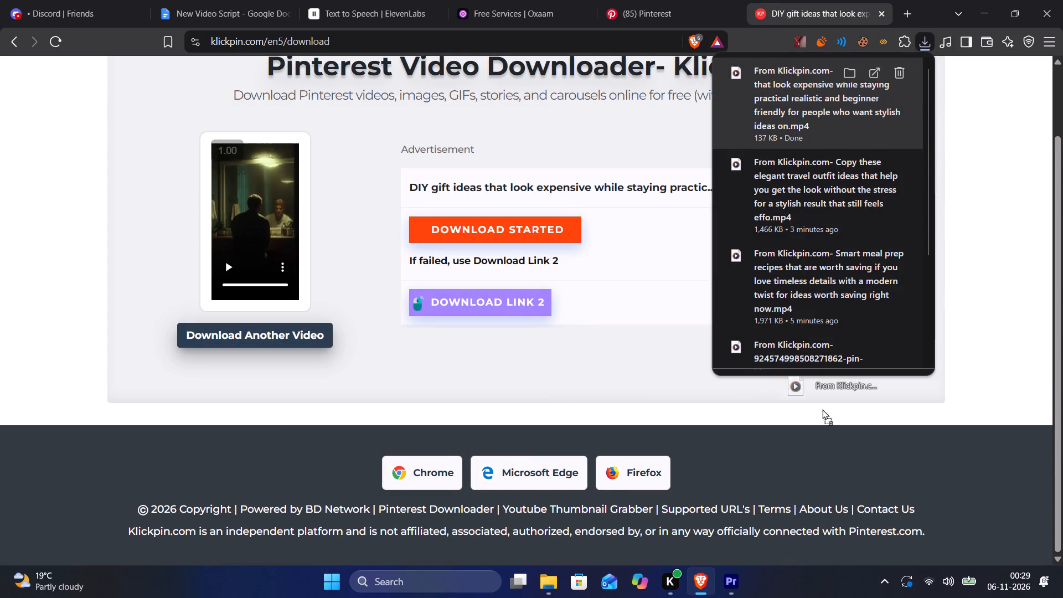
left_click_drag(822, 409, 729, 373)
left_click(759, 389)
left_click(727, 327)
type("``")
Cut the mirror clip on V4 at 00:00:47:20, in time with the voiceover, and delete the remainder.
key("space")
scroll(662, 339, "down", 6)
key("space")
key("space")
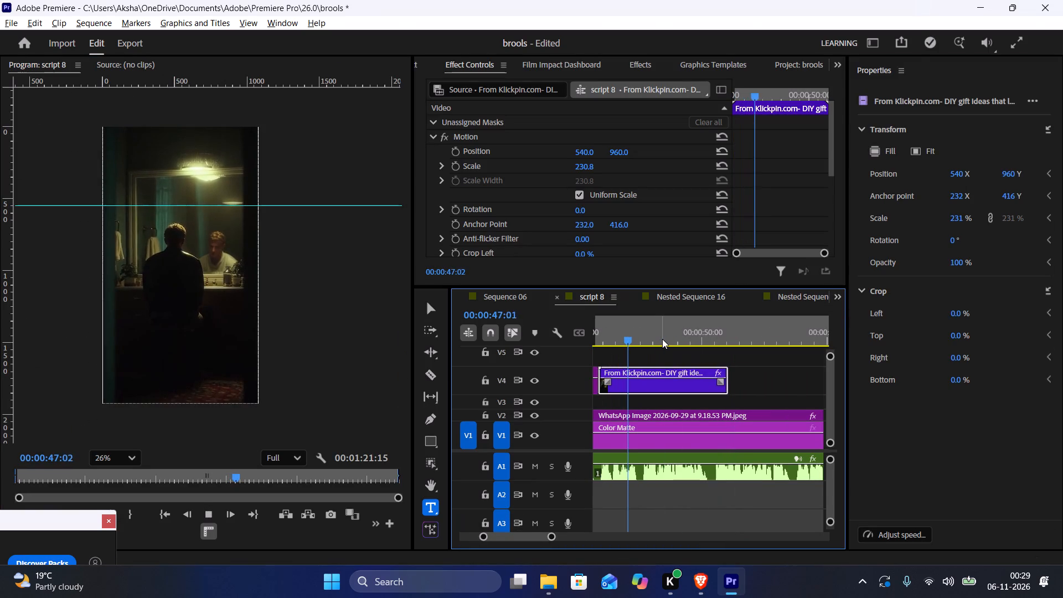
key("space")
key("x")
key("c")
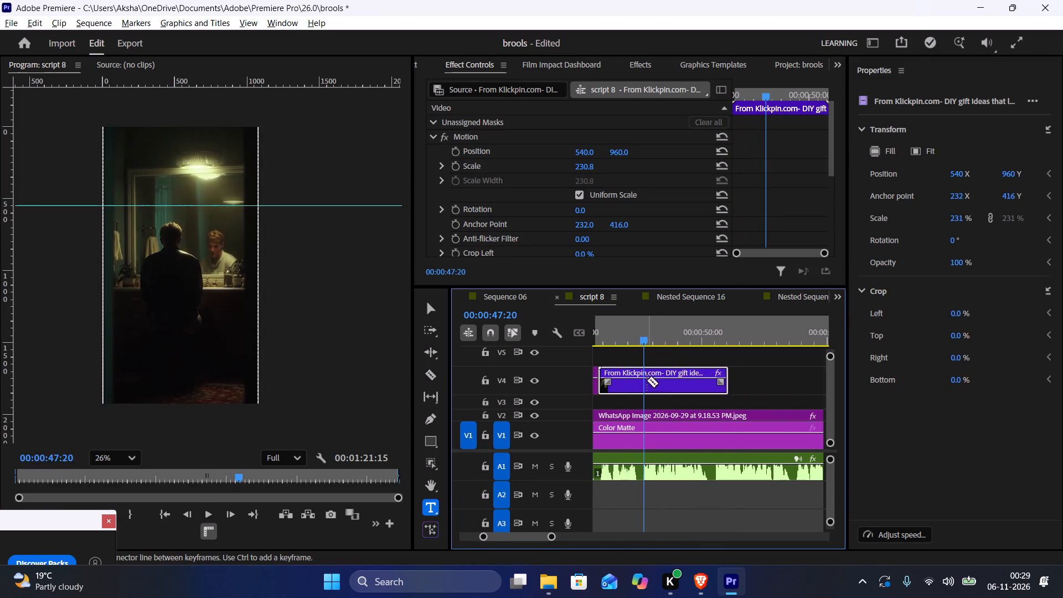
left_click(647, 380)
key("b")
left_click(662, 384)
key("BackSpace")
Listen repeatedly to the voiceover after the mirror clip to work out the words and timing of the next titles.
key("space")
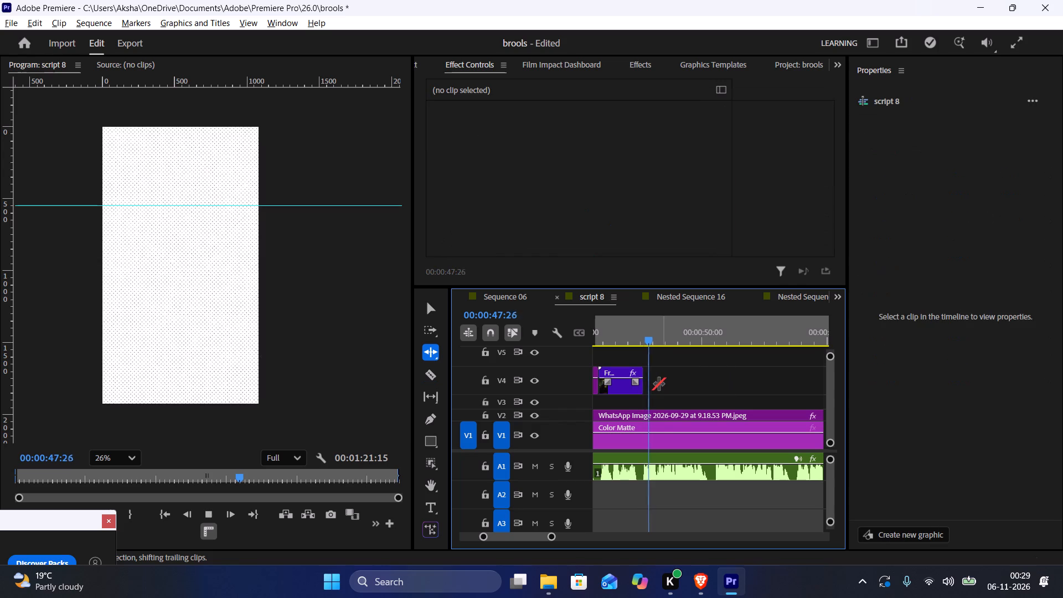
key("space")
scroll(662, 384, "up", 8, "alt")
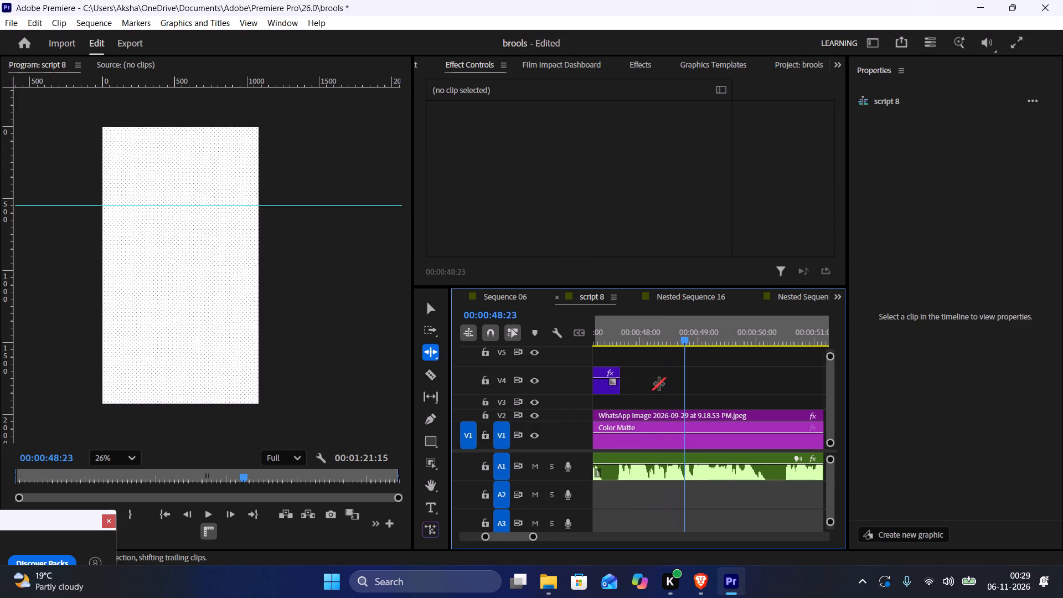
key("space")
type("v")
key("space")
key("space")
key("space")
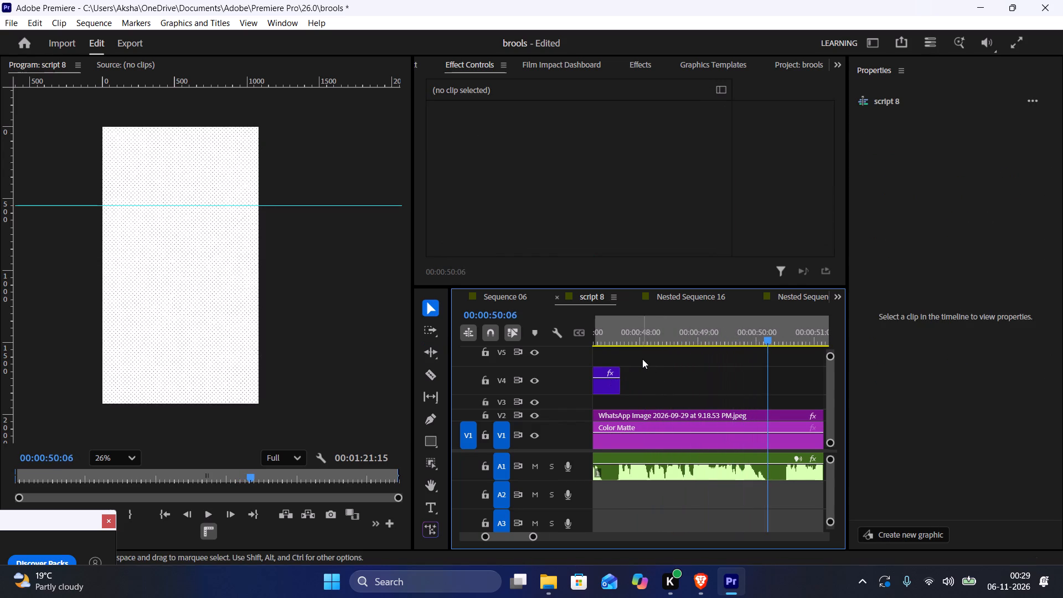
left_click(625, 332)
key("space")
key("space")
left_click(623, 331)
key("space")
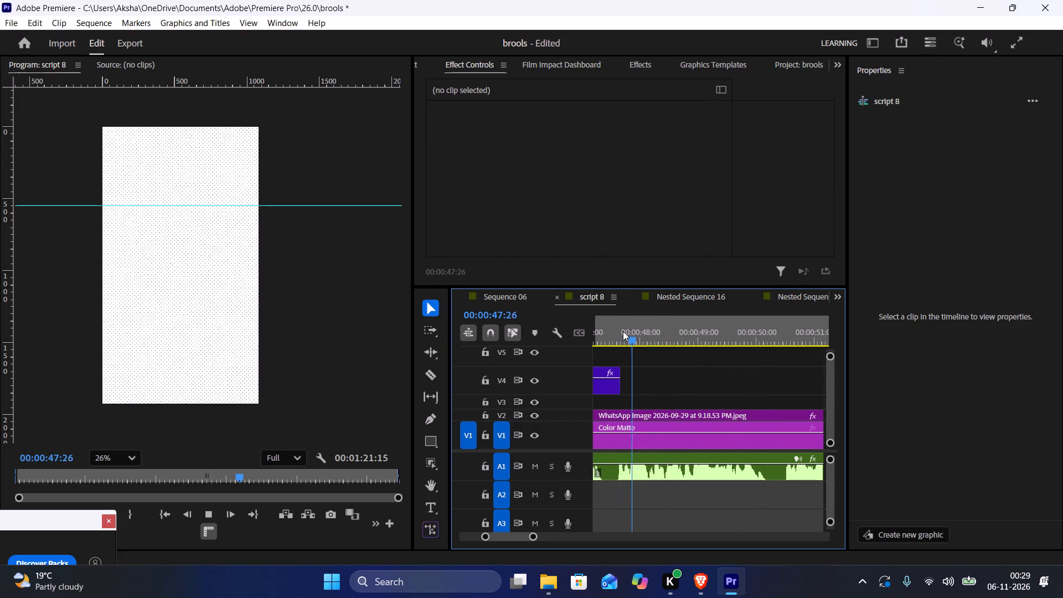
key("space")
key("space")
key("space")
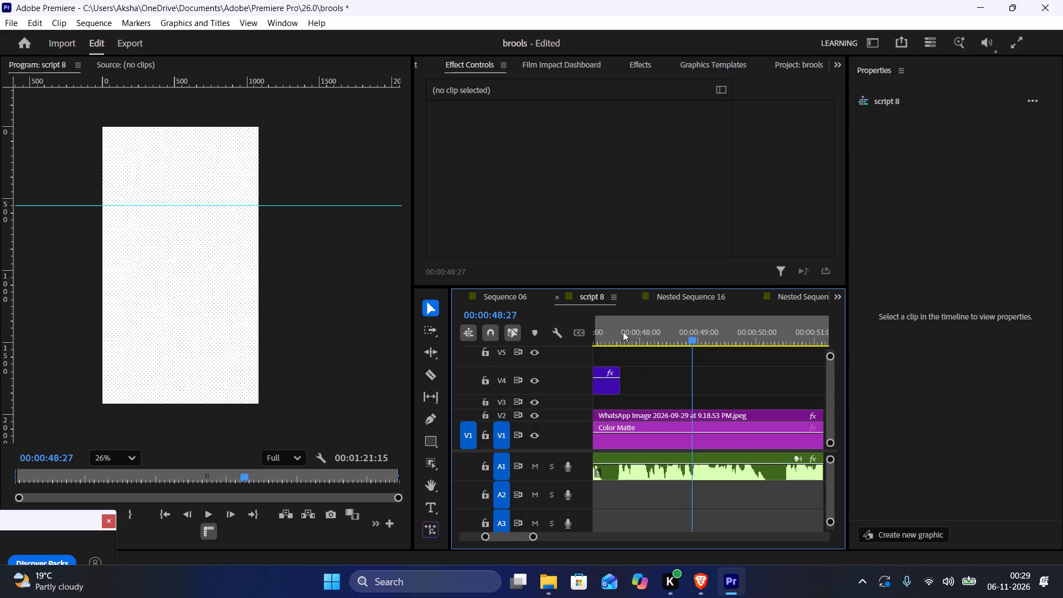
left_click(623, 332)
key("space")
key("space")
key("space")
key("space")
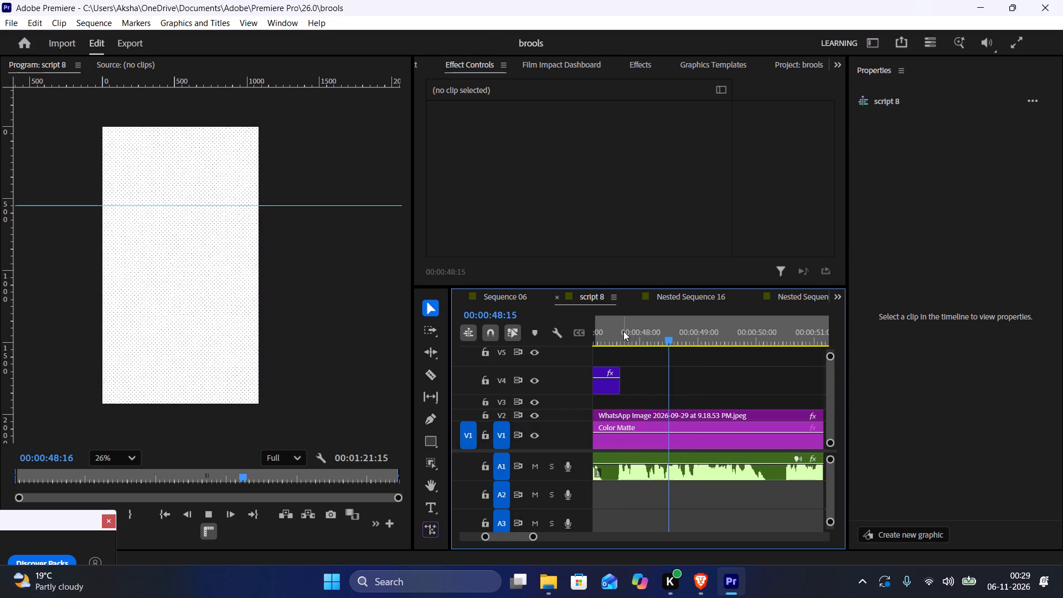
key("space")
key("space")
key("space")
key("space")
left_click(622, 331)
key("space")
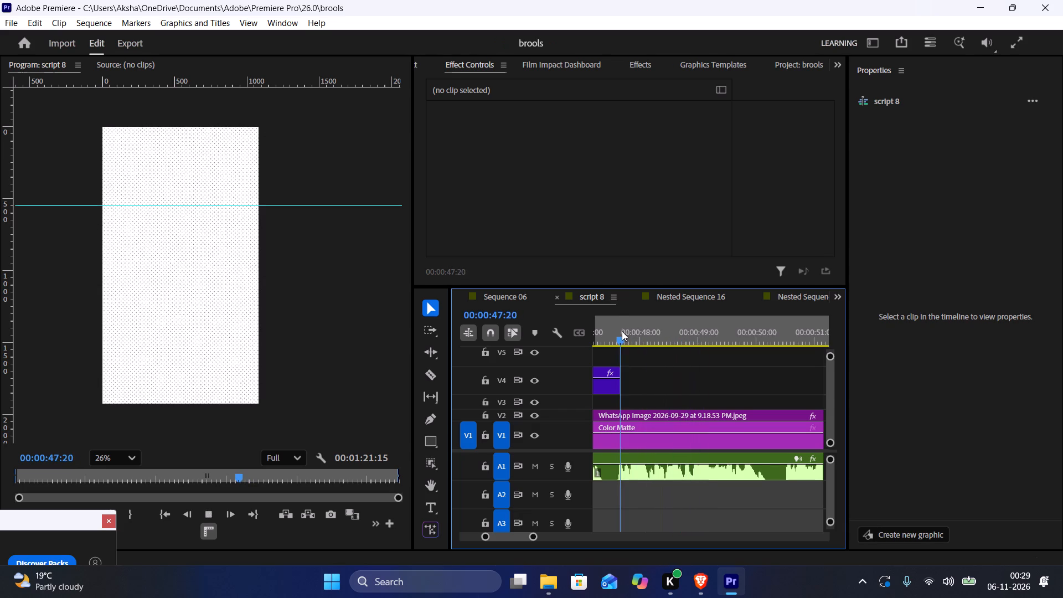
key("space")
Duplicate the THAT'S, THE, WHOLE, PROBLEM title group so the copy starts at 00:00:47:20, right after the mirror clip.
scroll(631, 367, "up", 11)
scroll(632, 367, "down", 6, "alt")
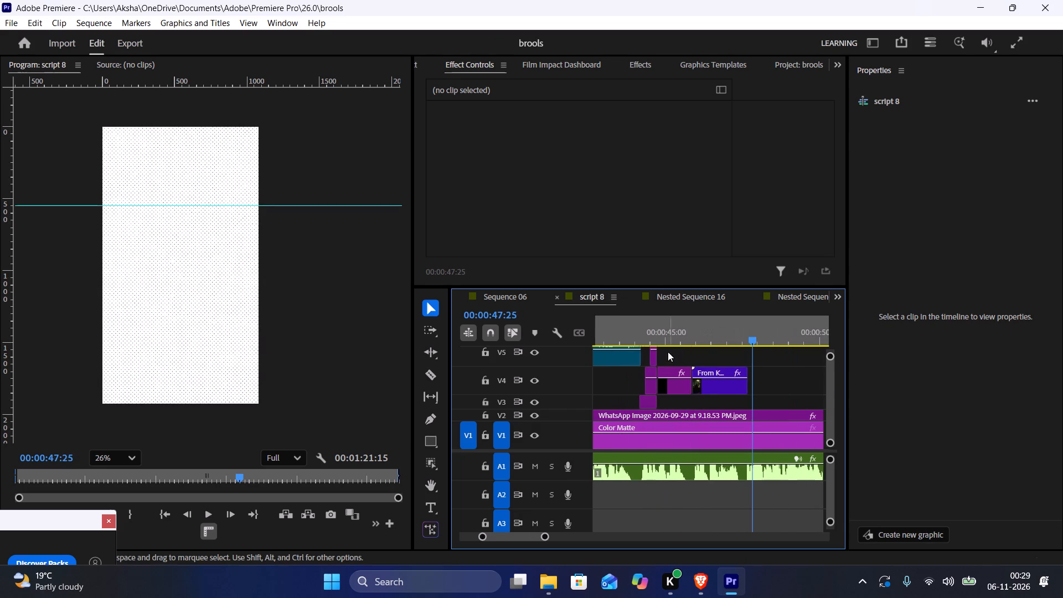
left_click_drag(668, 352, 646, 401)
key("ctrl+c")
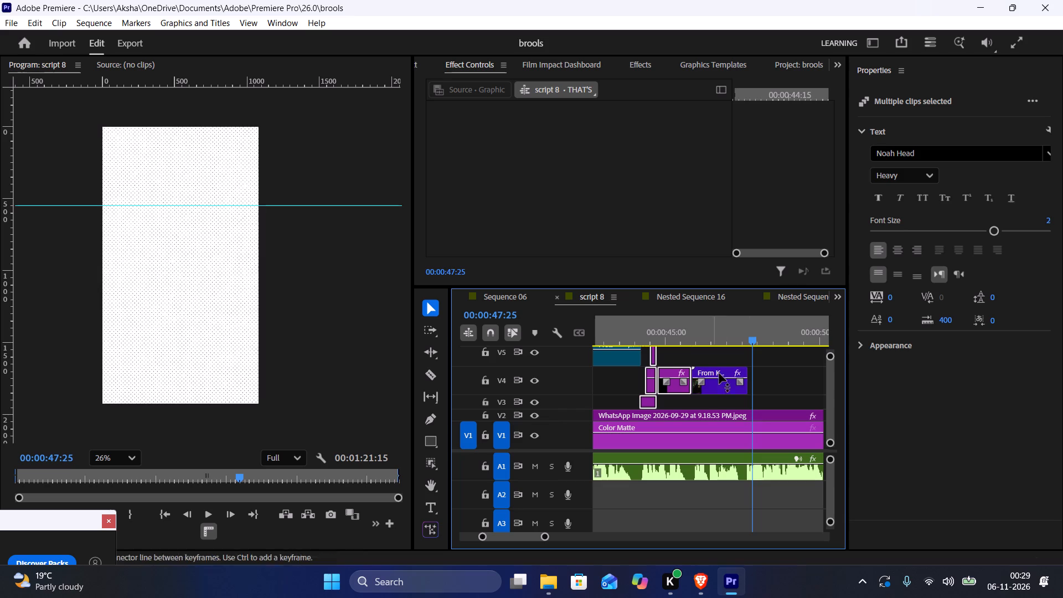
left_click_drag(744, 332, 750, 336)
left_click(750, 336, "ctrl")
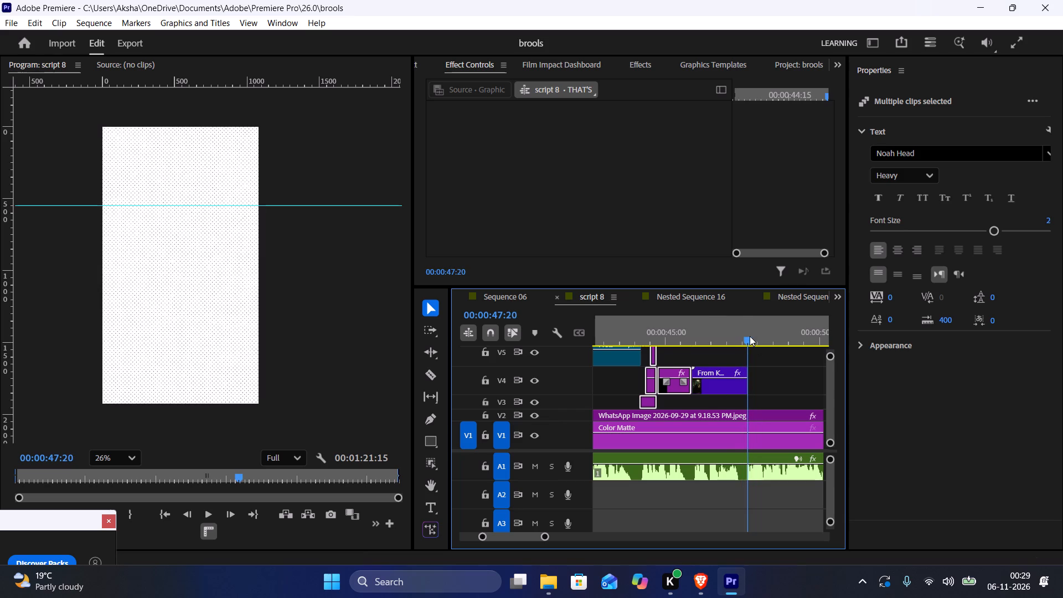
key("ctrl+v")
left_click(750, 336)
key("space")
key("space")
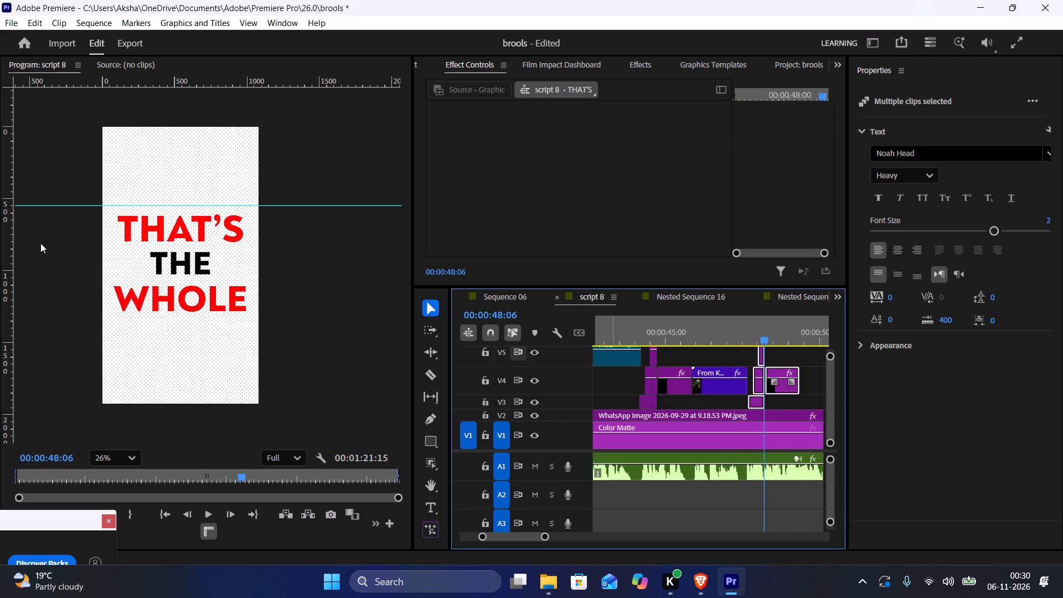
In the pasted titles, replace THAT'S with ITS and THE with NEW.
double_click(217, 230)
type("ITS")
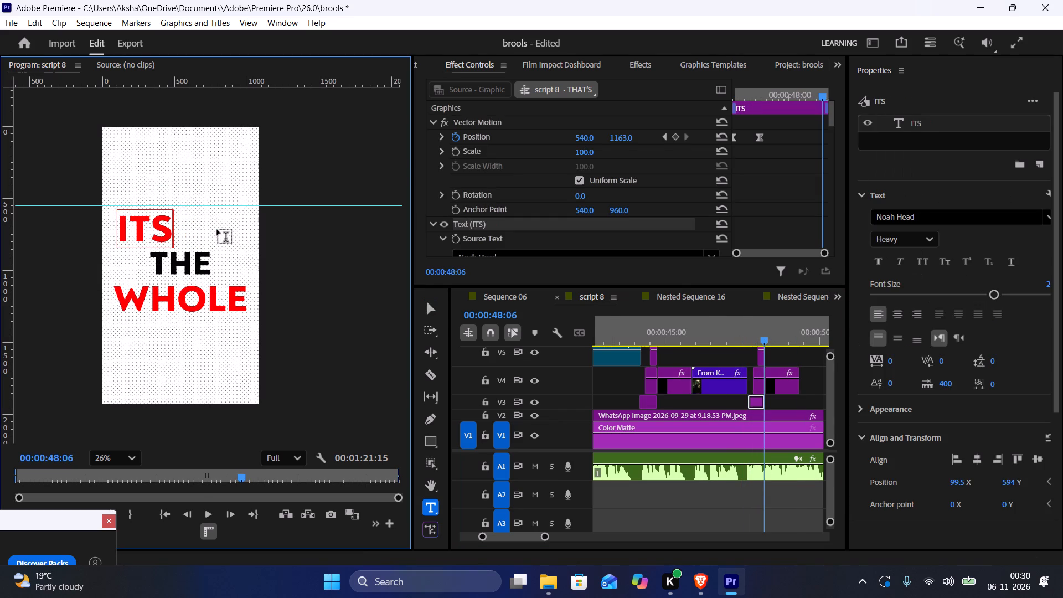
double_click(197, 261)
type("NEW")
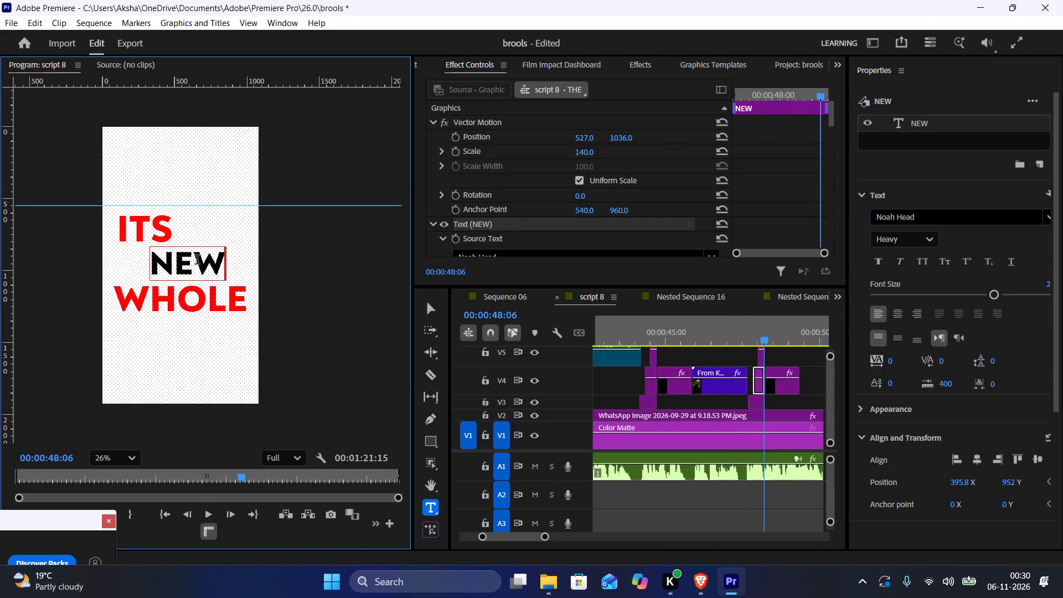
Replace WHOLE with COUSTOMER in the pasted titles and reduce that text's scale to 53% to fit the frame.
left_click(179, 303)
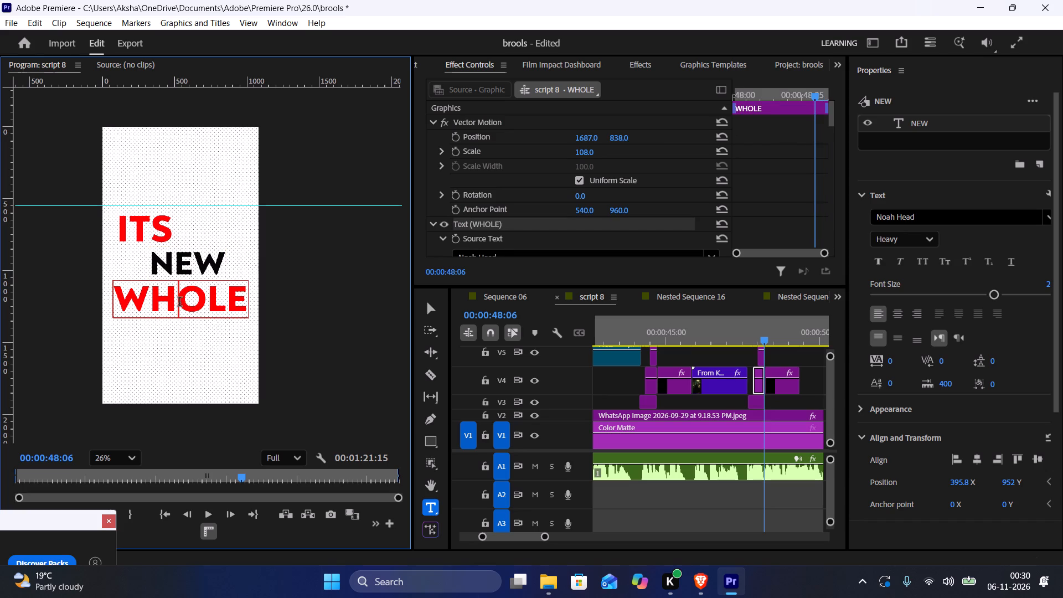
key("ctrl+a")
type("co")
key("BackSpace")
key("BackSpace")
type("COUSTOMEr")
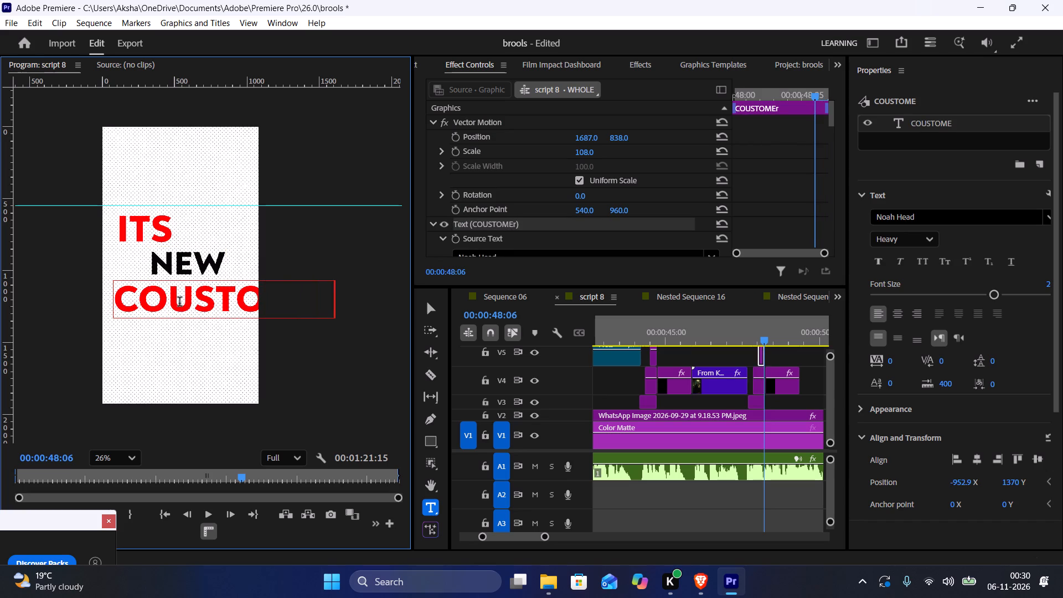
scroll(994, 511, "down", 5)
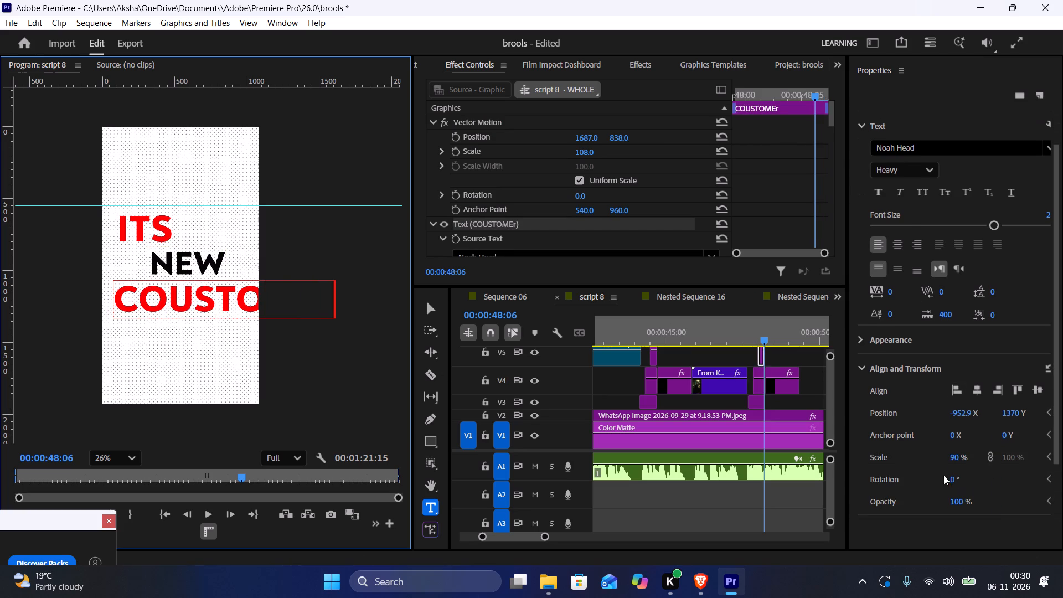
left_click_drag(952, 455, 926, 456)
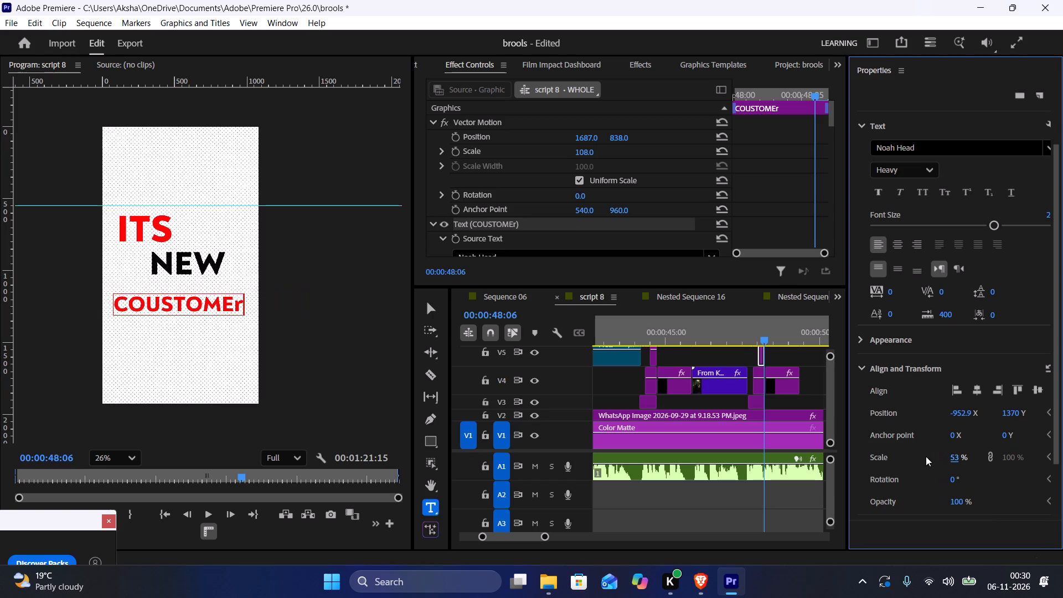
left_click(238, 305)
key("shift+BackSpace")
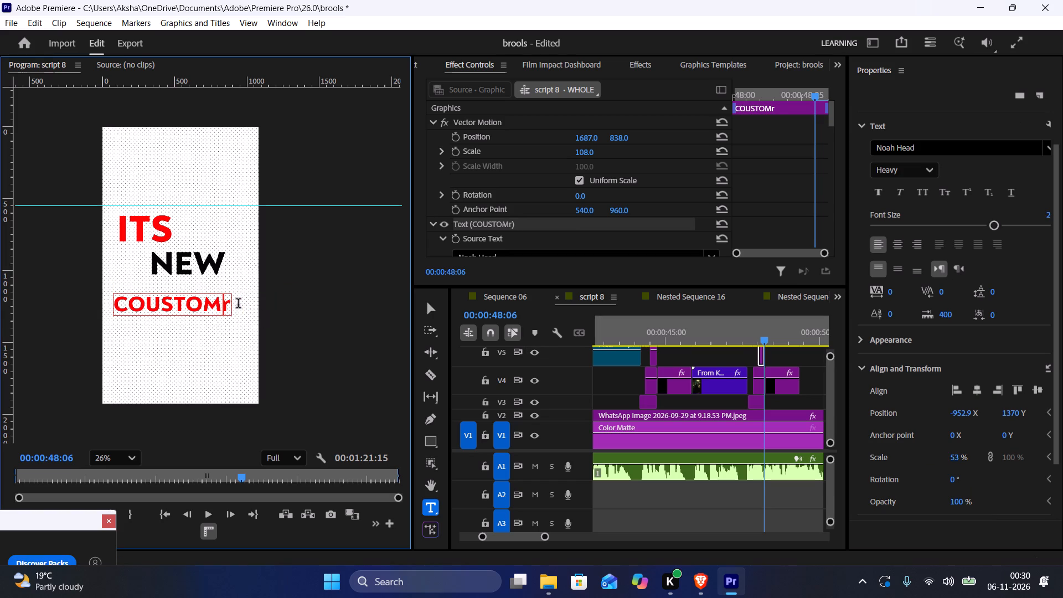
key("shift+r")
key("BackSpace")
key("BackSpace")
key("Right")
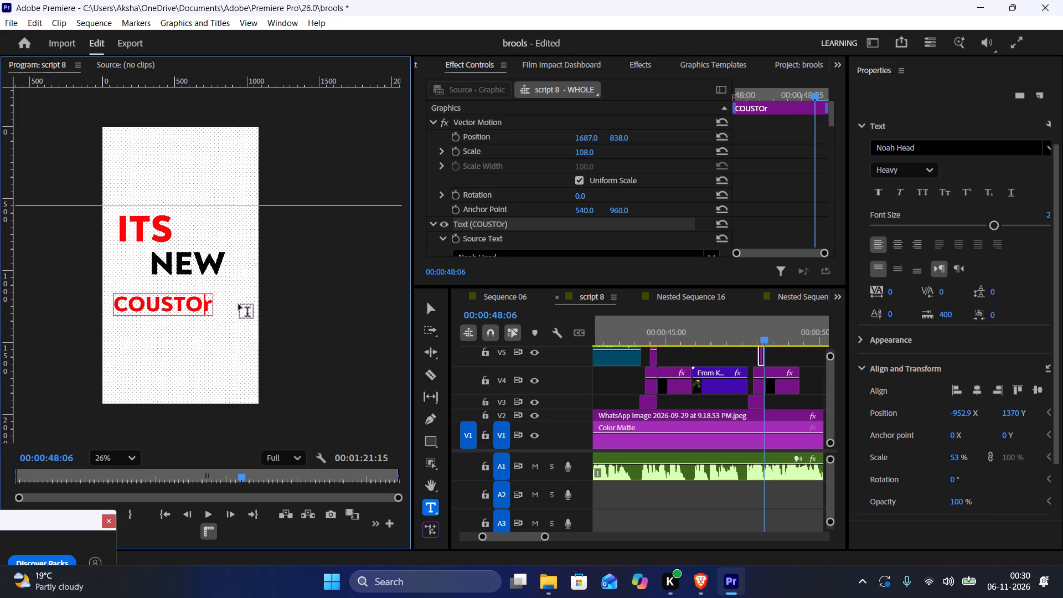
key("BackSpace")
type("MER")
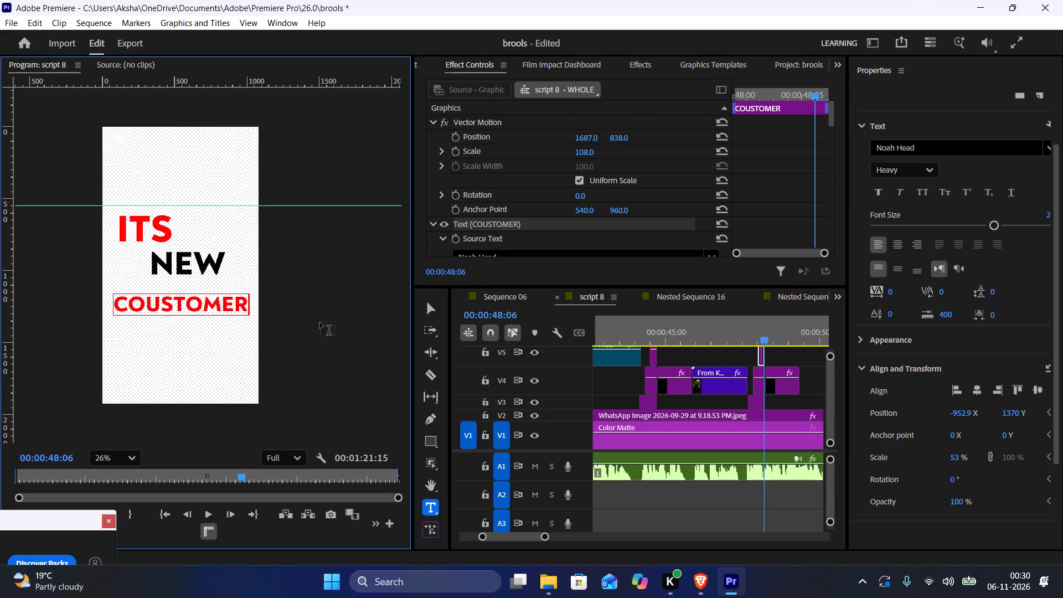
Scale COUSTOMER to 55% and centre COUSTOMER, NEW and ITS horizontally in the frame.
left_click_drag(953, 460, 957, 460)
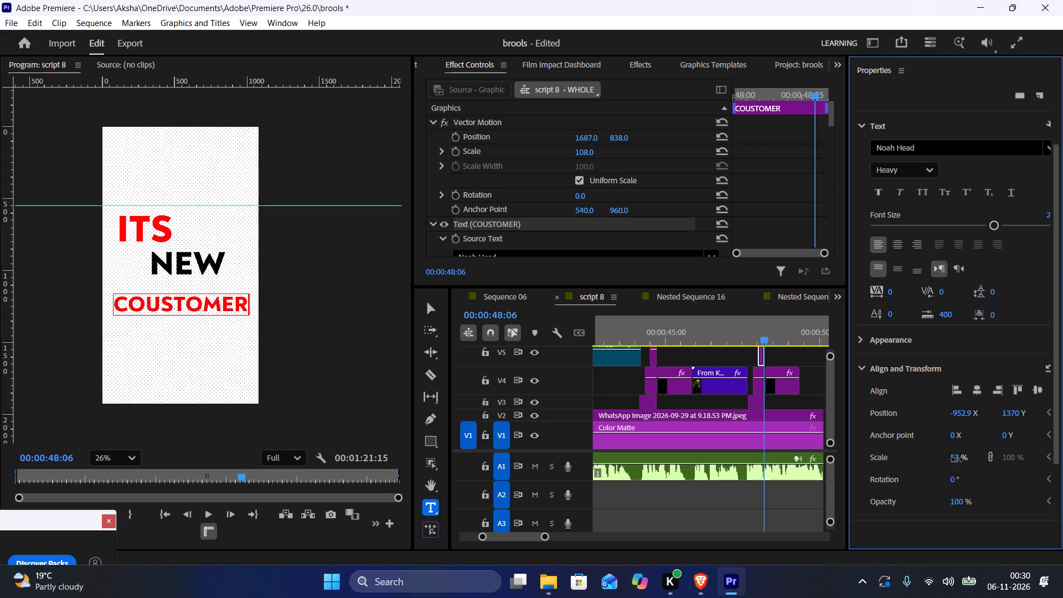
left_click_drag(957, 460, 960, 461)
triple_click(973, 396)
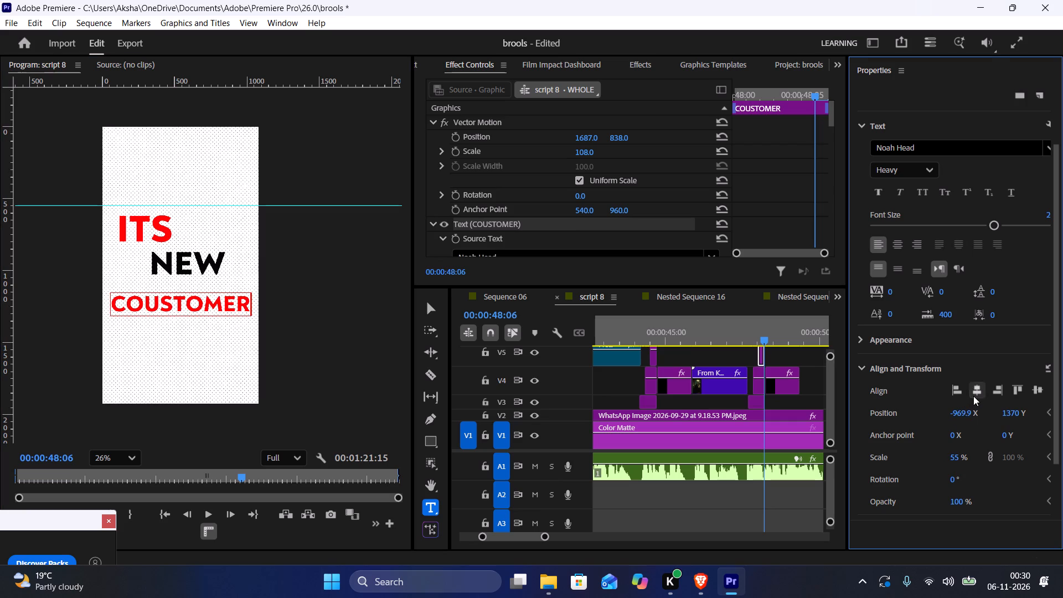
double_click(973, 396, "shift")
left_click(174, 274)
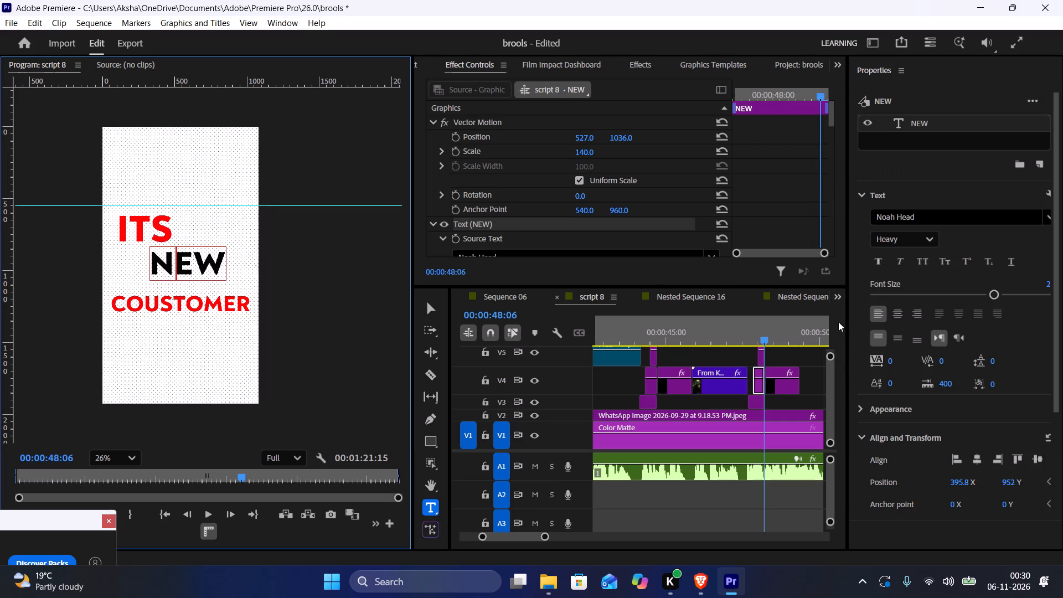
triple_click(974, 457, "shift")
left_click(974, 457, "shift")
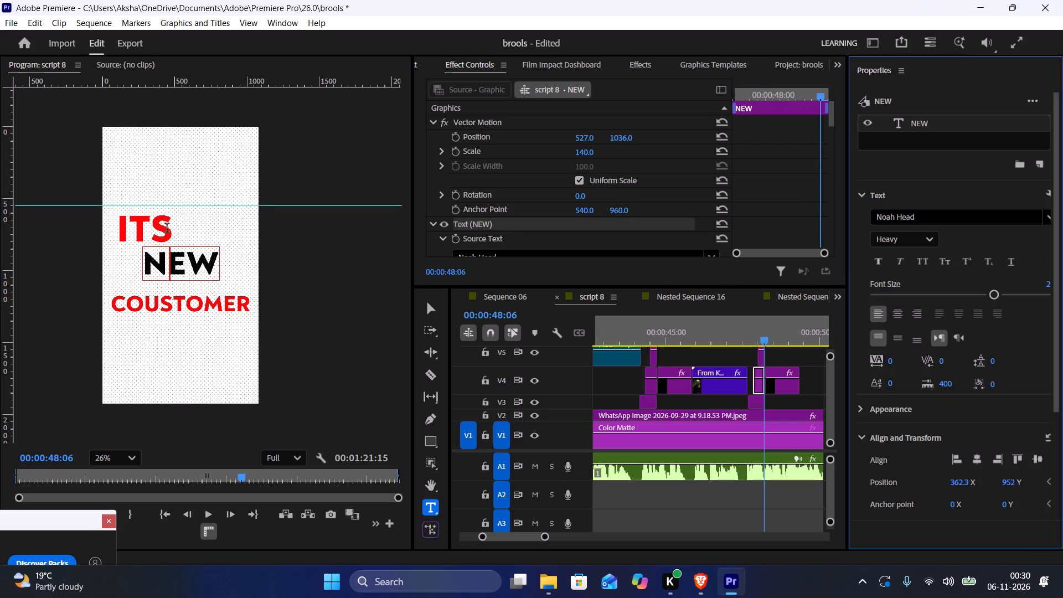
left_click(152, 229)
triple_click(982, 453, "shift")
double_click(982, 453, "shift")
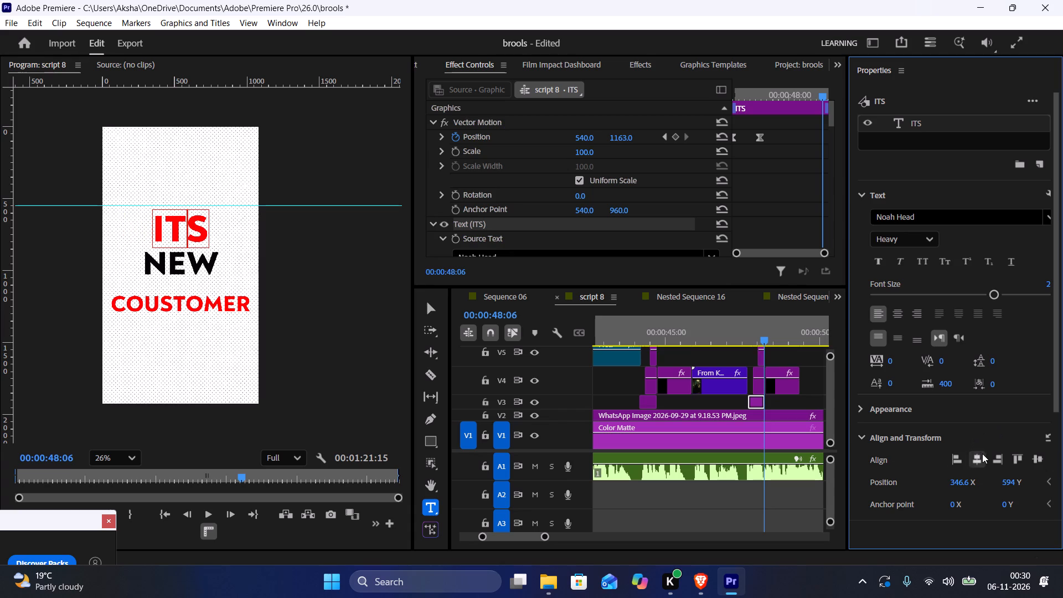
Move COUSTOMER up closer to NEW, to a Y position of 1319.
left_click(196, 312)
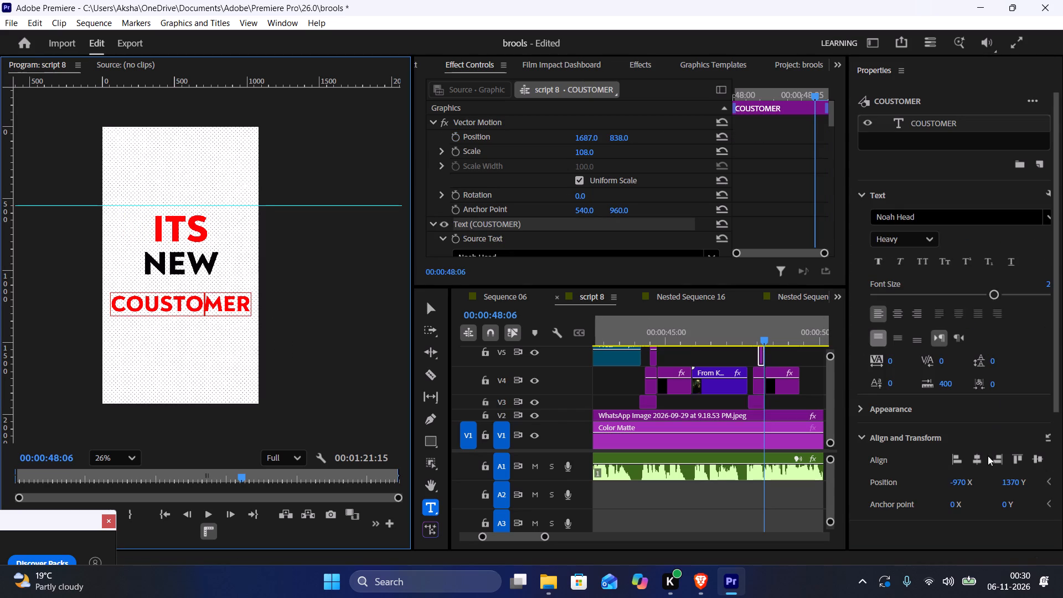
scroll(994, 489, "down", 3)
left_click_drag(1008, 442, 966, 437)
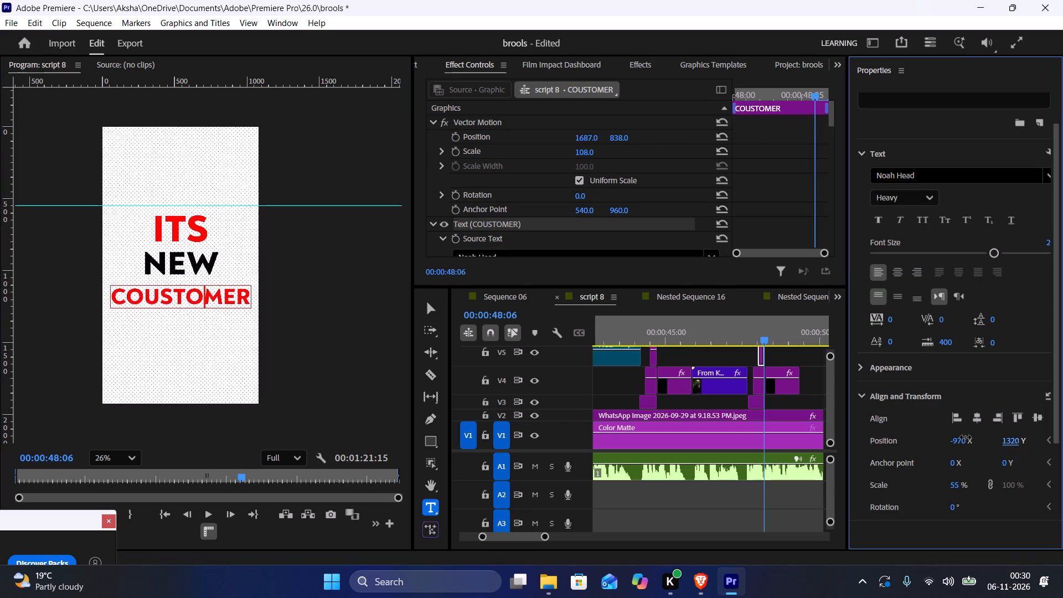
left_click_drag(966, 437, 964, 438)
Extend the start of the NEW title on V4 about two frames earlier to match the voiceover.
left_click(746, 342)
key("space")
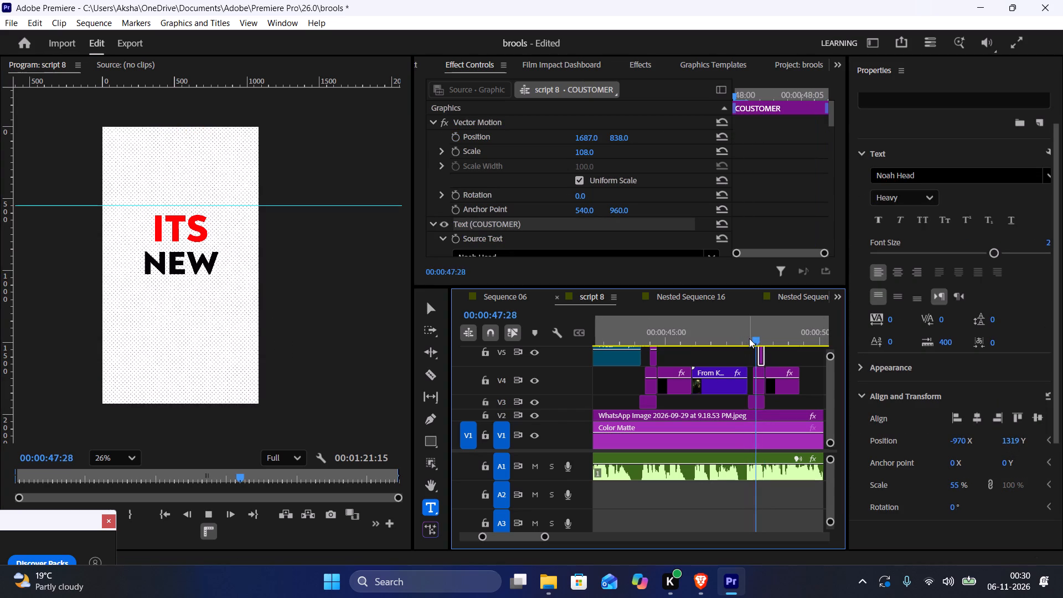
key("space")
key("space")
key("space")
scroll(763, 363, "up", 17, "alt")
left_click_drag(687, 325, 698, 331)
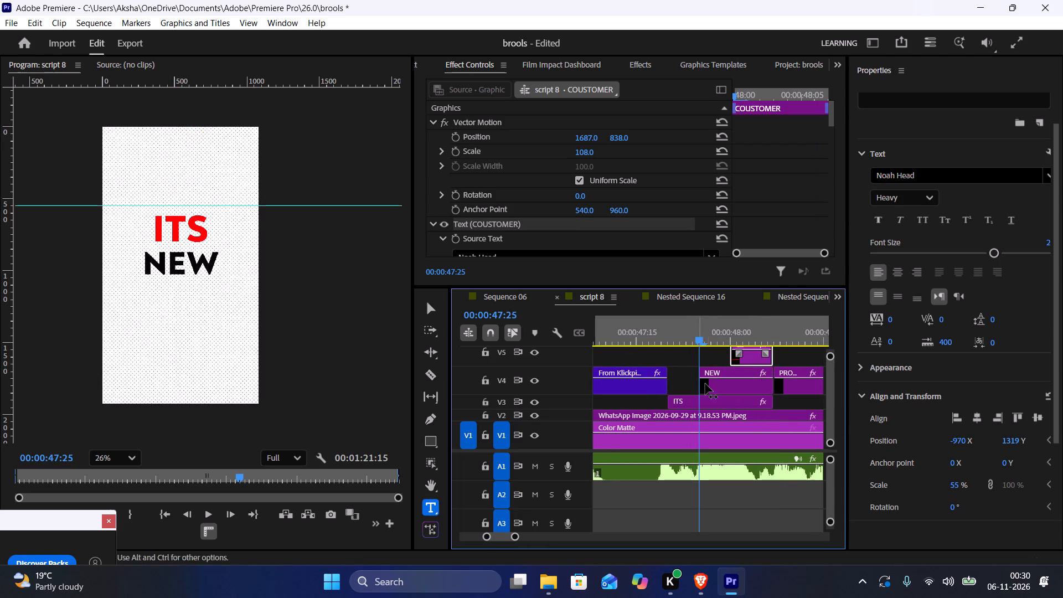
left_click_drag(697, 377, 682, 377)
left_click_drag(679, 332, 667, 330)
key("space")
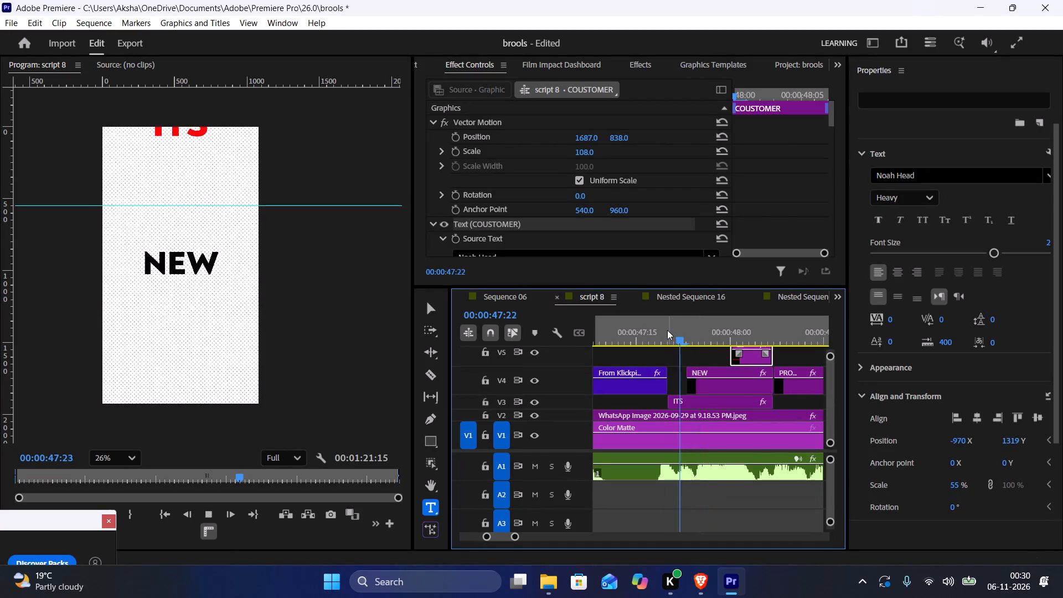
key("space")
Move the copied PROBLEM title on V4 about seven frames later.
left_click_drag(667, 330, 720, 332)
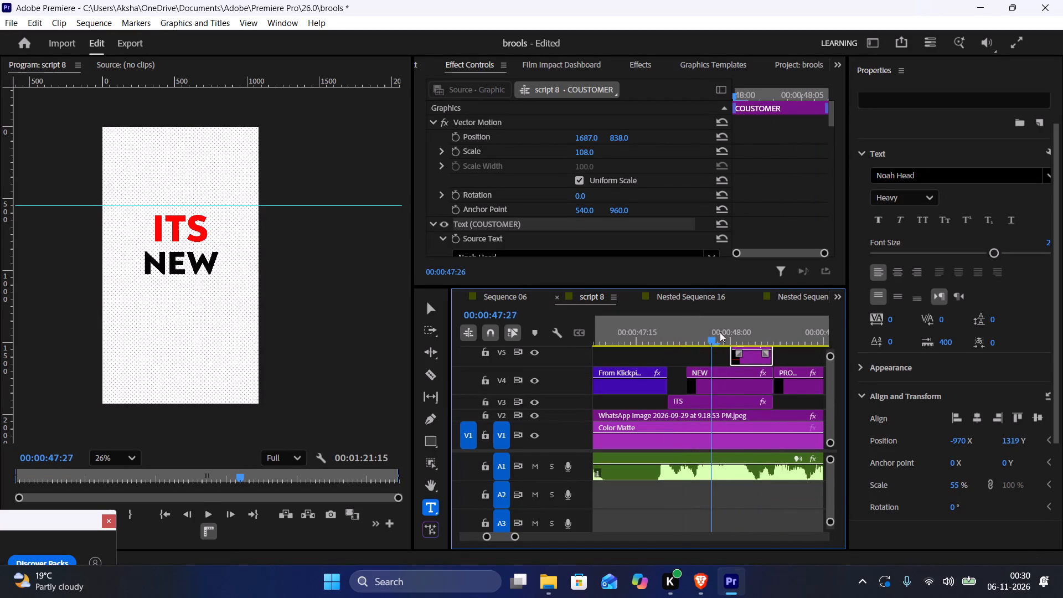
left_click_drag(720, 332, 737, 331)
scroll(753, 360, "down", 6)
left_click_drag(706, 390, 751, 393)
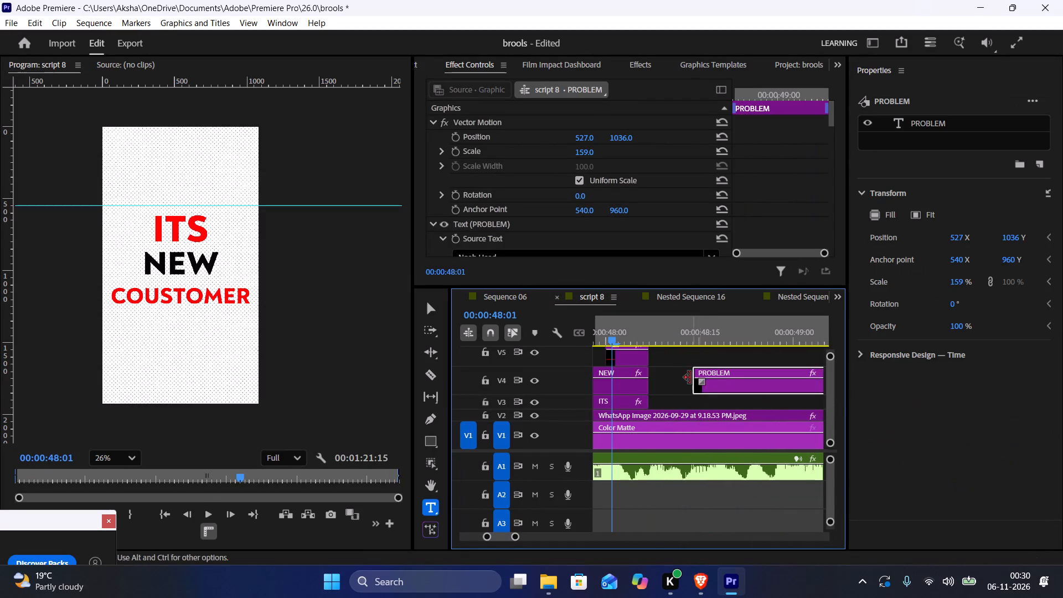
Extend the ends of the ITS, NEW and COUSTOMER titles together by about six frames towards PROBLEM.
left_click_drag(664, 399, 627, 351)
left_click_drag(656, 359, 684, 364)
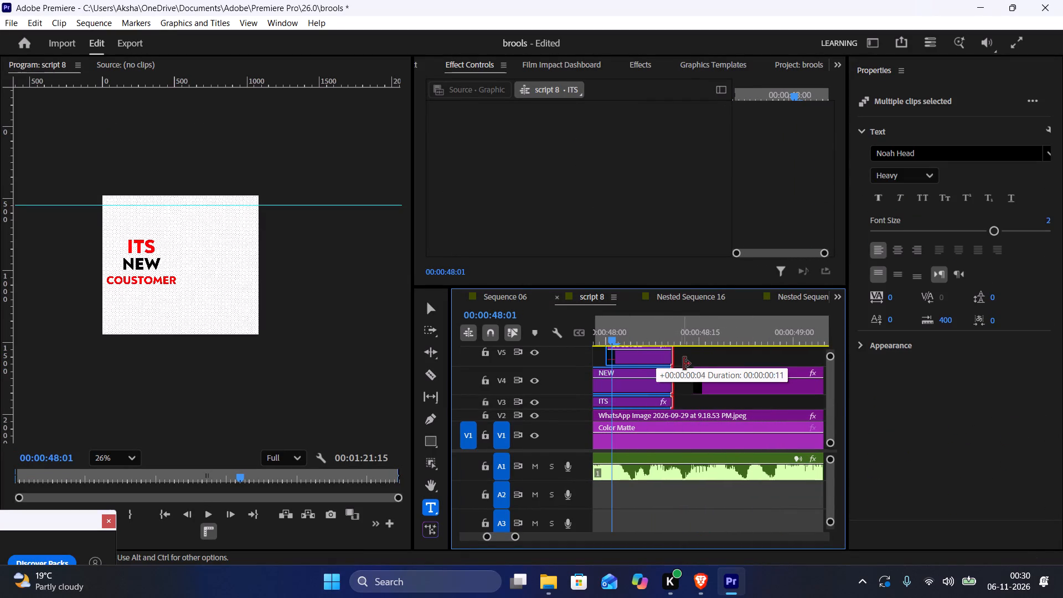
left_click_drag(684, 364, 692, 364)
Trim the starts of the ITS, NEW and COUSTOMER titles together about three frames later.
left_click_drag(607, 355, 631, 359)
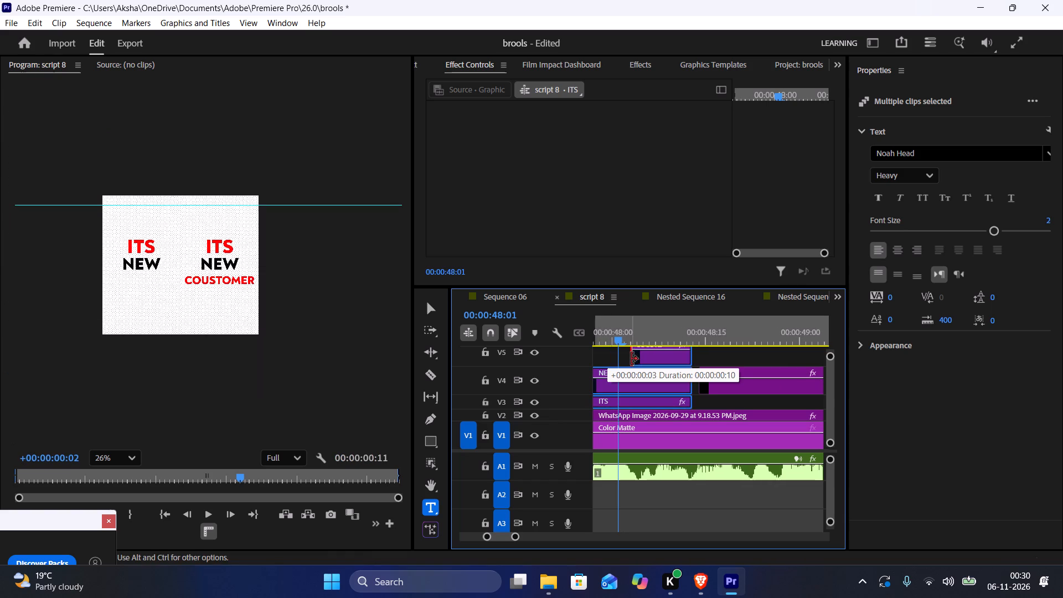
left_click_drag(631, 359, 622, 358)
scroll(621, 358, "up", 3)
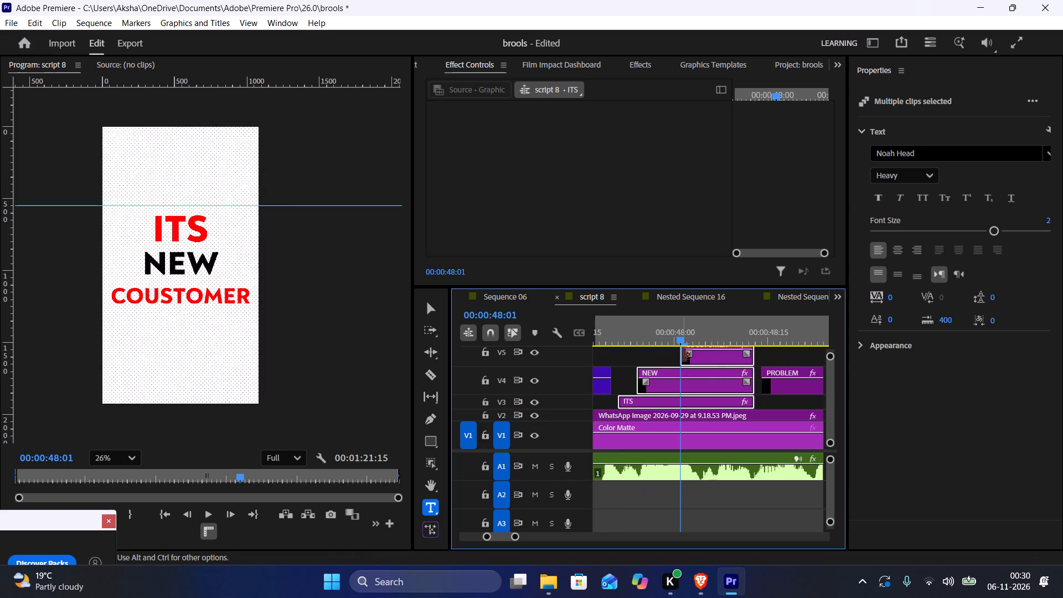
left_click_drag(681, 355, 694, 354)
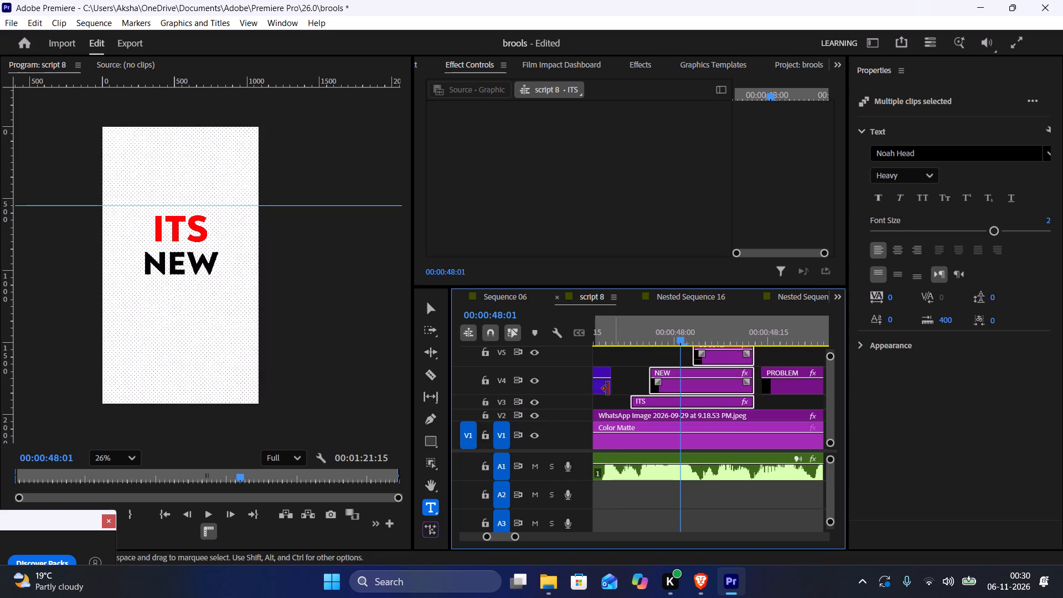
Extend the start of ITS on V3 back to 00:00:47:20, where the mirror clip ends, and check it against the voiceover.
left_click(634, 388)
left_click_drag(629, 399, 616, 391)
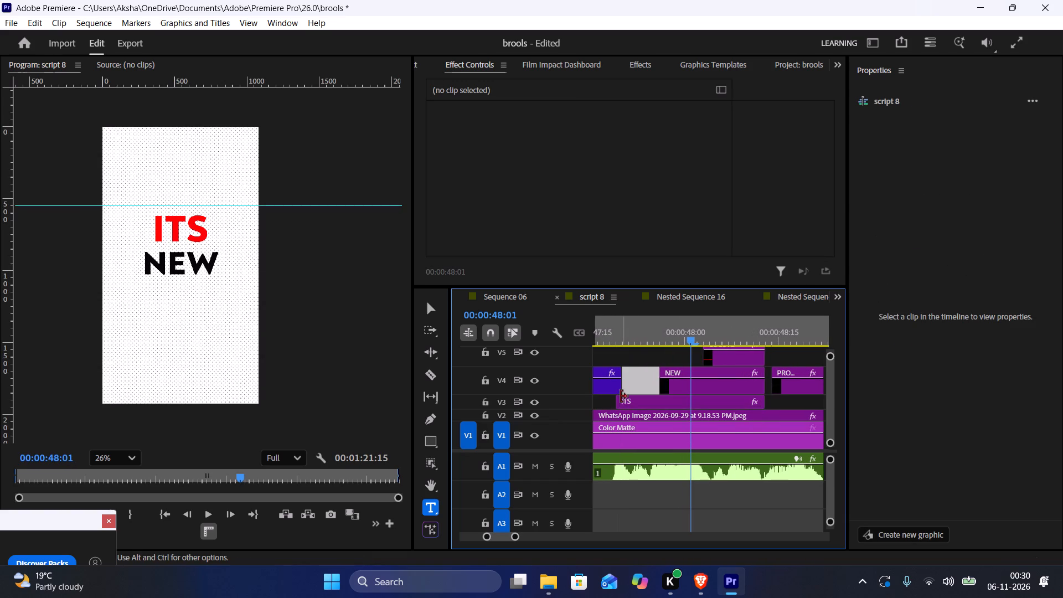
left_click(620, 399)
left_click(622, 330)
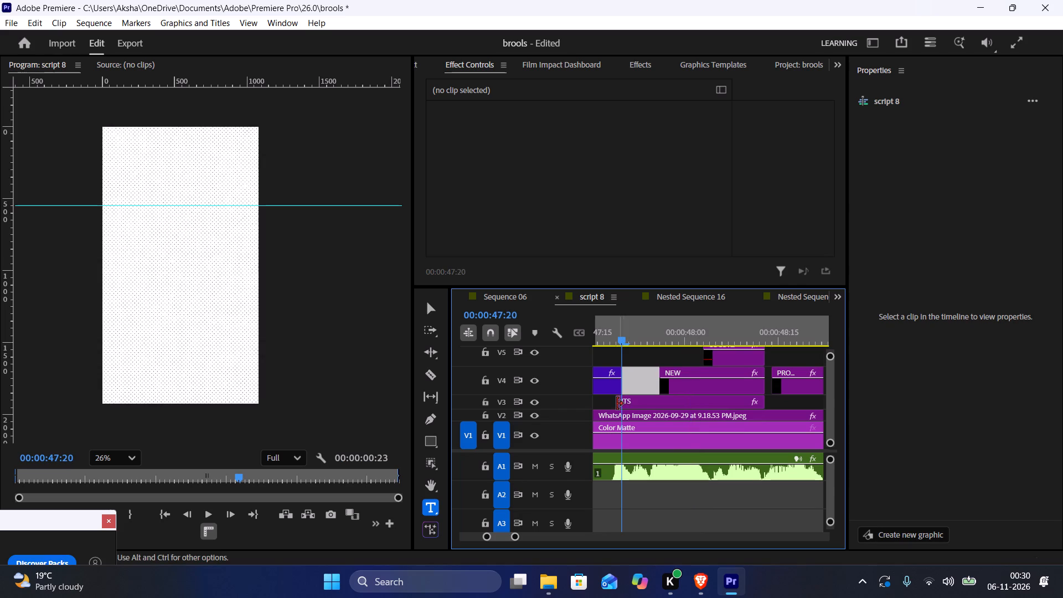
left_click_drag(616, 403, 623, 398)
left_click(620, 339)
key("space")
key("space")
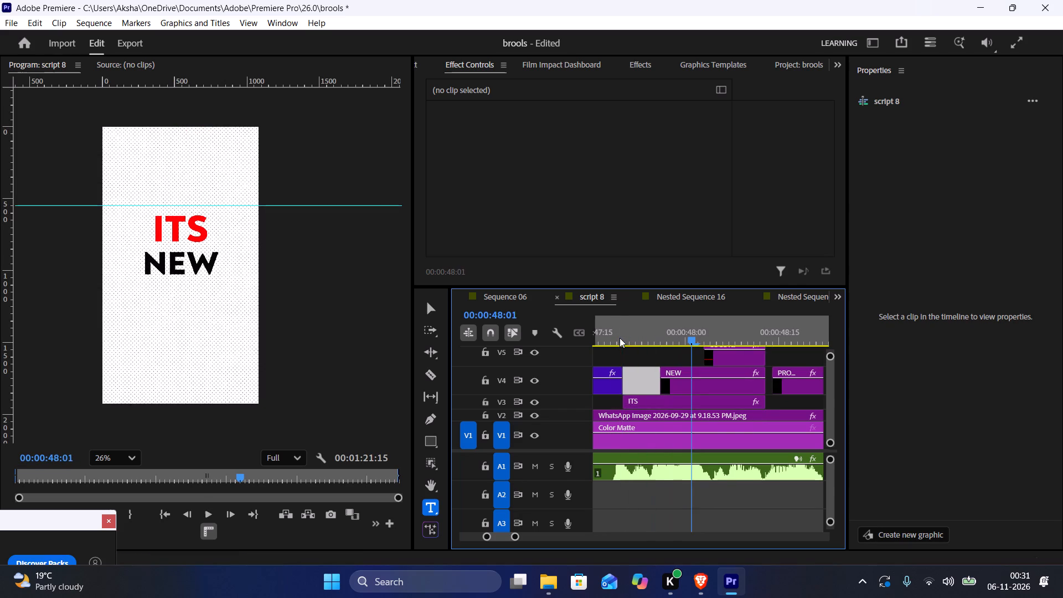
Play on to the copied PROBLEM title and move it about nine frames later on V4.
key("space")
key("space")
scroll(620, 338, "down", 6)
key("space")
key("space")
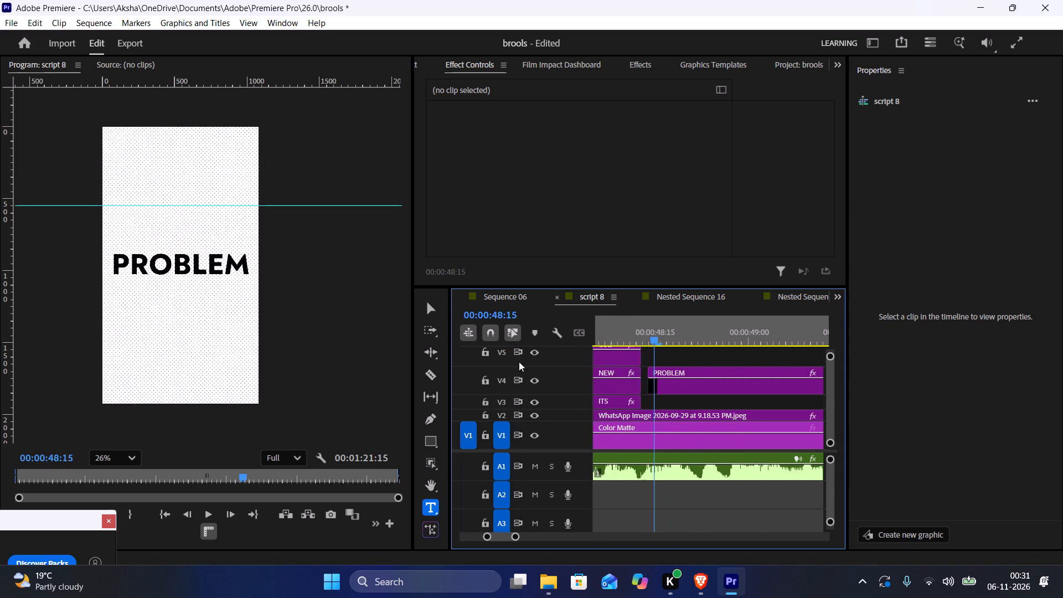
left_click_drag(683, 390, 735, 385)
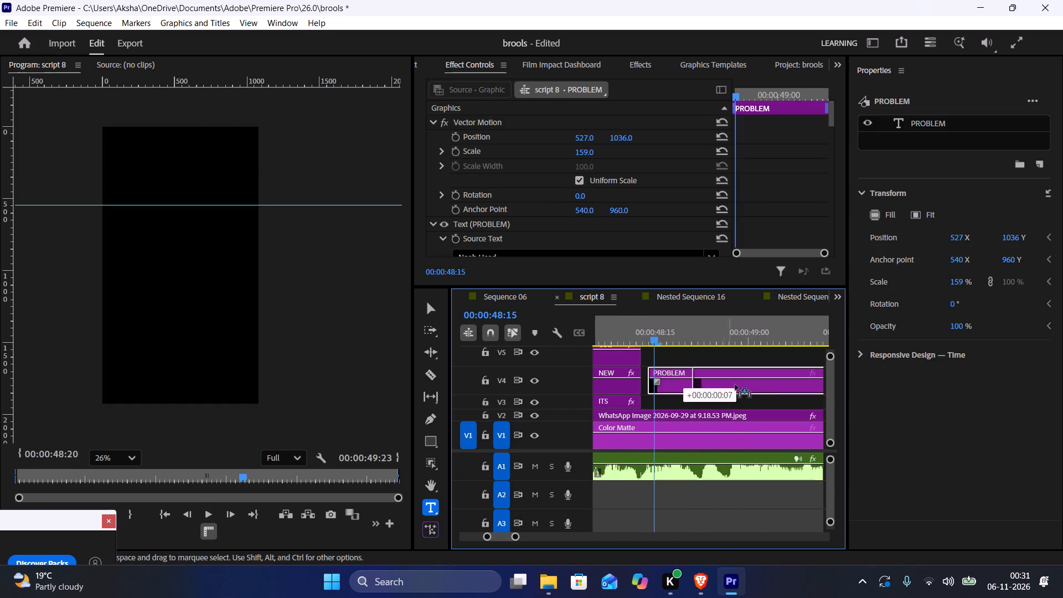
left_click_drag(735, 385, 739, 384)
Extend the ends of the COUSTOMER, NEW and ITS titles by about six frames so all three end together.
left_click_drag(644, 360, 652, 360)
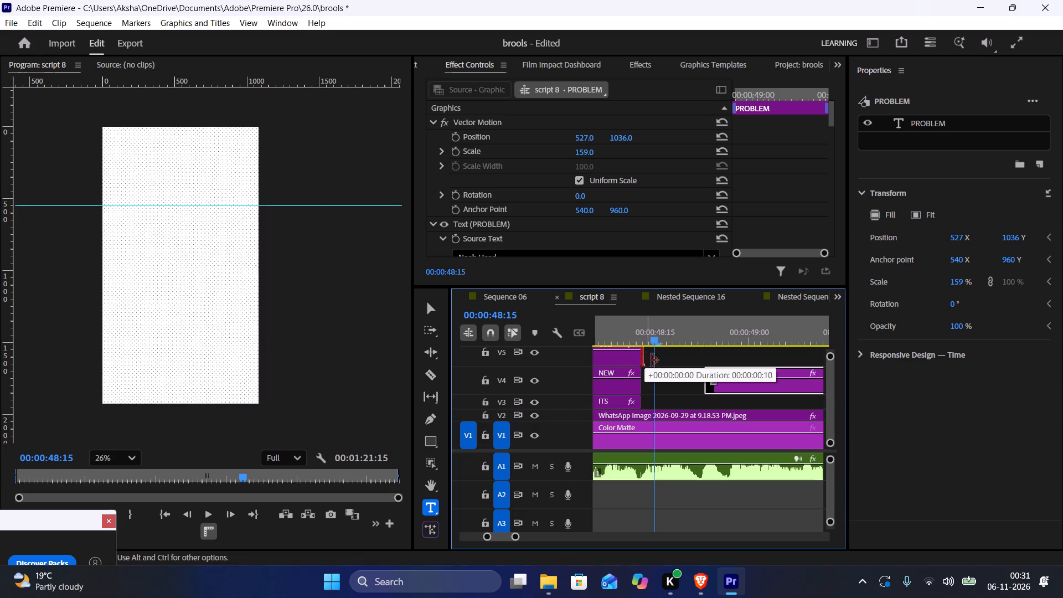
left_click_drag(652, 360, 681, 360)
left_click_drag(642, 378, 674, 378)
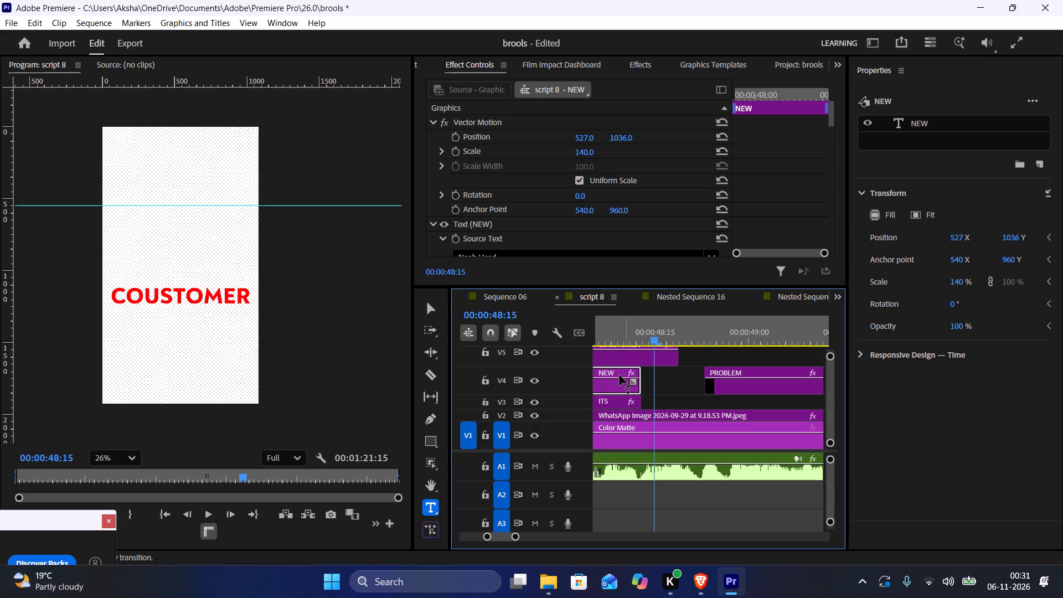
left_click_drag(643, 374, 680, 373)
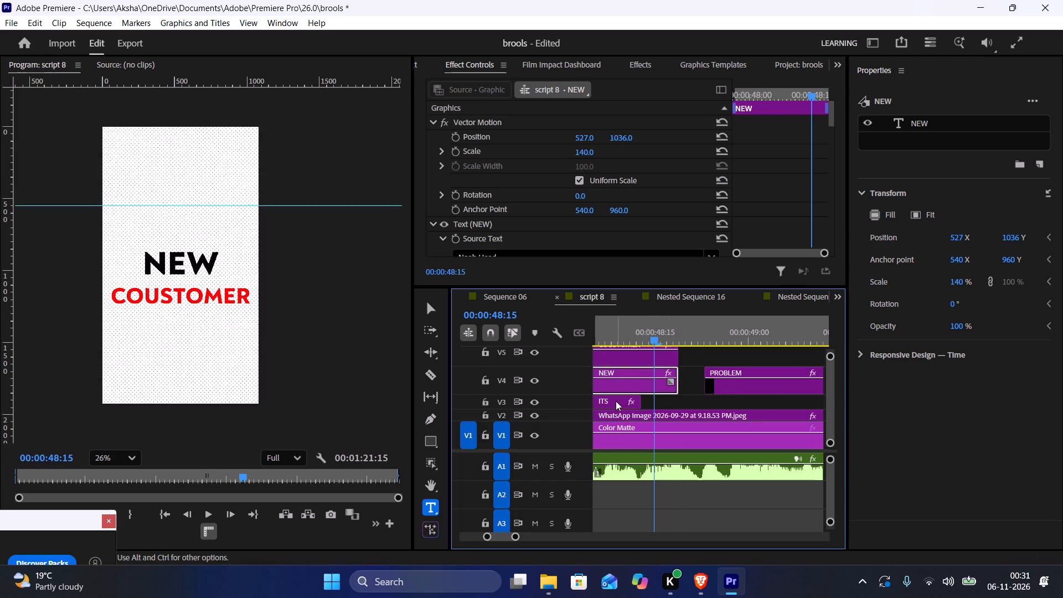
left_click_drag(643, 400, 680, 399)
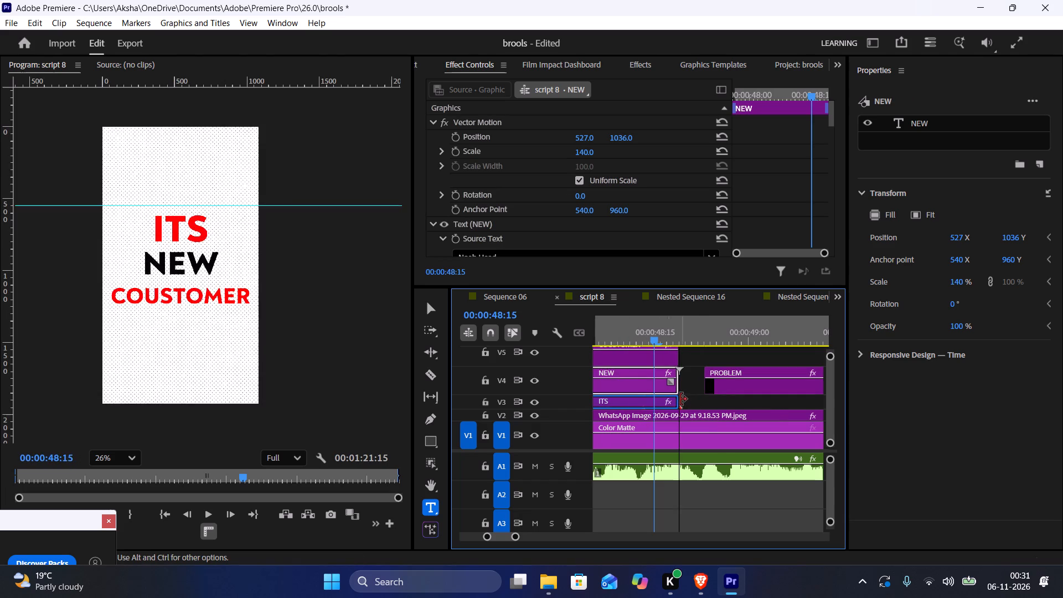
Move the copied PROBLEM title on V4 about four frames earlier so it starts where NEW ends.
key("space")
key("space")
left_click_drag(739, 384, 721, 380)
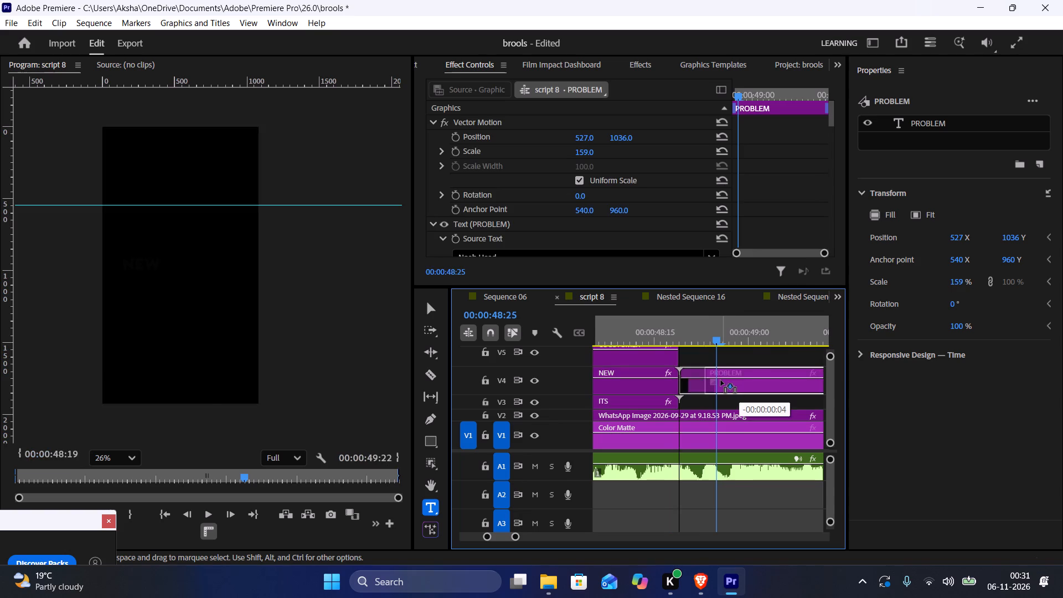
left_click_drag(721, 380, 720, 380)
Replace the copied PROBLEM title's text with WITH, scale the text to 77% and centre it horizontally.
double_click(214, 257)
type("WITH")
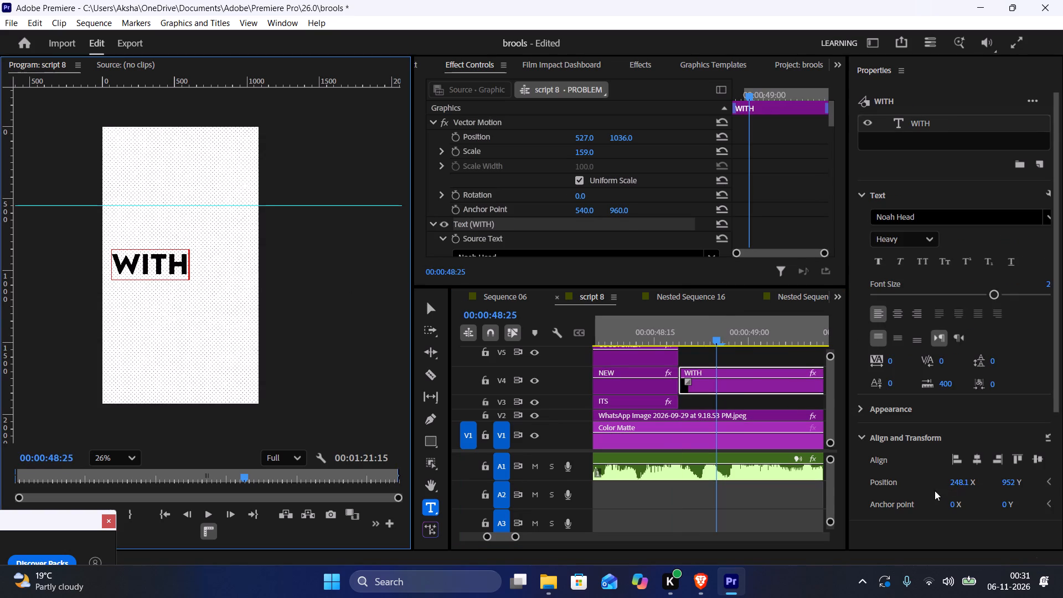
scroll(989, 499, "down", 4)
left_click_drag(952, 470, 974, 472)
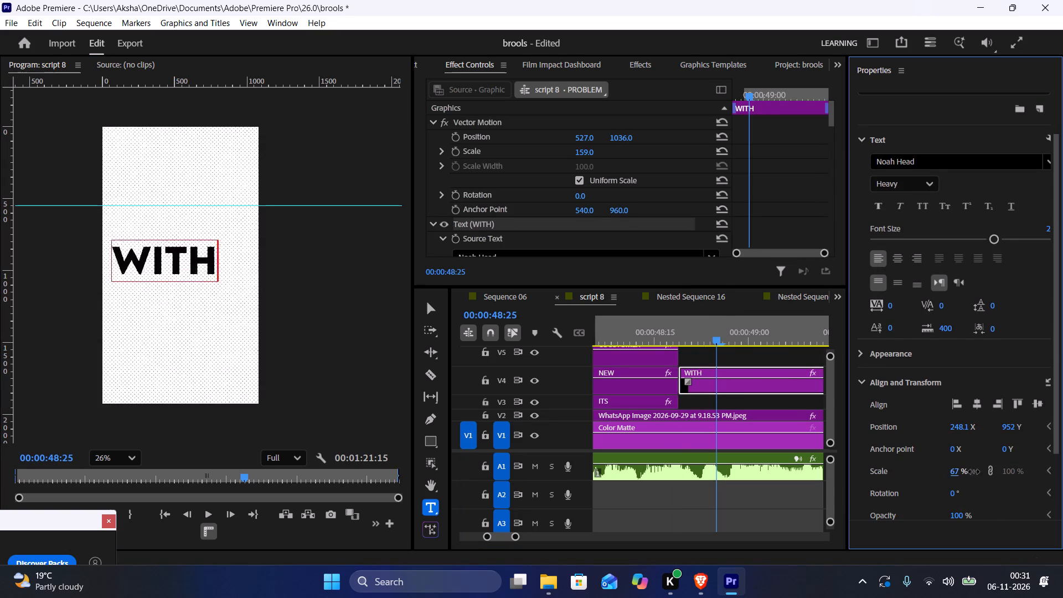
left_click_drag(974, 472, 974, 471)
triple_click(973, 406)
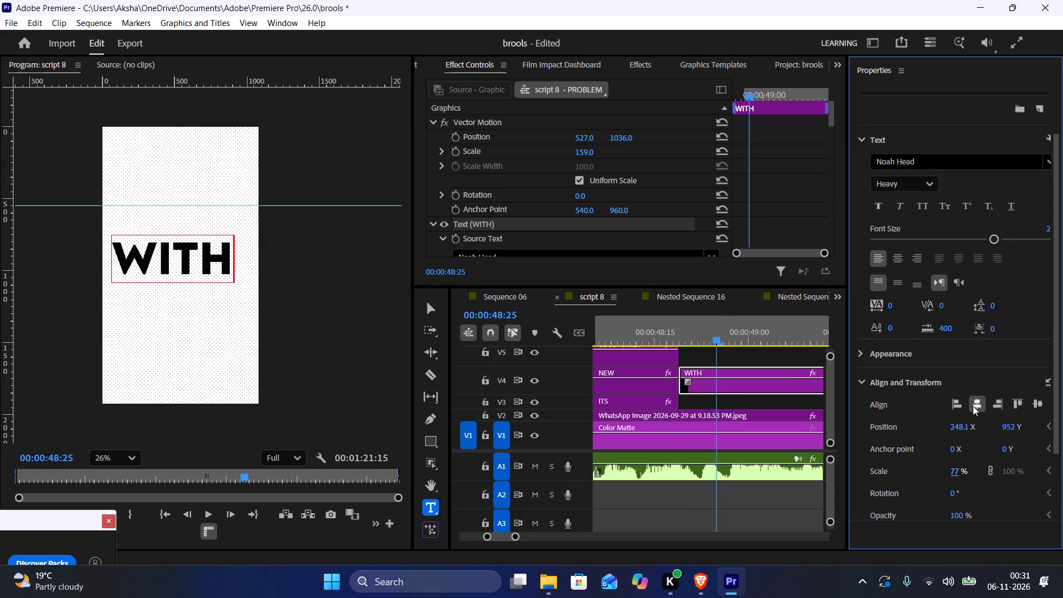
triple_click(973, 406)
triple_click(973, 406)
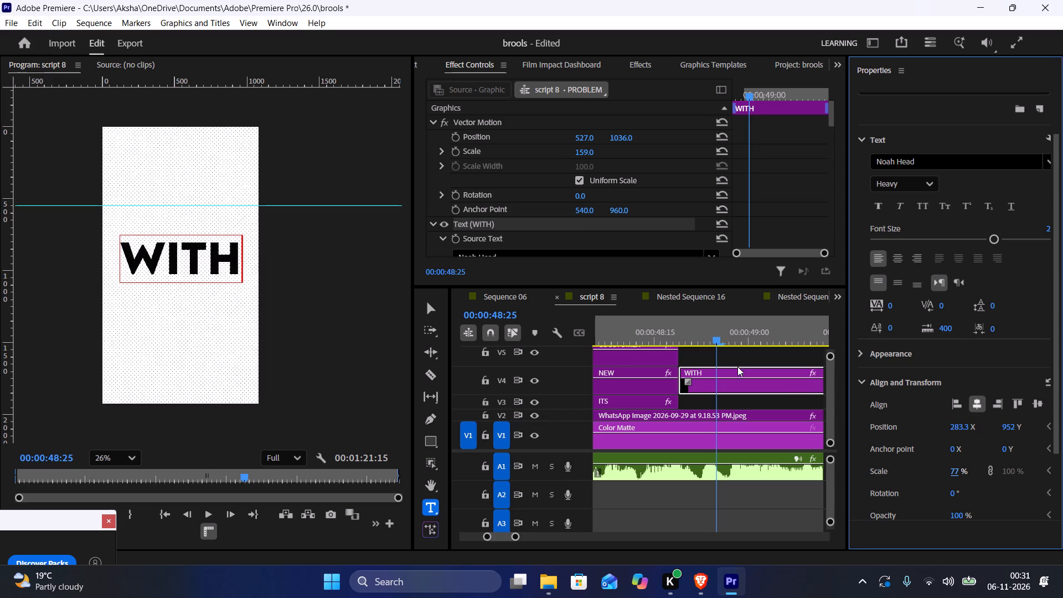
Play the end of the COUSTOMER group and the WITH title repeatedly to check their timing against the voiceover.
left_click_drag(676, 337, 641, 330)
left_click(641, 330)
key("space")
key("space")
key("space")
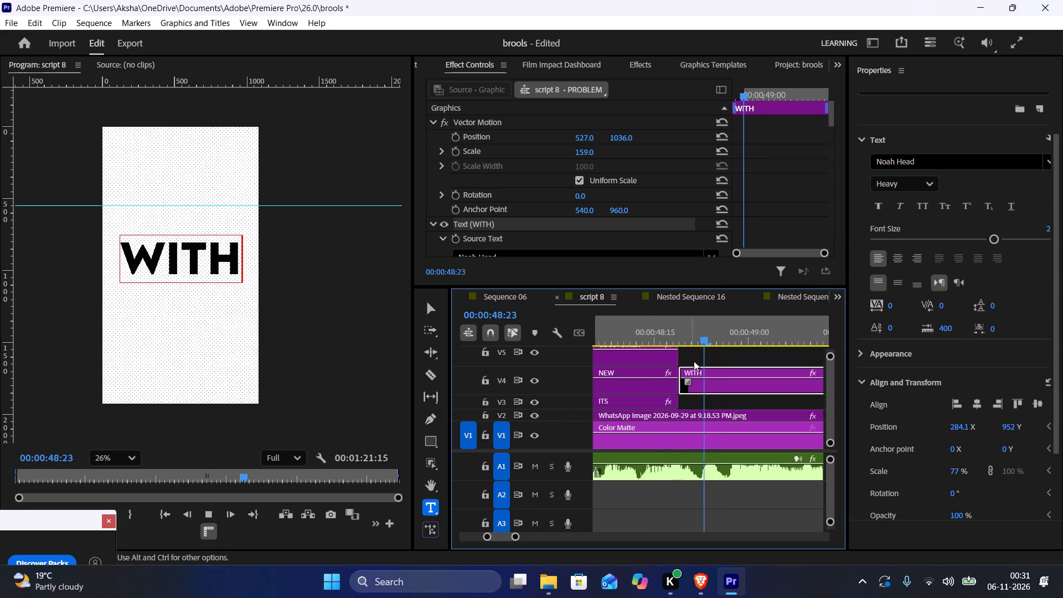
key("space")
scroll(710, 373, "down", 3)
key("space")
key("space")
left_click(628, 324)
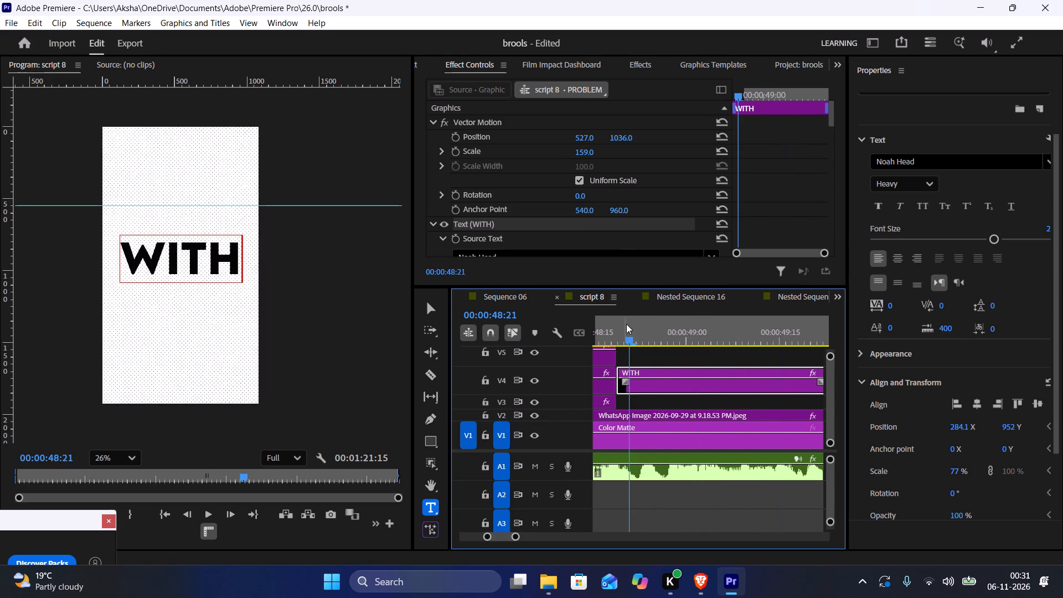
key("space")
key("space")
left_click(608, 327)
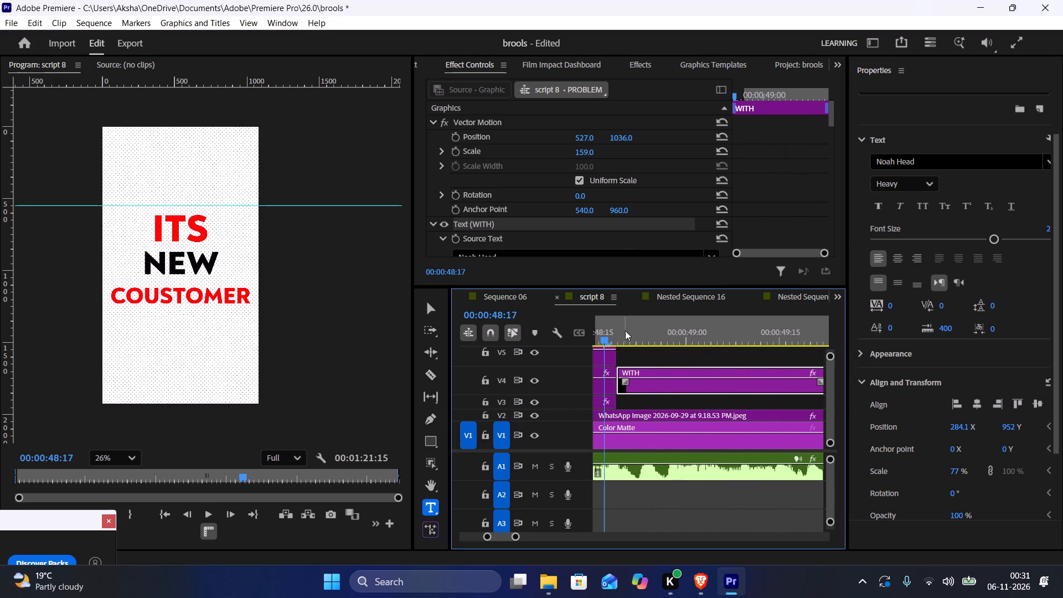
key("space")
key("space")
key("space")
key("space")
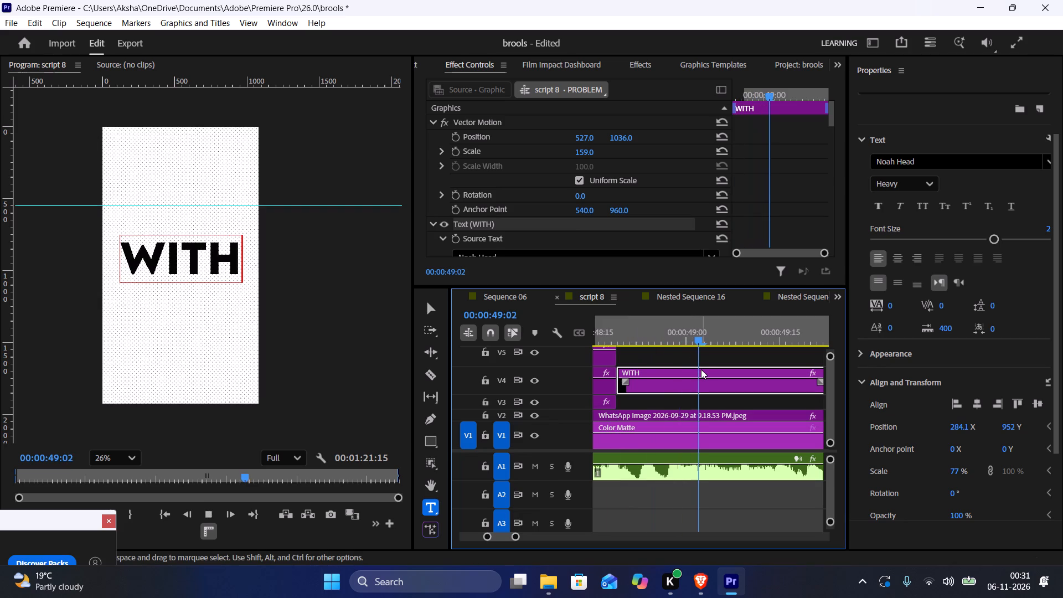
Cut the WITH title at 00:00:48:29 and delete the part after the cut.
left_click(653, 331)
key("space")
key("space")
key("c")
left_click(678, 378)
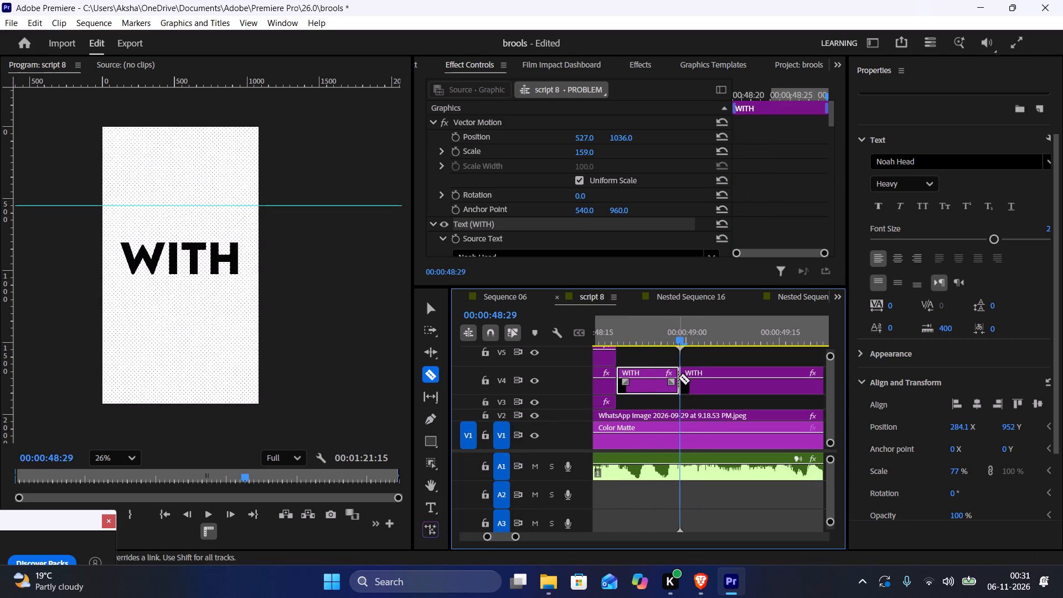
key("b")
left_click(707, 385)
key("BackSpace")
Listen to the following voiceover and paste a copy of the ITS, NEW and COUSTOMER titles at 00:00:48:29, right after WITH.
scroll(707, 385, "up", 5)
key("space")
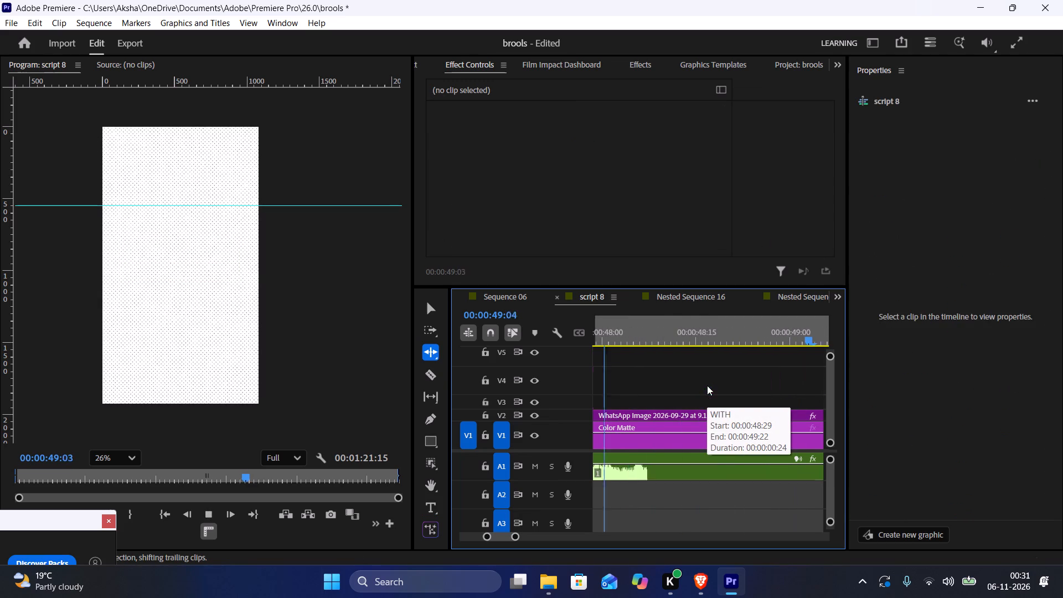
key("space")
scroll(707, 385, "down", 9, "alt")
key("space")
key("space")
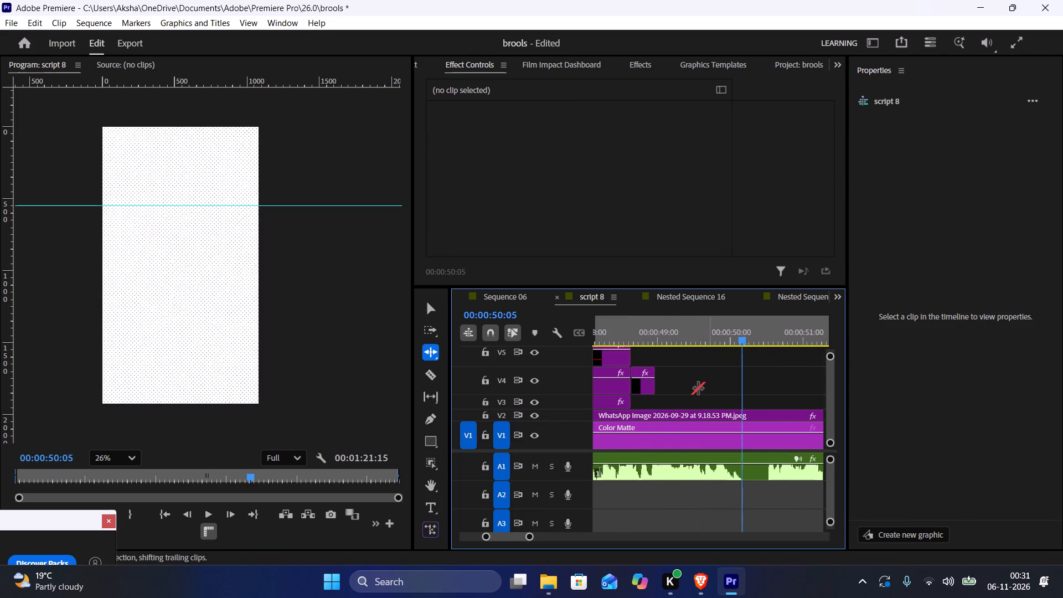
scroll(687, 390, "up", 4)
key("v")
left_click_drag(663, 358, 683, 401)
key("ctrl+c")
left_click(743, 327)
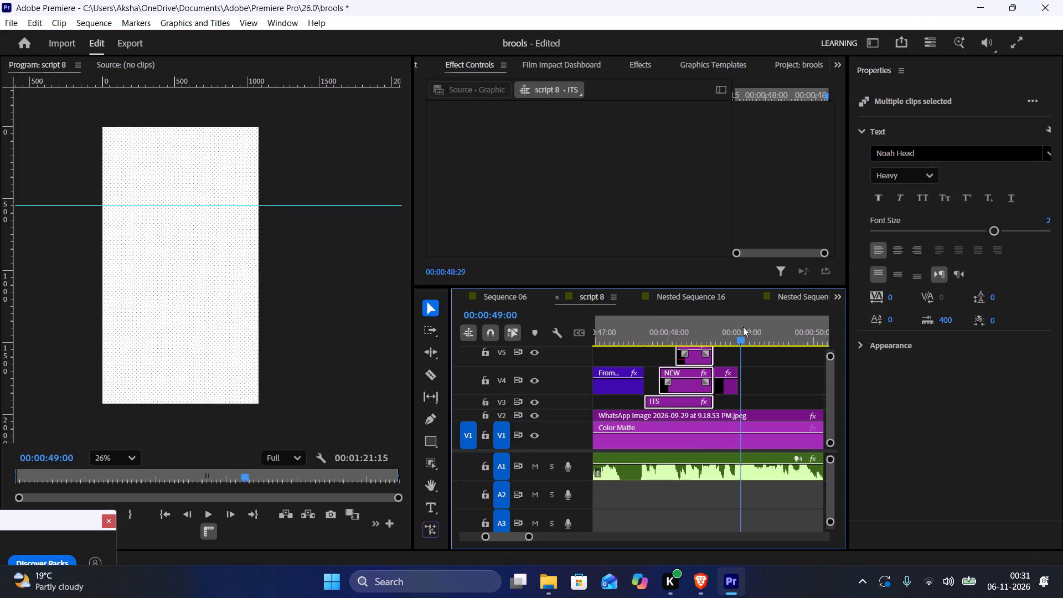
left_click(739, 327)
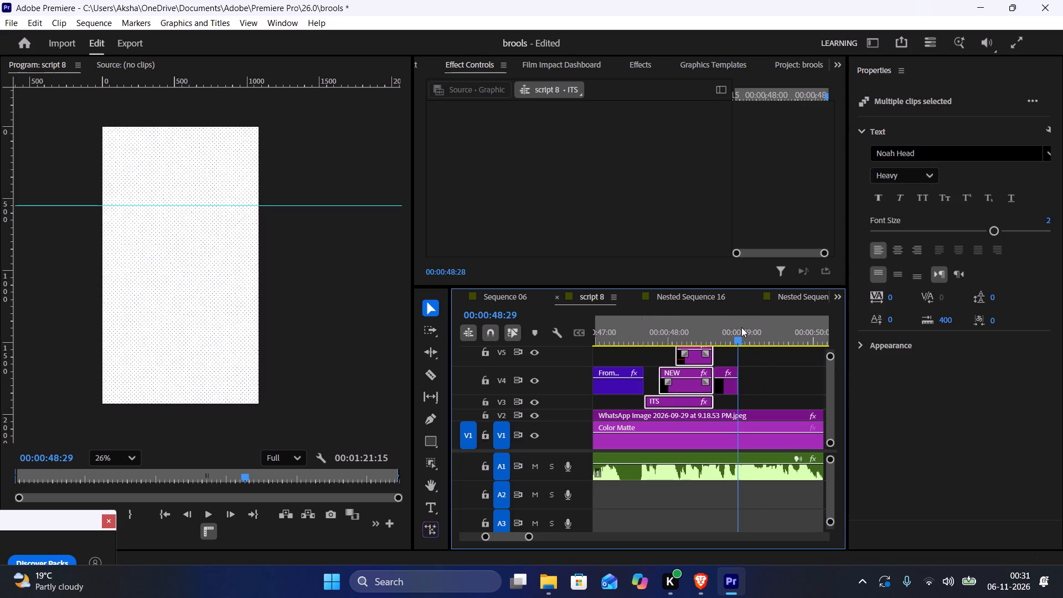
key("ctrl+v")
Play into the pasted title group and replace its ITS text with NO.
double_click(750, 334)
key("space")
key("space")
key("space")
key("space")
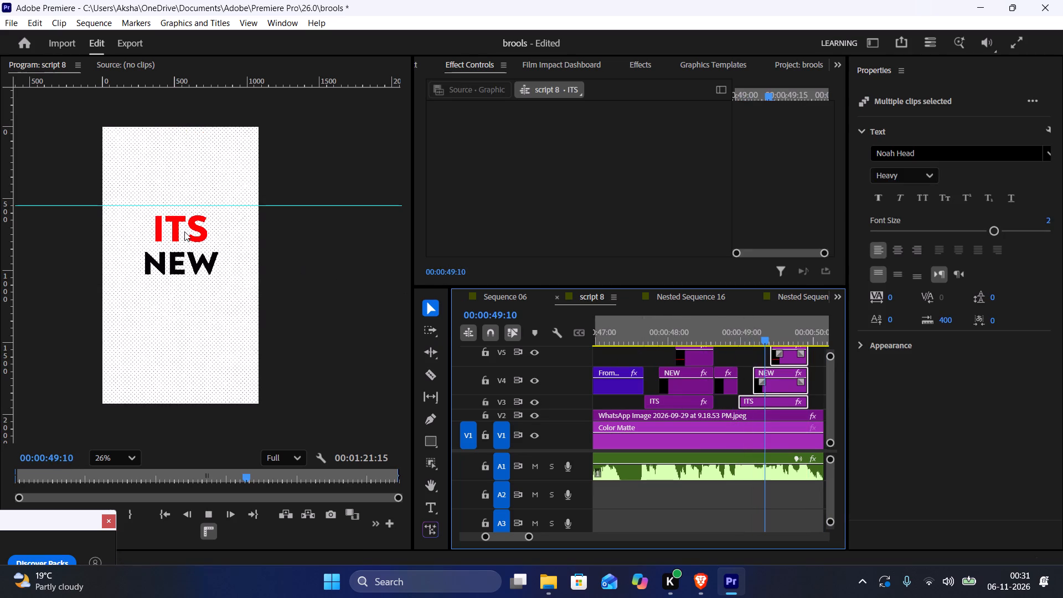
double_click(184, 231)
type("NO")
Replace the pasted NEW title's text with REASON TO, scale the text to 50% and centre it horizontally.
double_click(172, 262)
type("REA")
type("SON TO")
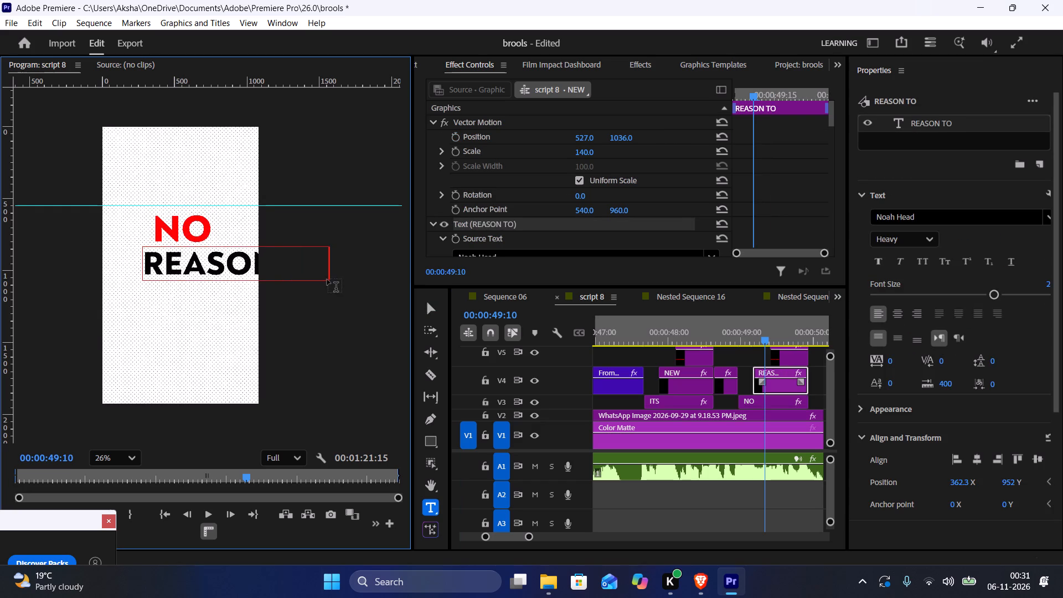
triple_click(972, 456)
triple_click(972, 456)
scroll(985, 503, "down", 4)
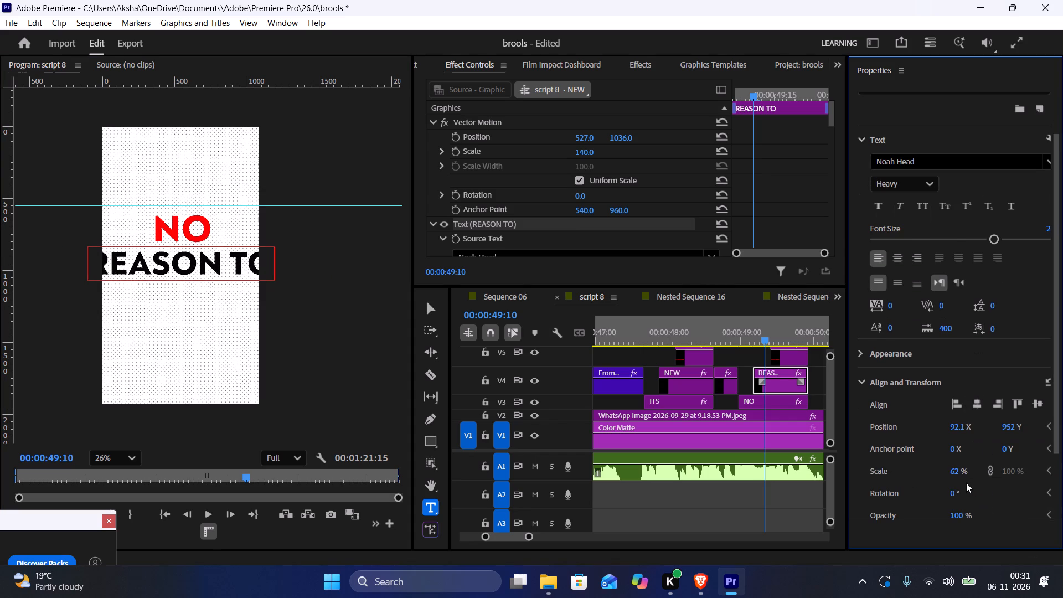
left_click_drag(959, 475, 947, 473)
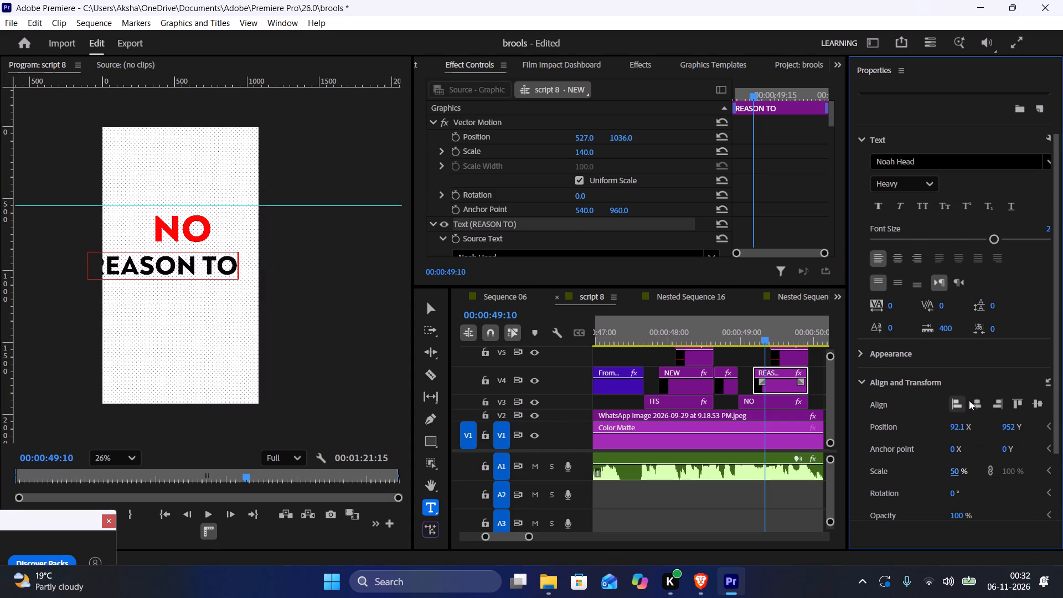
left_click(969, 400)
triple_click(975, 400)
triple_click(976, 401)
triple_click(977, 402)
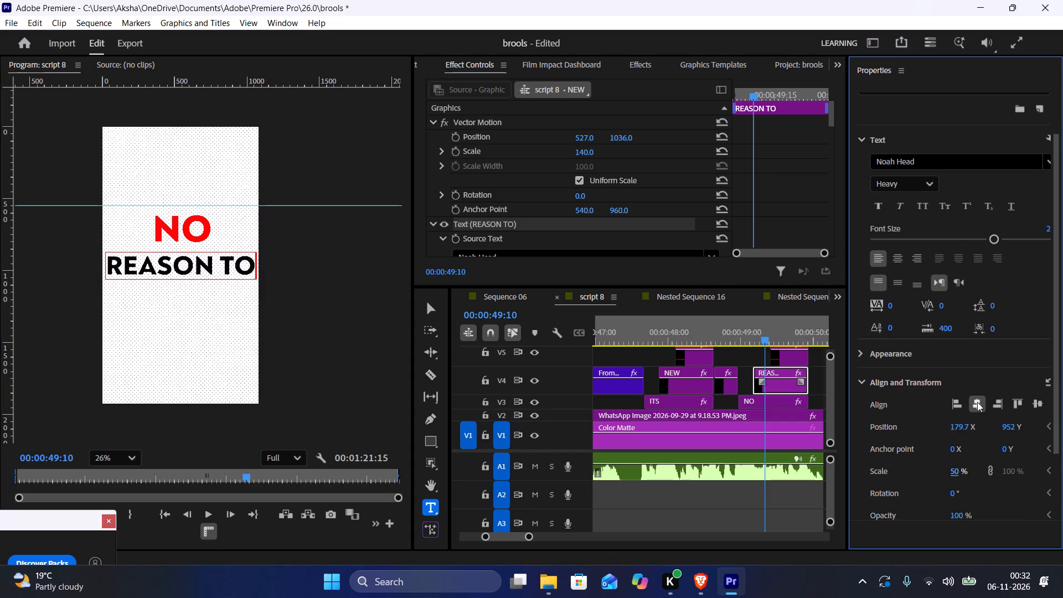
Replace the pasted COUSTOMER title's text with WAIT, scale the text to 85% and centre it horizontally.
left_click(792, 342)
left_click(790, 338)
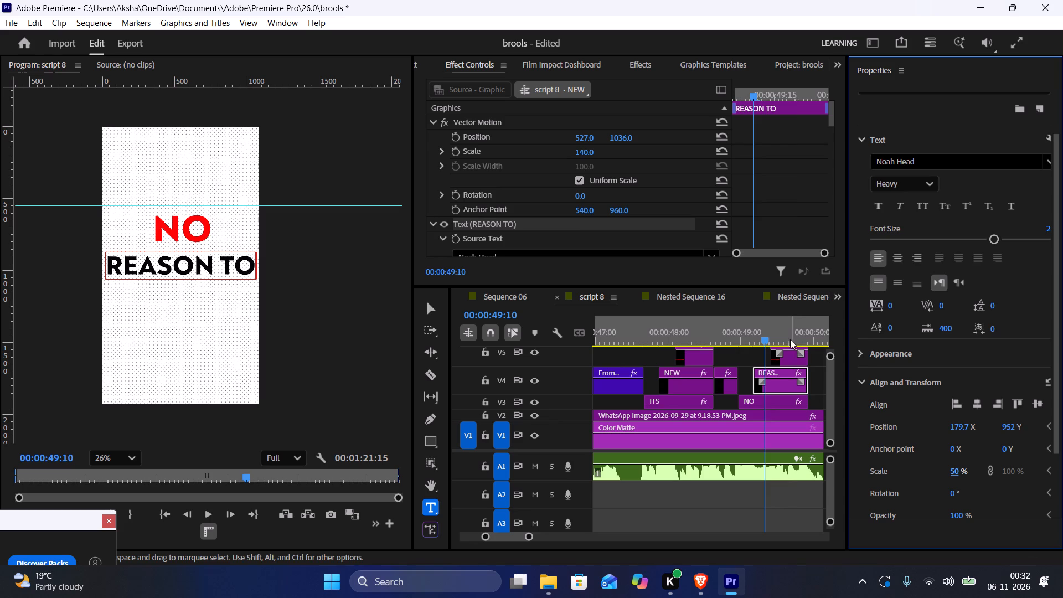
double_click(161, 296)
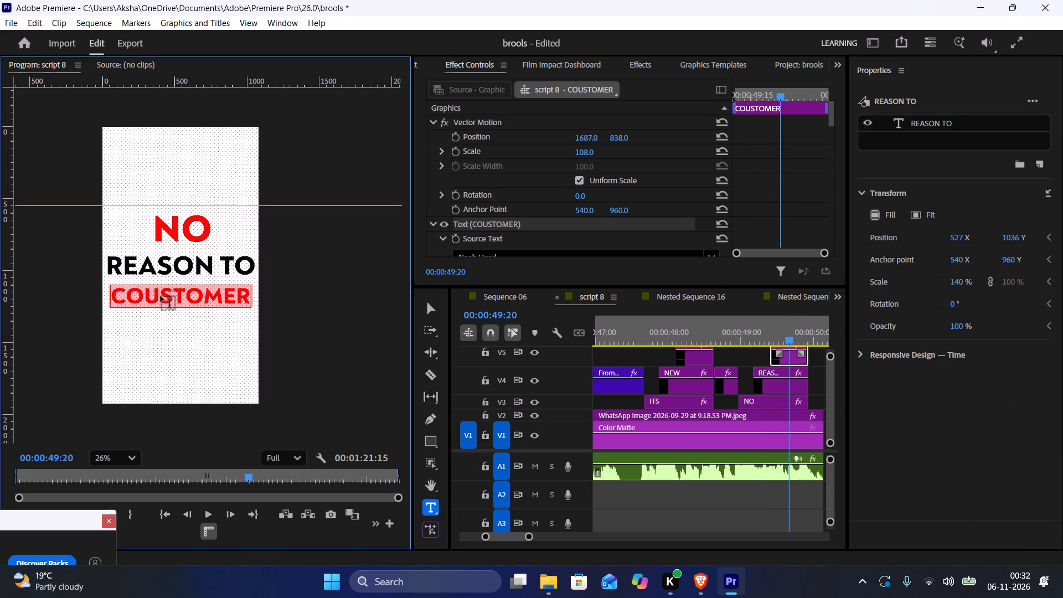
type("WAIT")
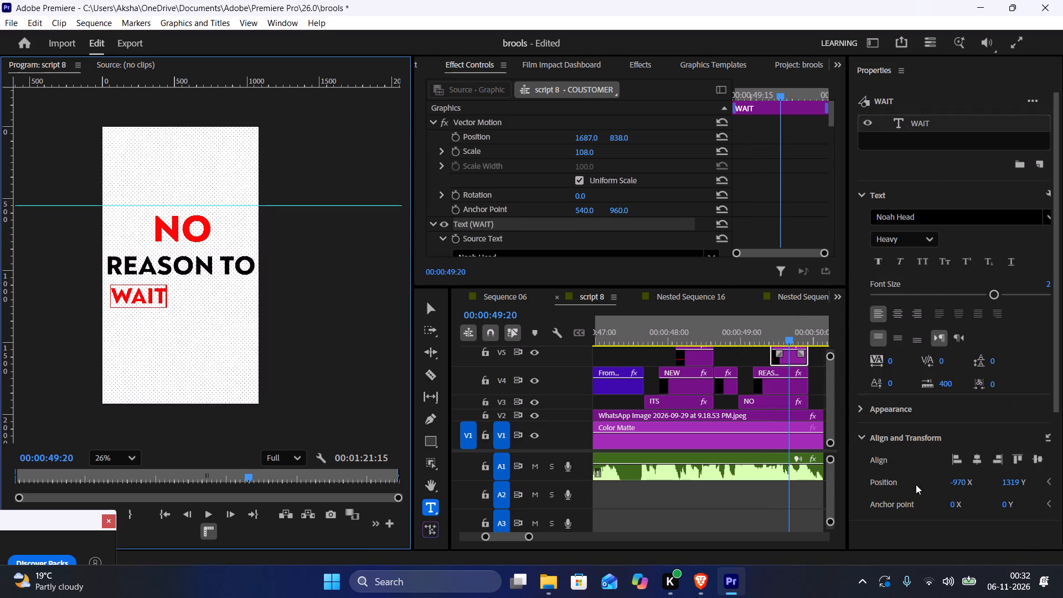
scroll(971, 492, "down", 2)
left_click_drag(956, 499, 966, 501)
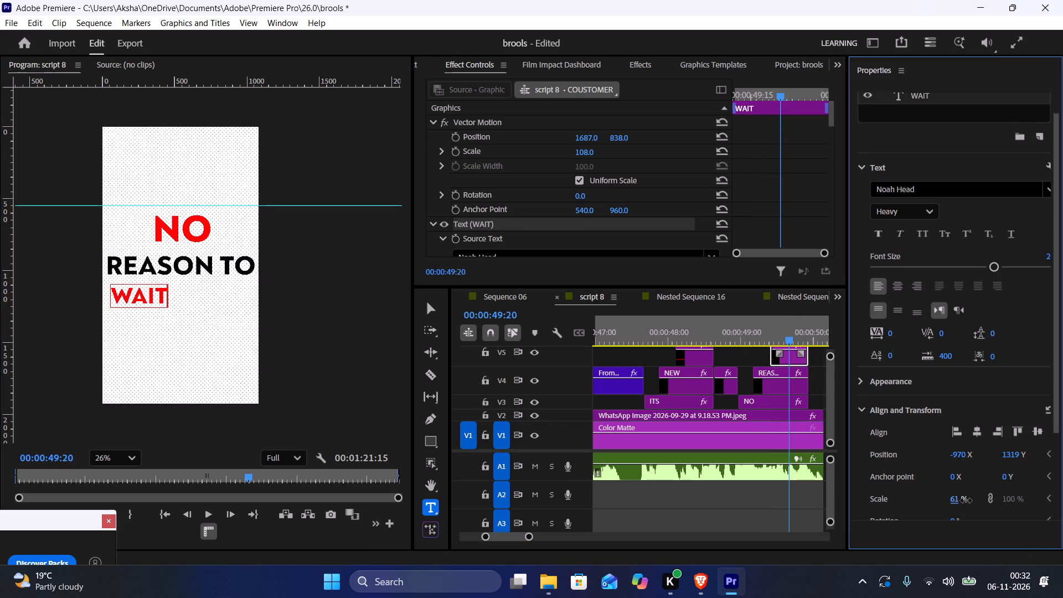
left_click_drag(966, 501, 984, 503)
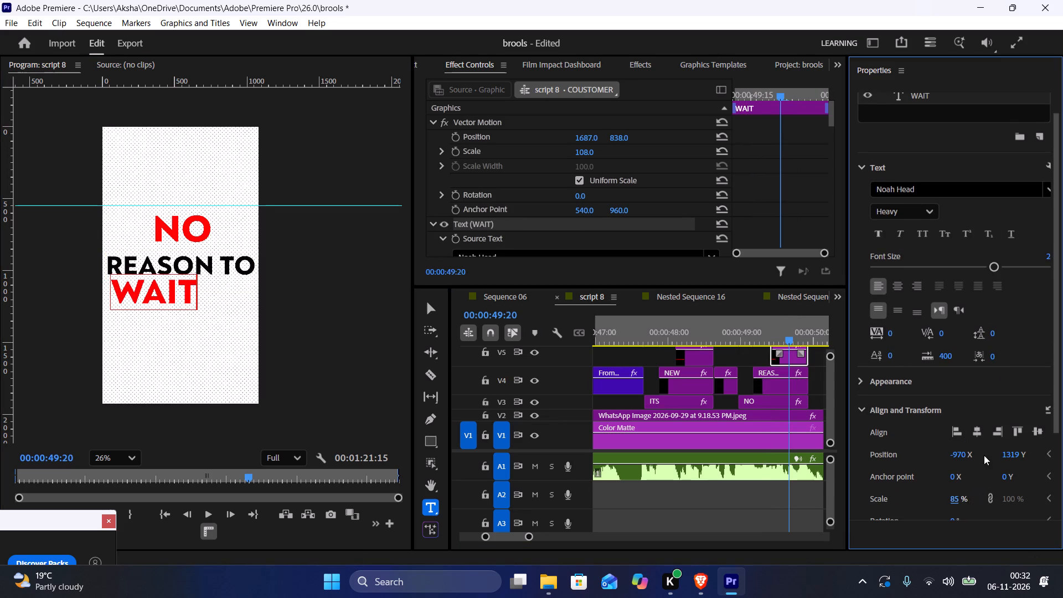
triple_click(983, 433)
triple_click(983, 433)
left_click(983, 433)
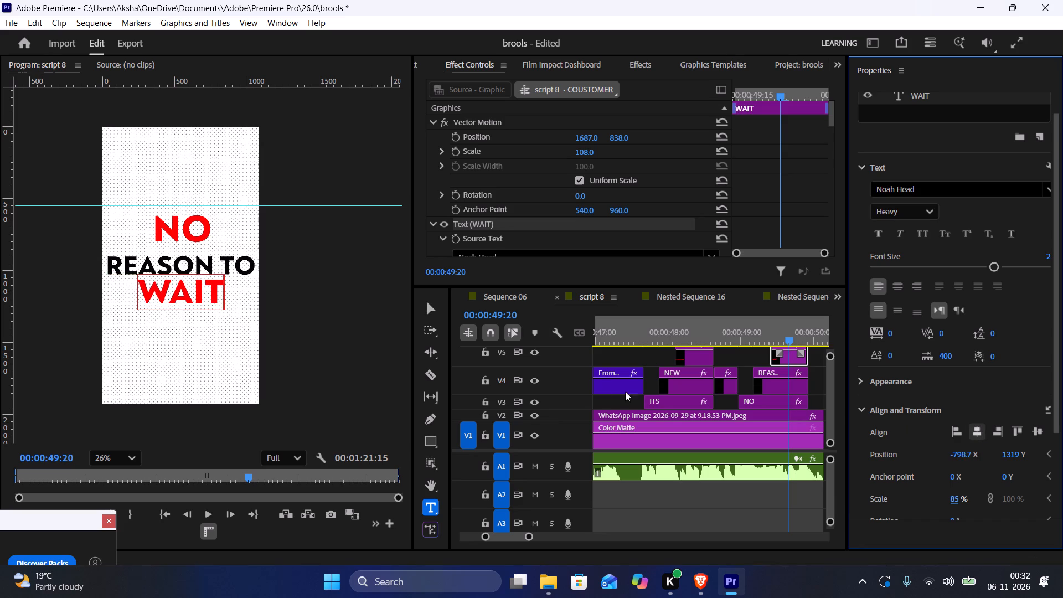
Raise the REASON TO text to a Y position of 930, between NO and WAIT.
left_click(187, 256)
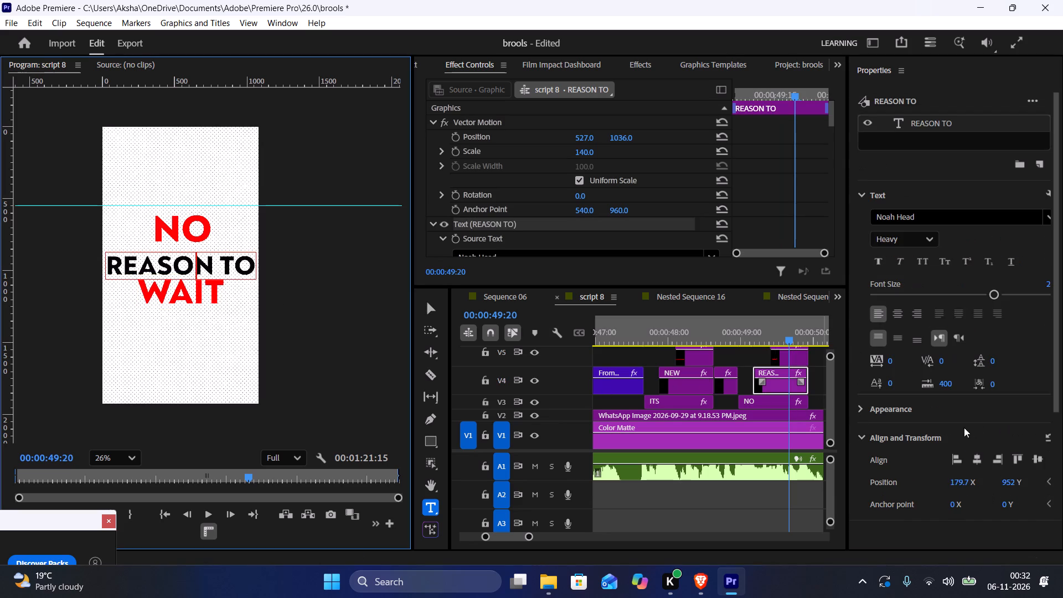
left_click_drag(1005, 479, 989, 481)
triple_click(981, 460)
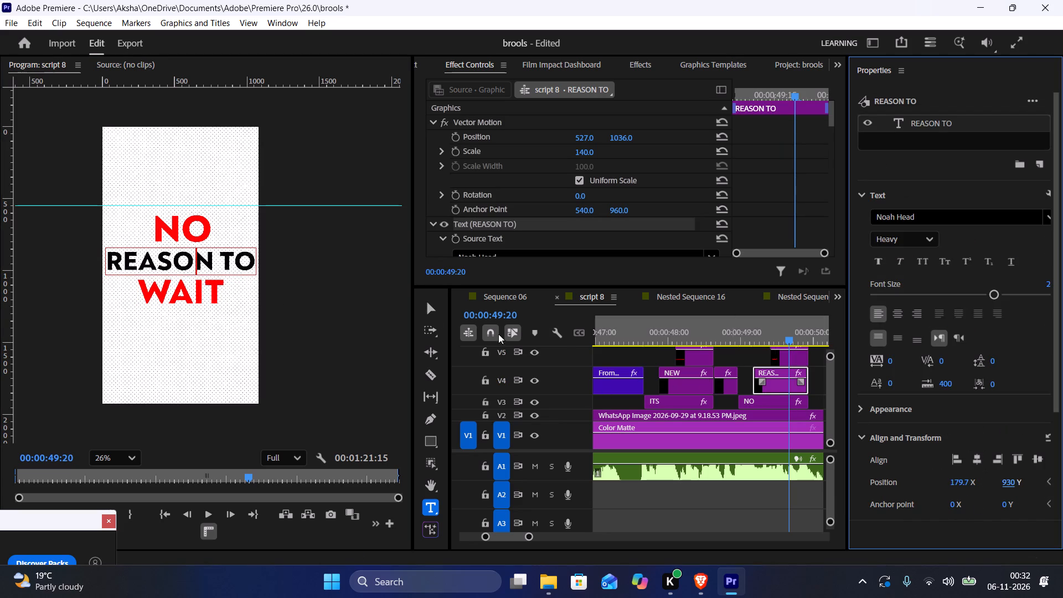
Centre the NO text horizontally in the frame.
left_click(190, 230)
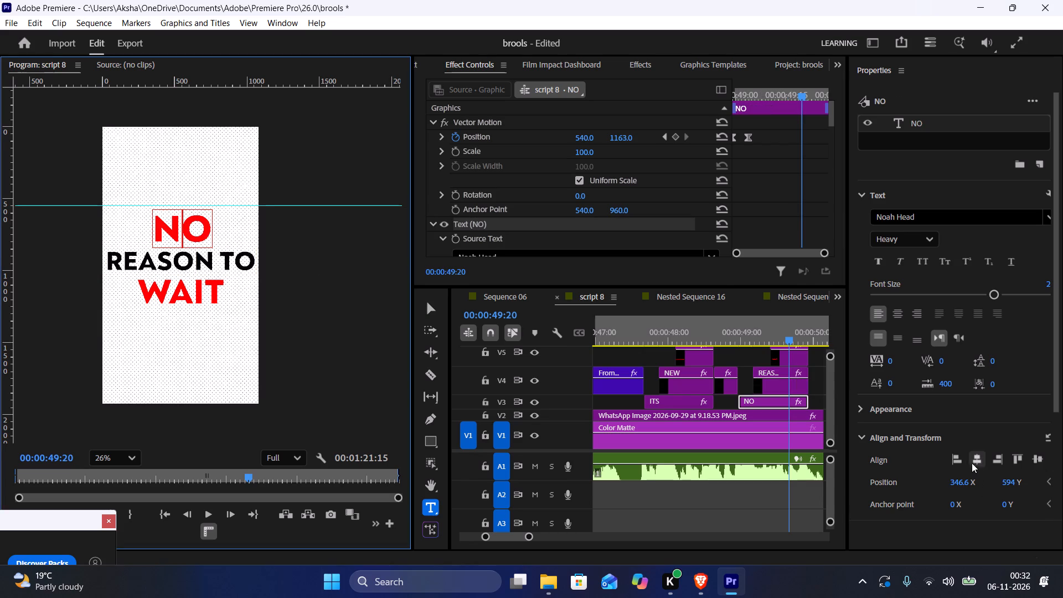
triple_click(975, 461)
left_click(975, 461)
left_click(738, 350)
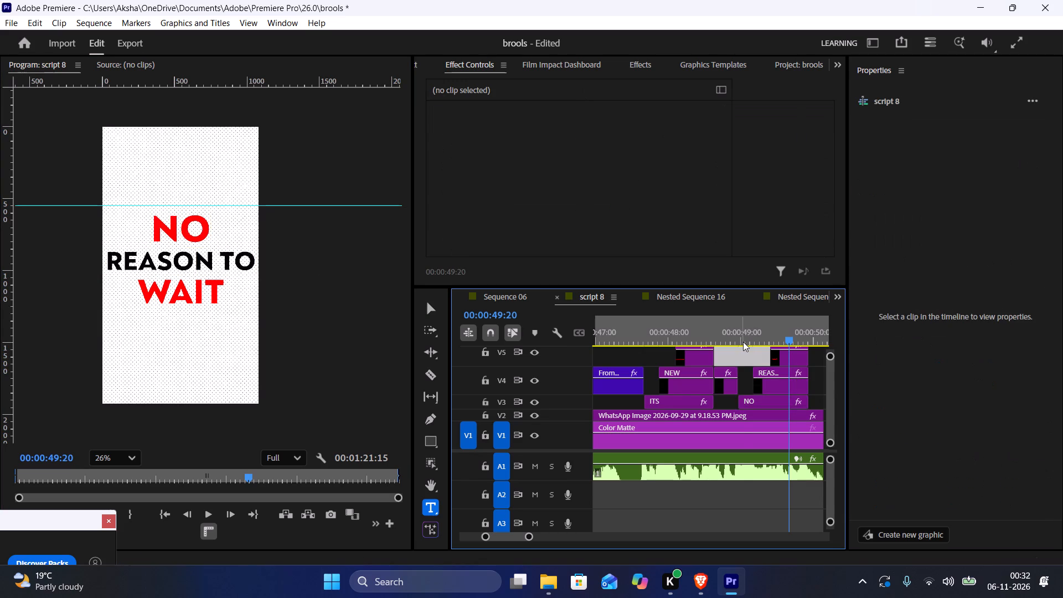
Play the NO REASON TO WAIT group against the voiceover and move WAIT later on V5, starting where REASON TO ends.
left_click(740, 334)
key("space")
key("space")
key("space")
key("space")
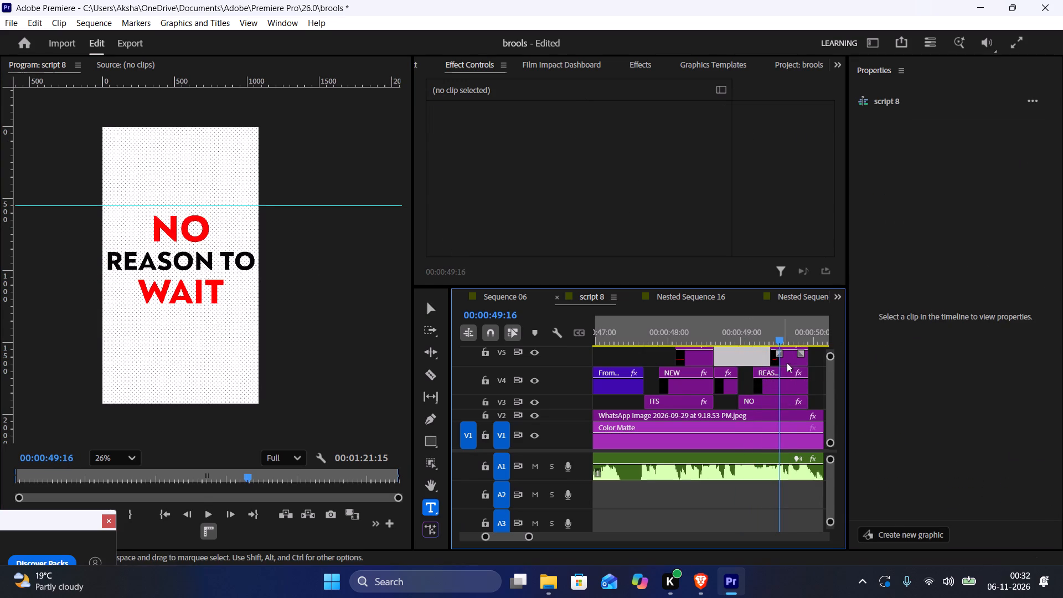
left_click_drag(783, 358, 809, 358)
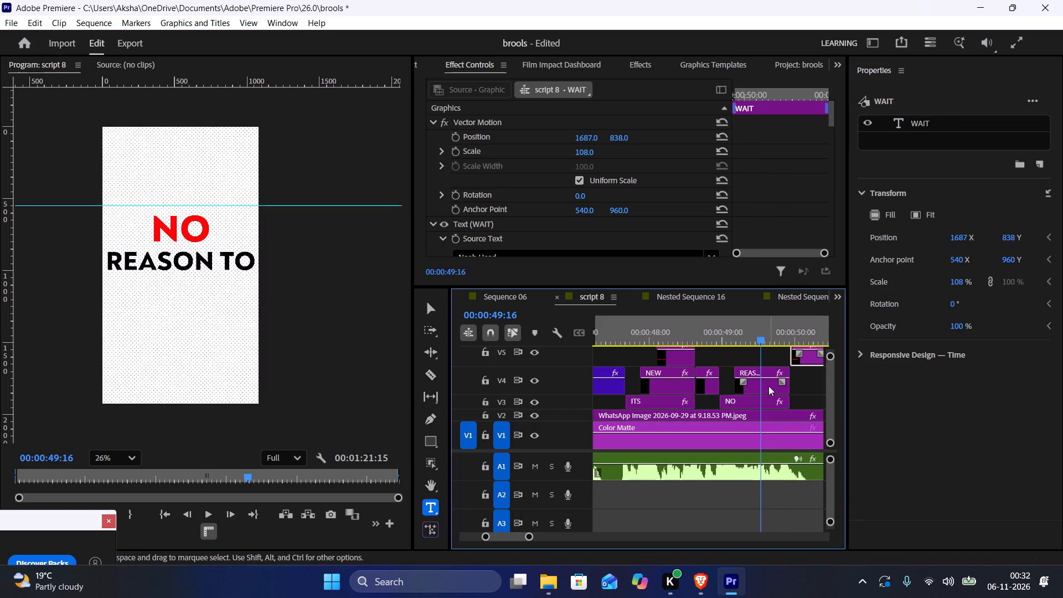
Move the REASON TO title slightly later on V4 and play it back against the voiceover.
left_click_drag(768, 386, 785, 384)
left_click(721, 312)
left_click_drag(734, 331, 725, 329)
key("space")
key("space")
key("space")
key("space")
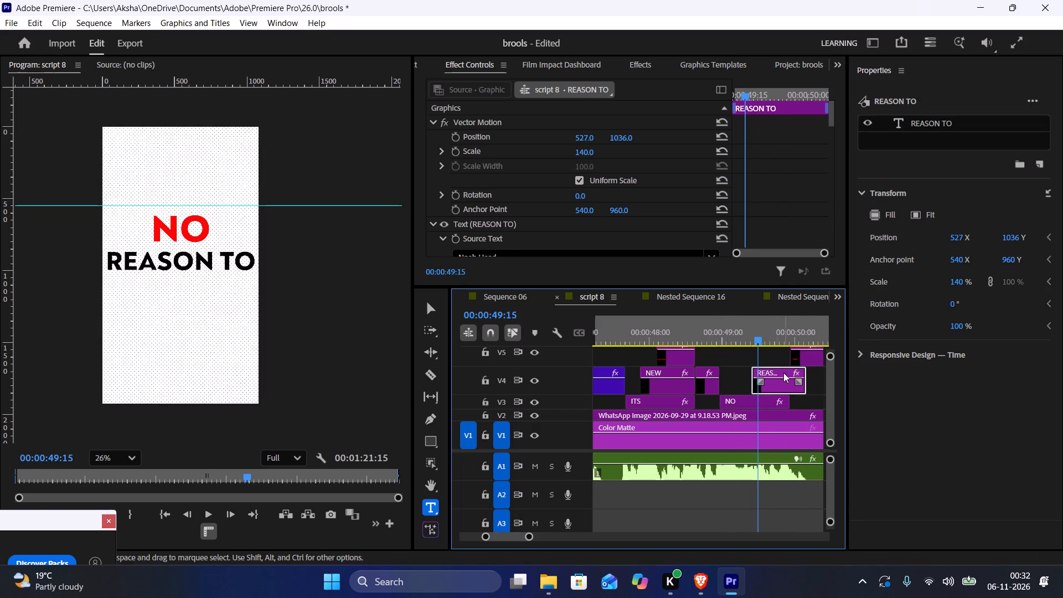
key("space")
key("space")
key("space")
key("space")
key("space")
key("space")
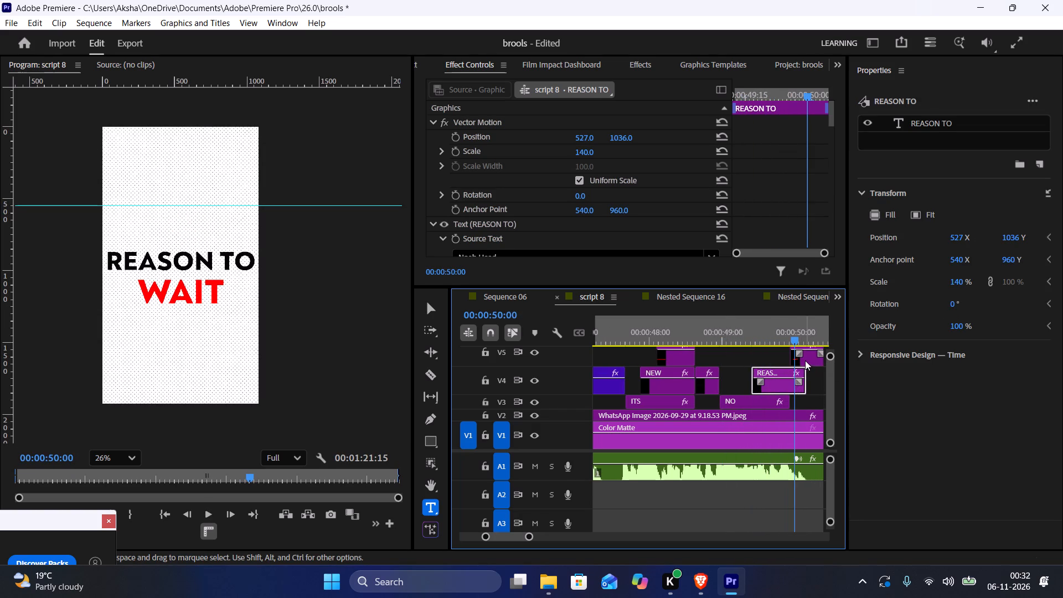
Move the WAIT title slightly earlier on V5, overlapping the end of REASON TO, and play it back.
left_click_drag(808, 360, 794, 357)
left_click(766, 329)
key("space")
key("space")
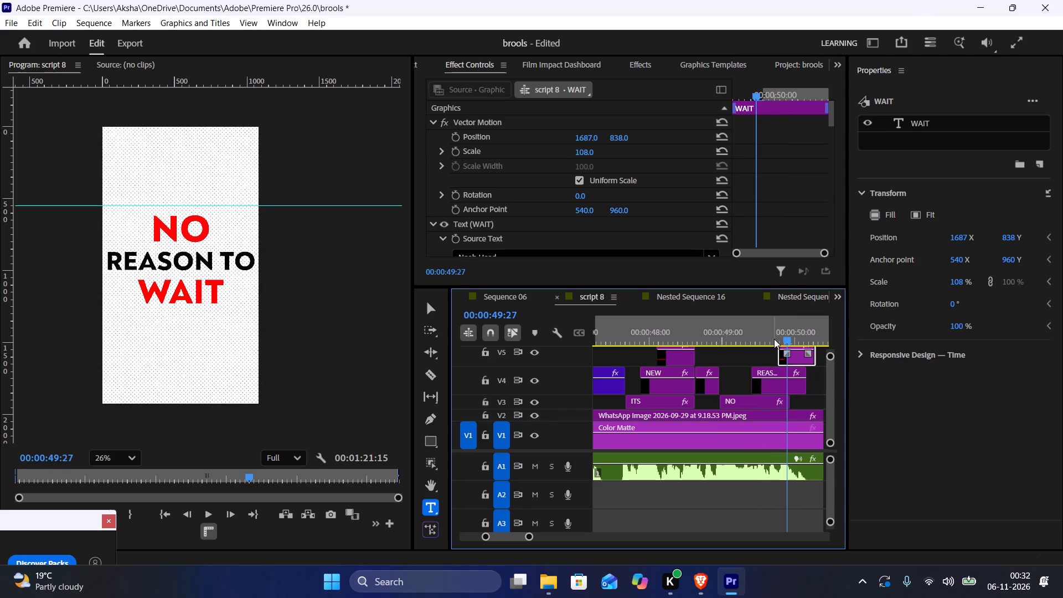
Trim the ends of the NO and WAIT titles to line up with the end of REASON TO.
scroll(794, 373, "down", 5)
left_click_drag(687, 396, 703, 395)
left_click_drag(717, 352, 708, 352)
key("space")
key("space")
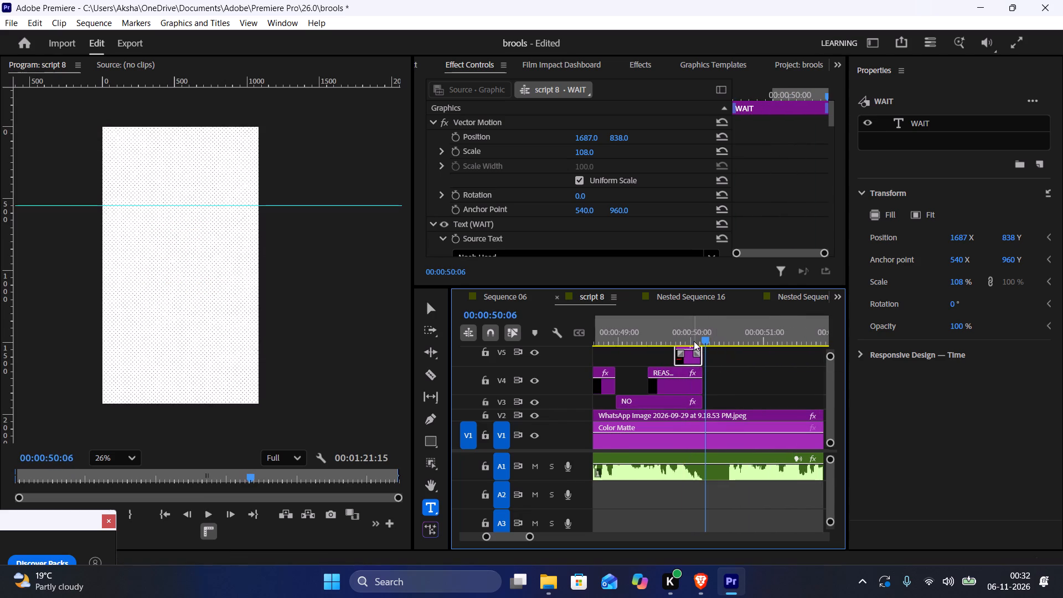
key("space")
key("space")
Extend the ends of NO, REASON TO and WAIT together to 00:00:50:15 and play the result.
left_click_drag(715, 395, 696, 361)
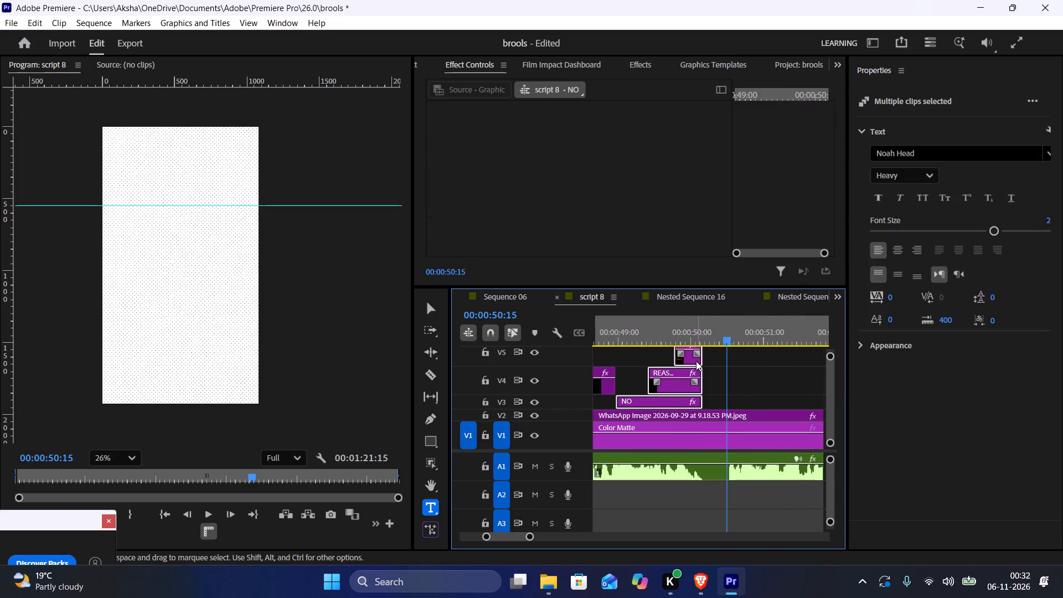
left_click_drag(704, 356, 729, 362)
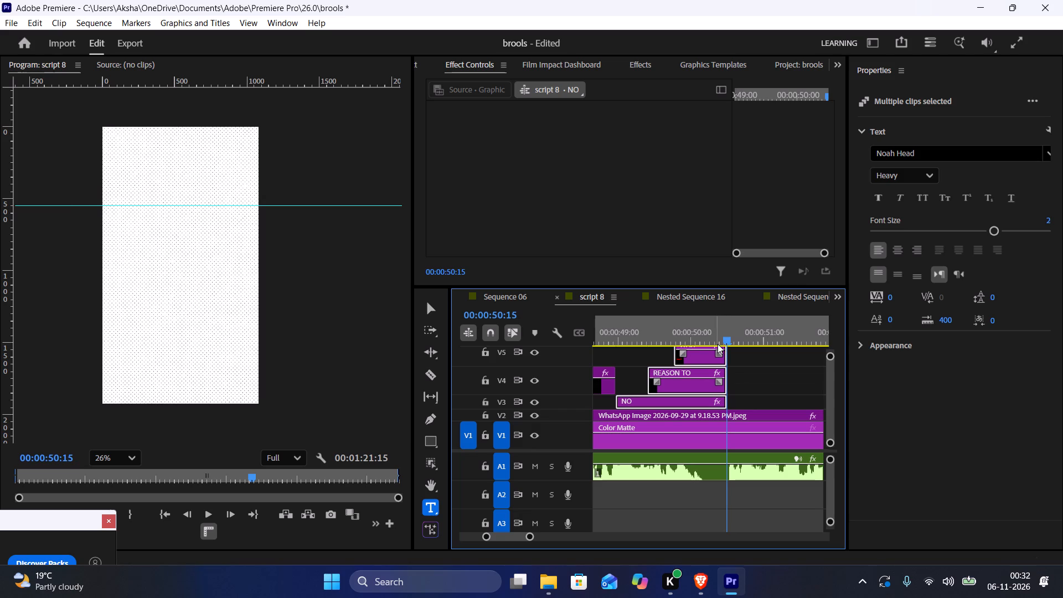
scroll(718, 344, "down", 2)
left_click(670, 336)
key("space")
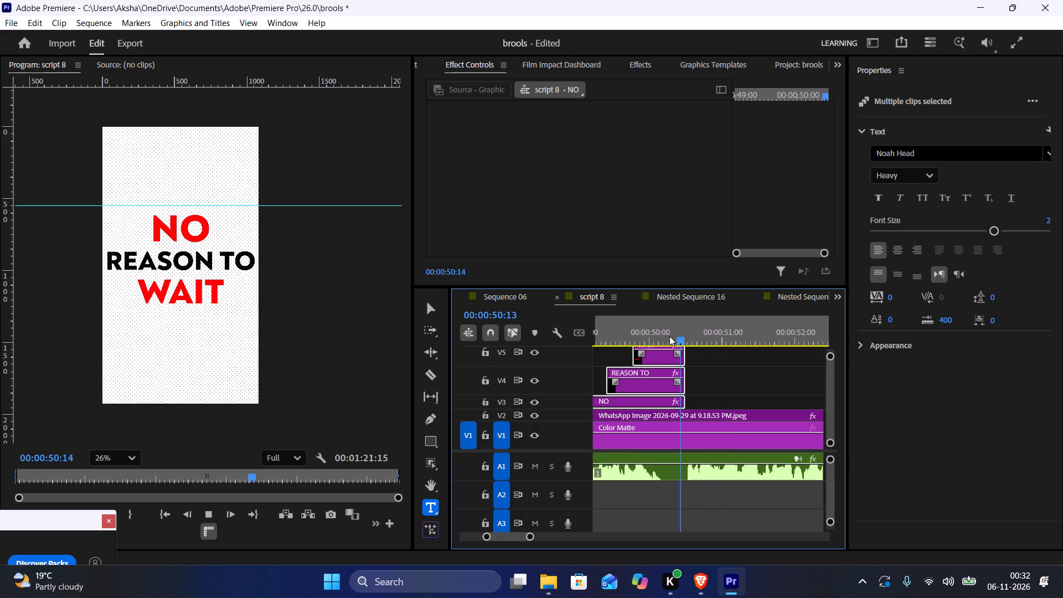
key("space")
key("space")
key("space")
Listen to the voiceover section following the NO REASON TO WAIT group to decide which footage it needs.
scroll(742, 427, "down", 5)
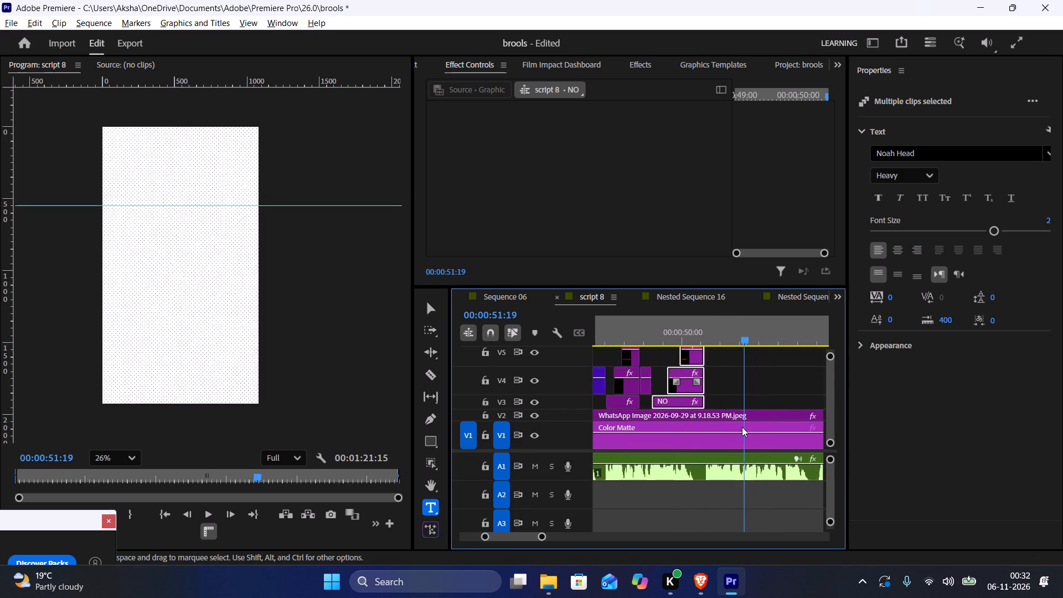
scroll(742, 427, "down", 9)
key("space")
scroll(740, 424, "down", 14, "alt")
key("space")
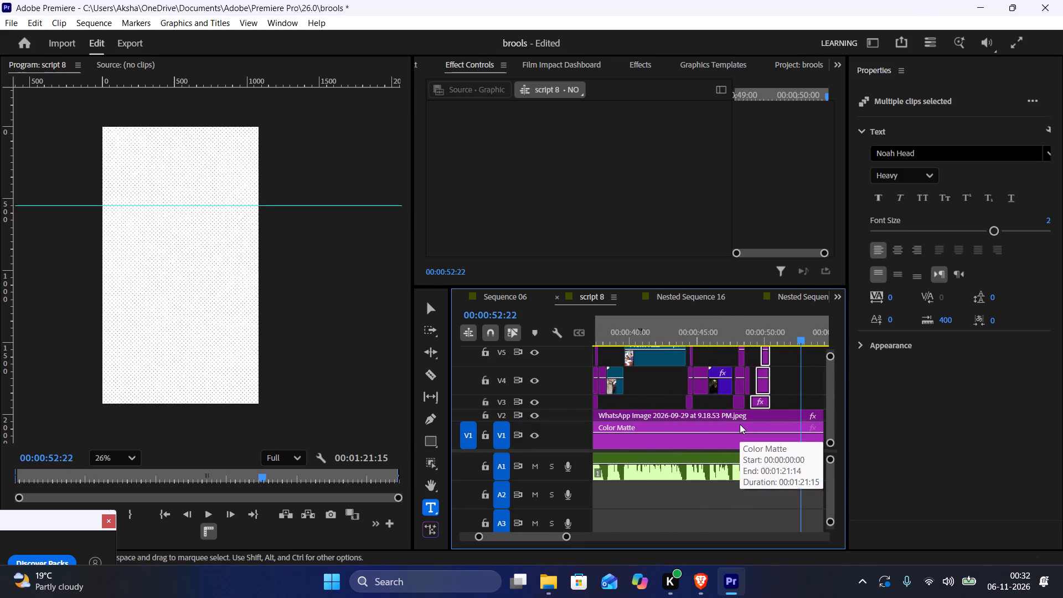
scroll(740, 424, "down", 14, "alt")
scroll(703, 436, "down", 7)
scroll(643, 451, "up", 16, "alt")
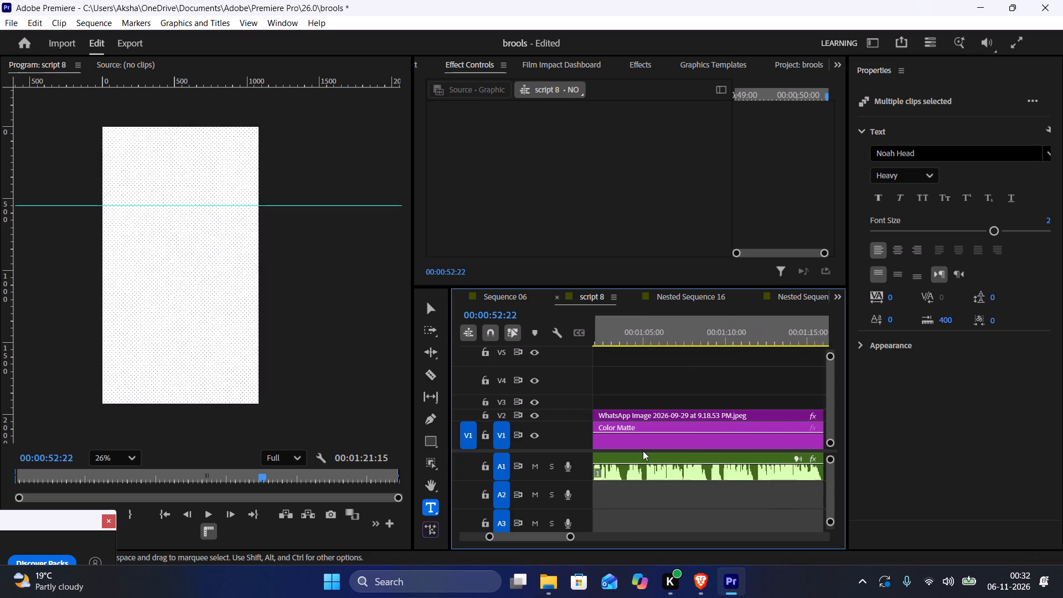
scroll(643, 451, "up", 15, "alt")
left_click(711, 339)
key("space")
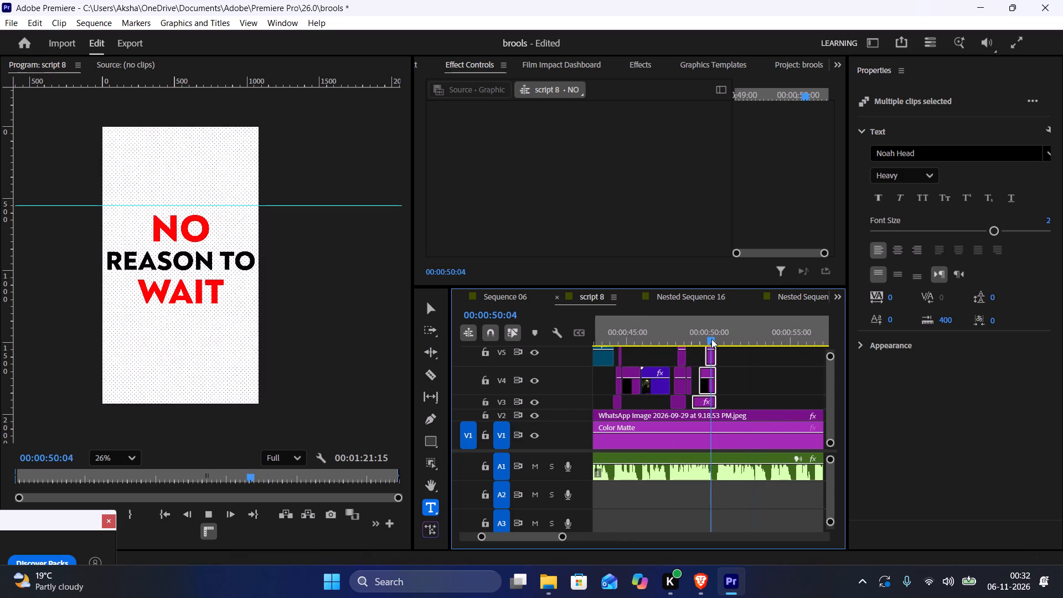
key("space")
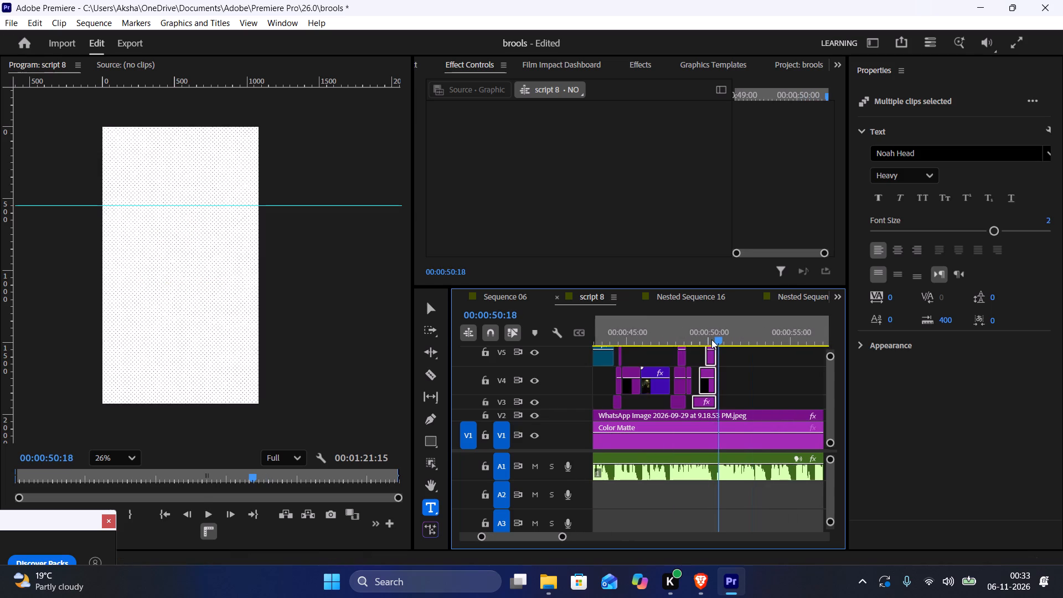
key("space")
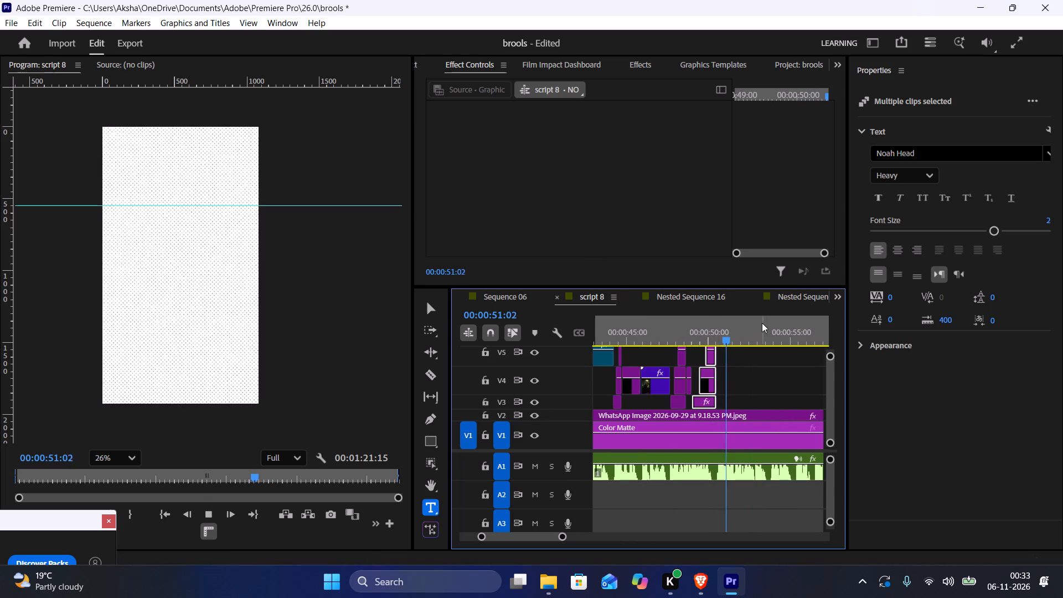
key("space")
left_click_drag(726, 323, 718, 320)
key("space")
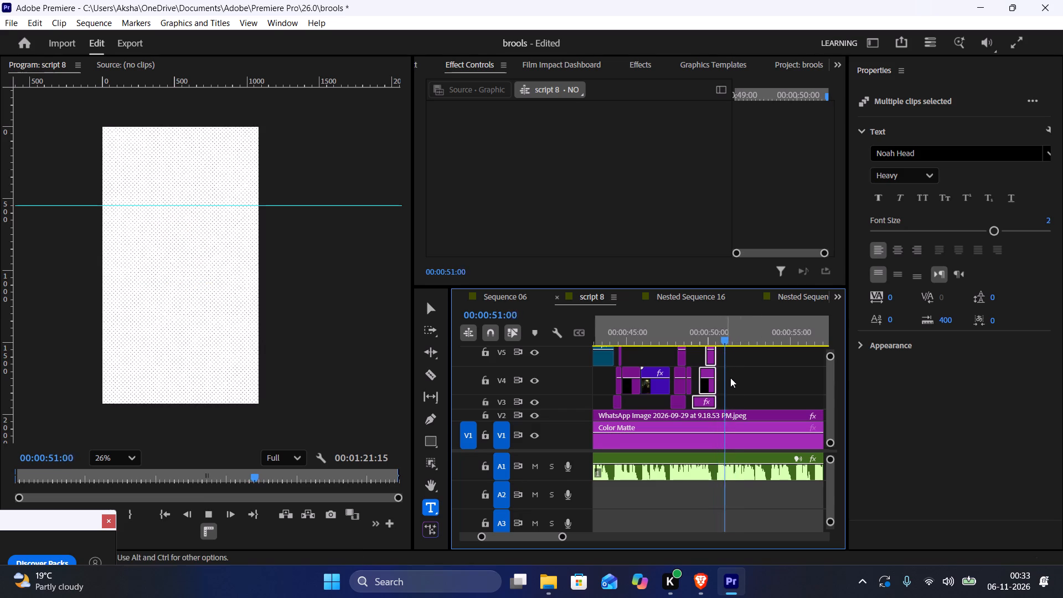
scroll(738, 379, "up", 17, "alt")
key("space")
key("space")
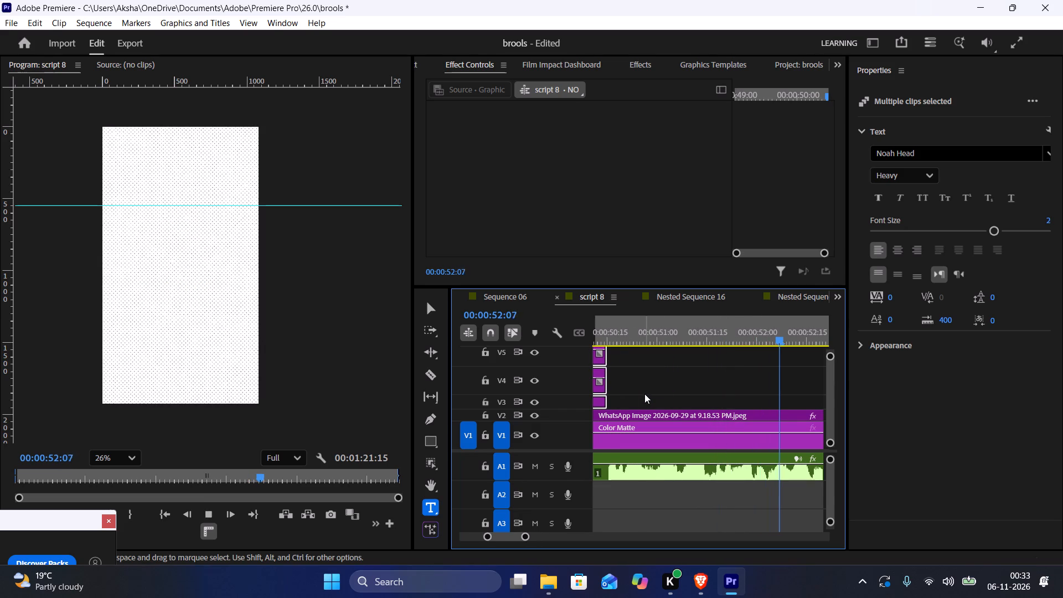
scroll(644, 394, "down", 8, "alt")
key("space")
scroll(644, 392, "up", 6)
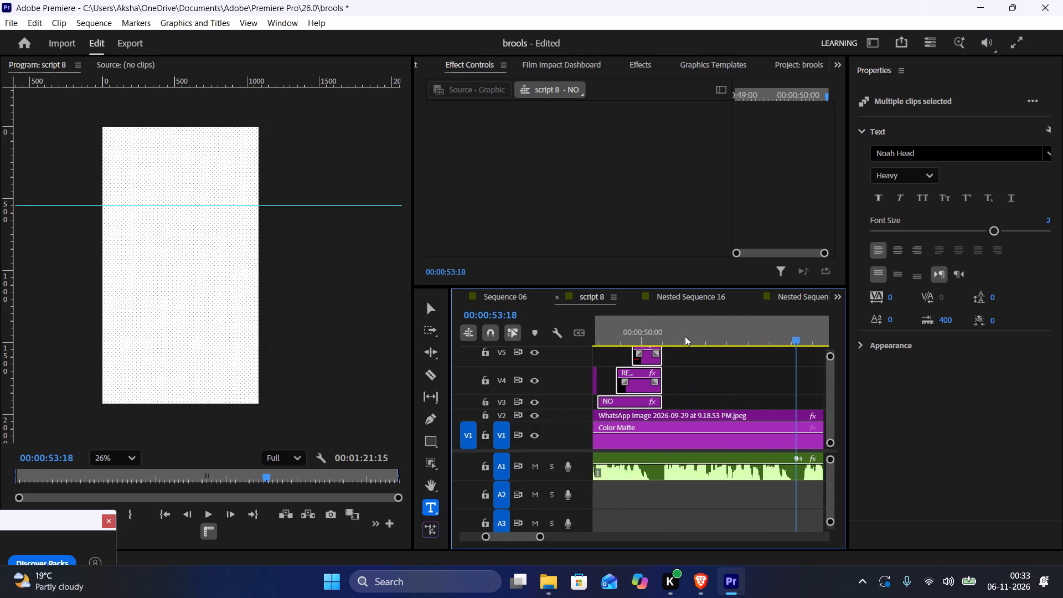
left_click_drag(658, 323, 646, 321)
key("space")
key("space")
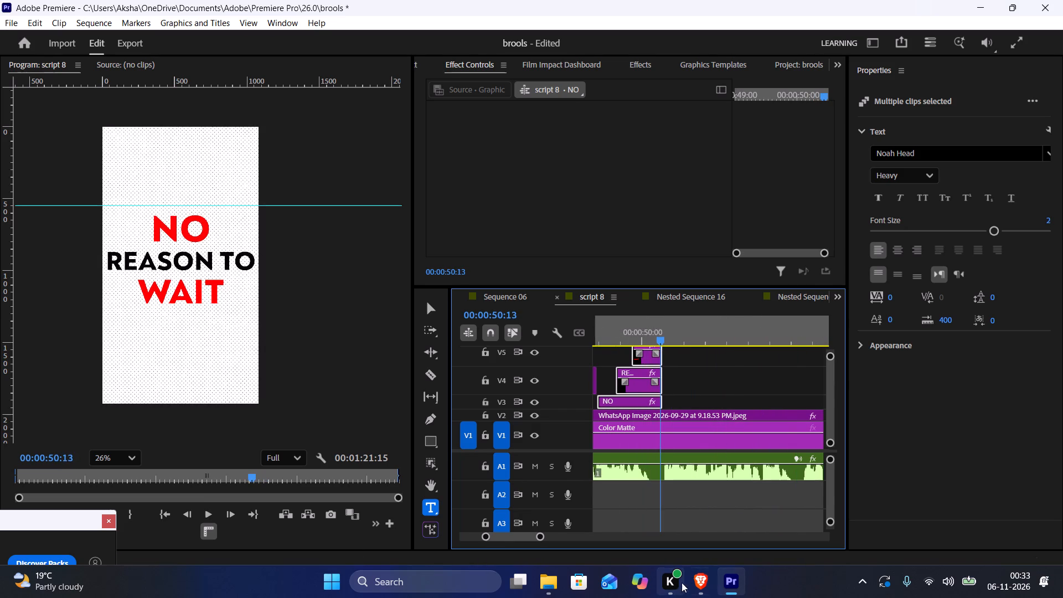
Switch to Brave, search Pinterest for job and browse the pins for a suitable clip.
left_click(699, 578)
left_click(629, 0)
left_click_drag(280, 79, 278, 79)
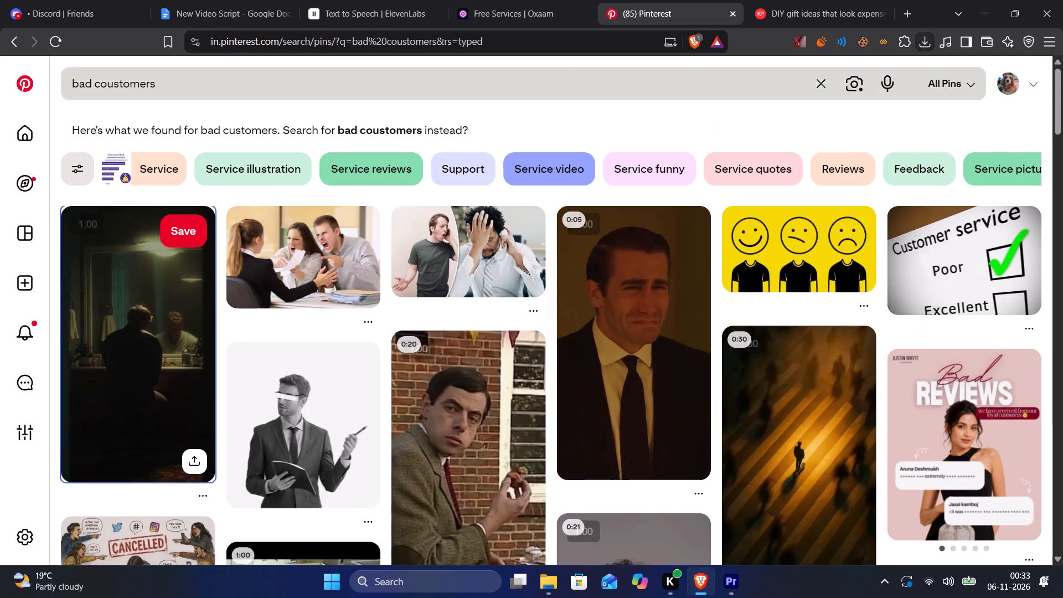
left_click_drag(278, 79, 39, 96)
type("job")
key("Return")
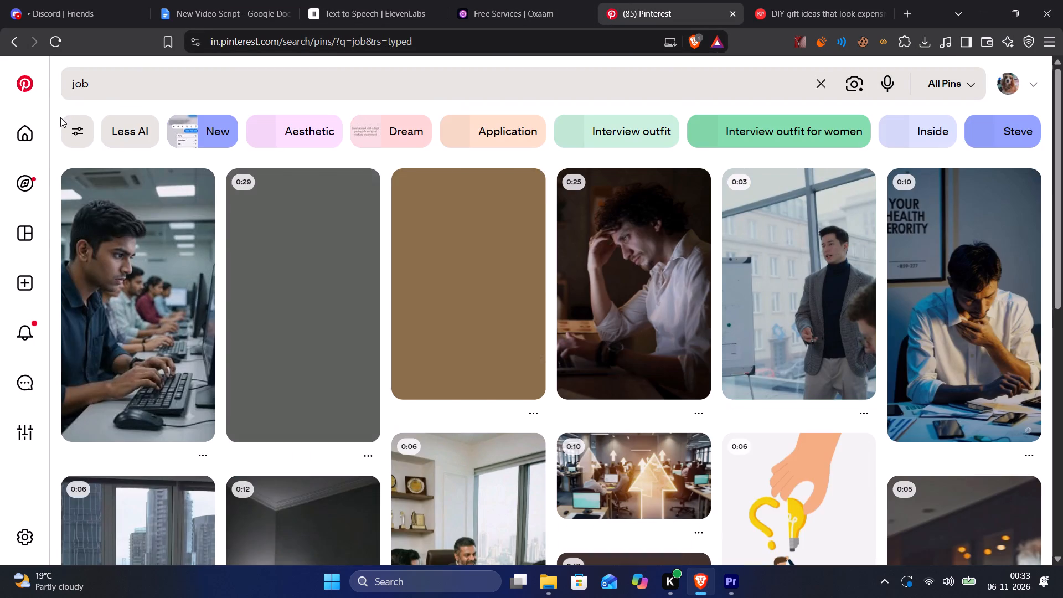
scroll(73, 317, "down", 5)
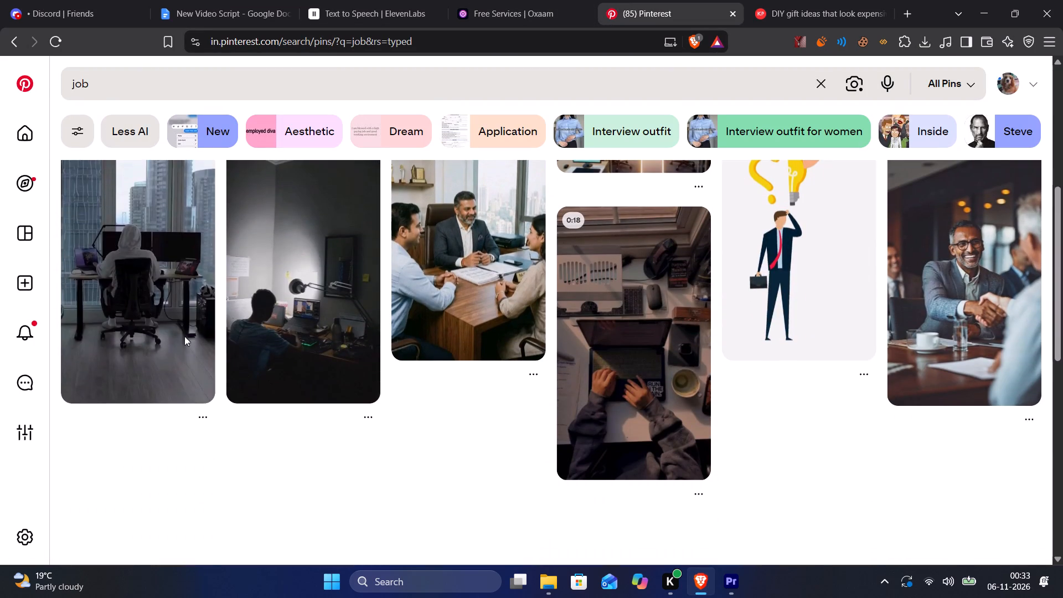
Copy the clean link of the hooded-person-at-a-desk pin and download its video through KlickPin.
right_click(177, 331)
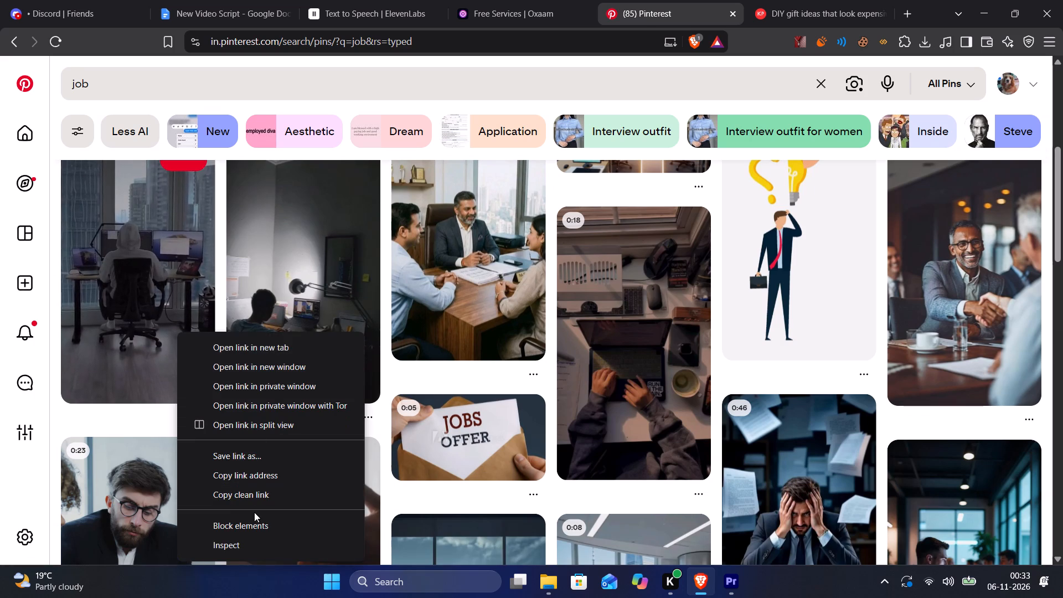
left_click(260, 494)
left_click(757, 0)
scroll(269, 167, "up", 3)
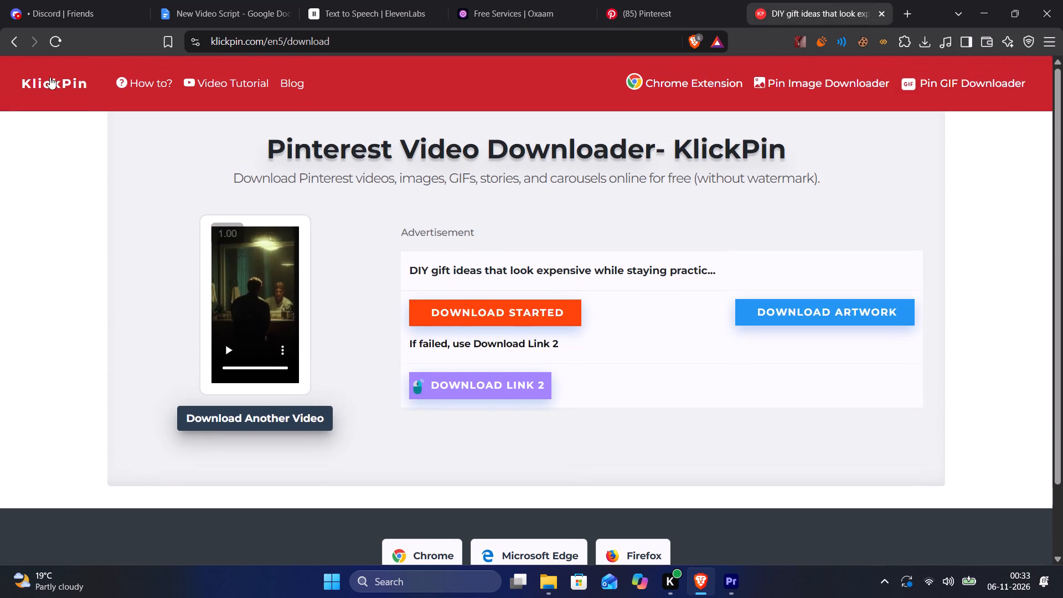
left_click(50, 77)
left_click(469, 247)
key("ctrl+v")
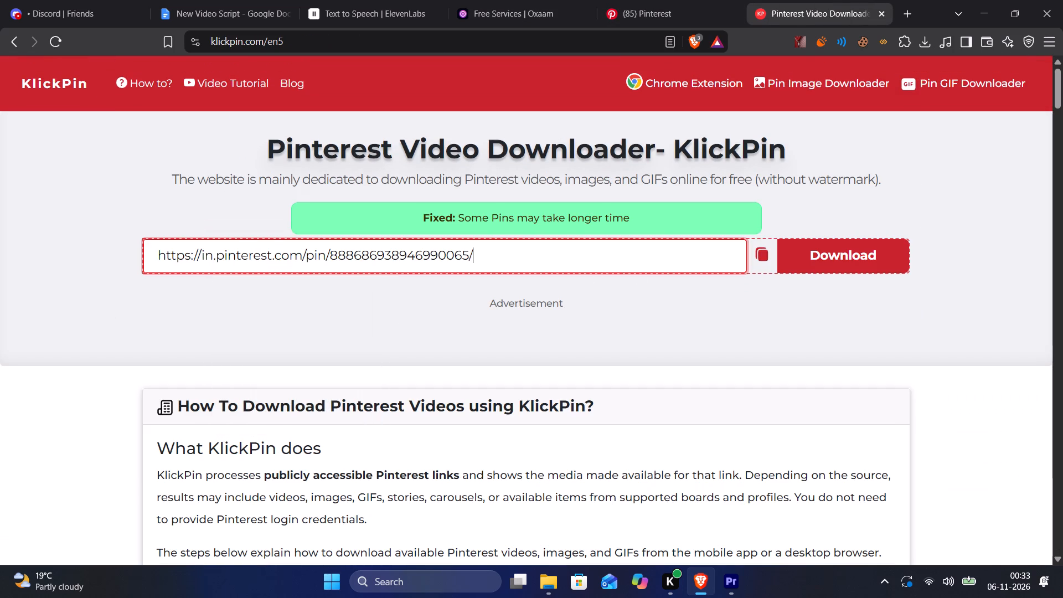
left_click(816, 260)
left_click(523, 253)
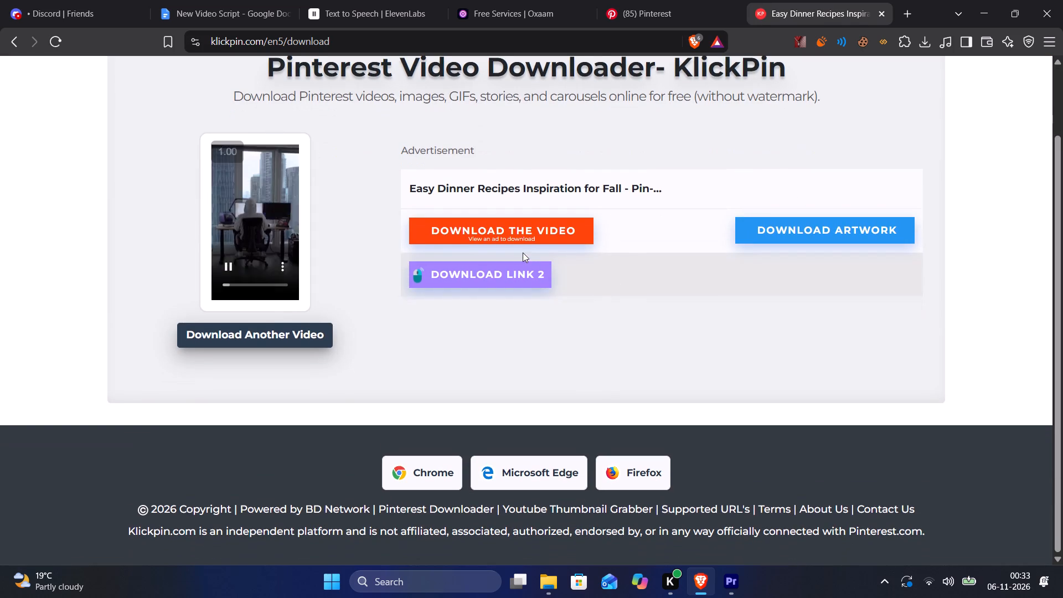
left_click(517, 217)
left_click(527, 231)
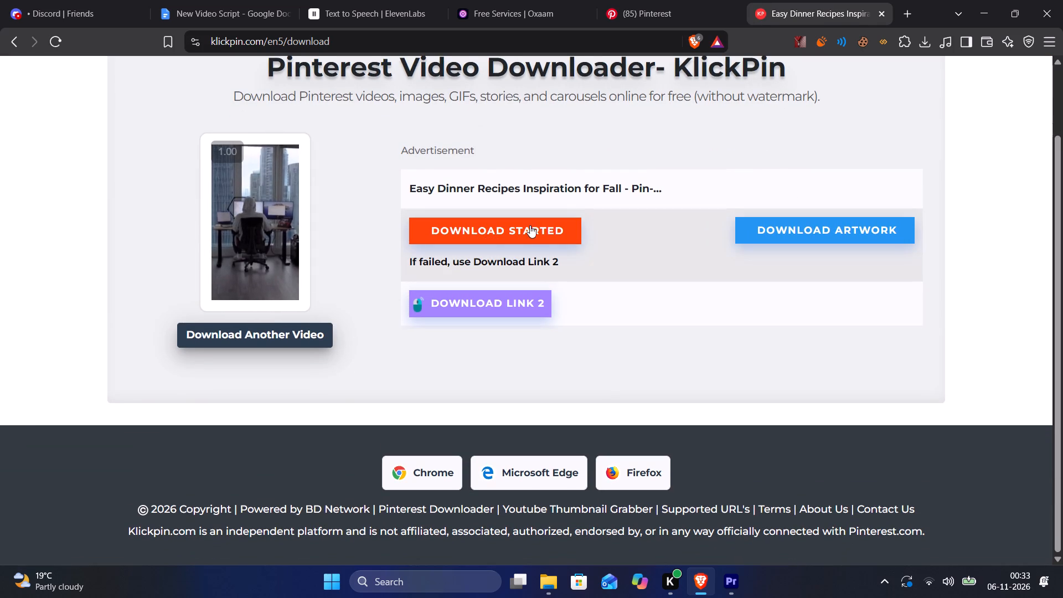
left_click(530, 224)
left_click(432, 423)
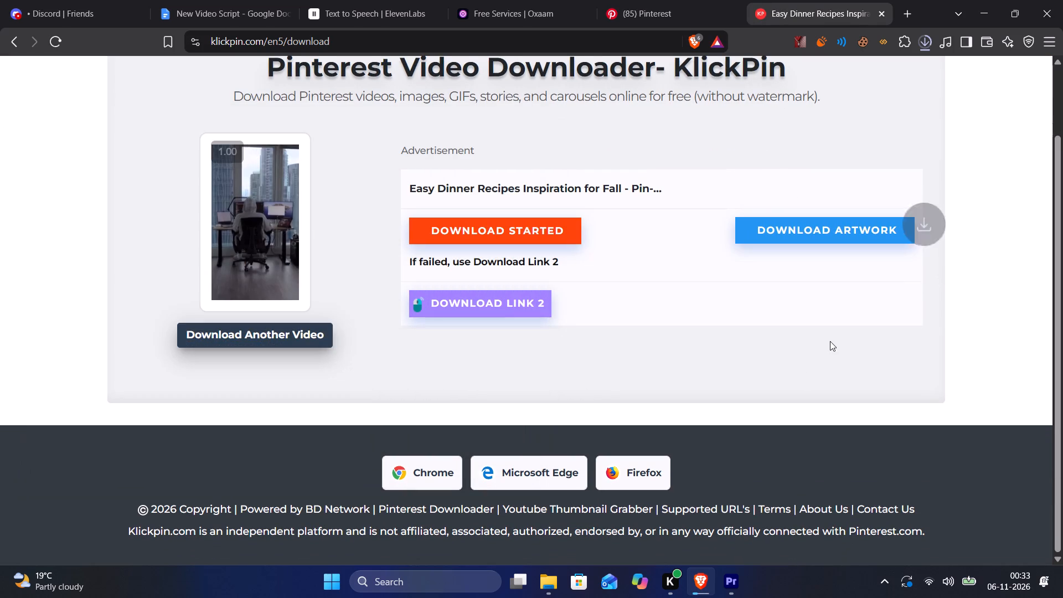
Place the newly downloaded desk video on V4 in Premiere's script 8 sequence, directly after the NO REASON TO WAIT group.
left_click(930, 45)
left_click_drag(831, 111, 781, 347)
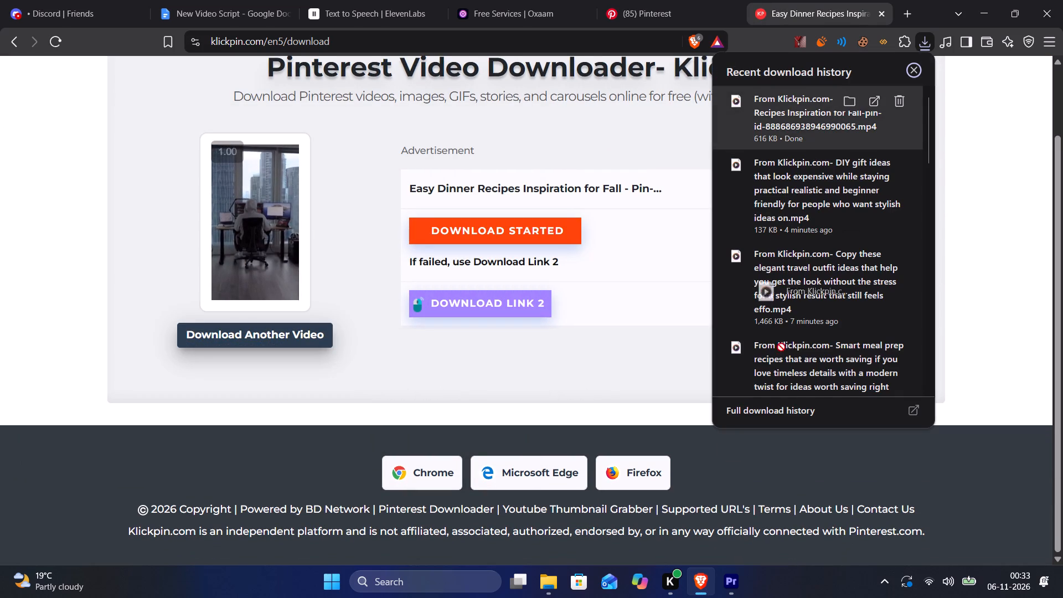
left_click_drag(781, 347, 672, 386)
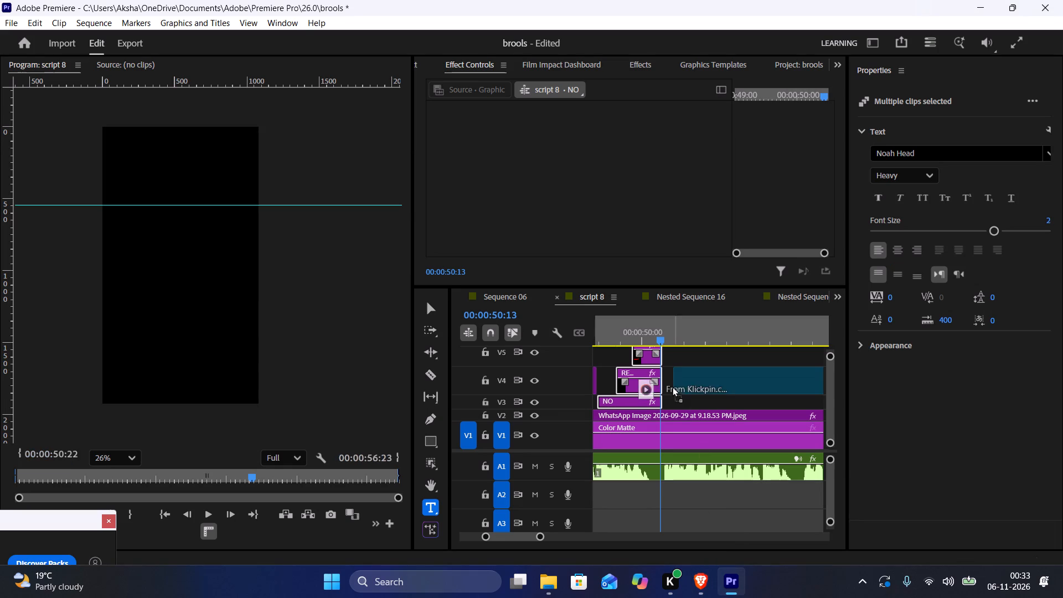
left_click_drag(672, 386, 668, 380)
left_click(698, 388)
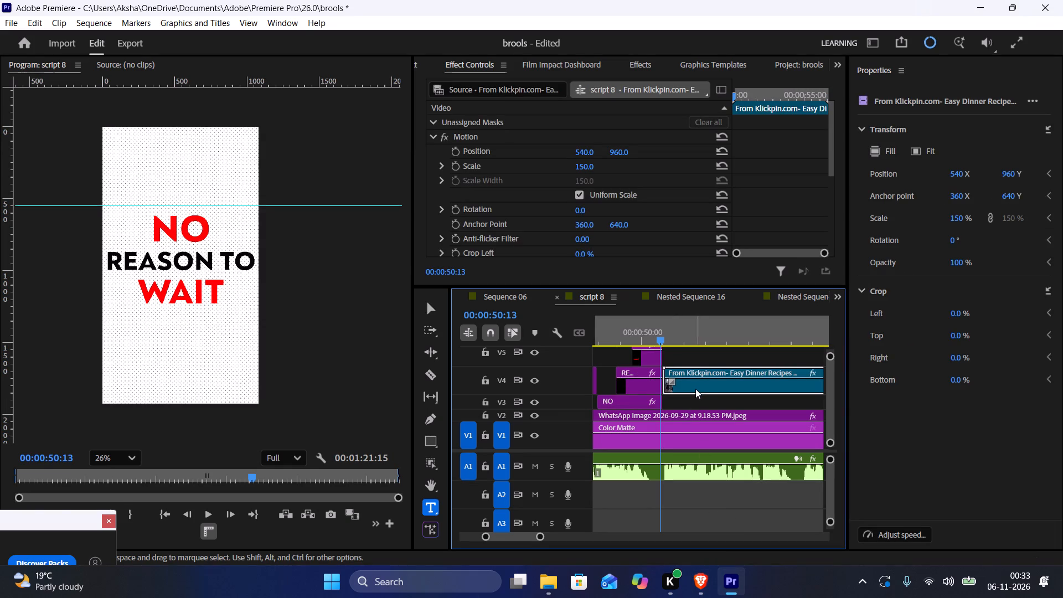
key("grave")
key("grave")
Play the desk clip against the voiceover, cut it at 00:00:53:22 and delete the remainder.
key("space")
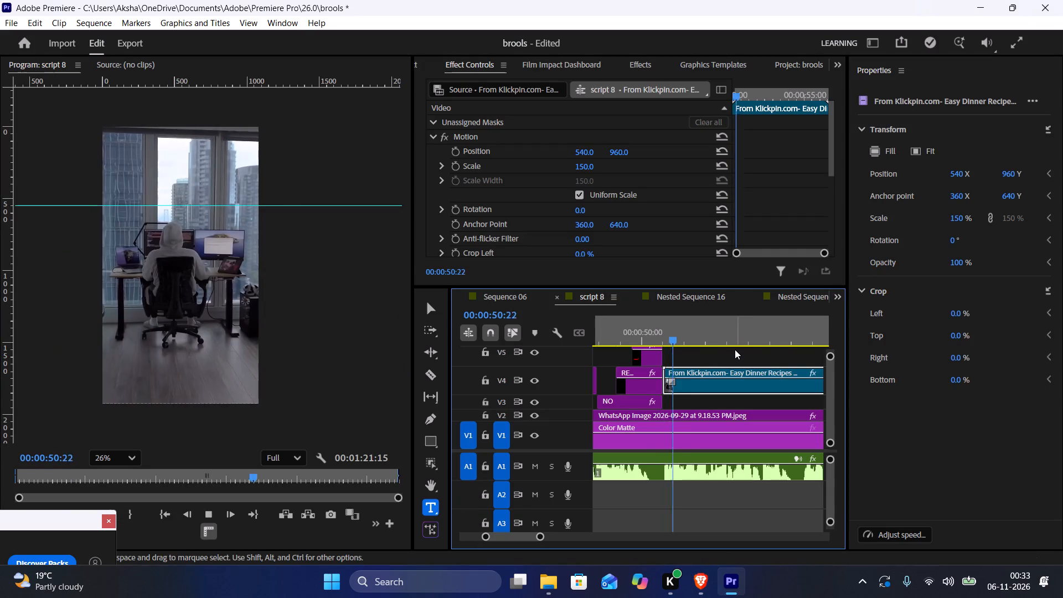
key("space")
key("space")
scroll(712, 349, "down", 6)
key("space")
scroll(712, 349, "down", 6)
key("space")
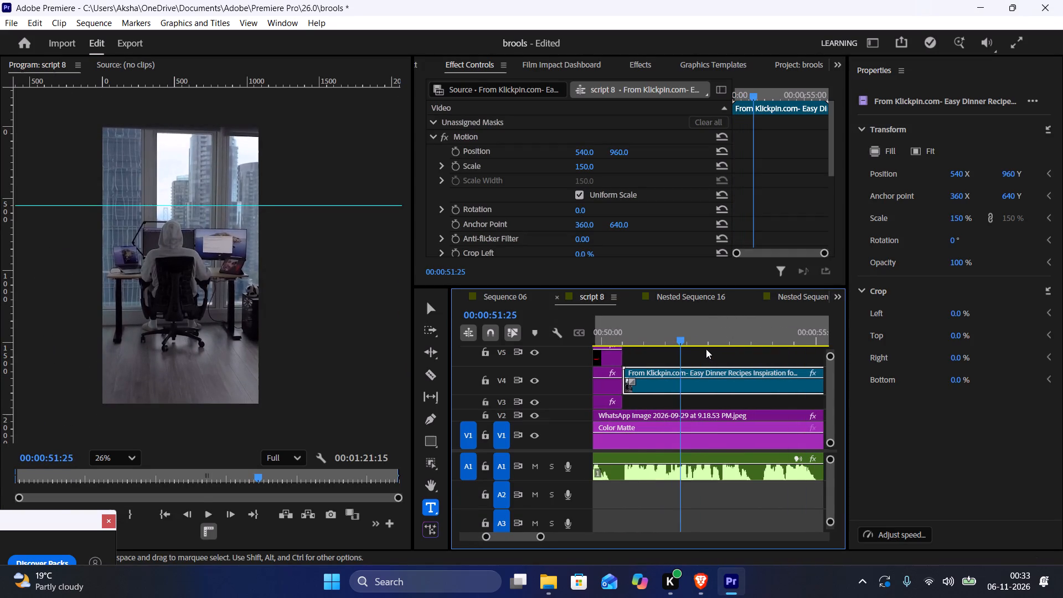
key("space")
key("space")
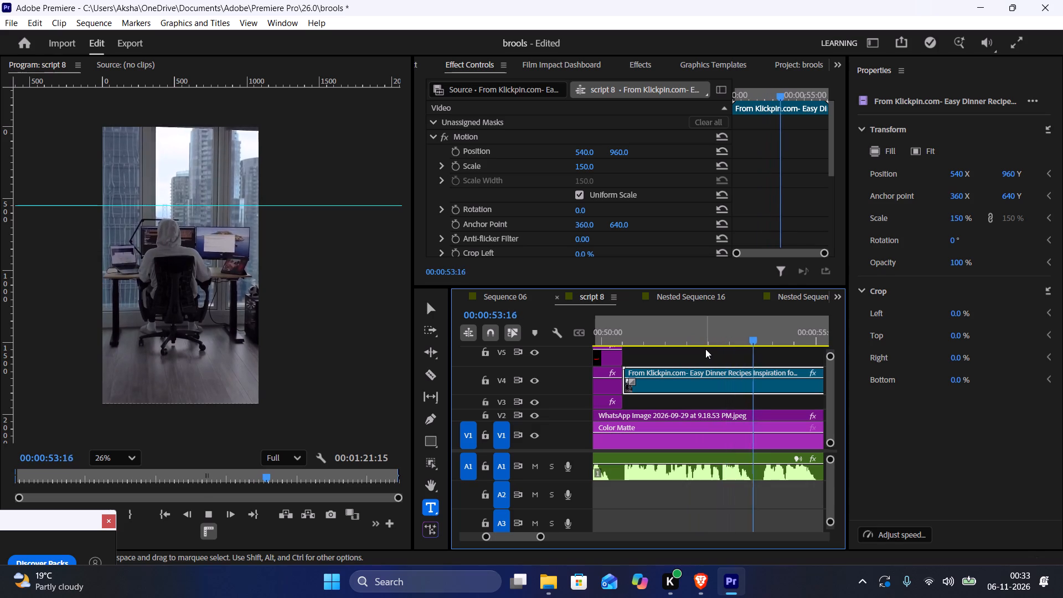
key("space")
key("space")
key("space")
left_click_drag(741, 334, 763, 342)
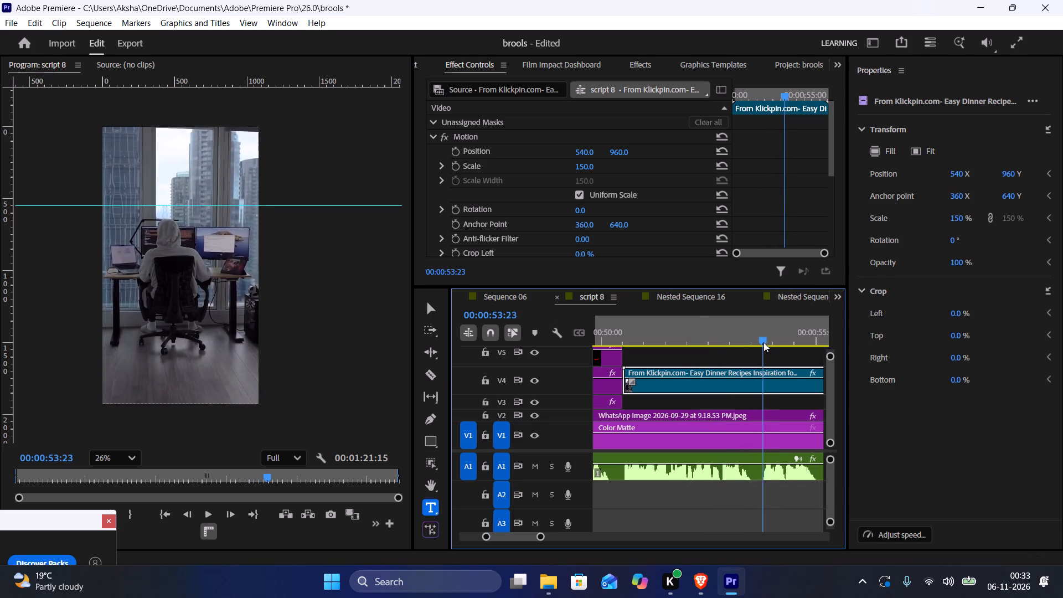
left_click_drag(763, 342, 763, 342)
key("c")
left_click(766, 383)
key("b")
left_click(780, 388)
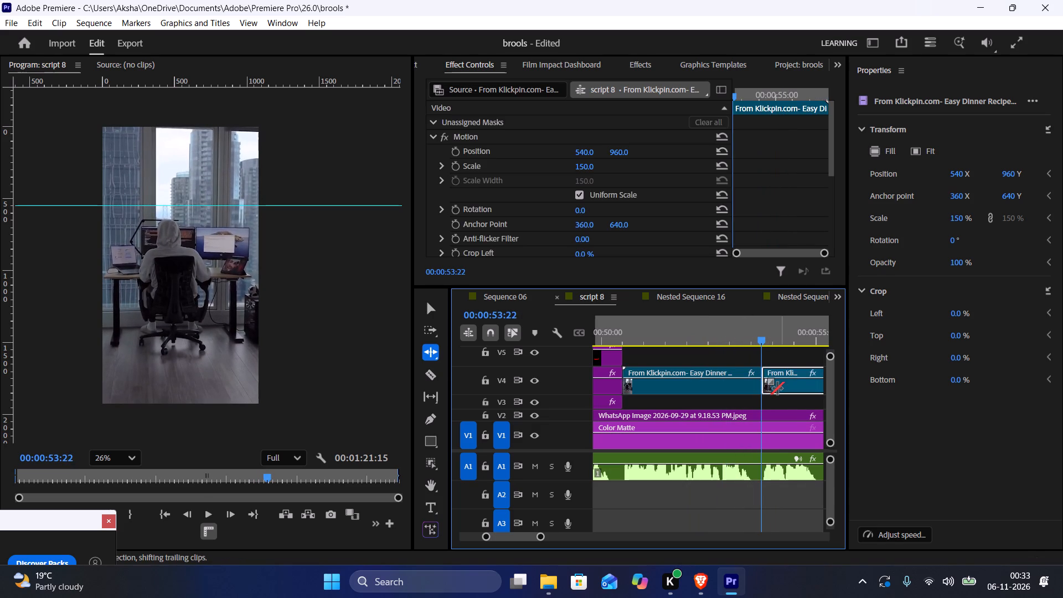
key("BackSpace")
key("space")
scroll(761, 400, "down", 2)
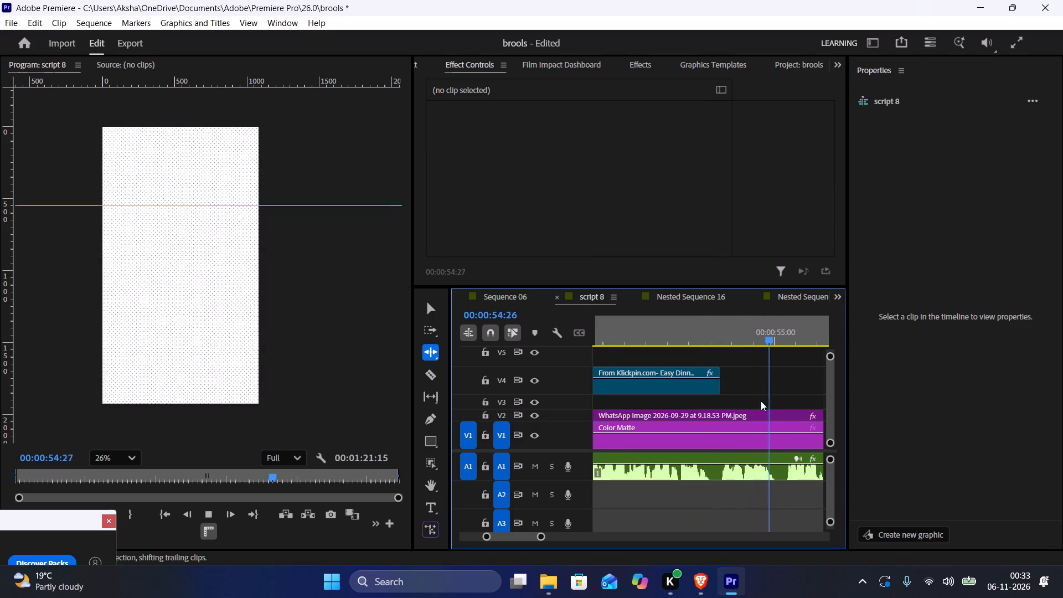
Replay the voiceover just after the desk clip to hear which words the following clip must illustrate.
key("space")
scroll(761, 401, "down", 6, "alt")
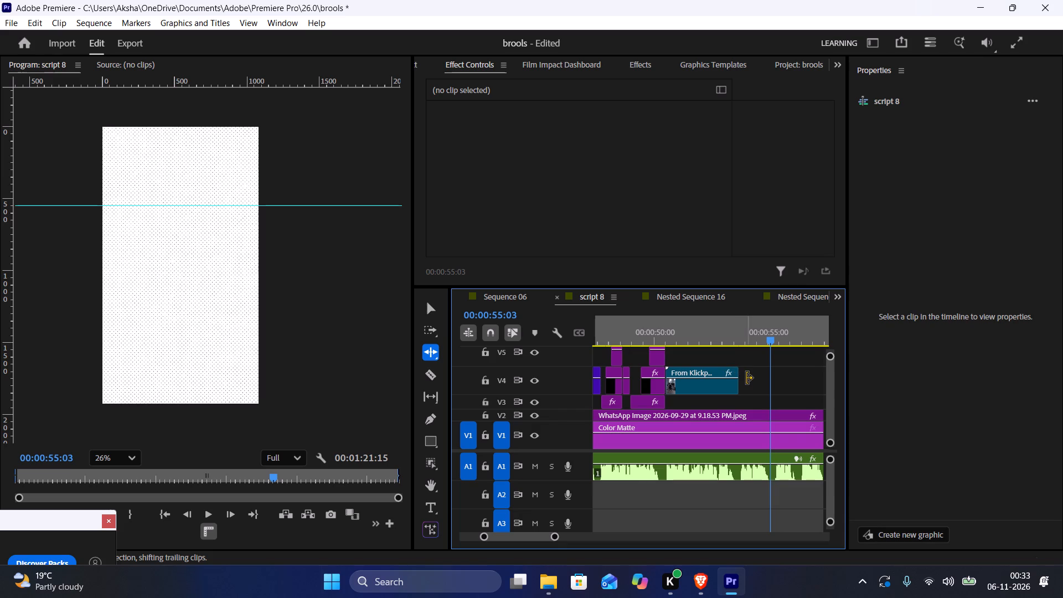
key("v")
left_click_drag(741, 330, 730, 327)
key("space")
key("space")
key("space")
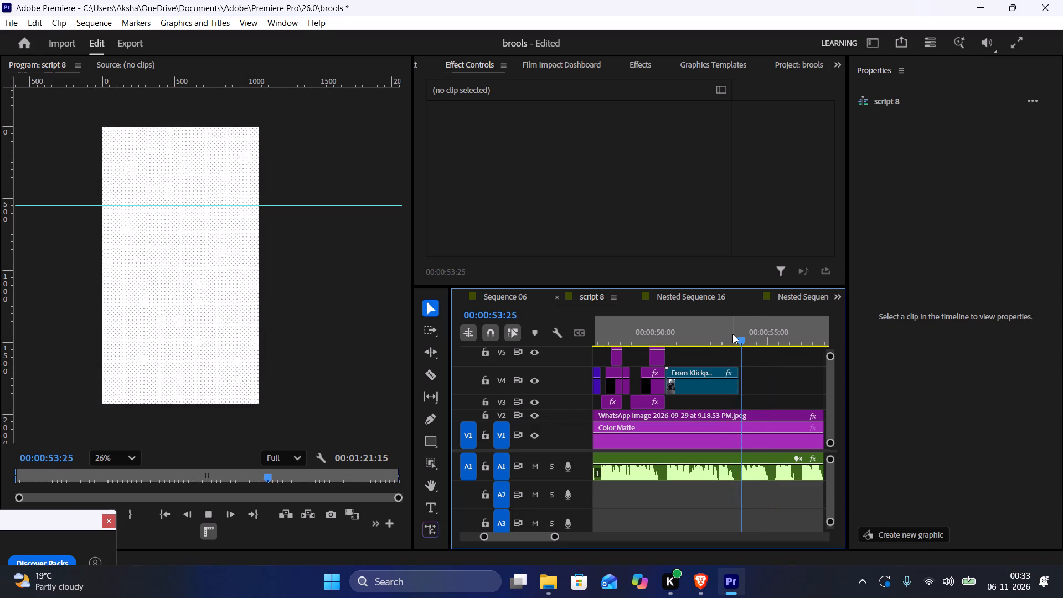
key("space")
key("space")
key("space")
key("space")
key("space")
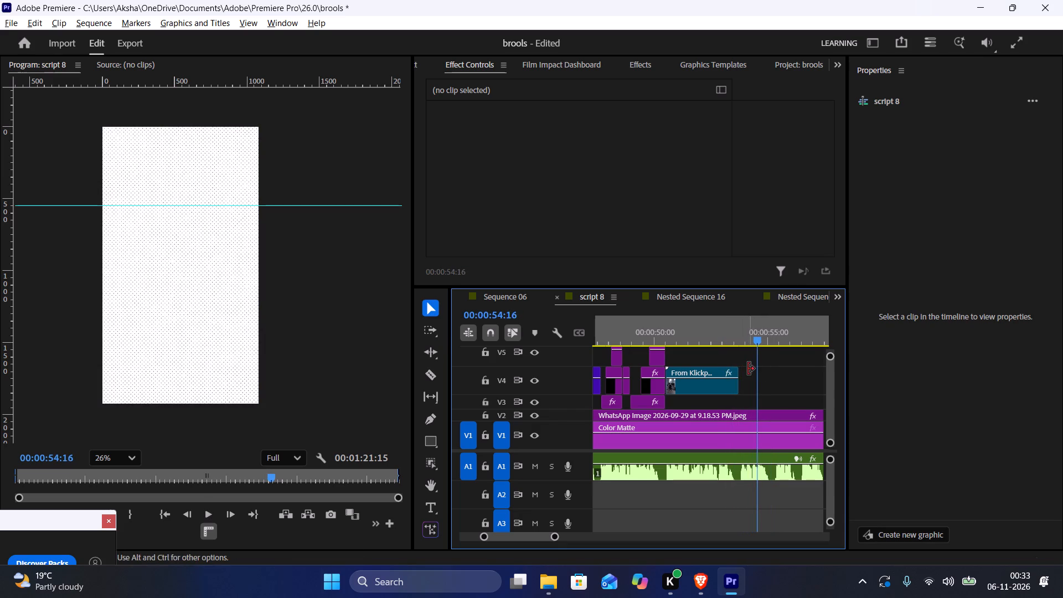
Switch to Brave and search Pinterest for "give them a reASON".
key("alt+Tab")
left_click(684, 0)
left_click_drag(179, 73, 155, 76)
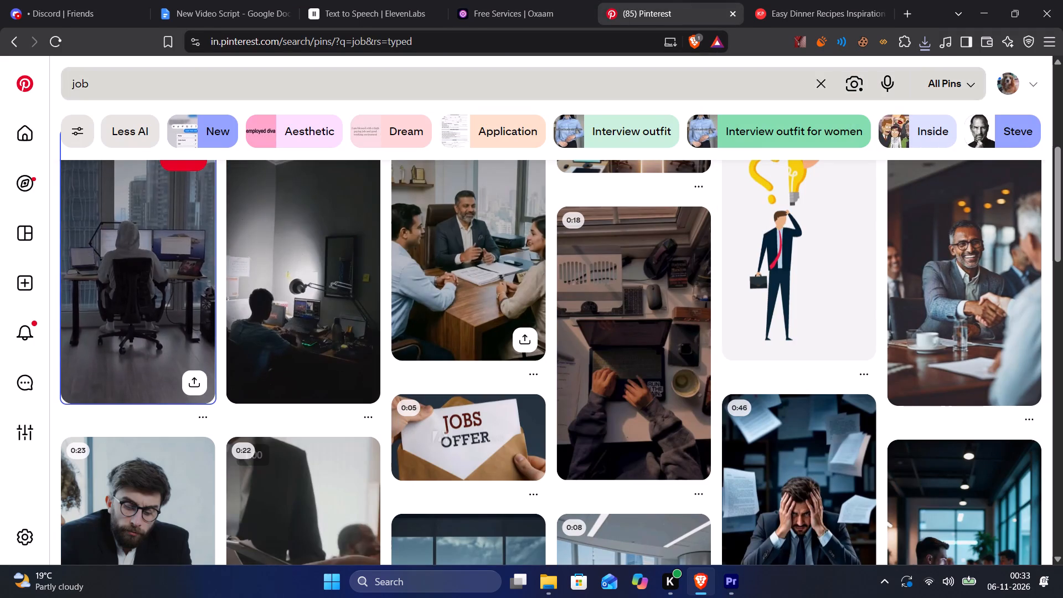
left_click_drag(155, 76, 59, 87)
left_click(96, 85)
key("BackSpace")
key("BackSpace")
key("BackSpace")
key("BackSpace")
key("BackSpace")
key("BackSpace")
key("BackSpace")
key("BackSpace")
key("BackSpace")
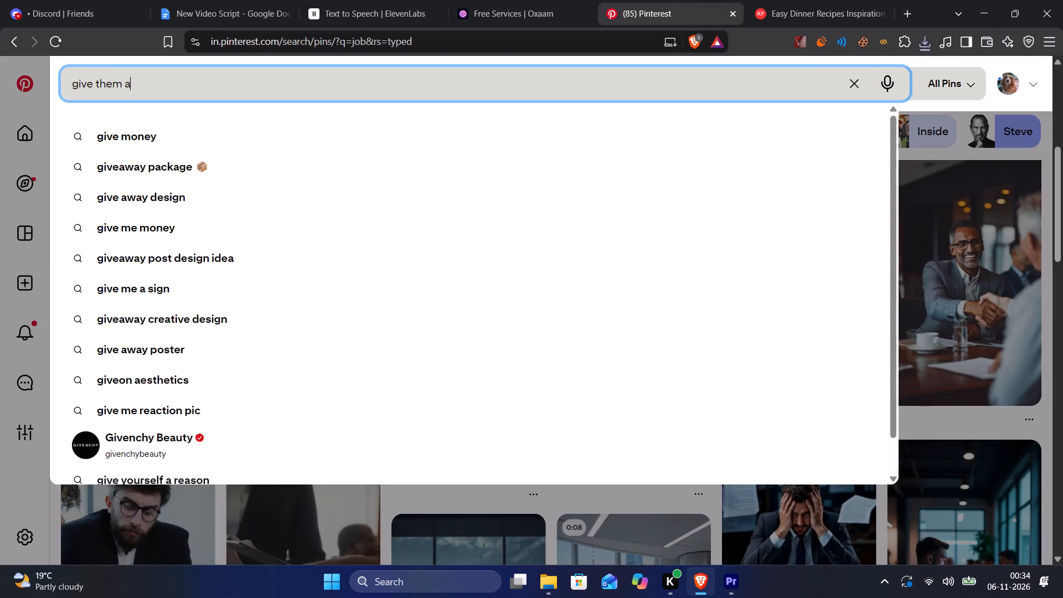
key("Return")
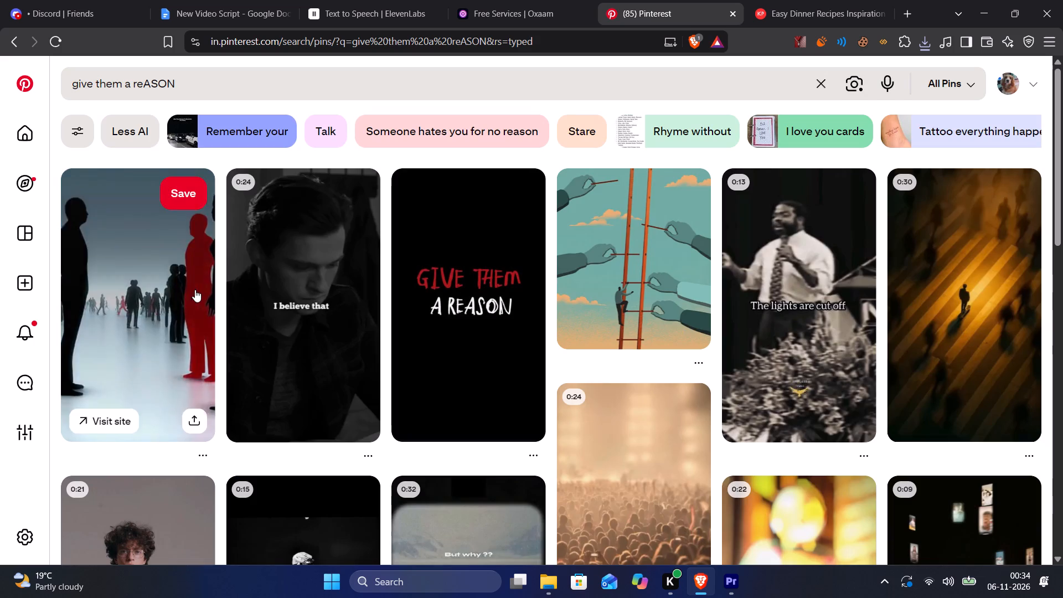
Browse the "give them a reASON" pins for a clip that suits the voiceover line.
scroll(622, 308, "down", 3)
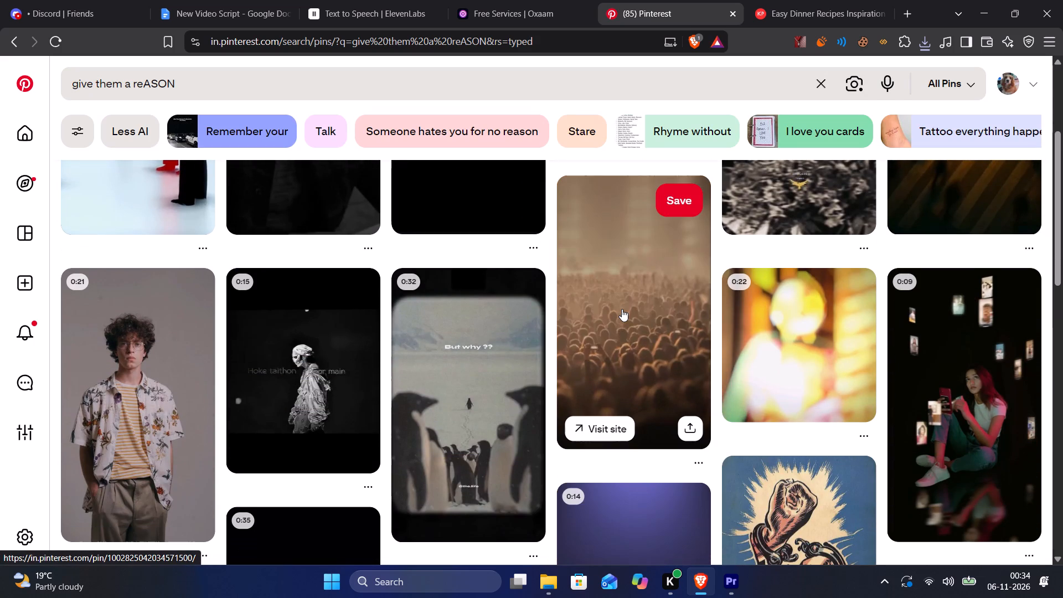
scroll(587, 331, "down", 2)
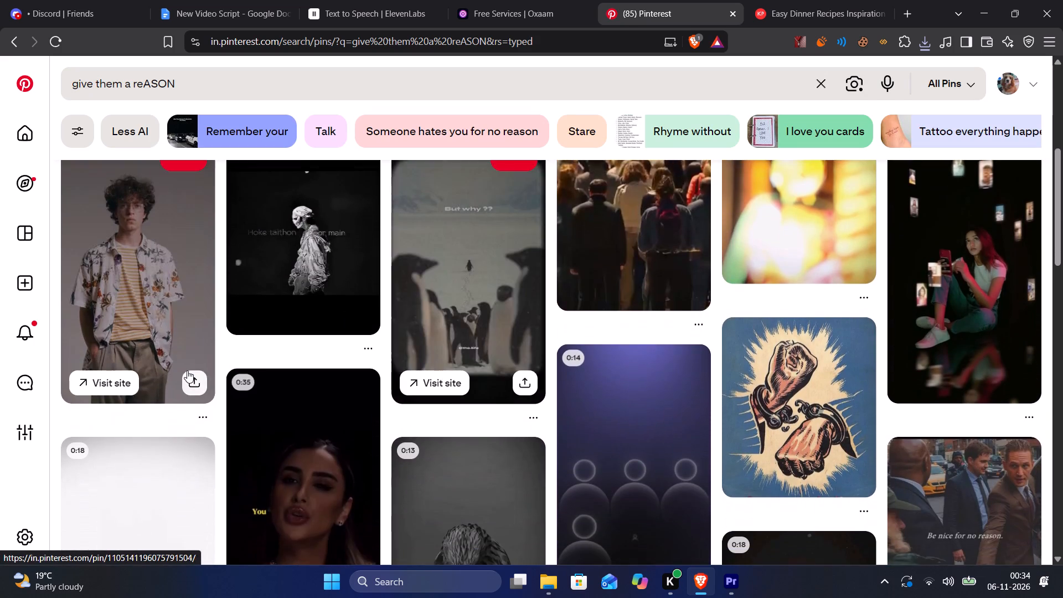
scroll(187, 370, "down", 5)
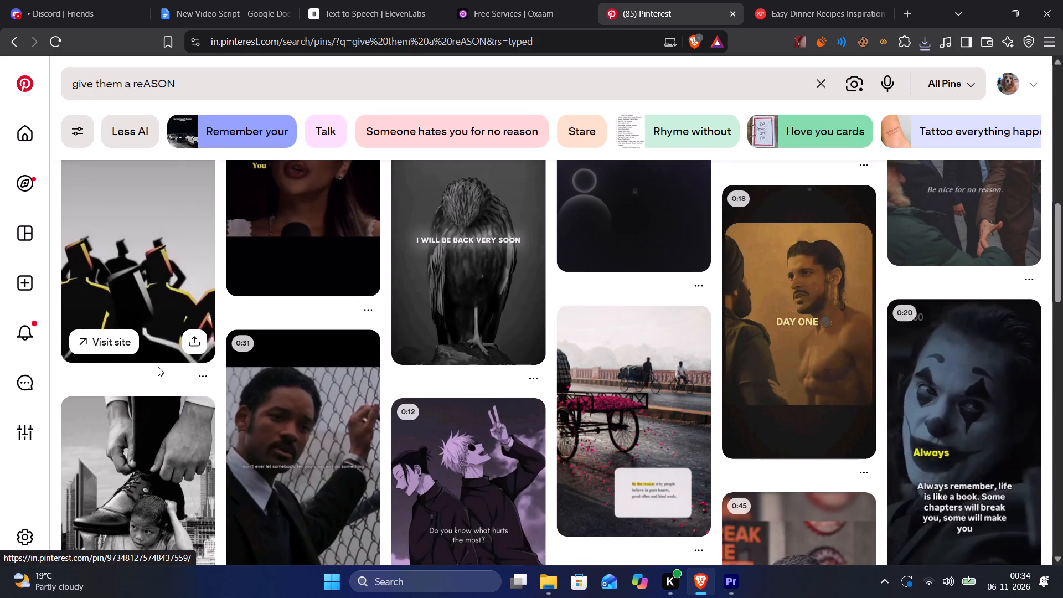
scroll(158, 367, "down", 3)
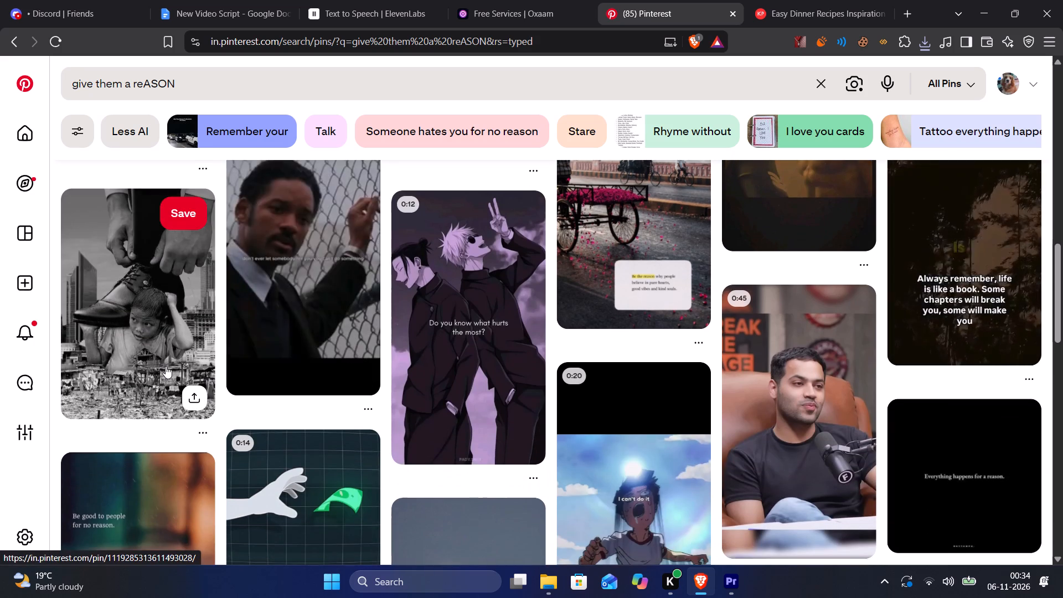
scroll(164, 365, "down", 7)
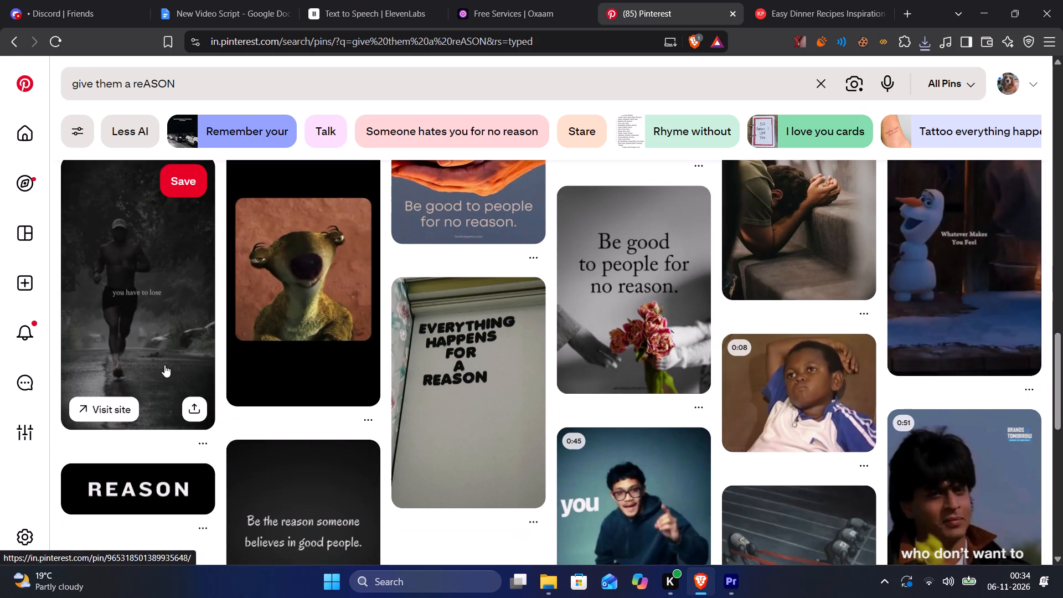
scroll(164, 365, "down", 2)
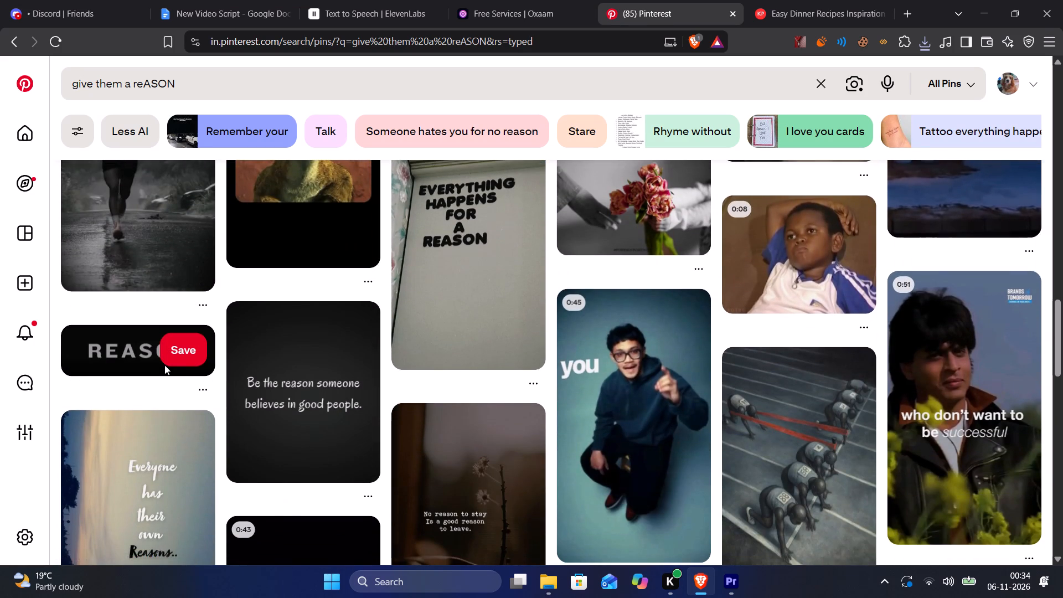
scroll(164, 365, "down", 3)
scroll(288, 359, "down", 6)
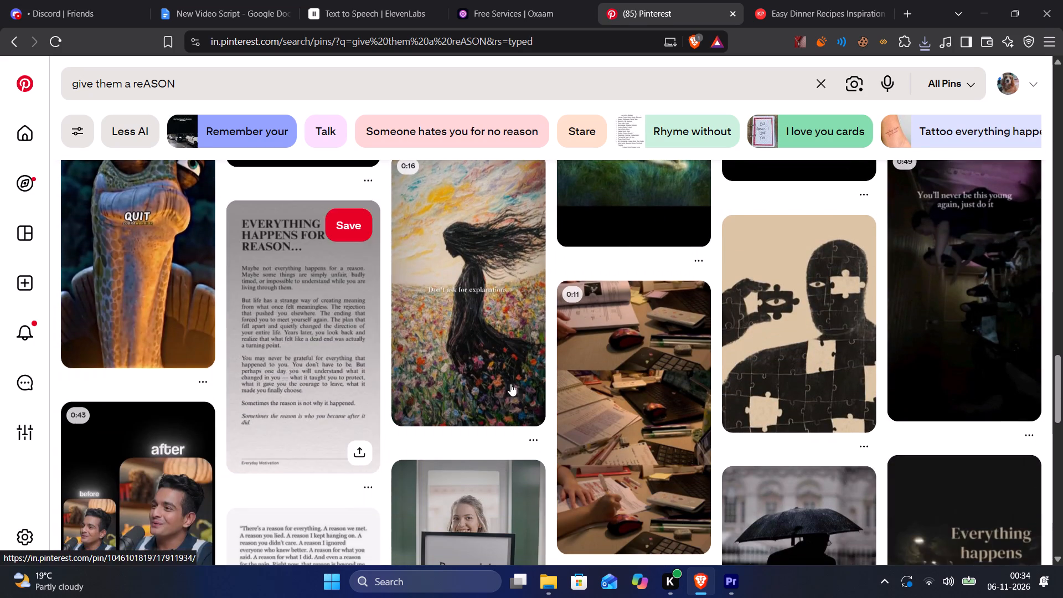
scroll(579, 398, "down", 4)
scroll(482, 302, "up", 6)
Replace the Pinterest search with PEOPLES and look through the crowd pins for a suitable video.
left_click_drag(218, 88, 179, 88)
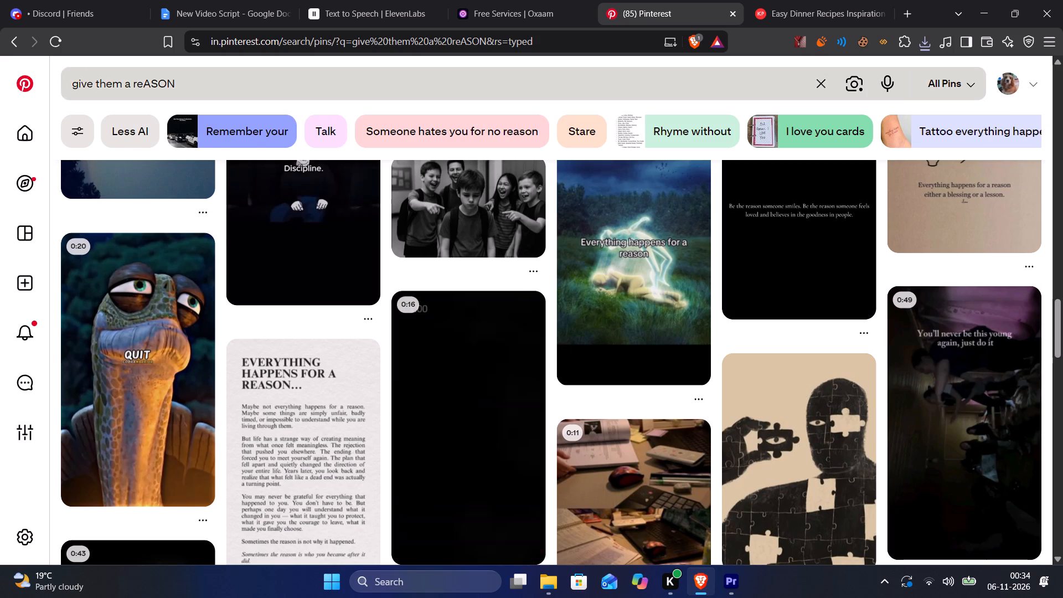
left_click_drag(179, 88, 85, 88)
left_click(258, 72)
left_click(257, 78)
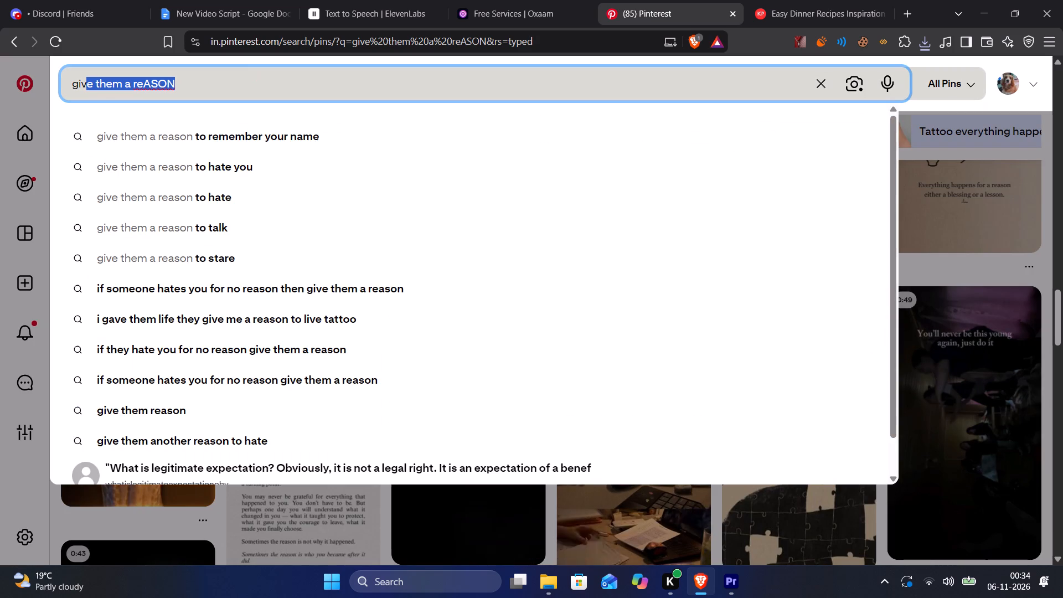
left_click(259, 89)
left_click_drag(266, 86, 43, 96)
type("PEOPLES")
key("Return")
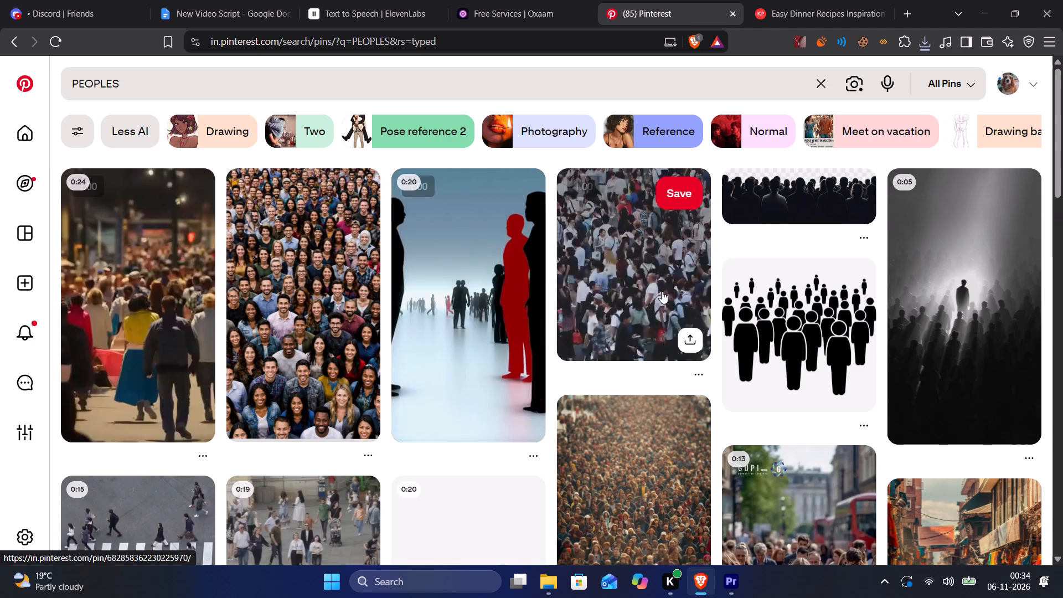
scroll(753, 325, "down", 3)
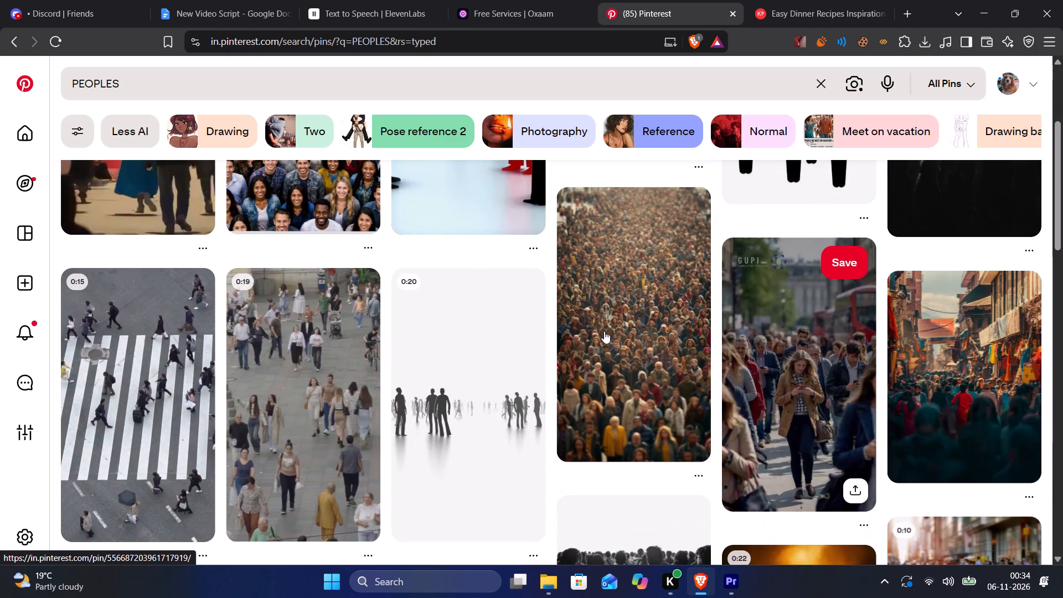
right_click(787, 364)
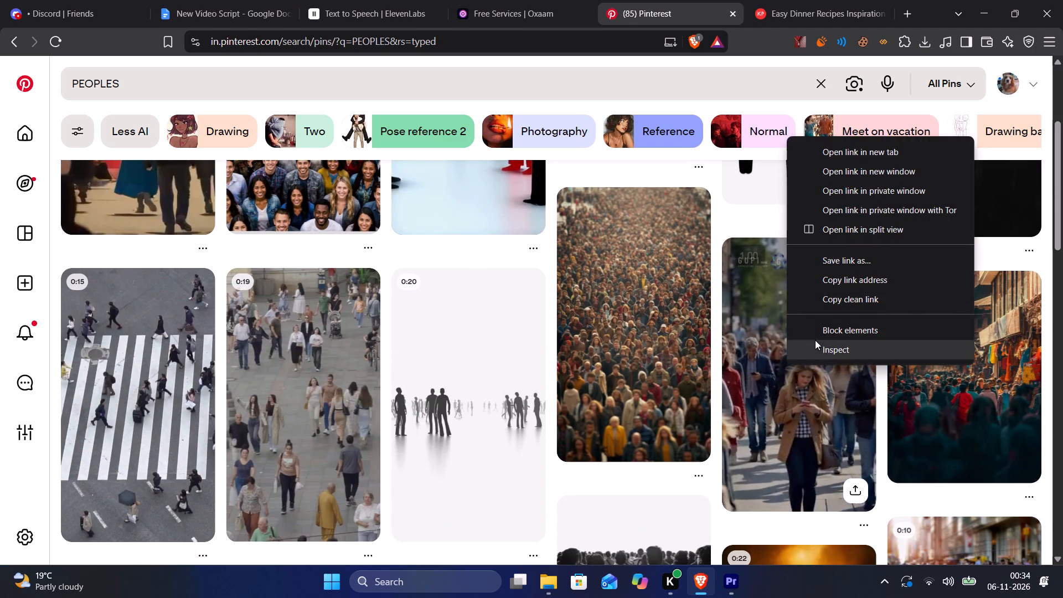
left_click(714, 300)
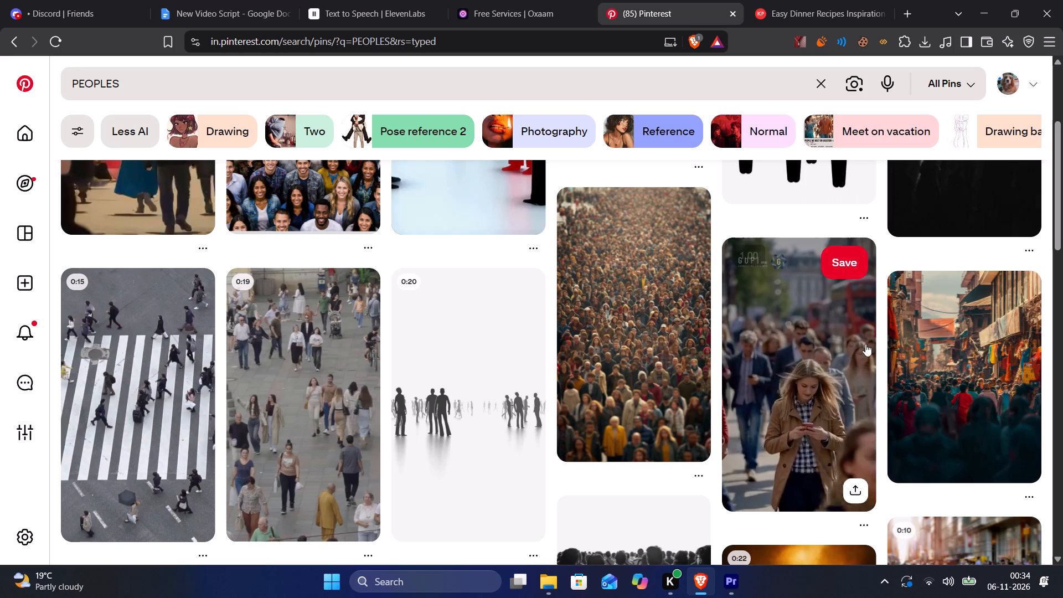
scroll(525, 291, "down", 4)
scroll(265, 241, "up", 2)
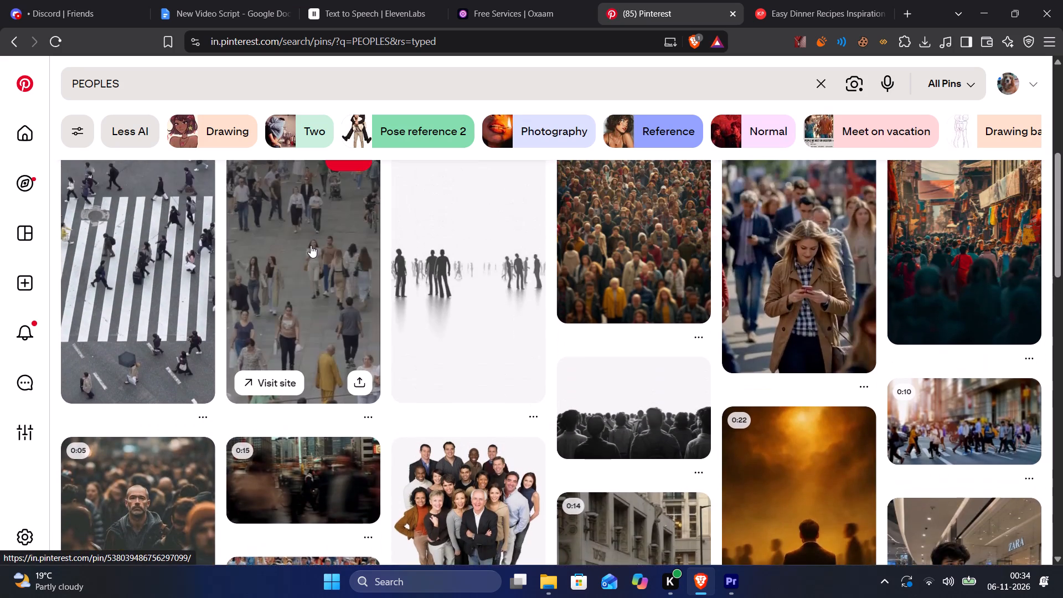
scroll(311, 247, "up", 2)
Copy the link of the 0:19 pedestrians-on-a-plaza pin and save its video through KlickPin into the script 8 folder.
right_click(303, 367)
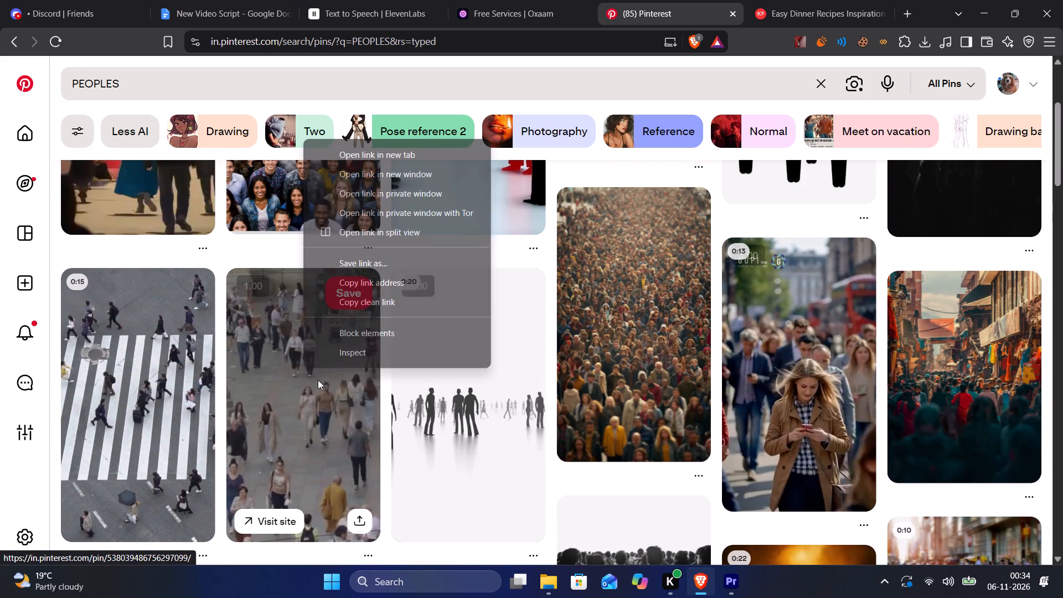
left_click(388, 293)
left_click(791, 0)
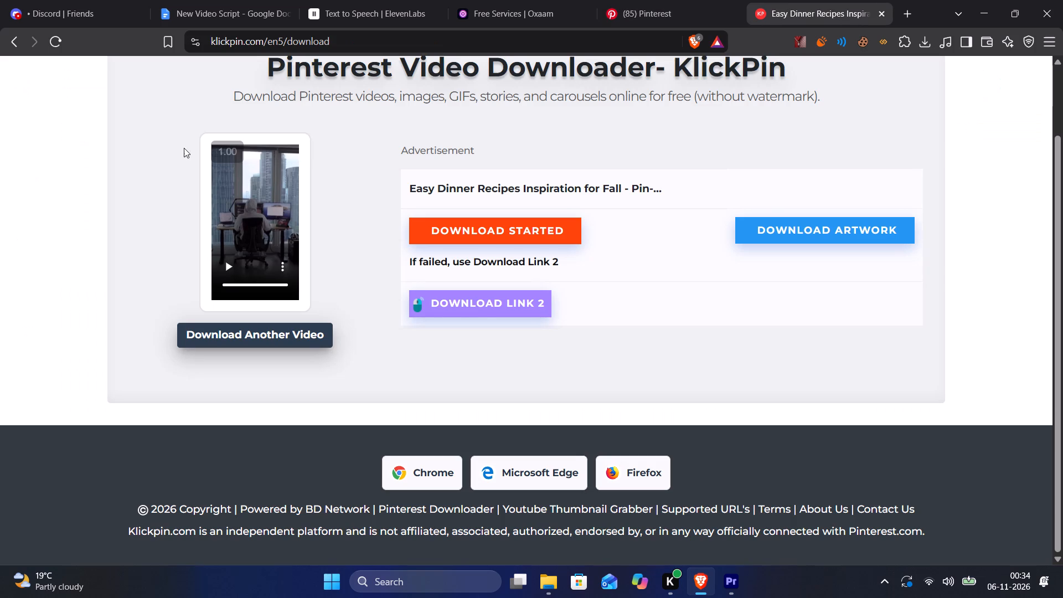
scroll(195, 183, "up", 4)
left_click(73, 87)
left_click(340, 254)
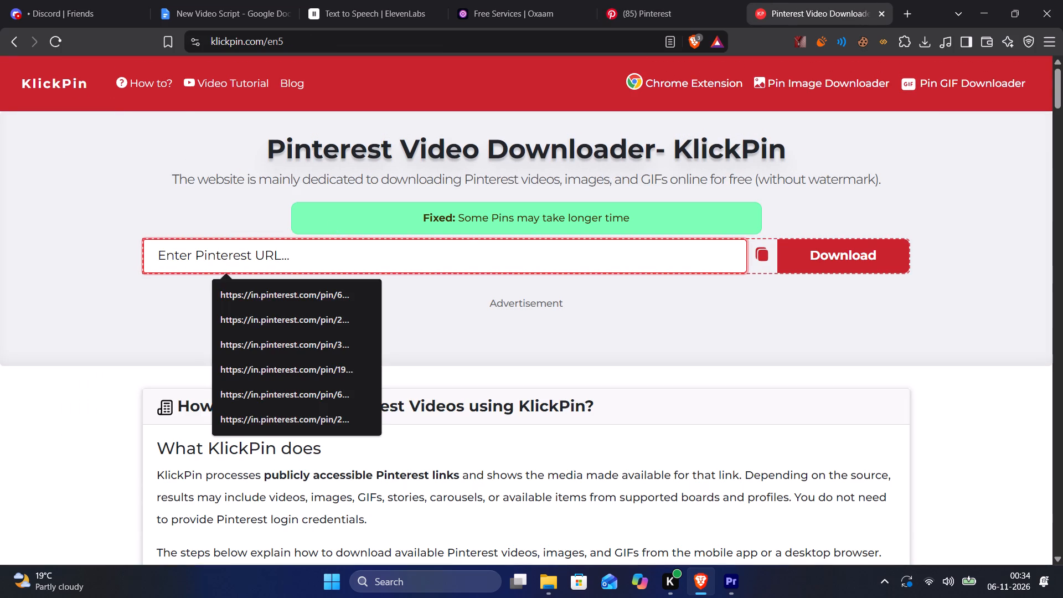
key("ctrl+v")
left_click(815, 250)
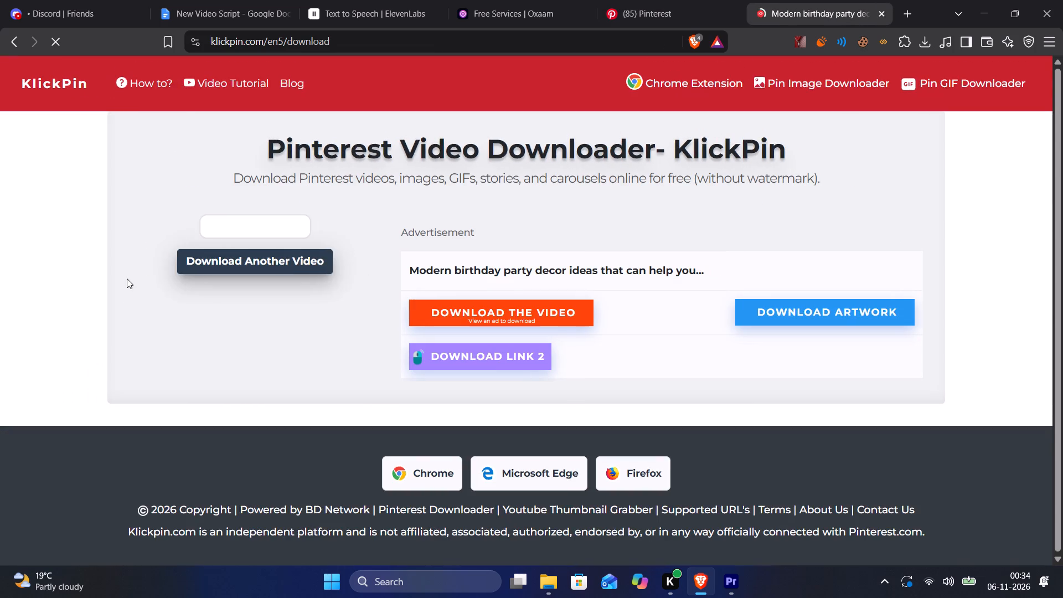
left_click(487, 236)
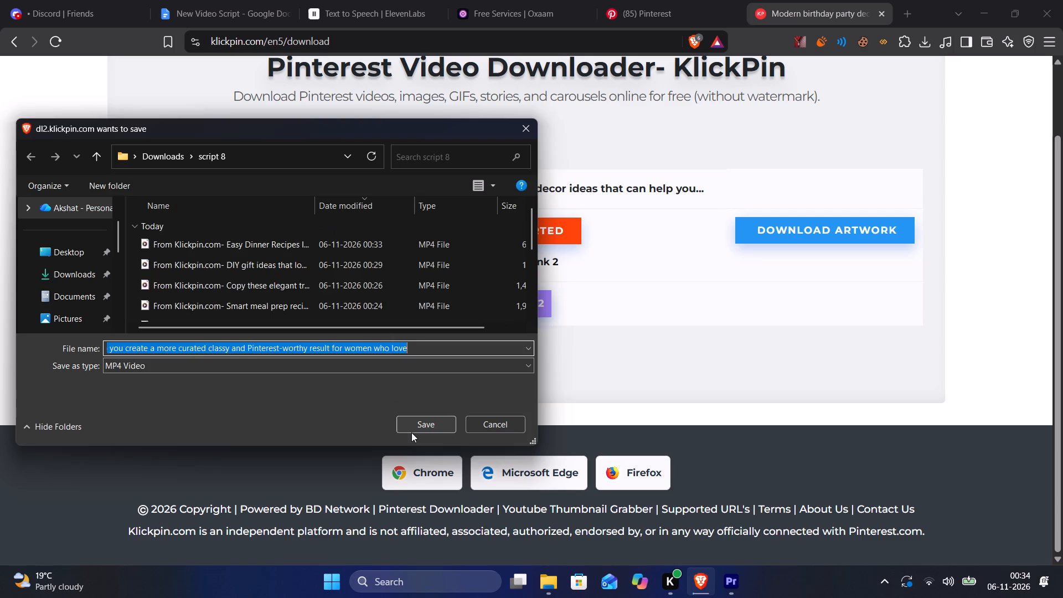
left_click(411, 432)
Download the same pedestrian video directly from KlickPin's preview player and save it in the script 8 folder.
left_click(280, 270)
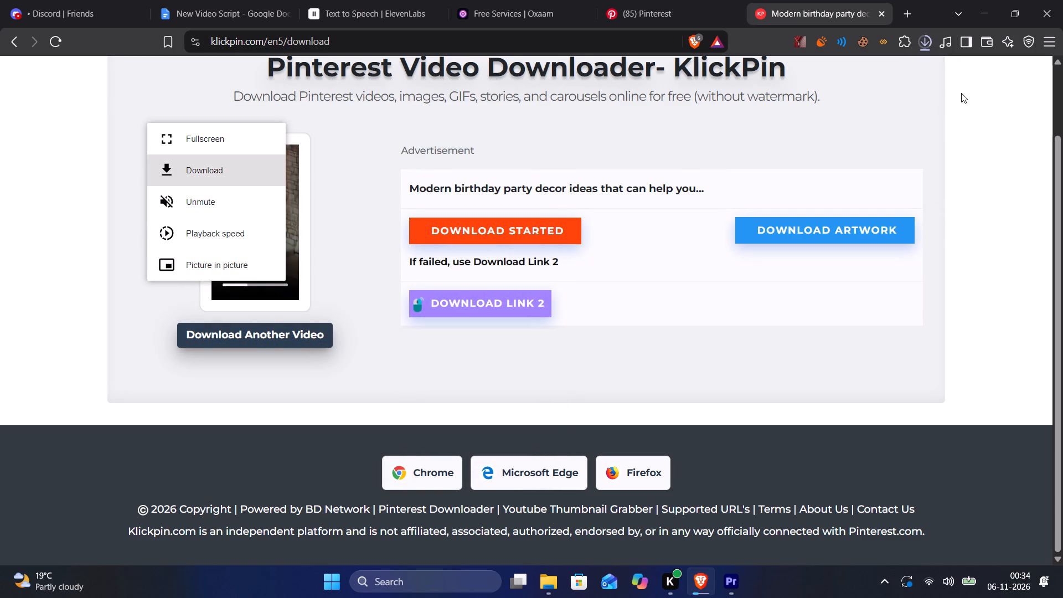
left_click(923, 36)
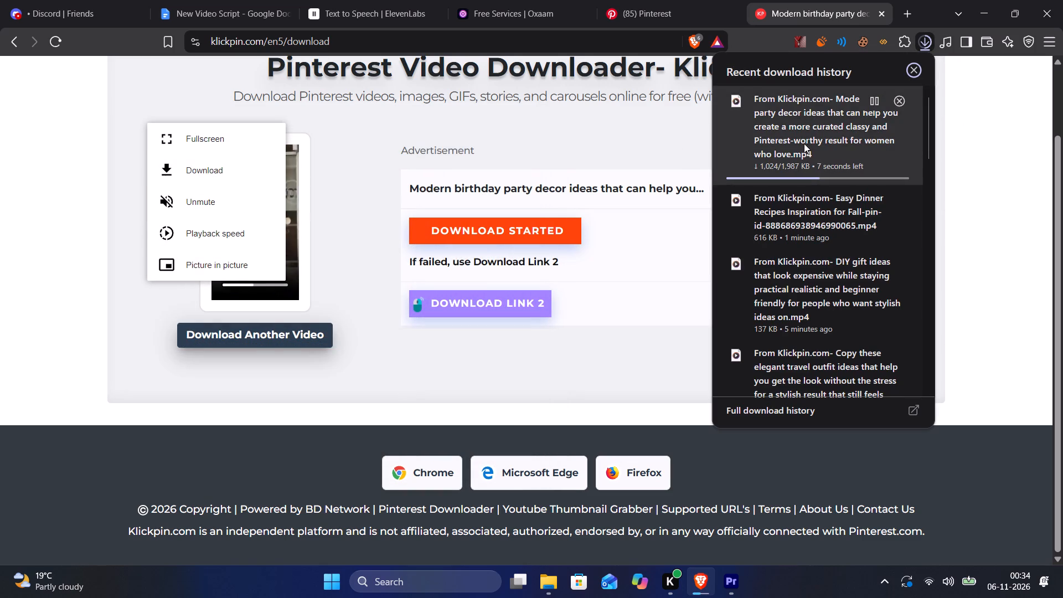
left_click(215, 166)
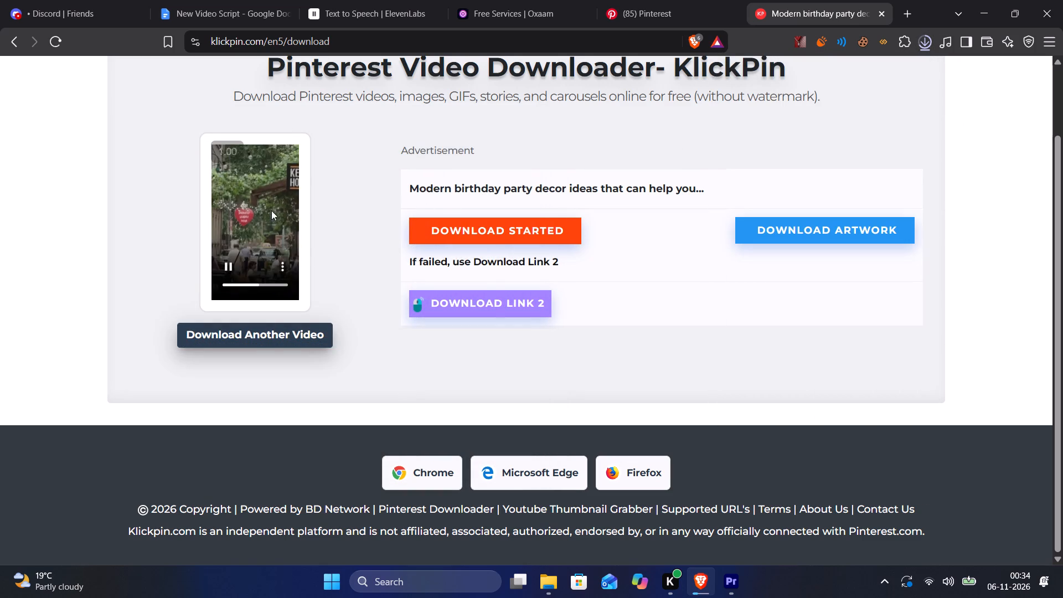
left_click(434, 420)
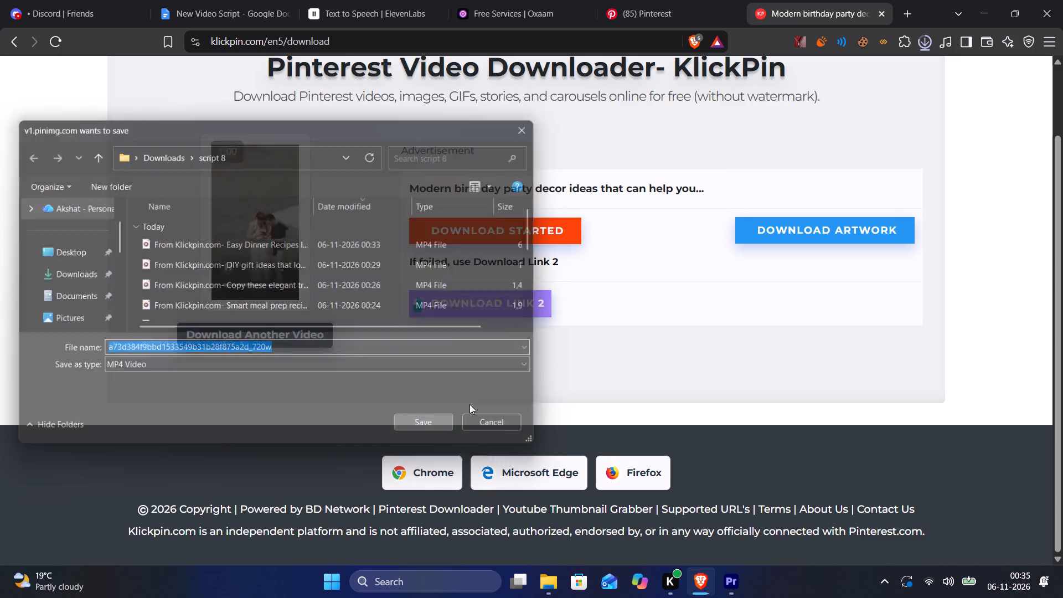
Place the a73d384f9bbd… 720w video on V4 in Premiere at 00:00:53:22, directly after the desk clip, and play its opening.
left_click(928, 43)
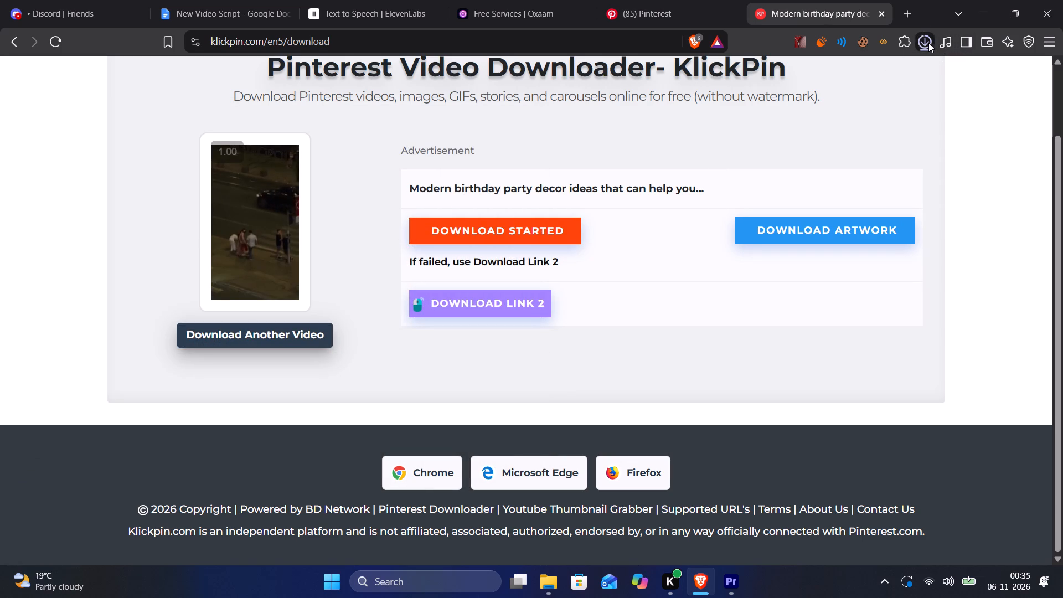
left_click_drag(795, 208, 808, 413)
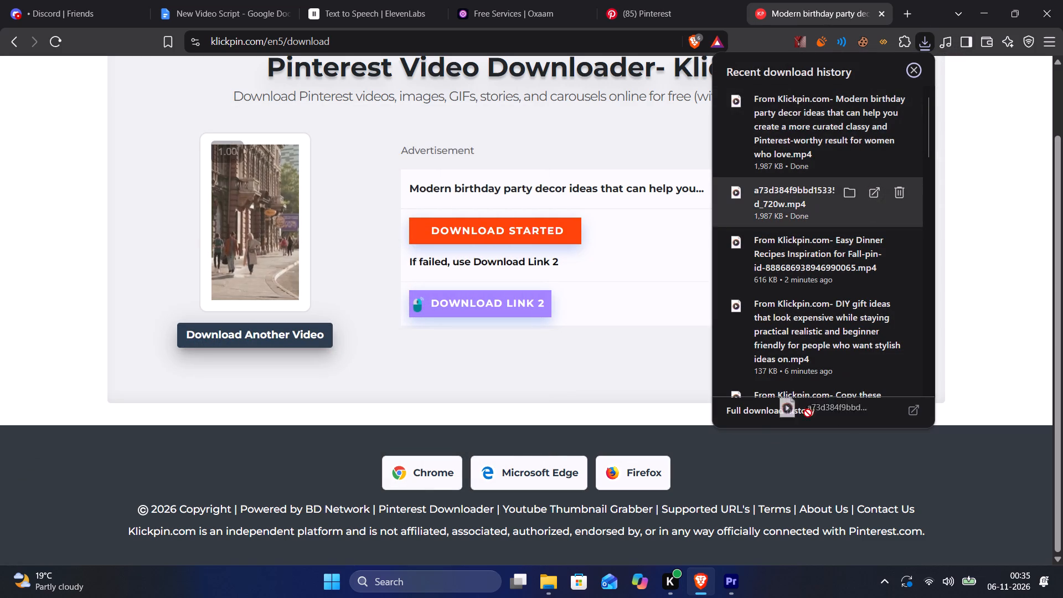
left_click_drag(808, 413, 741, 386)
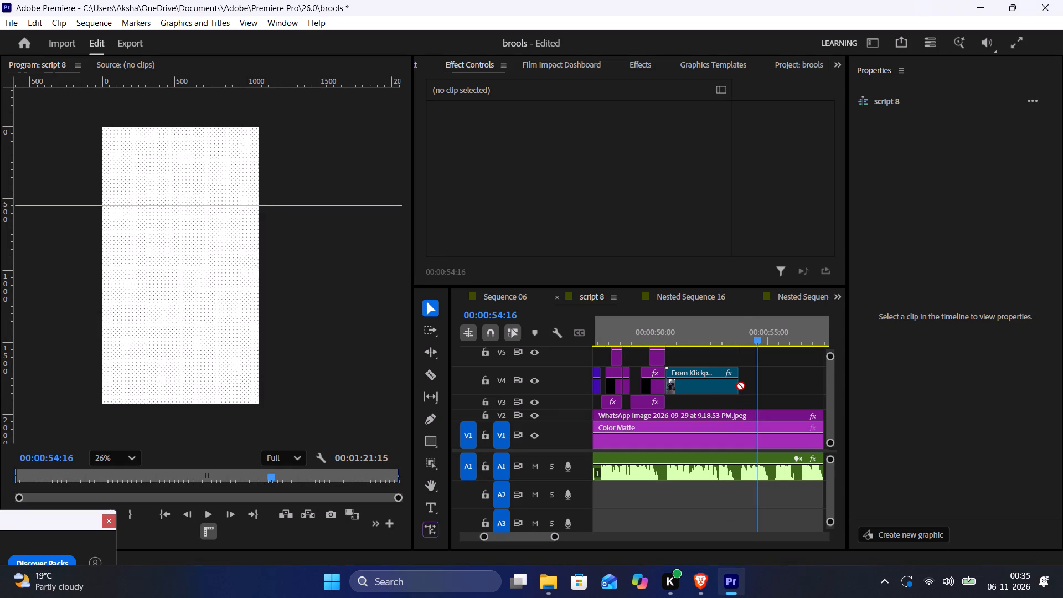
left_click_drag(741, 386, 741, 384)
left_click(741, 333)
key("space")
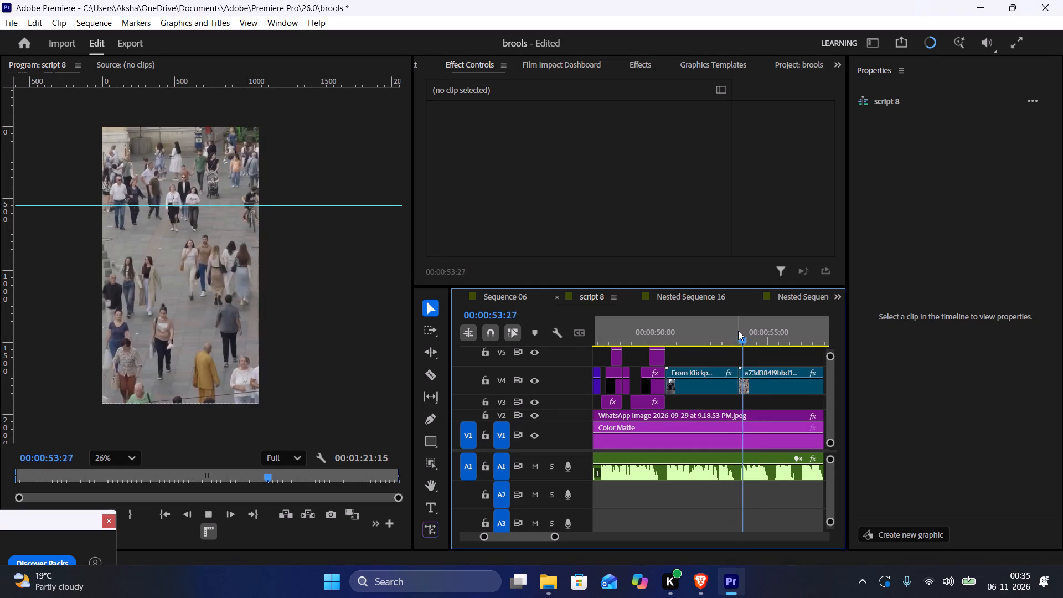
scroll(738, 331, "down", 2)
key("space")
Unlink the a73d384f9bbd… crowd clip's video from its audio and delete the audio from A4.
left_click(721, 388)
key("grave")
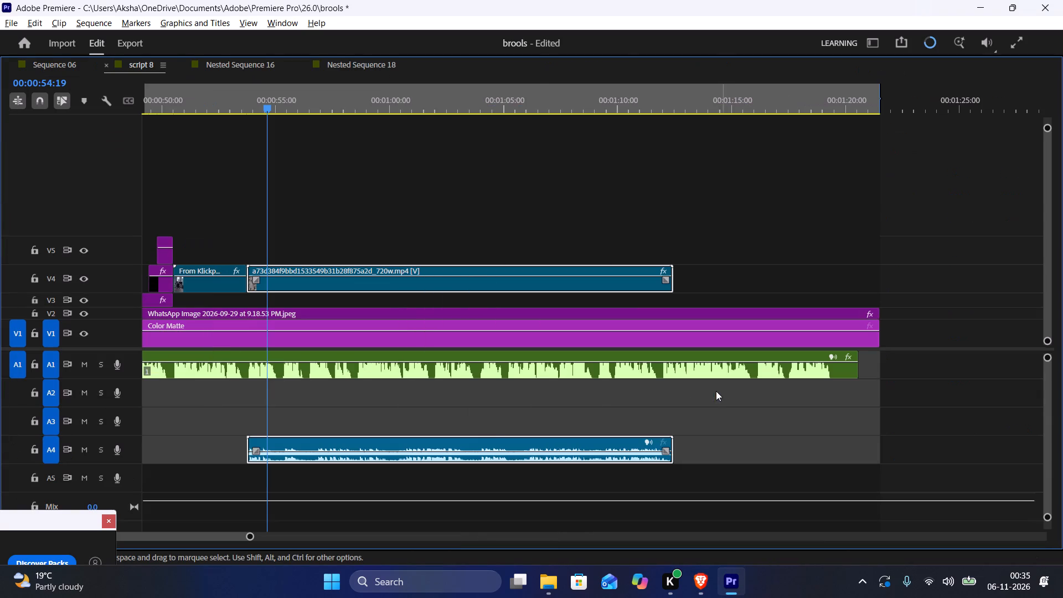
key("ctrl+l")
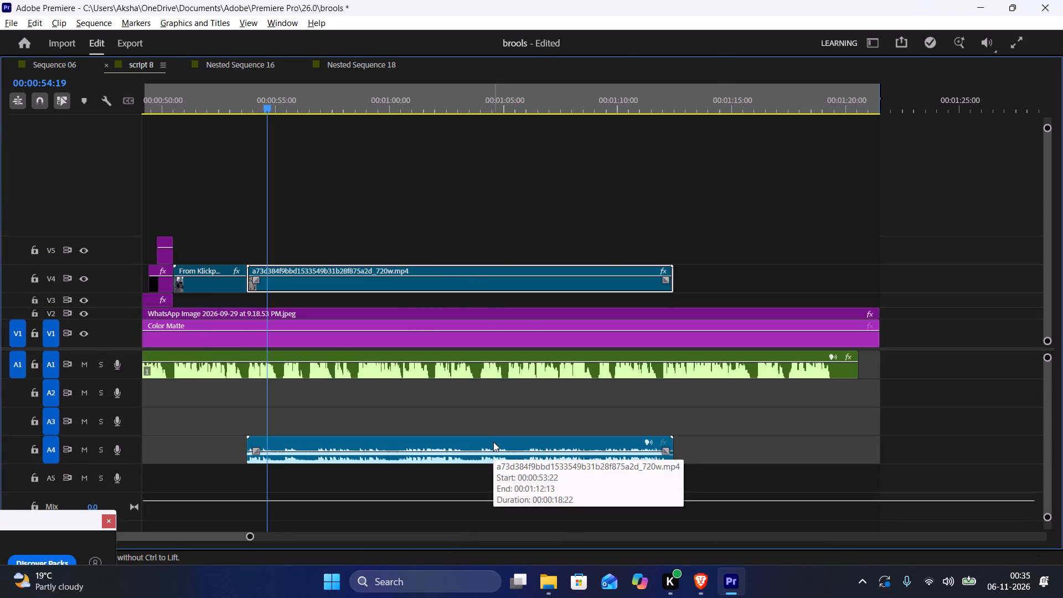
left_click(493, 444)
key("BackSpace")
key("grave")
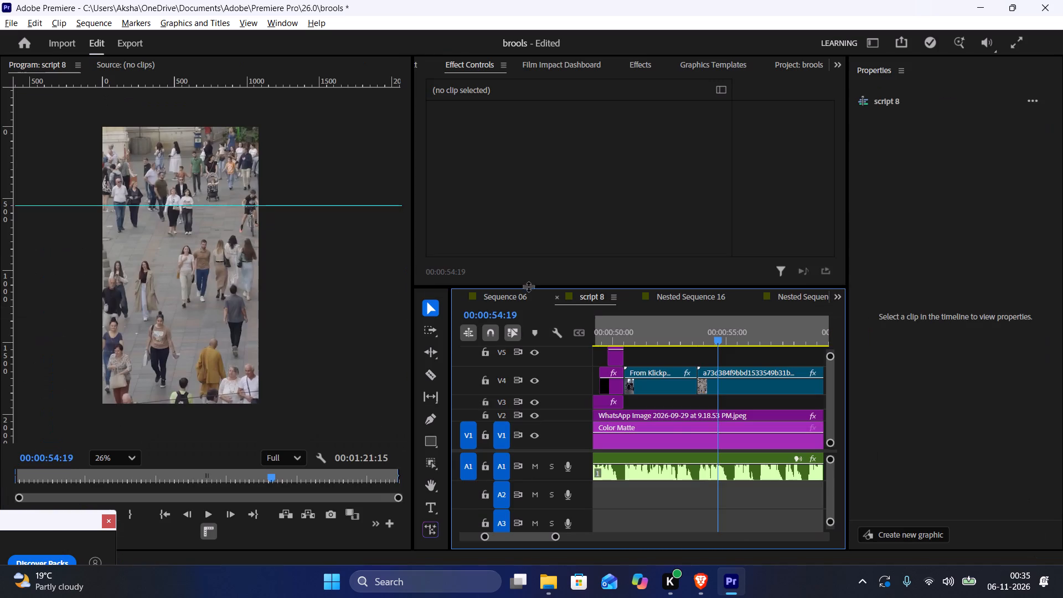
Play the crowd clip on V4 against the voiceover, cut it at 00:00:55:09 and delete the remainder.
left_click_drag(707, 324, 696, 323)
key("space")
scroll(689, 339, "down", 7)
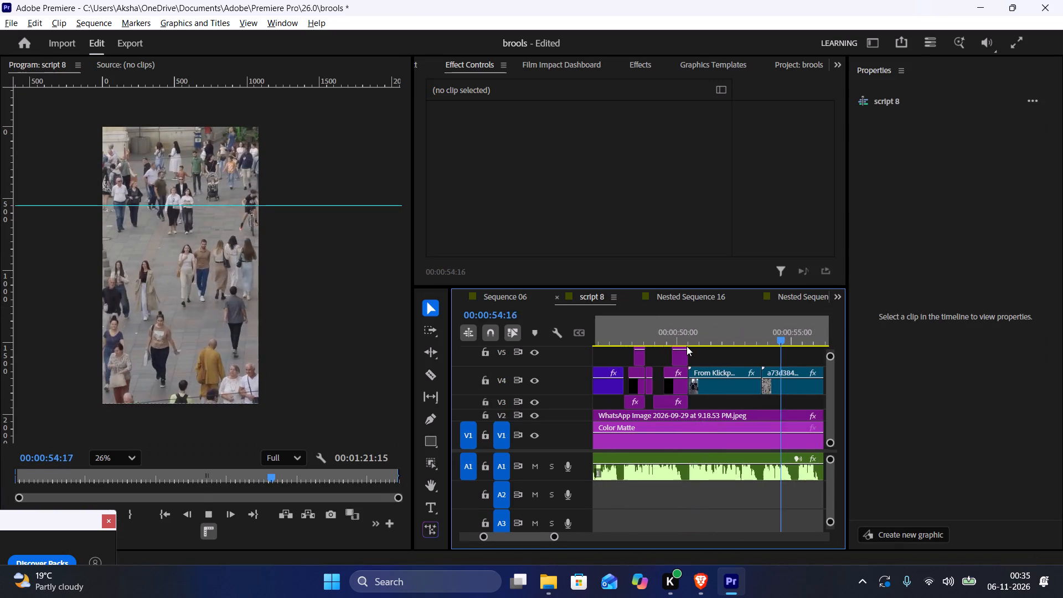
key("space")
scroll(684, 348, "down", 5)
key("space")
key("space")
key("space")
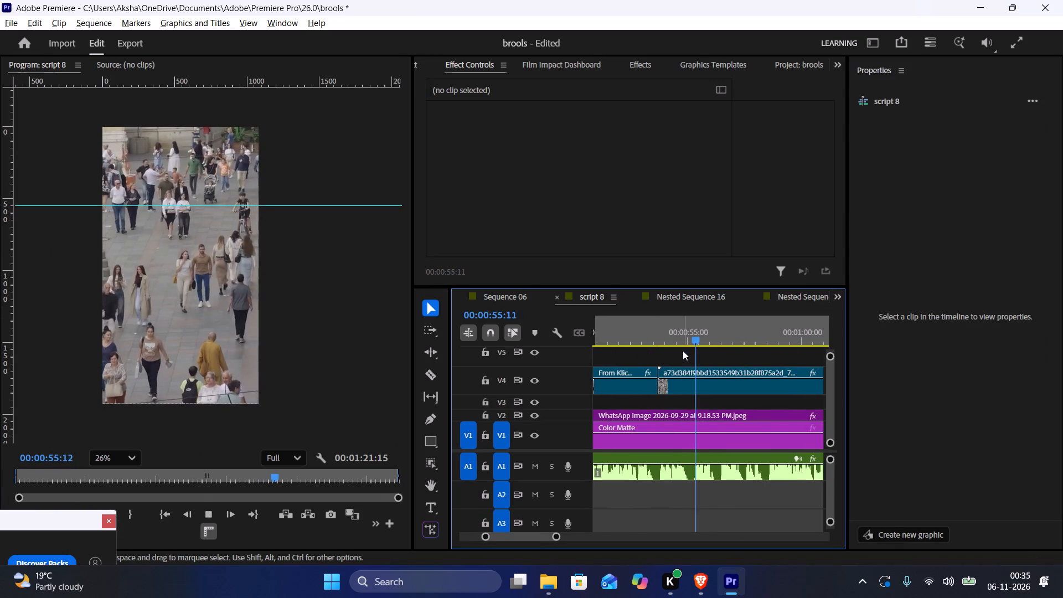
left_click_drag(682, 337, 696, 343)
key("d")
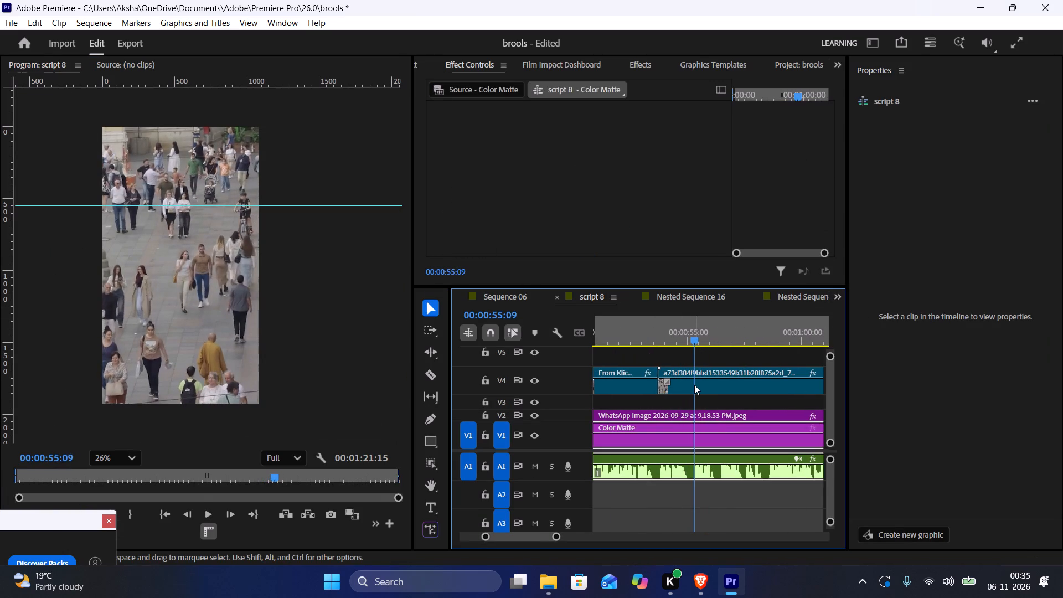
left_click(694, 385)
key("f")
key("c")
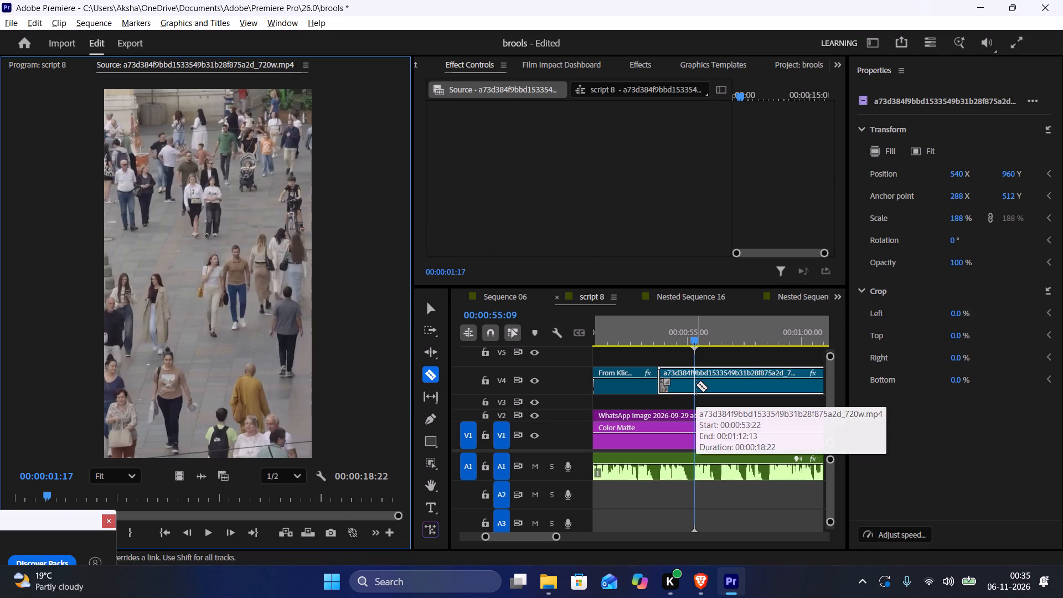
left_click(696, 385)
key("b")
left_click(706, 388)
key("BackSpace")
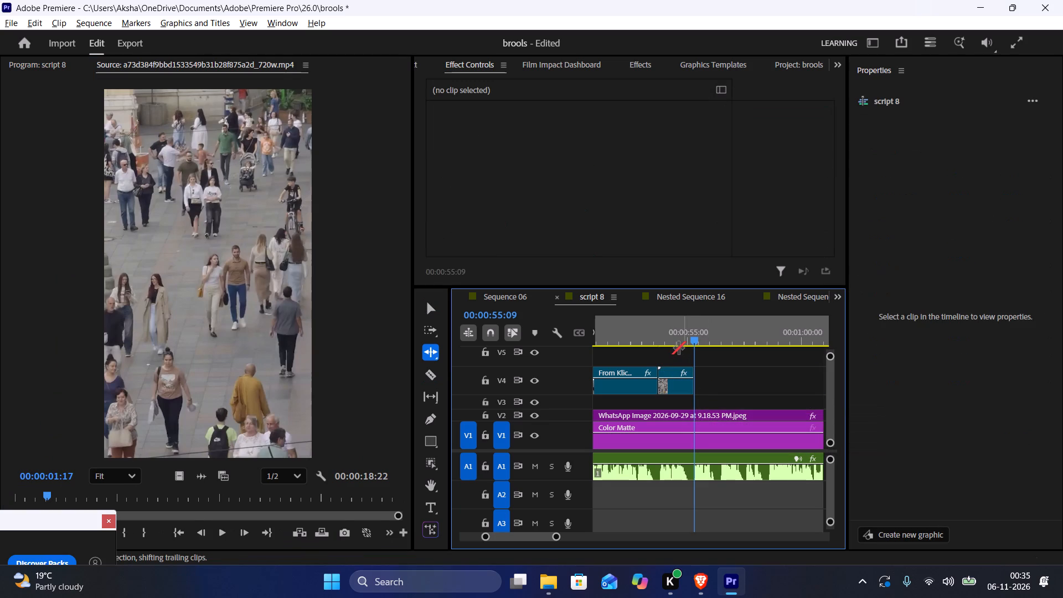
key("v")
Copy the AND / A title pair near 00:00:56:27 in Sequence 06 and paste it into script 8 at 00:00:55:09.
scroll(692, 369, "up", 10, "alt")
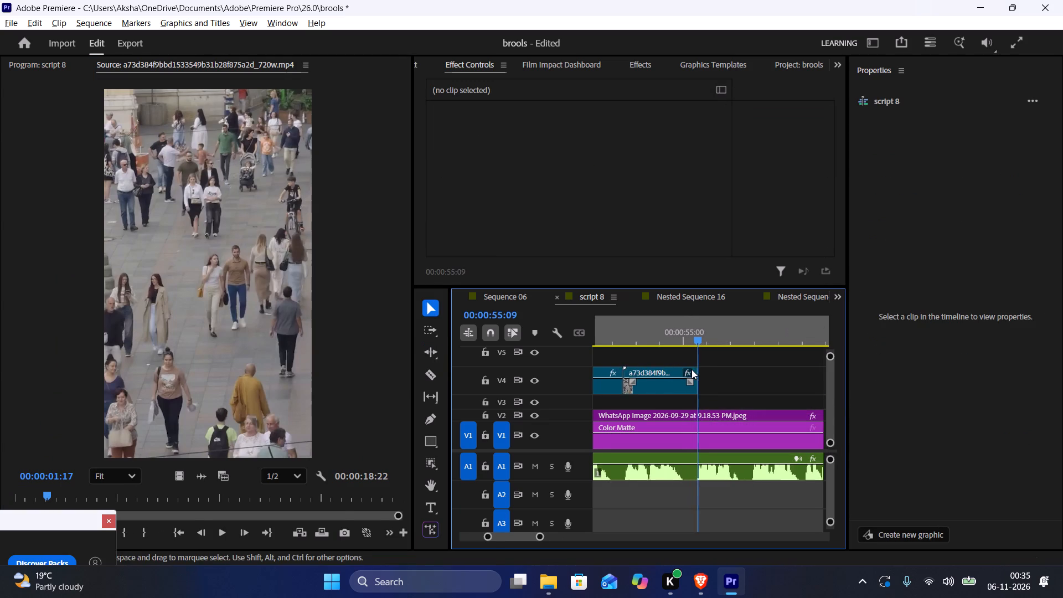
scroll(692, 369, "up", 4, "alt")
key("space")
left_click(708, 331)
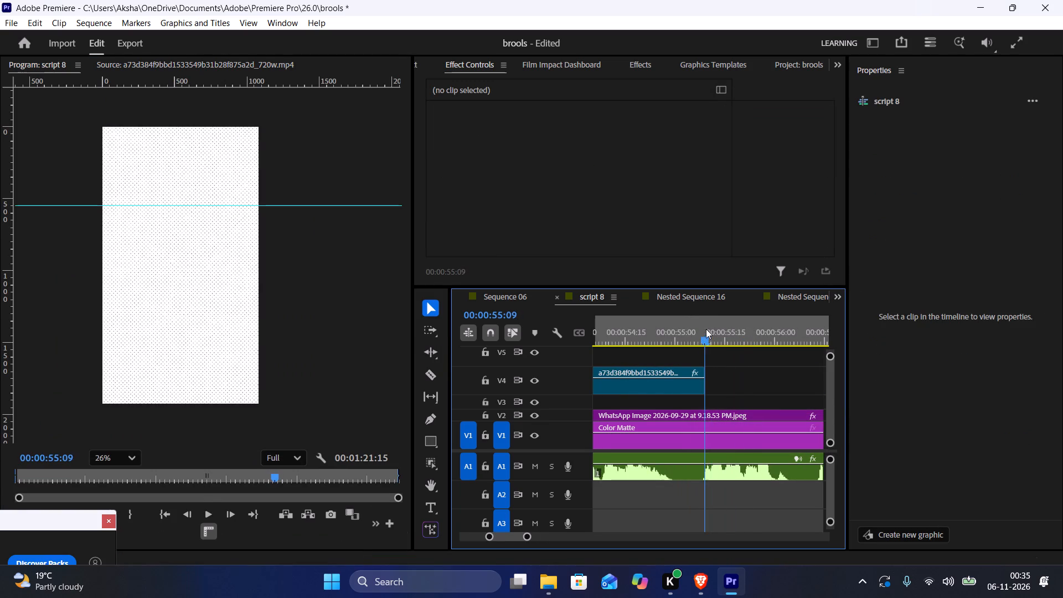
left_click(475, 291)
left_click(656, 331)
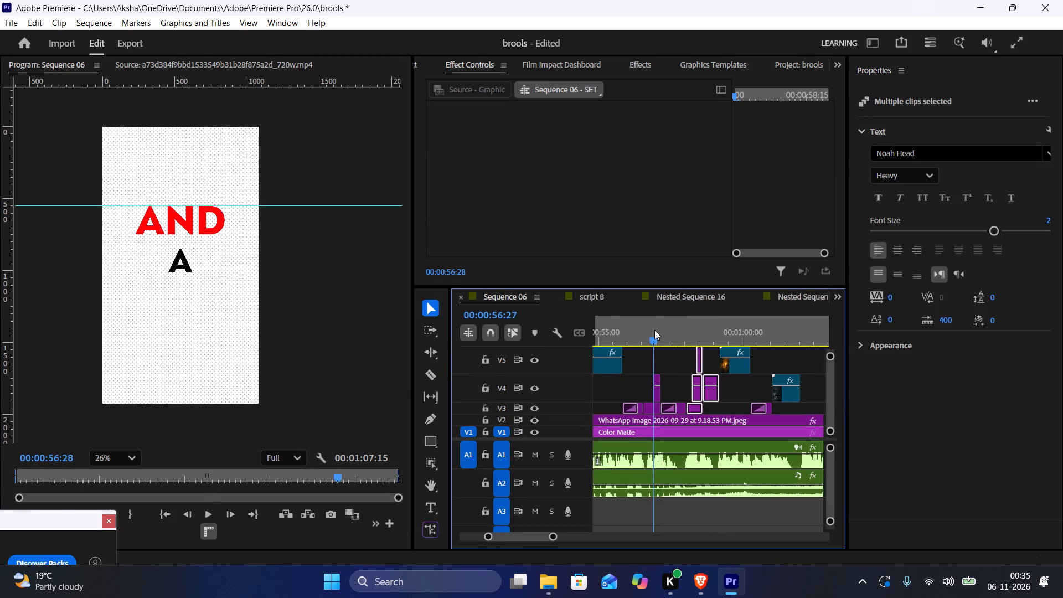
left_click_drag(668, 367, 651, 406)
left_click(678, 414, "shift")
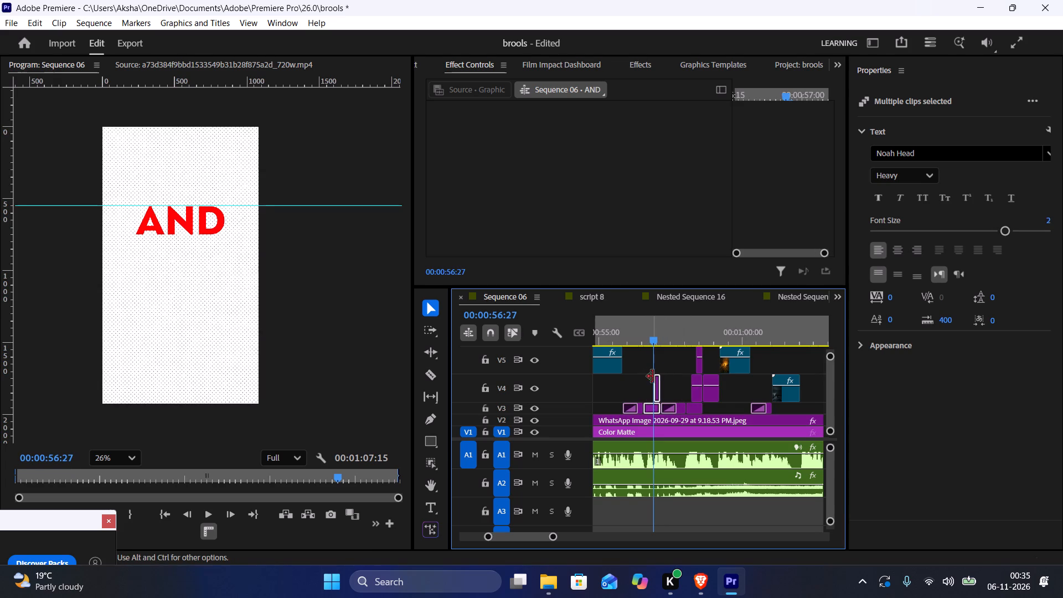
key("ctrl+c")
left_click(773, 297)
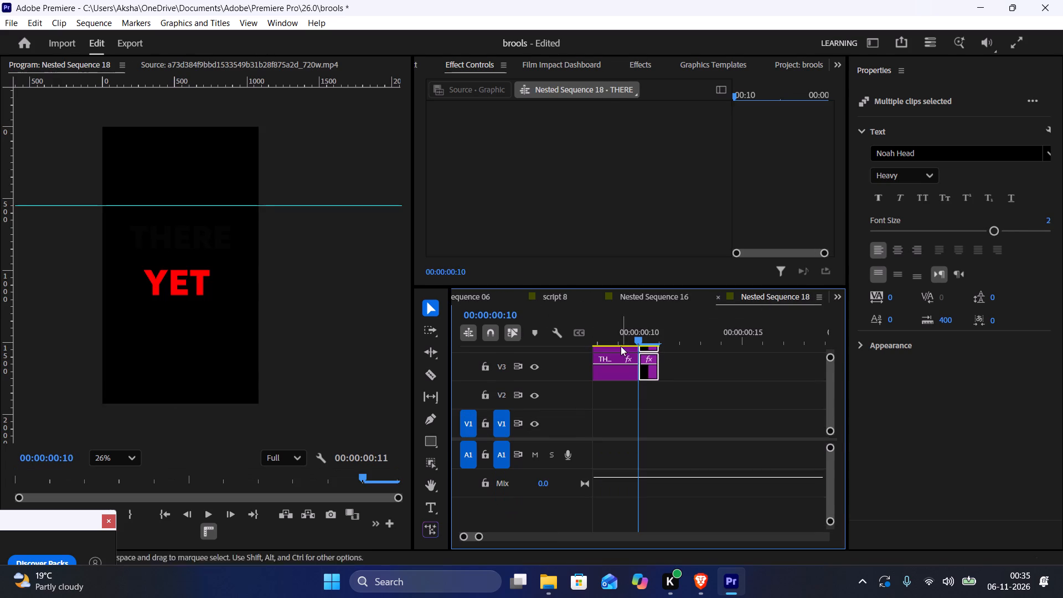
left_click_drag(672, 332, 658, 328)
left_click(629, 300)
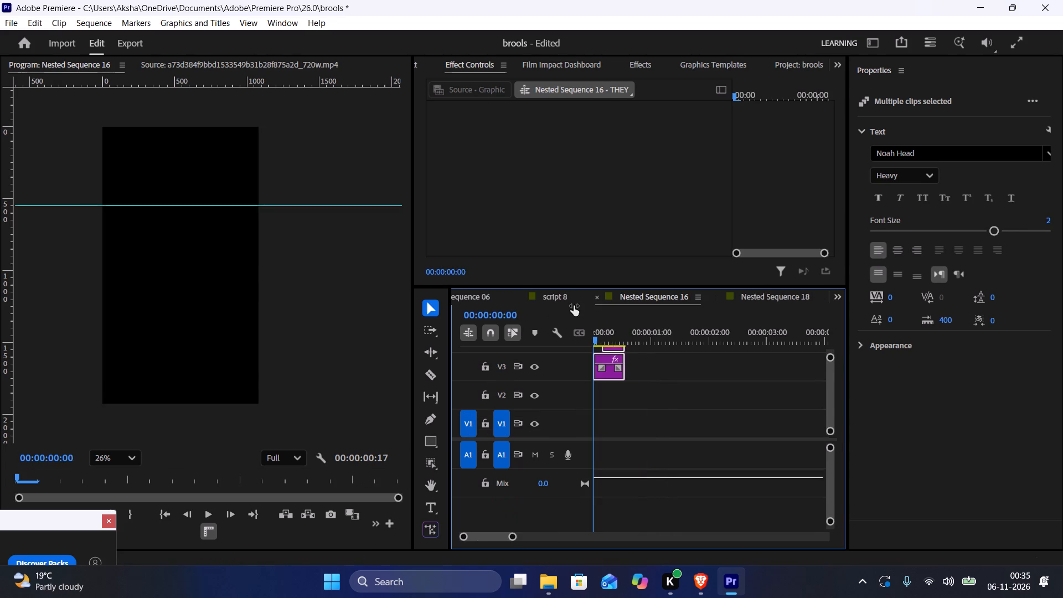
left_click(574, 306)
left_click(573, 302)
key("ctrl+v")
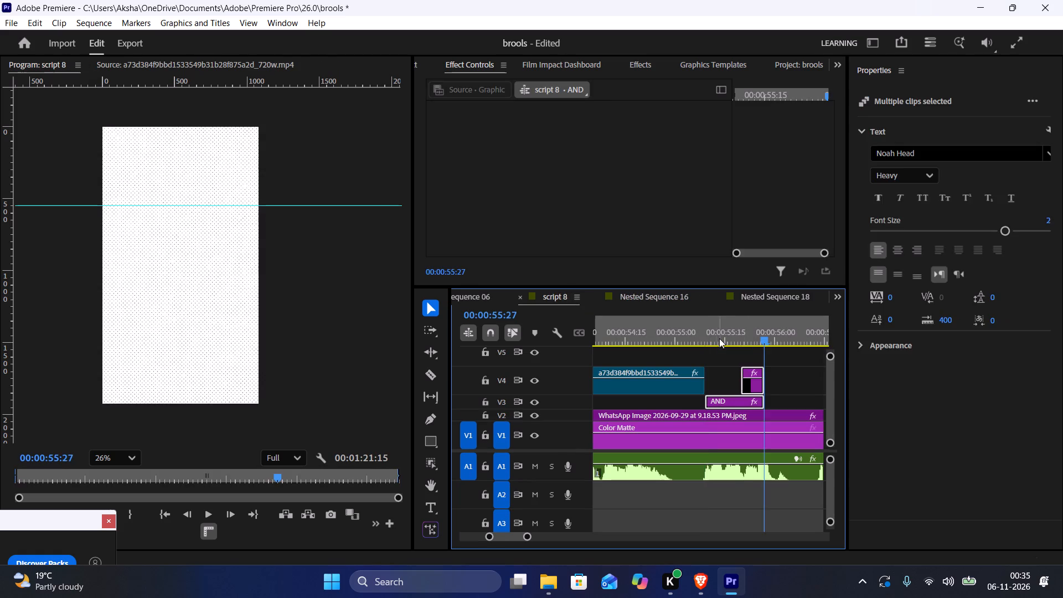
Play the pasted titles and extend the A title on V4 so it starts earlier, at about 00:00:55:15.
left_click(705, 327)
key("space")
key("space")
key("space")
key("space")
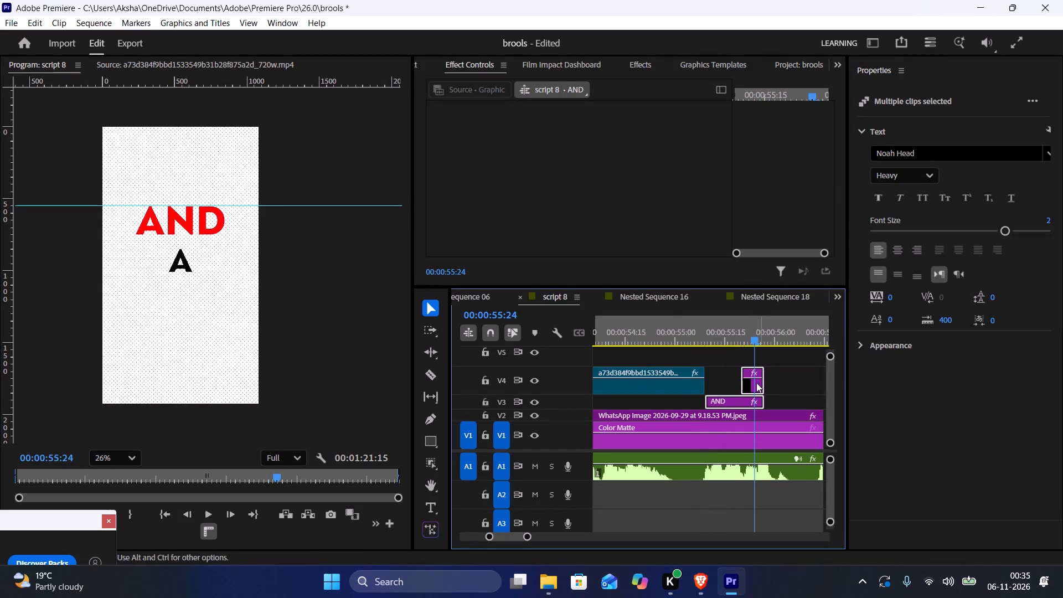
left_click_drag(741, 379, 730, 377)
key("ctrl+z")
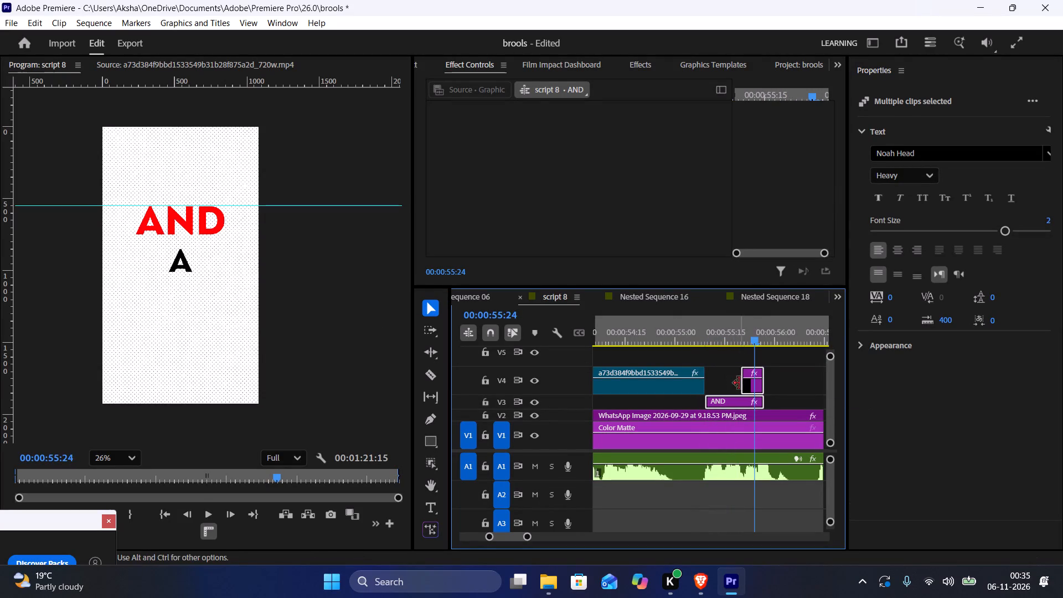
left_click(732, 382)
left_click_drag(742, 376, 735, 375)
left_click_drag(740, 373, 736, 373)
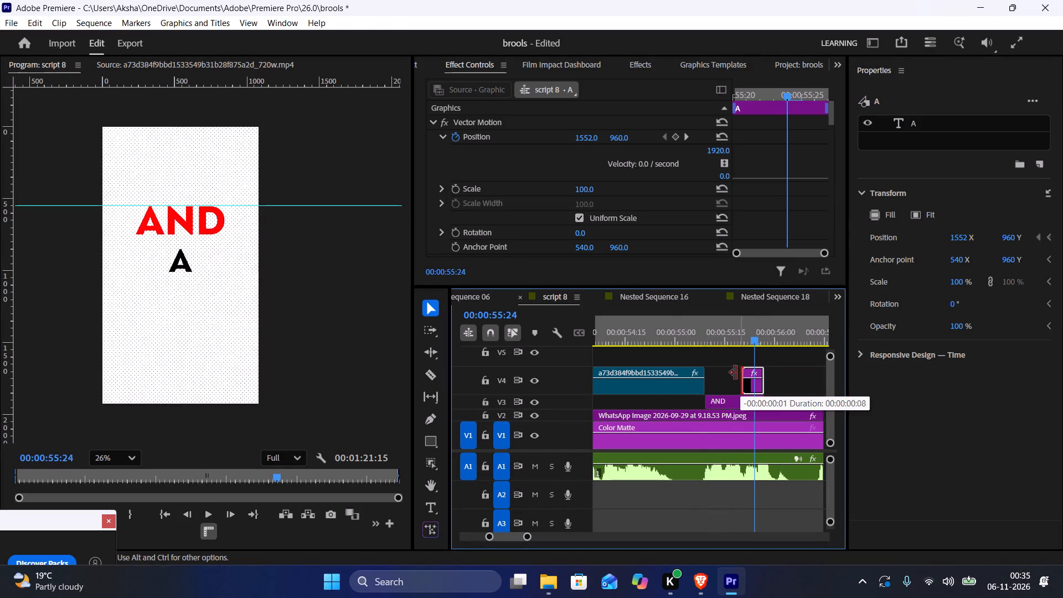
left_click_drag(736, 373, 725, 374)
left_click_drag(741, 377, 731, 341)
left_click_drag(714, 329, 709, 329)
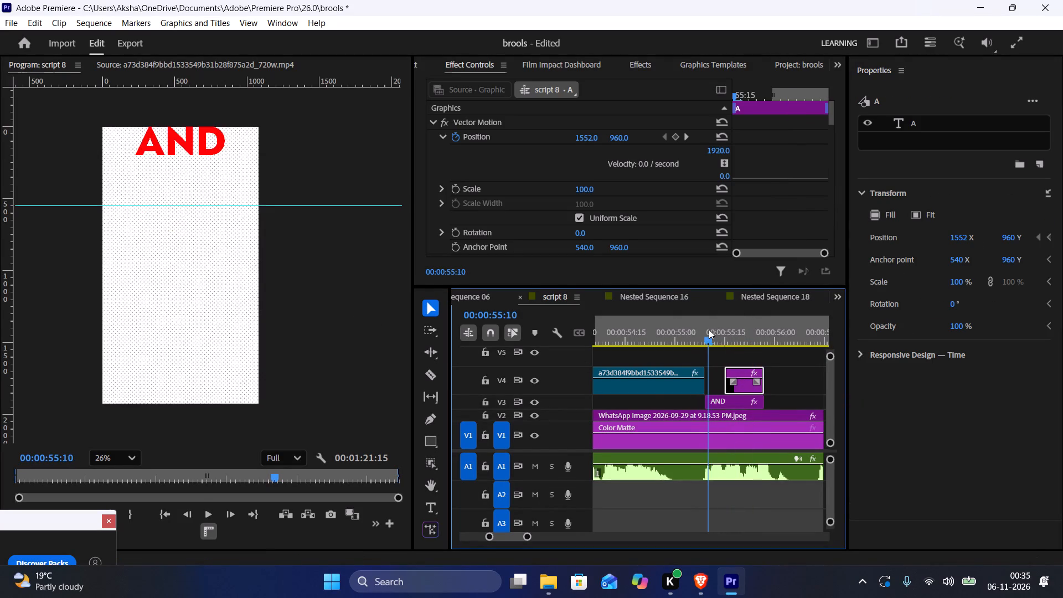
left_click_drag(709, 329, 709, 329)
key("space")
key("space")
Replace the text of the AND title with TELL and the A title with THEM.
double_click(204, 230)
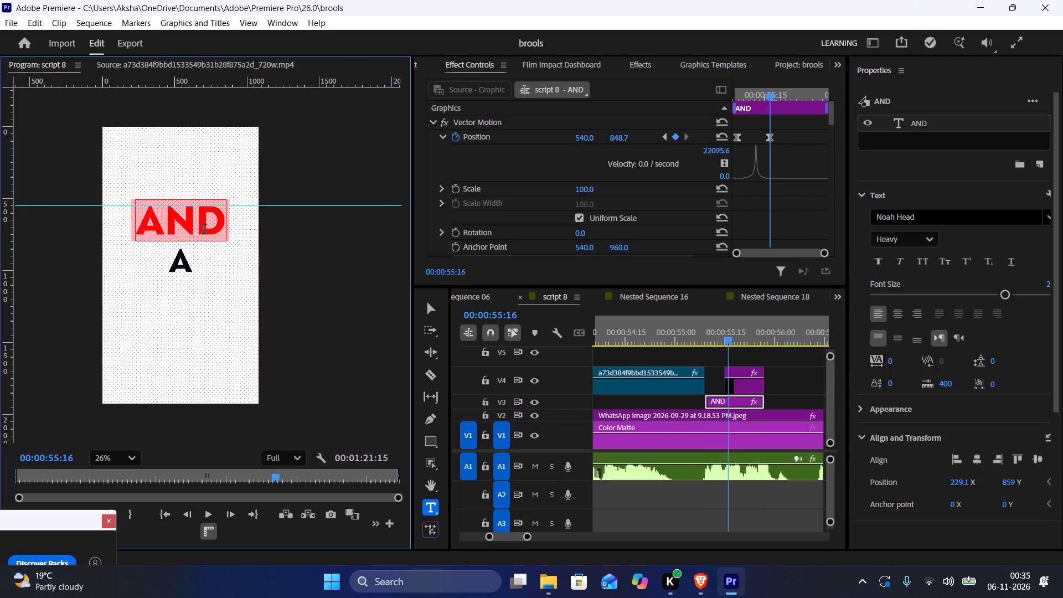
type("TELL")
left_click(181, 267)
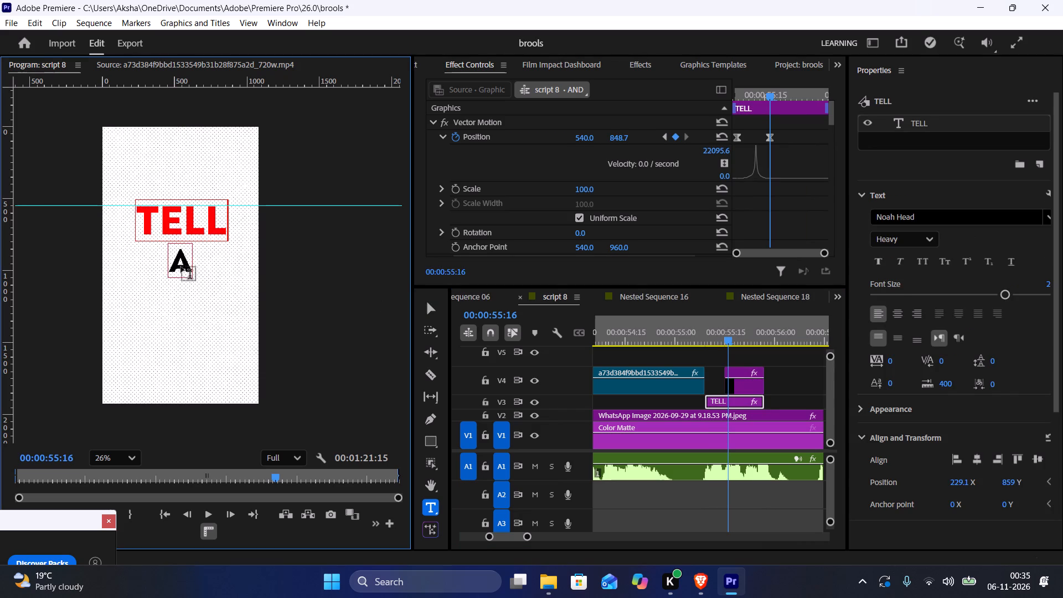
type("TH")
key("shift+BackSpace")
key("BackSpace")
key("BackSpace")
type("THEM")
Scale the THEM text to 101%, centre it horizontally in the frame and play the title pair.
triple_click(968, 458)
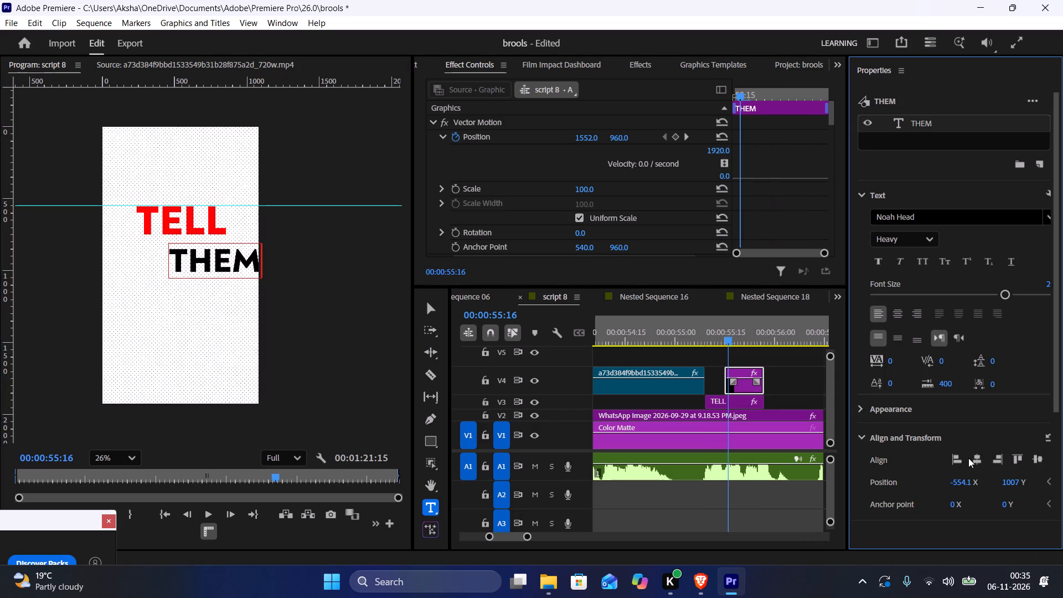
double_click(970, 457)
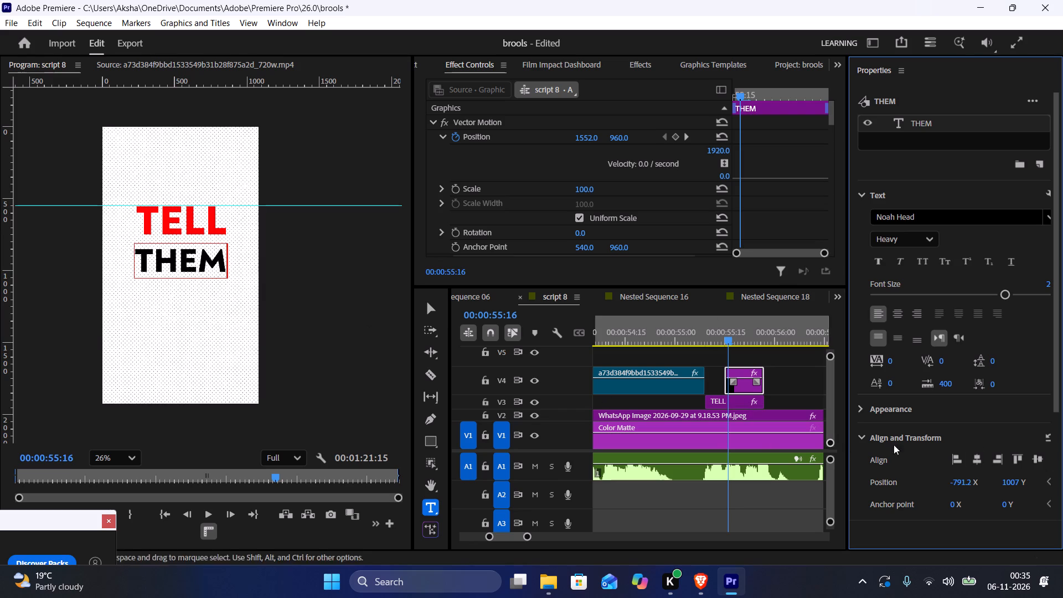
scroll(976, 498, "down", 2)
left_click_drag(956, 500, 960, 501)
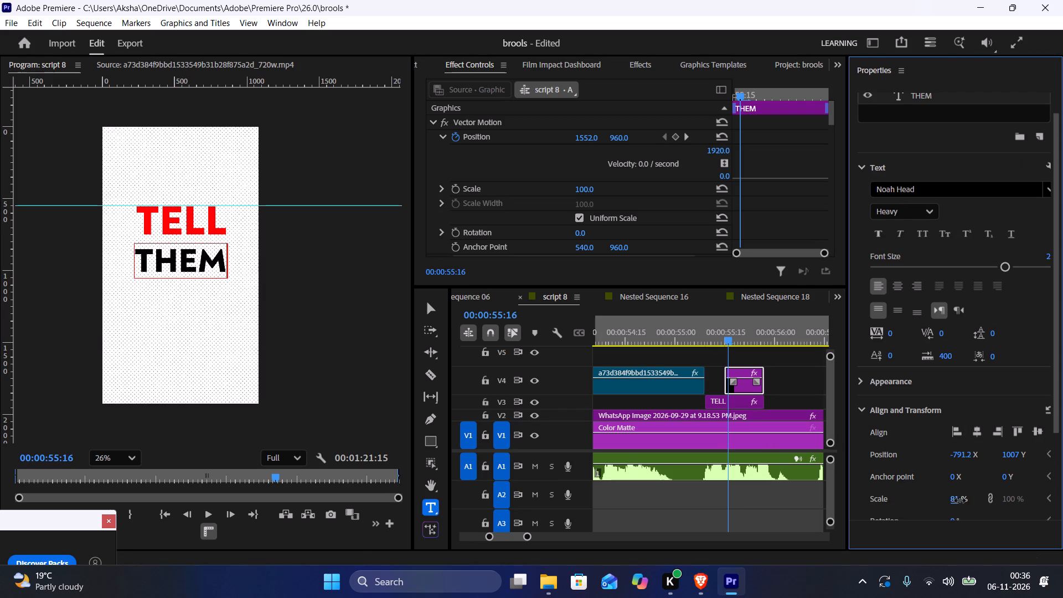
left_click_drag(960, 501, 972, 503)
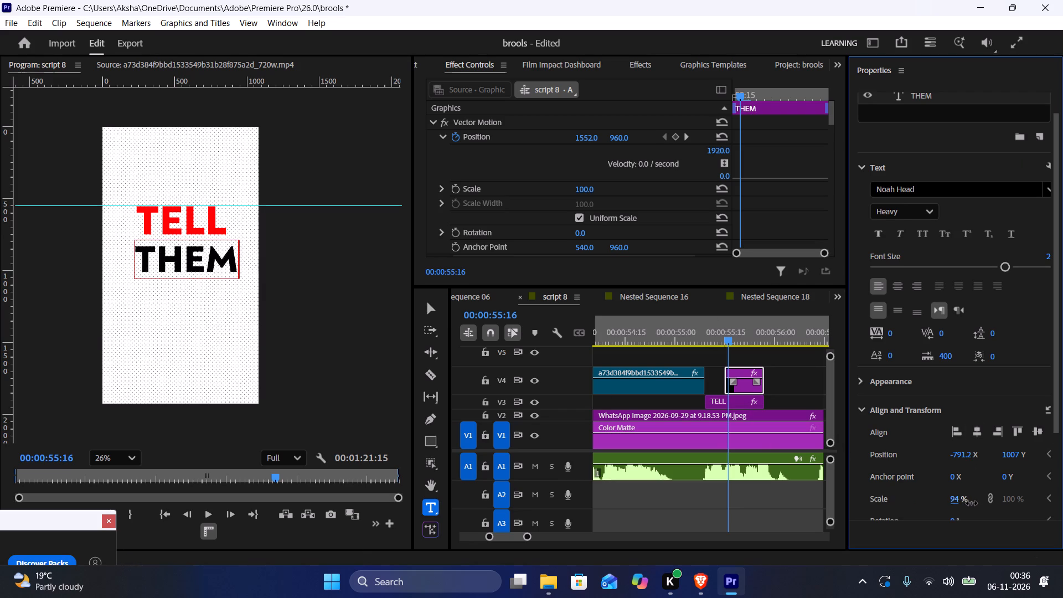
left_click_drag(972, 503, 979, 506)
triple_click(978, 438)
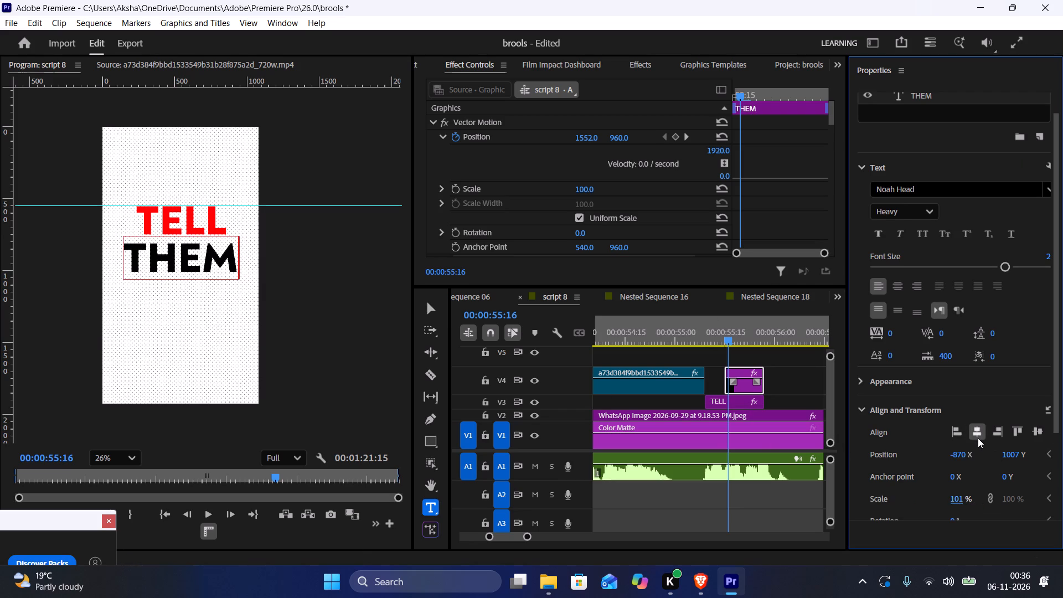
triple_click(977, 438)
left_click(780, 394)
left_click(712, 339)
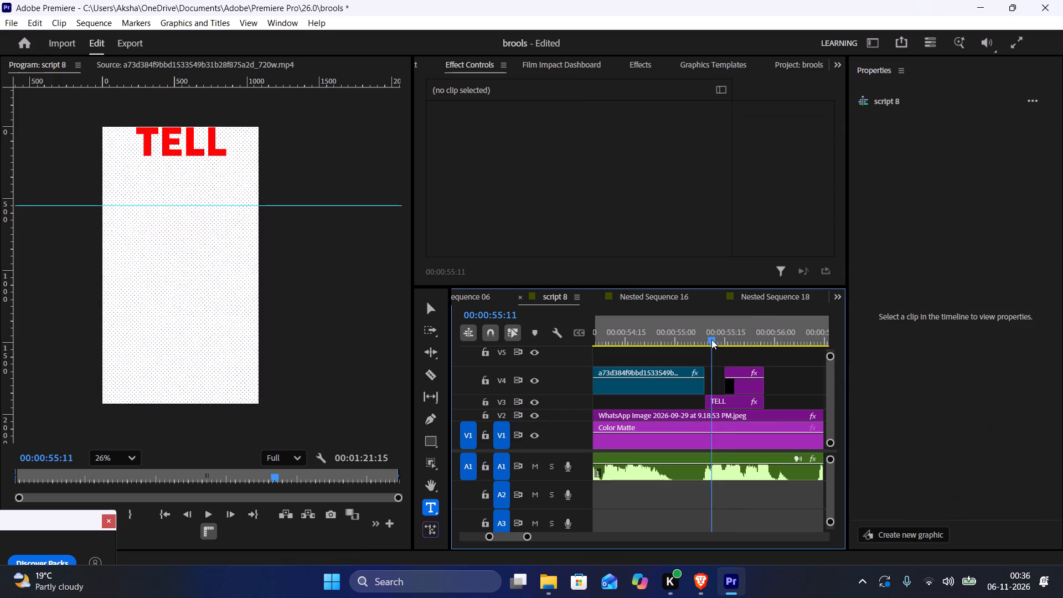
key("space")
key("space")
key("space")
key("space")
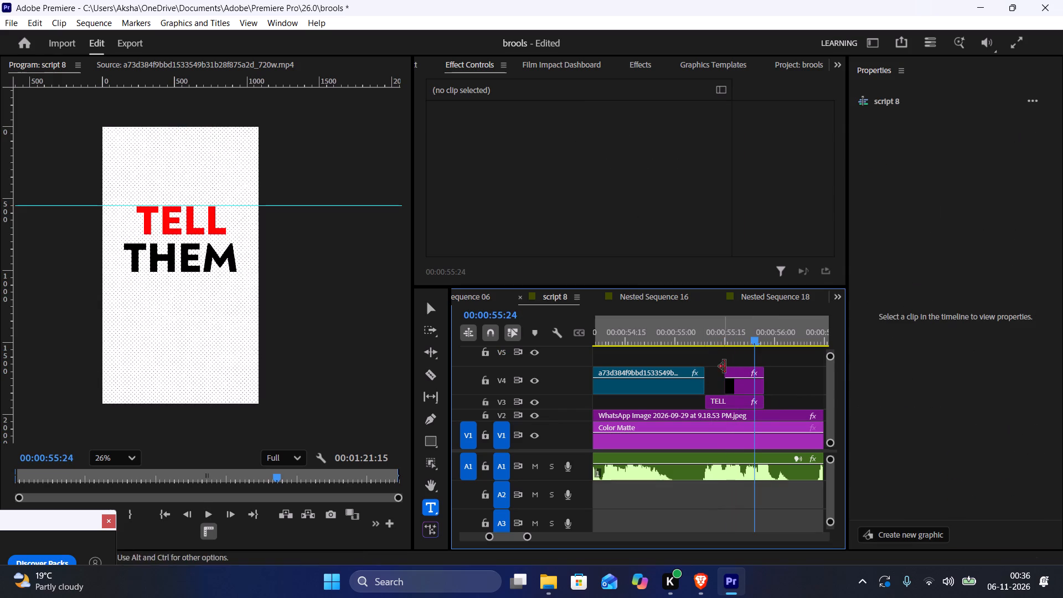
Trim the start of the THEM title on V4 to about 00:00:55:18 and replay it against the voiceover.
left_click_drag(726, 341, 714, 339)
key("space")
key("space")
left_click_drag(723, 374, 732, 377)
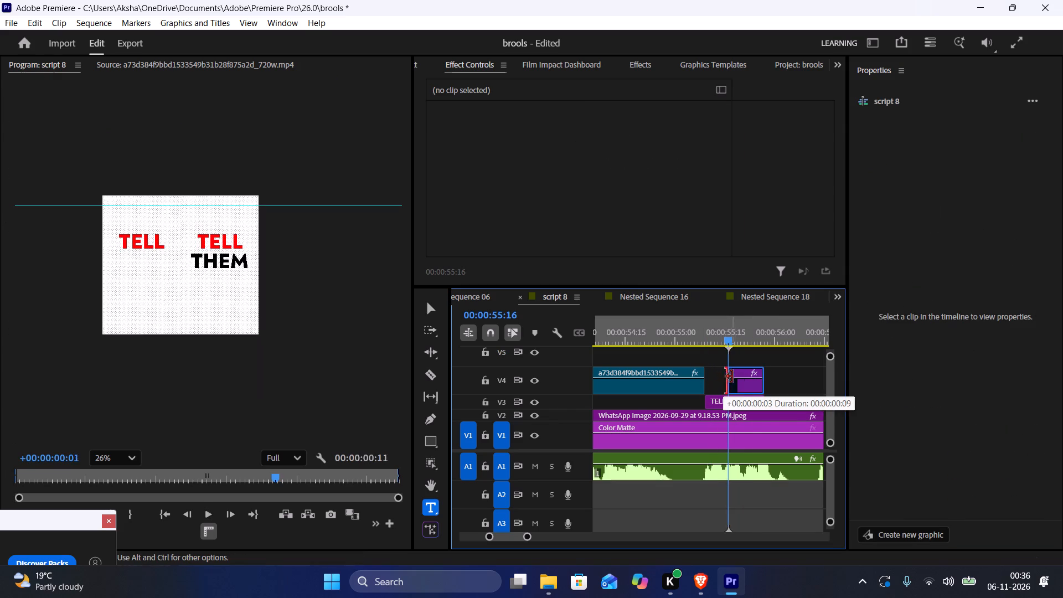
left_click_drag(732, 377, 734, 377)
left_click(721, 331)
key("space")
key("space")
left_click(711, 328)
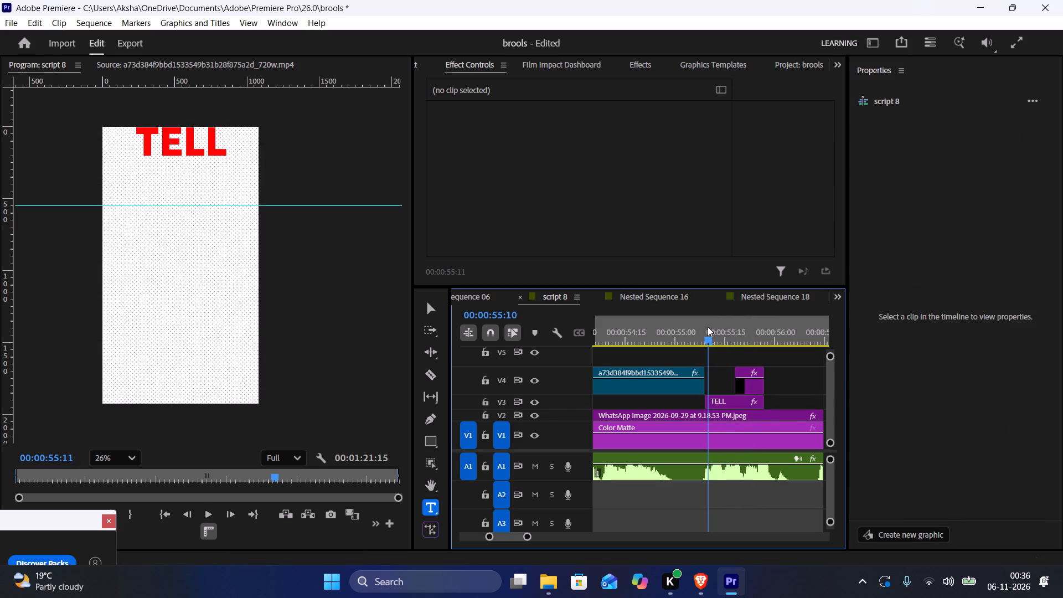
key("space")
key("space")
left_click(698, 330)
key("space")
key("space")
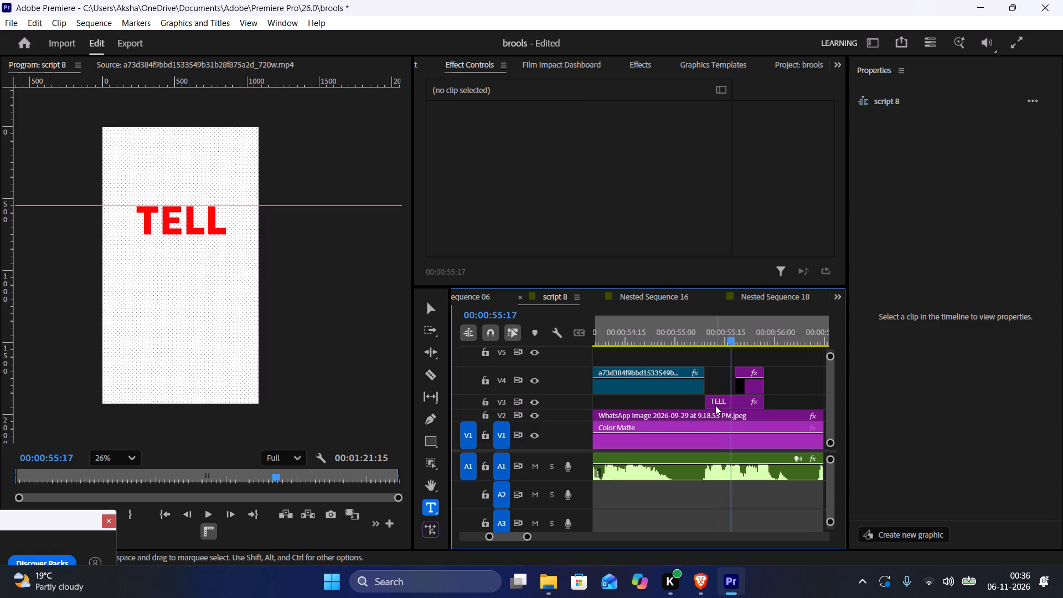
Move the TELL title's second Position keyframe earlier to about 00:00:55:14 and play the animation.
left_click(715, 405)
left_click_drag(768, 140, 751, 137)
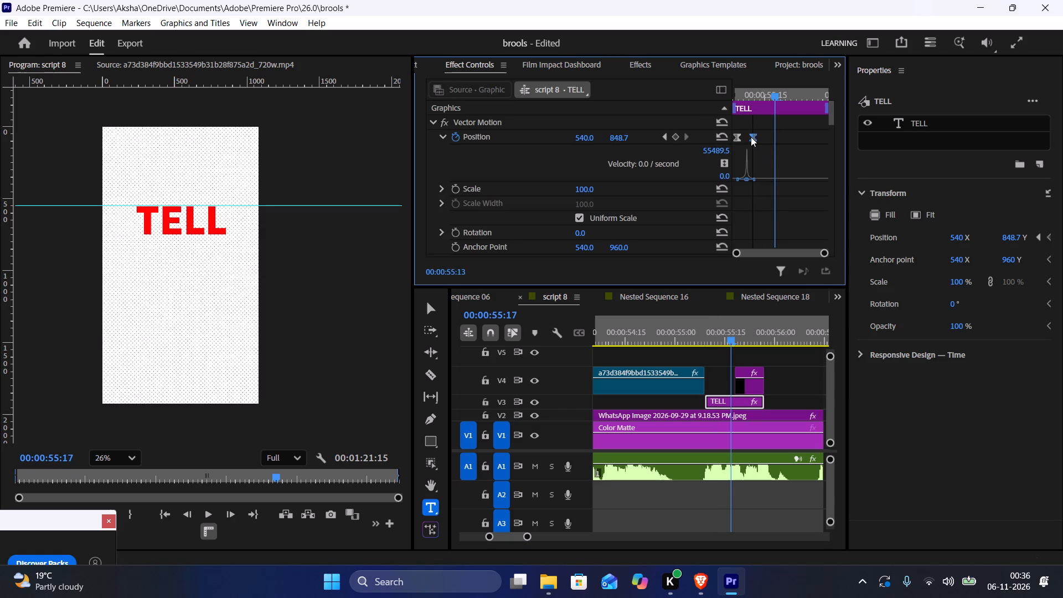
left_click_drag(751, 137, 750, 136)
left_click_drag(752, 136, 761, 138)
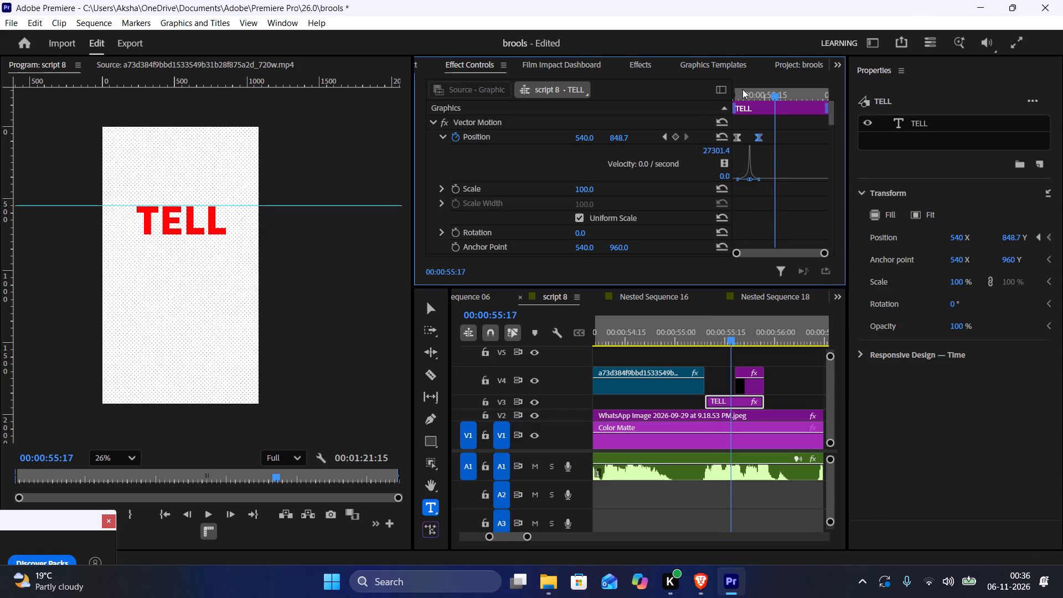
left_click_drag(741, 87, 728, 86)
key("space")
key("space")
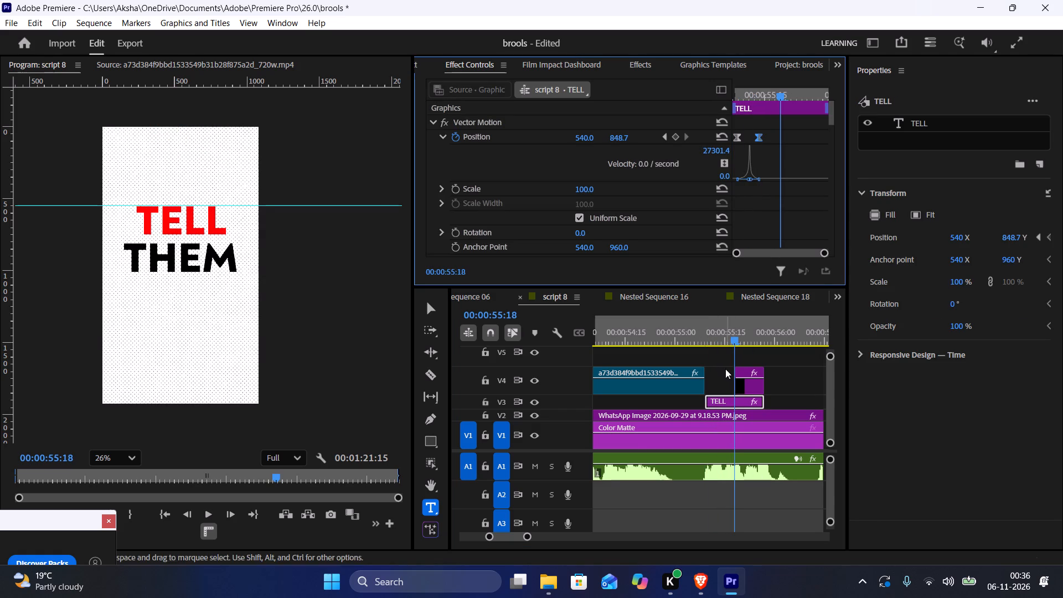
Extend the start of the THEM title on V4 to about 00:00:55:15 and play the pair.
left_click_drag(735, 375, 725, 375)
left_click_drag(732, 372, 723, 372)
left_click_drag(714, 323, 701, 321)
key("space")
key("space")
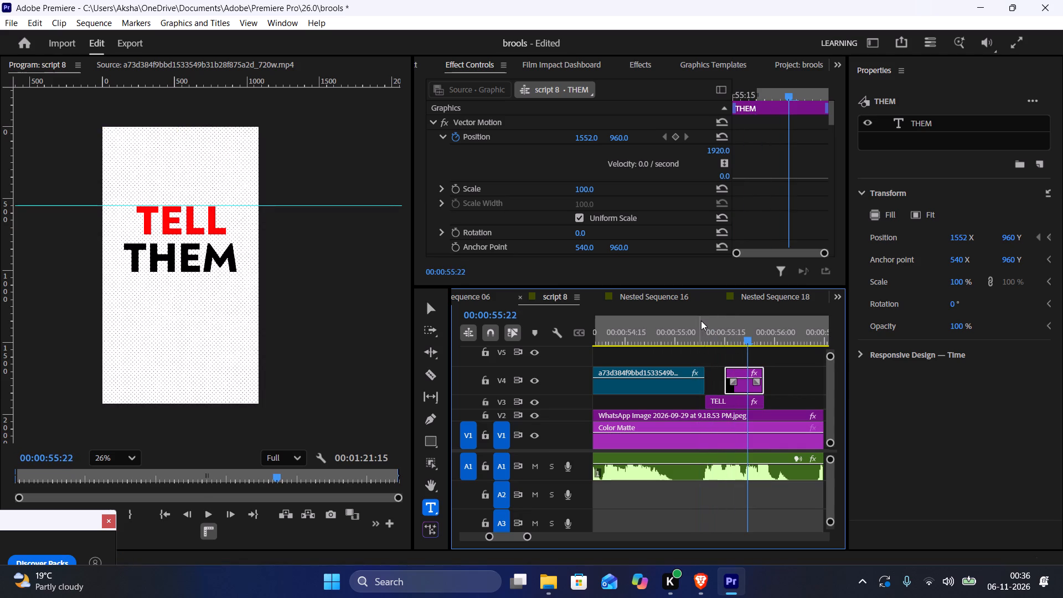
Move the TELL title's second Position keyframe earlier to about 00:00:55:13 and replay the title pair.
left_click_drag(721, 332, 717, 337)
key("space")
key("space")
left_click(737, 405)
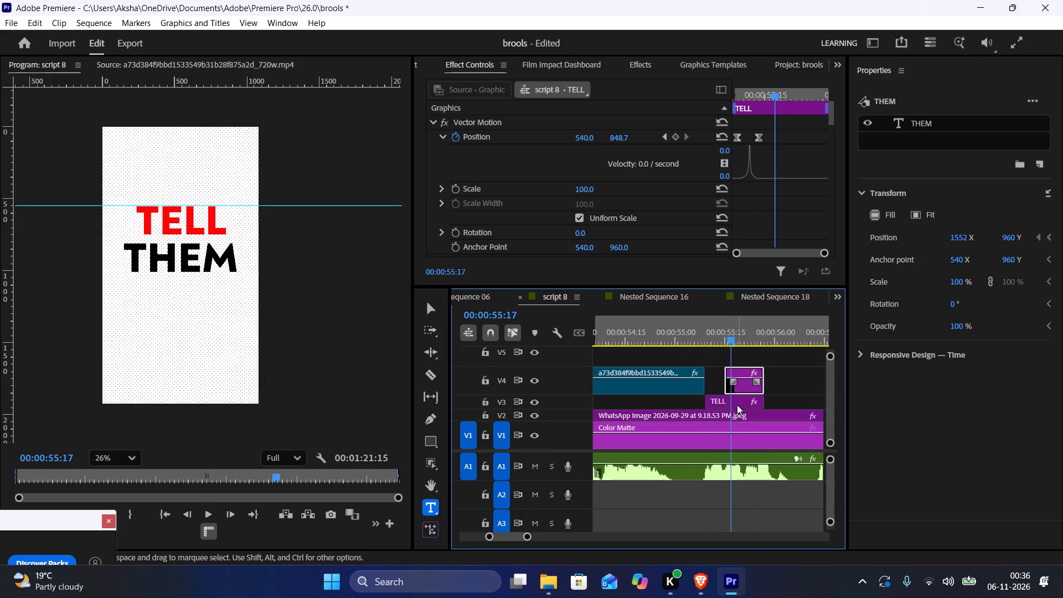
left_click_drag(760, 135, 752, 134)
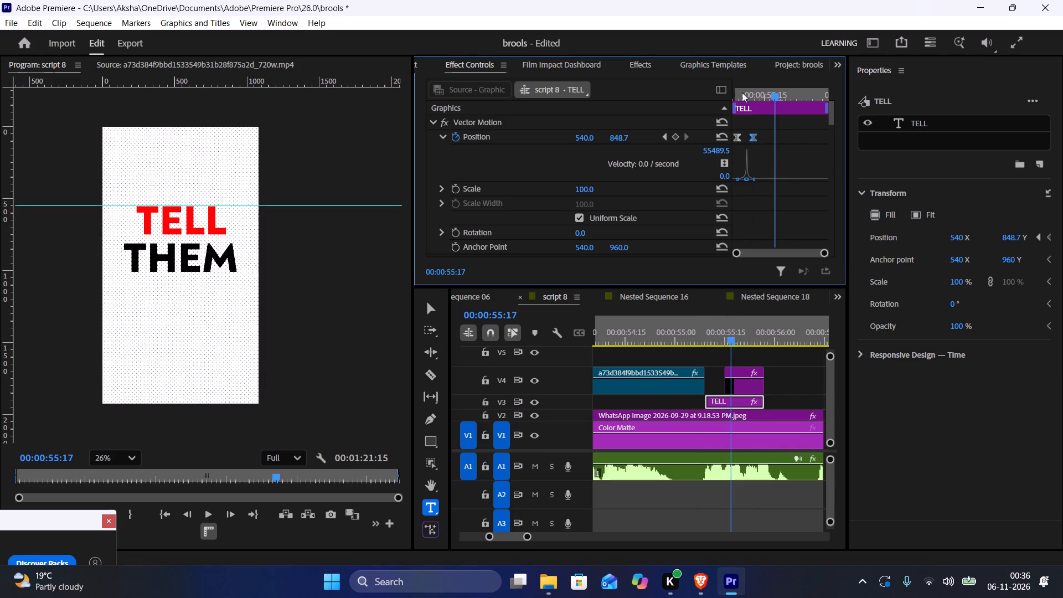
left_click_drag(744, 85, 736, 84)
key("space")
key("space")
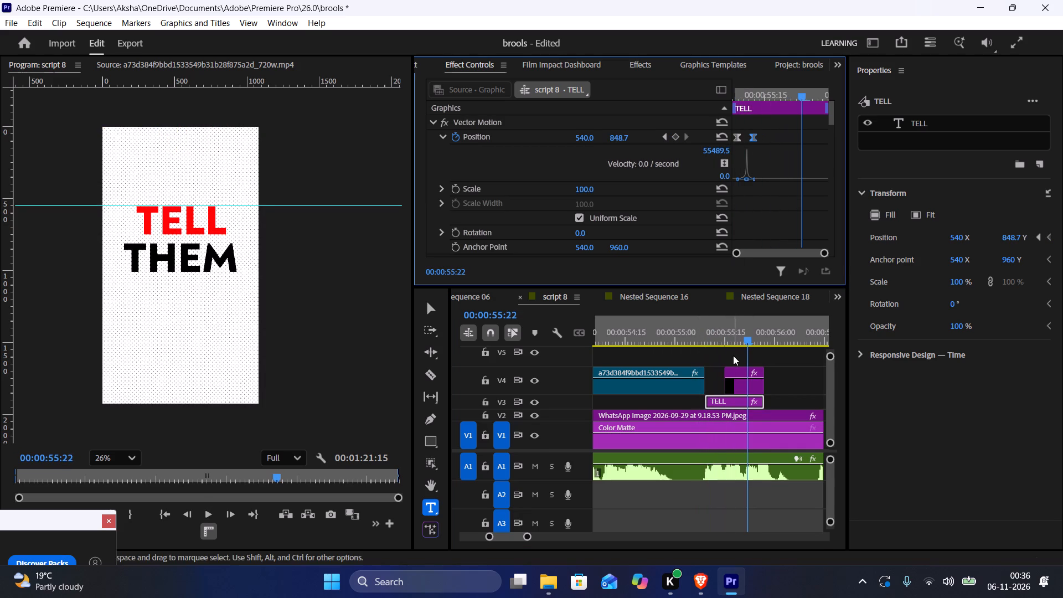
left_click_drag(727, 345, 709, 341)
left_click(706, 327)
key("space")
key("space")
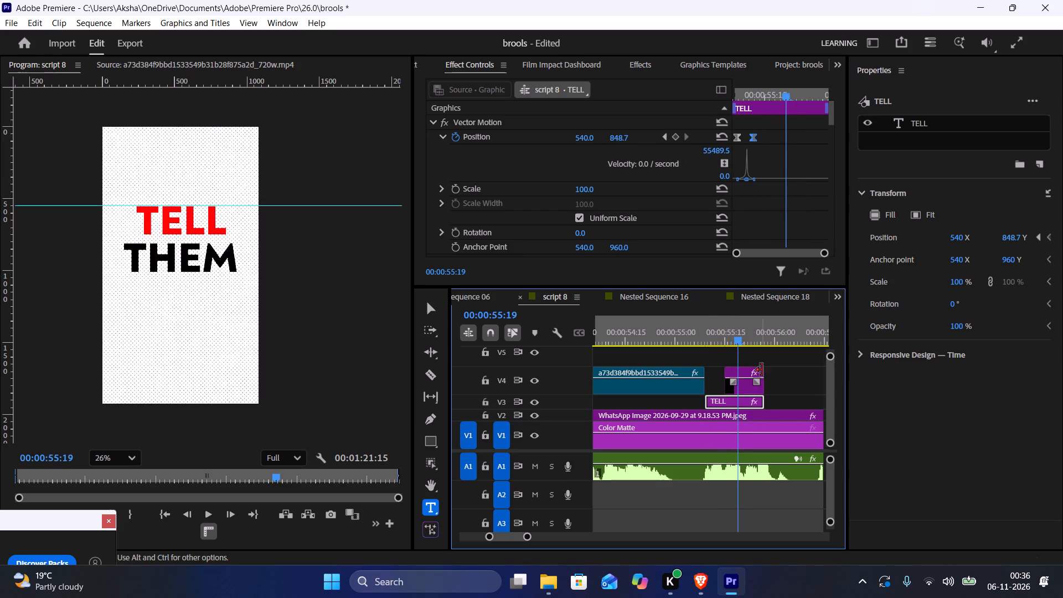
Trim the ends of the TELL and THEM titles together to about 00:00:55:22 and play them against the voiceover.
key("space")
key("space")
left_click_drag(781, 368, 753, 389)
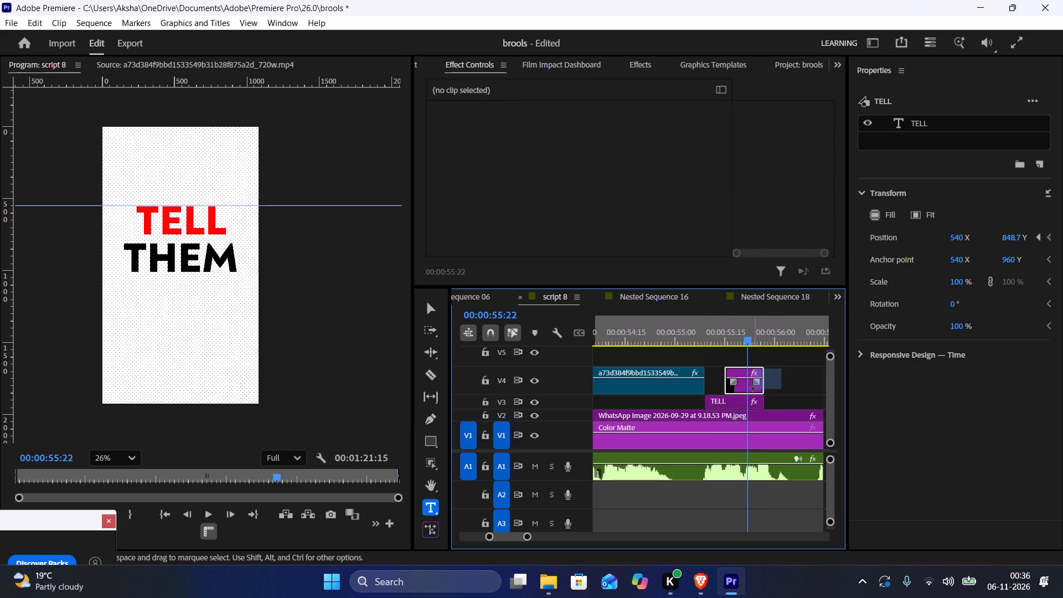
left_click(780, 373)
left_click_drag(786, 361, 755, 395)
left_click_drag(768, 383, 754, 385)
left_click(719, 324)
key("space")
key("space")
key("alt+Tab")
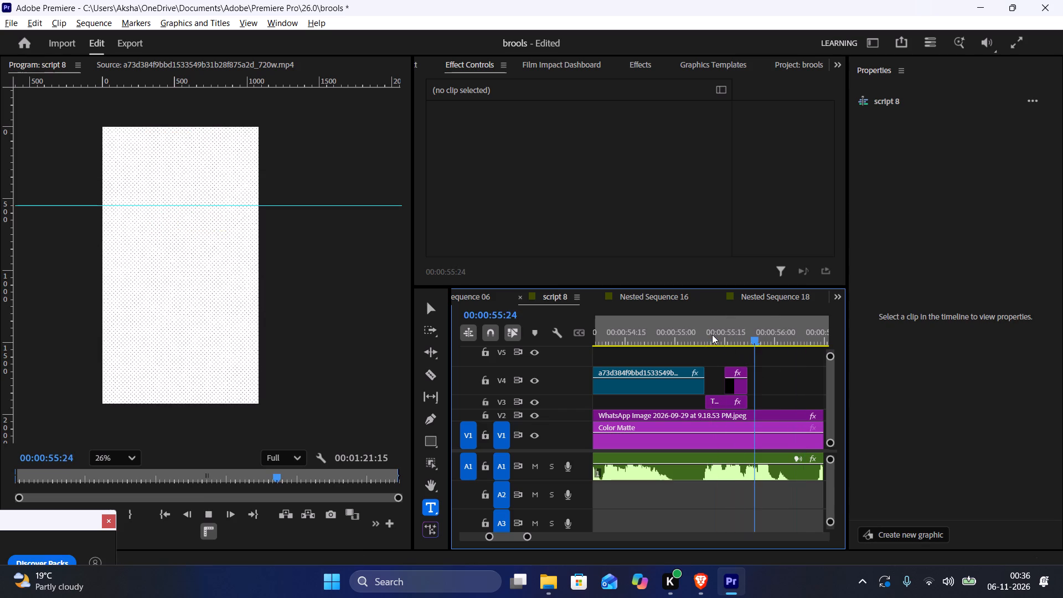
left_click(712, 334)
key("space")
key("space")
left_click(677, 330)
key("alt+Tab")
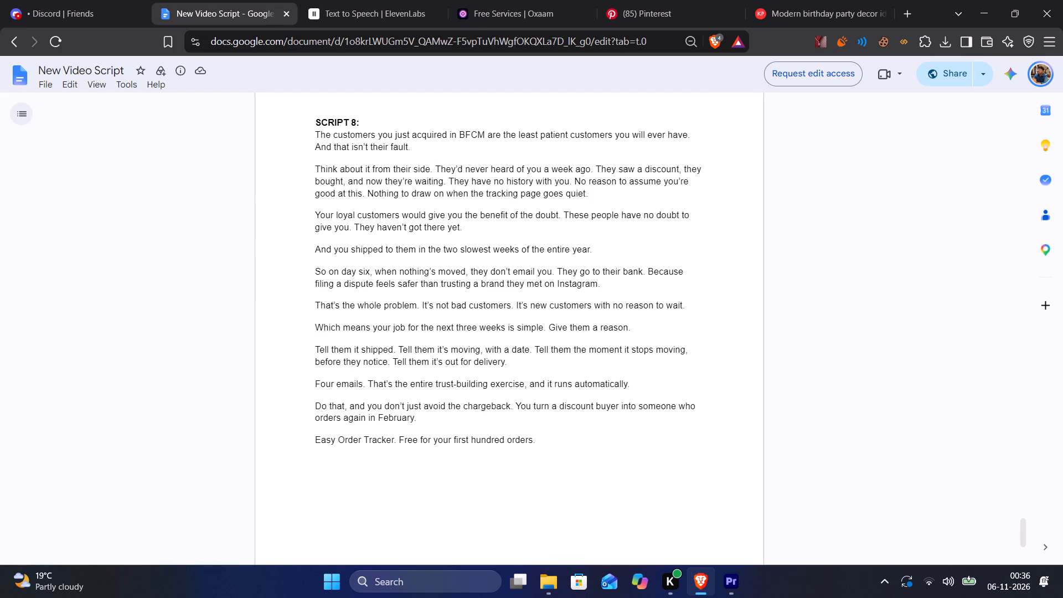
key("alt+Tab")
key("alt+Tab")
left_click_drag(309, 350, 534, 365)
key("alt+Tab")
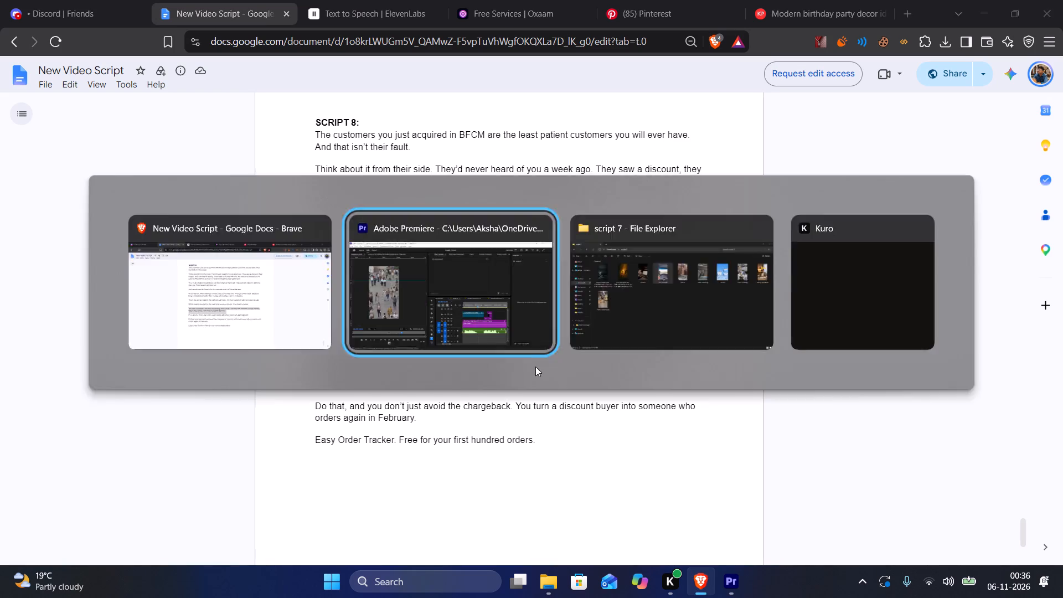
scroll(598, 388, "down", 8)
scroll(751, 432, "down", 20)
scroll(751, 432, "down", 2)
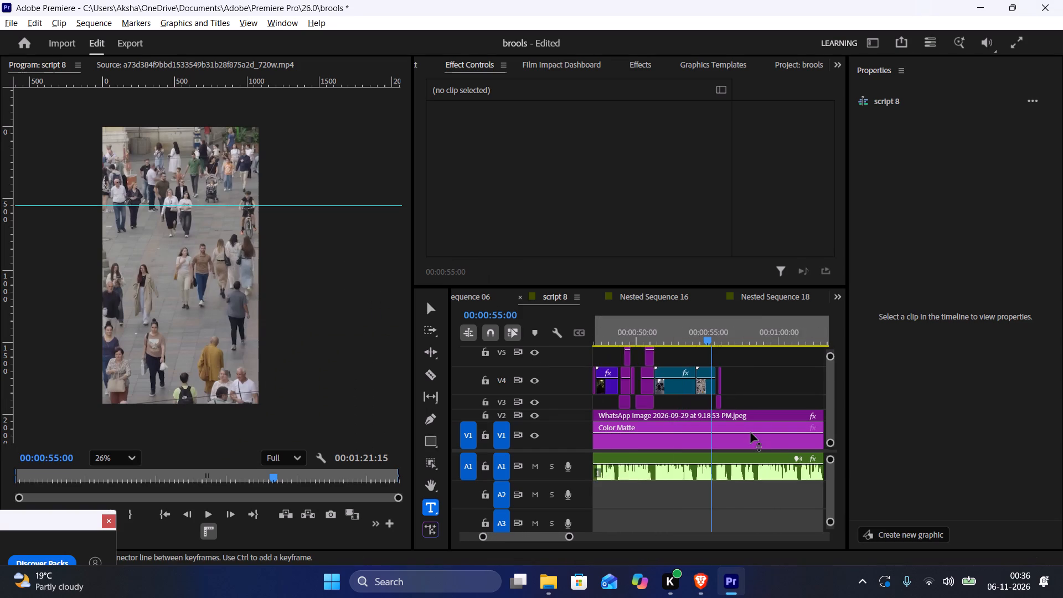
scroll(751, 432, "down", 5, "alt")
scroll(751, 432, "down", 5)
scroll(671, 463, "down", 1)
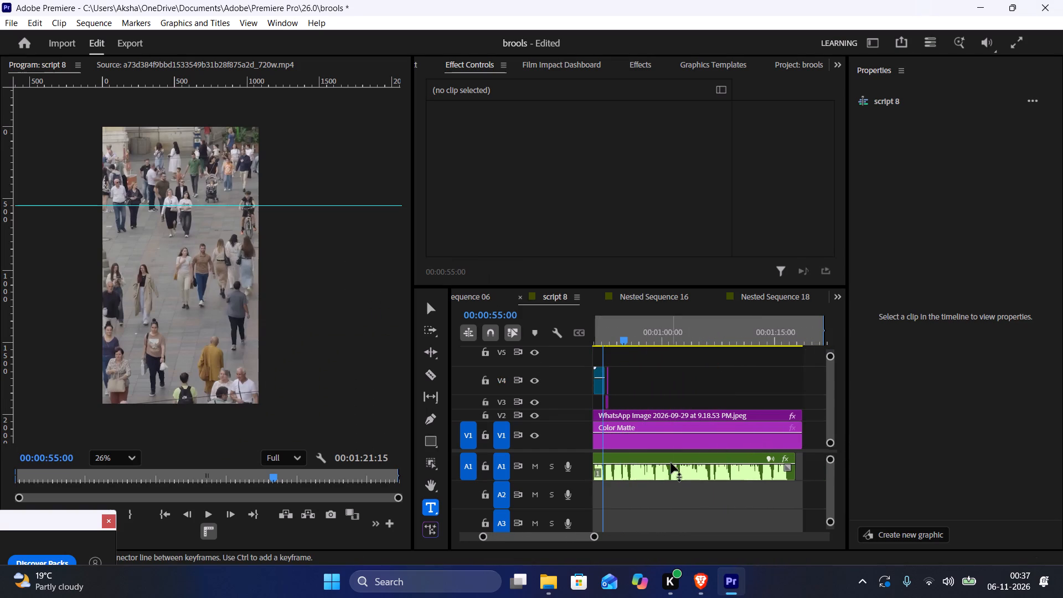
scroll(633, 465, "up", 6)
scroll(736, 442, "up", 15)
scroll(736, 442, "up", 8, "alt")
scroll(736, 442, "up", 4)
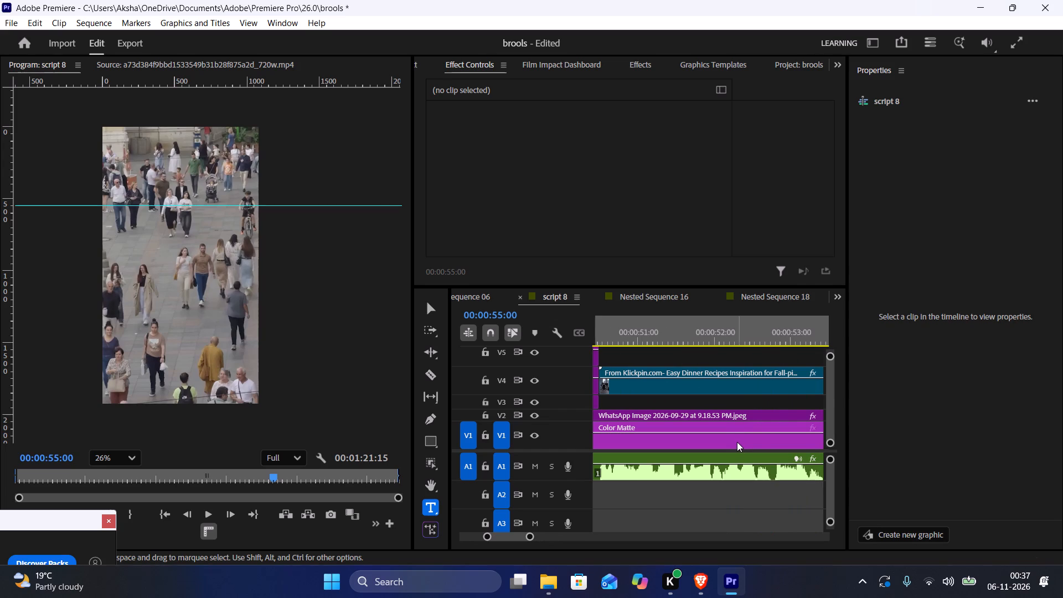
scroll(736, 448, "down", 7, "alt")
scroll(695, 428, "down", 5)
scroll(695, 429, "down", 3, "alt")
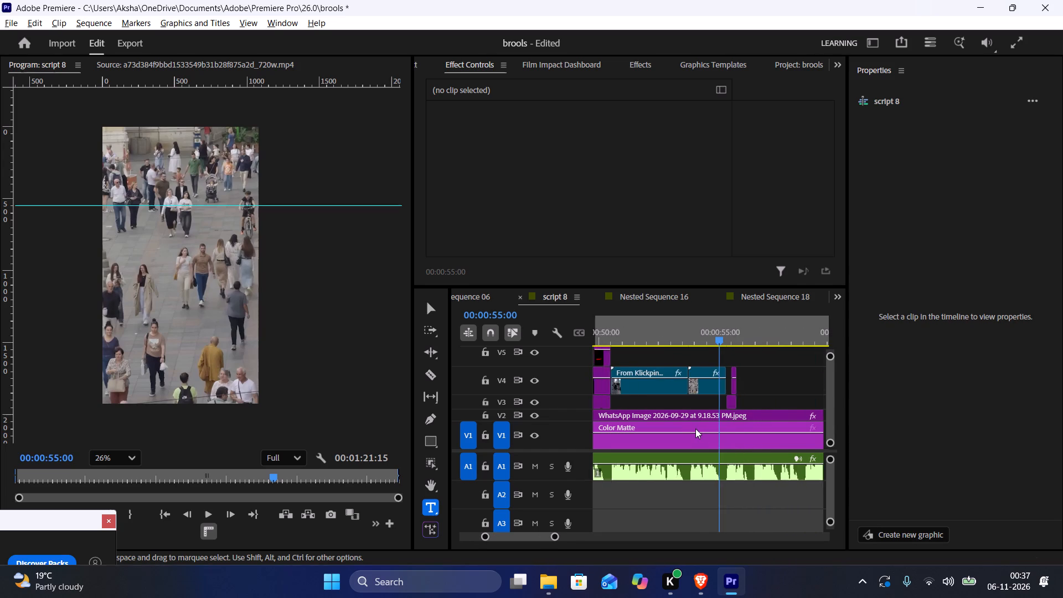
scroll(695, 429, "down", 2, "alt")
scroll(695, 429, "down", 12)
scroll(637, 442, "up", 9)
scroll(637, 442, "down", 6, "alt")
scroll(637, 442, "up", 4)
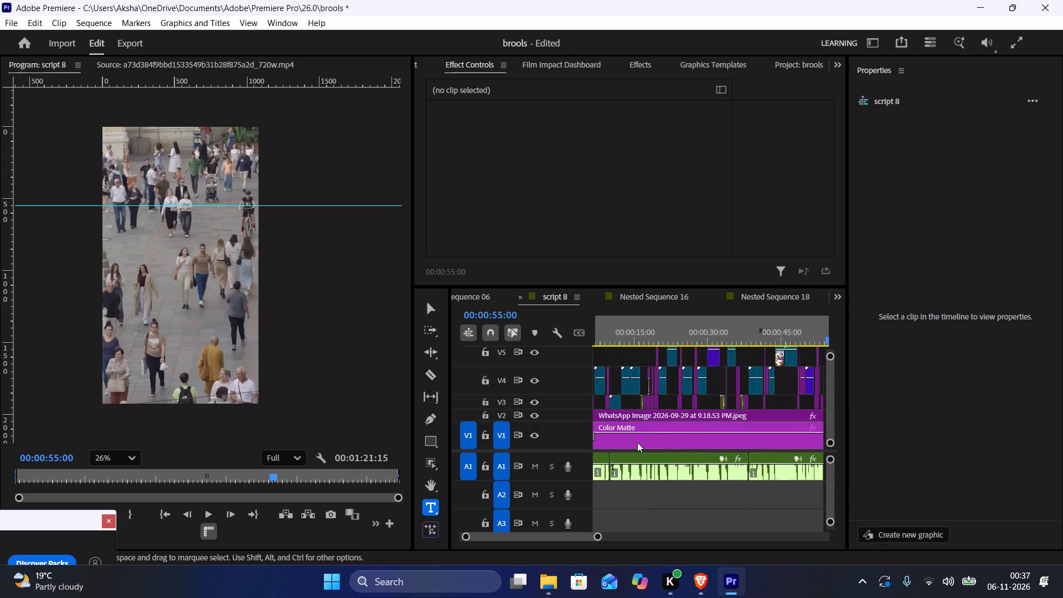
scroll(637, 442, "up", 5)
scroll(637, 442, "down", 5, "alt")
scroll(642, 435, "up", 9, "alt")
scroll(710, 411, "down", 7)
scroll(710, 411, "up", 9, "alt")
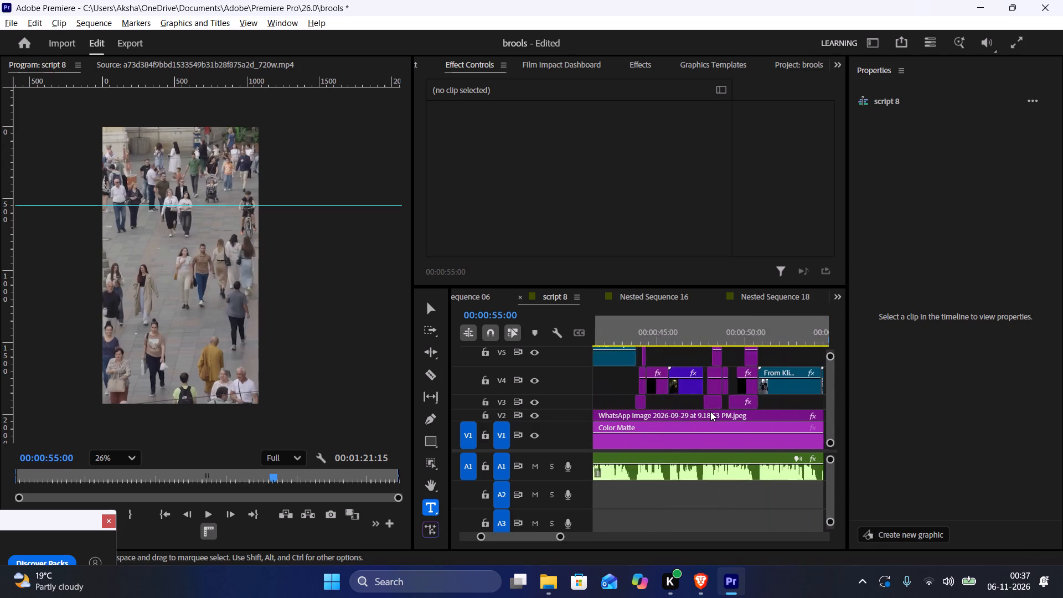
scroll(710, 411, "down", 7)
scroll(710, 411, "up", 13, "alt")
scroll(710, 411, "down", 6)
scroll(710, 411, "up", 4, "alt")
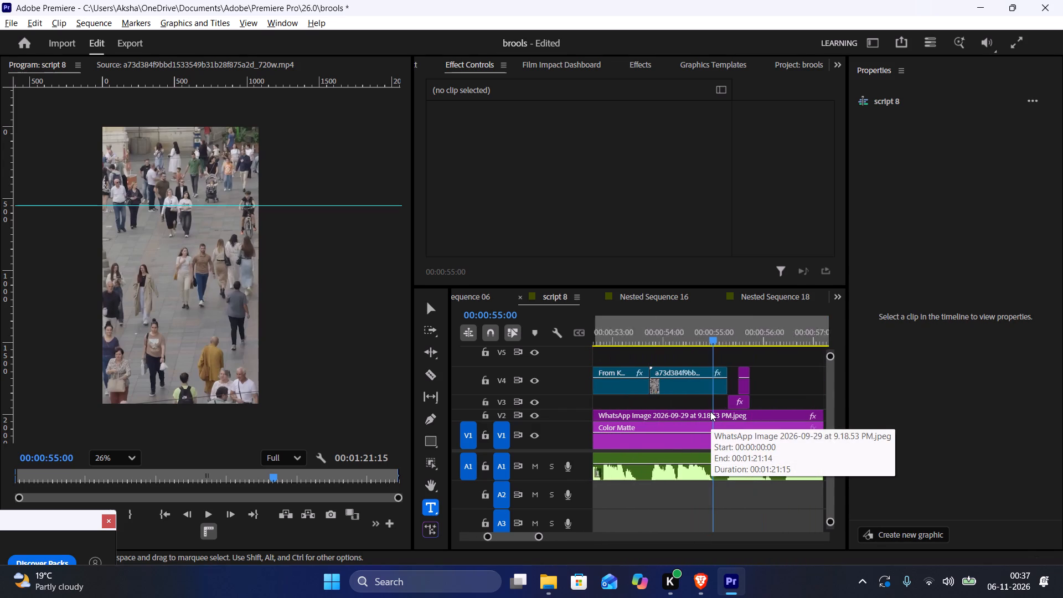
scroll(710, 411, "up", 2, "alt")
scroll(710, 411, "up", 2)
Replay the voiceover around the TELL THEM titles repeatedly to find where the next spoken words begin.
key("space")
key("space")
scroll(710, 411, "down", 7)
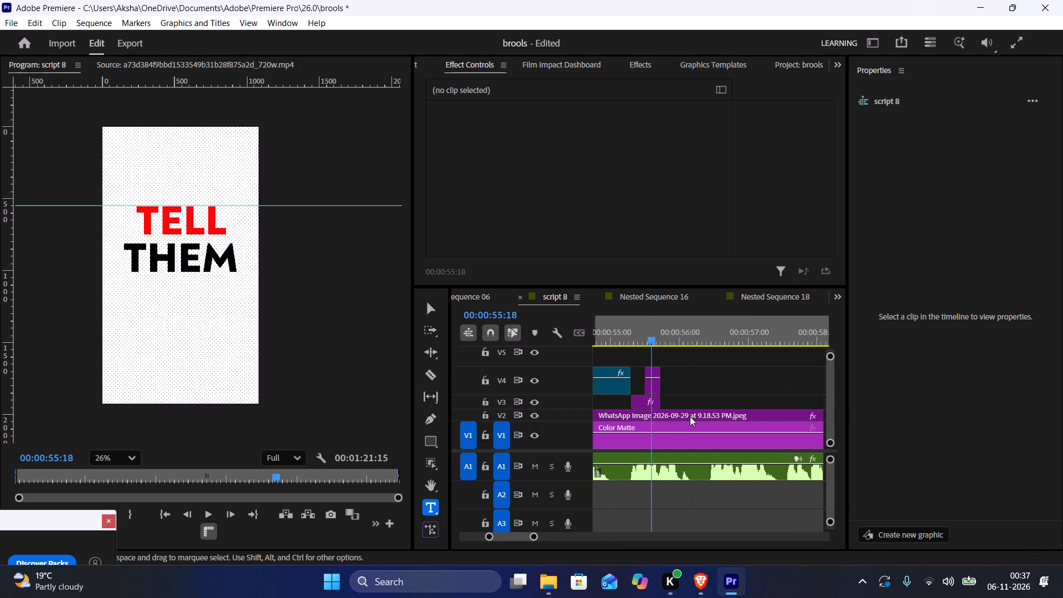
key("space")
key("space")
scroll(683, 359, "up", 1)
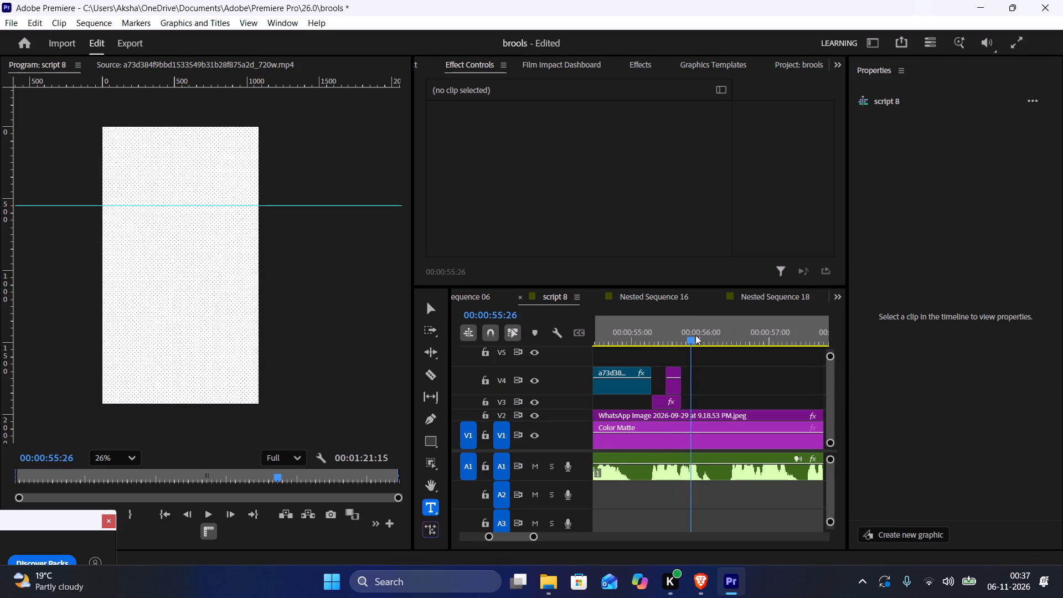
left_click_drag(688, 329, 674, 321)
key("space")
key("space")
left_click_drag(679, 323, 664, 325)
key("space")
key("space")
left_click(668, 334)
key("space")
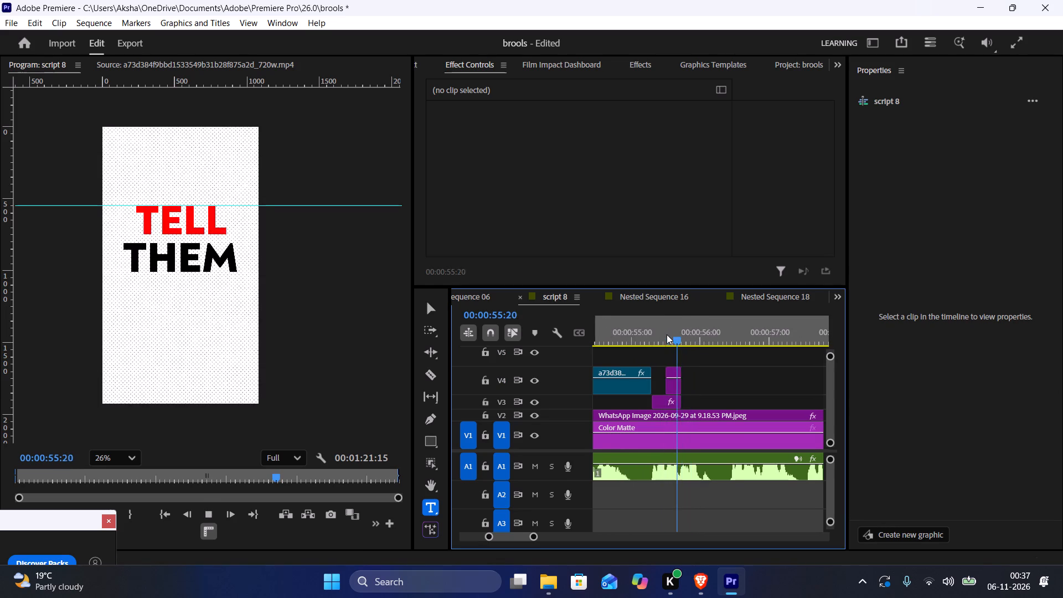
key("space")
key("space")
key("space")
left_click(667, 334)
key("space")
key("space")
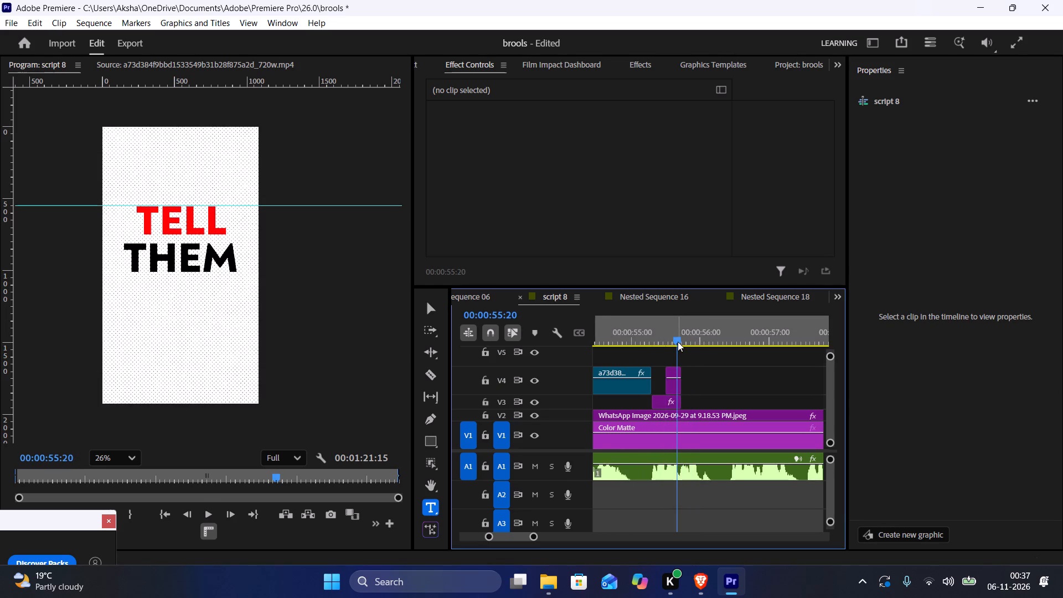
left_click_drag(678, 342, 683, 343)
key("space")
key("space")
left_click_drag(624, 342, 636, 344)
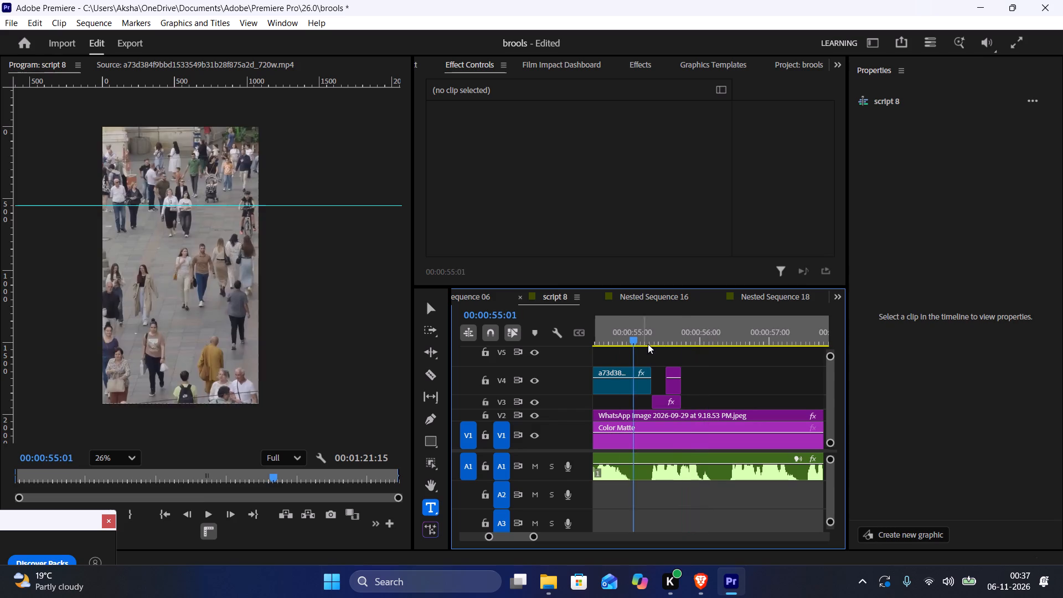
left_click(666, 341)
key("space")
key("space")
left_click(671, 343)
key("space")
key("space")
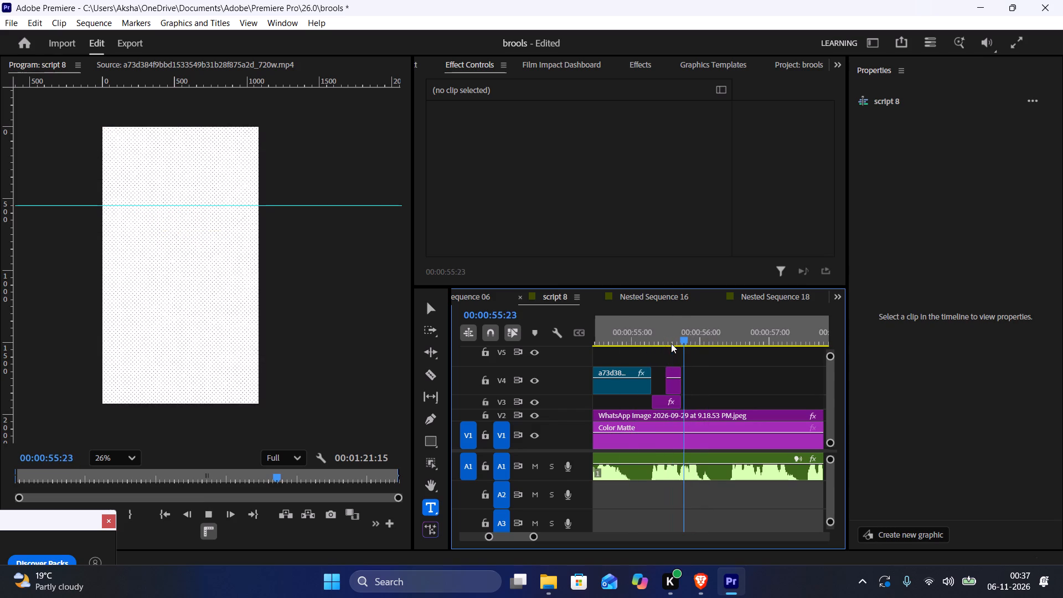
Copy the LINK BELOW title pair from the end of Sequence 06 into script 8 at 00:00:55:22 and play it.
left_click_drag(675, 338, 682, 340)
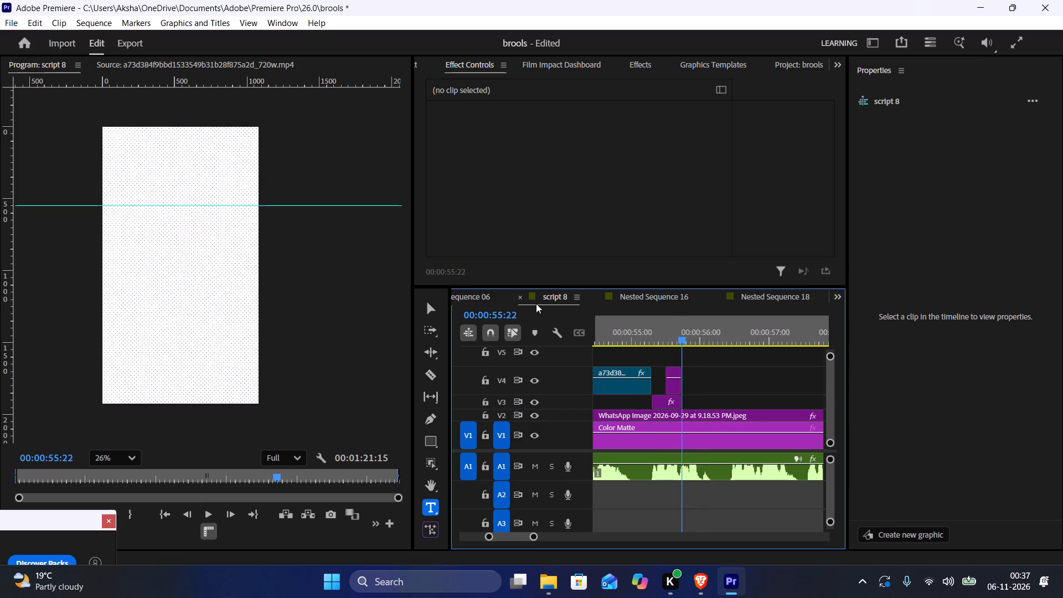
left_click(498, 301)
scroll(698, 404, "up", 1)
scroll(698, 405, "down", 9)
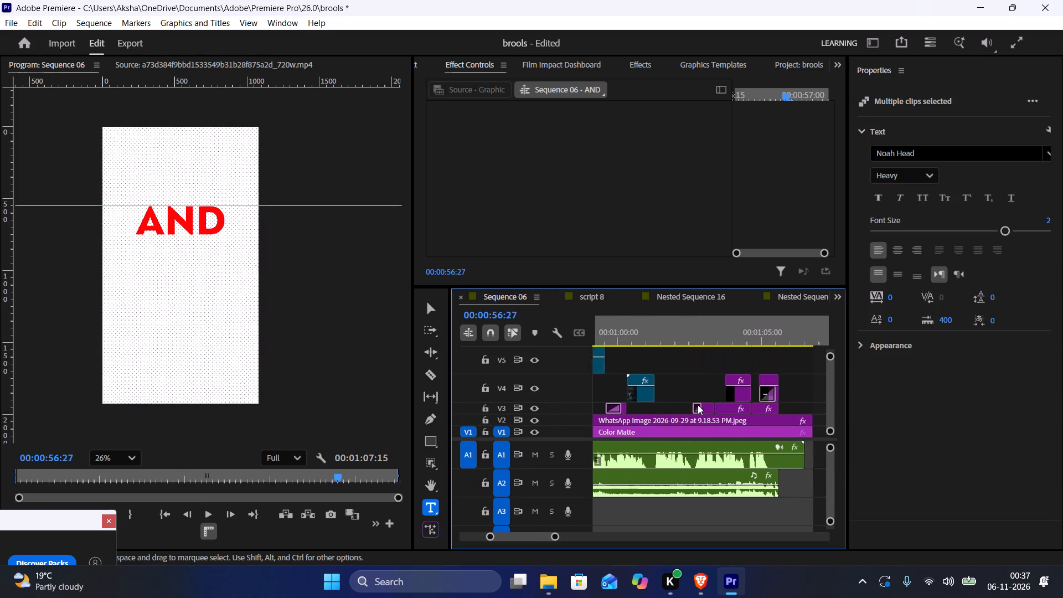
scroll(698, 405, "down", 1)
left_click_drag(752, 365, 728, 405)
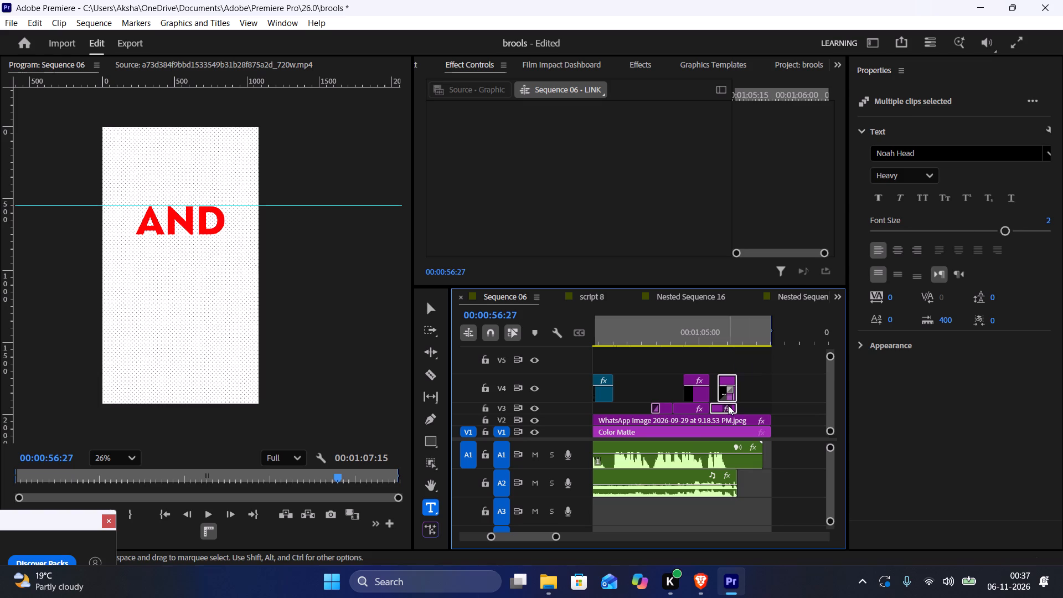
key("ctrl+c")
left_click(604, 301)
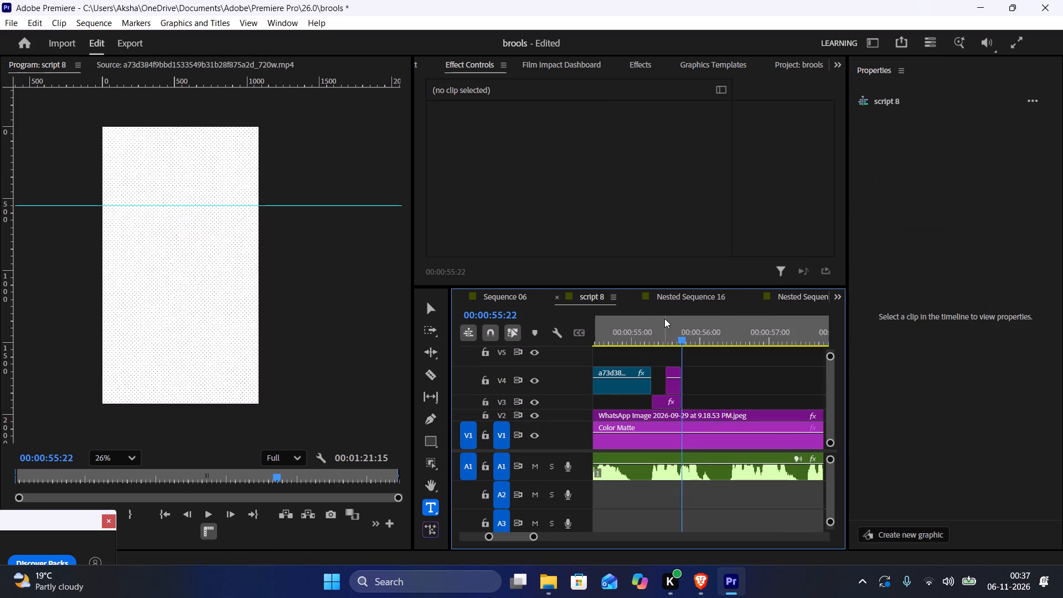
key("ctrl+v")
left_click(698, 338)
key("space")
key("space")
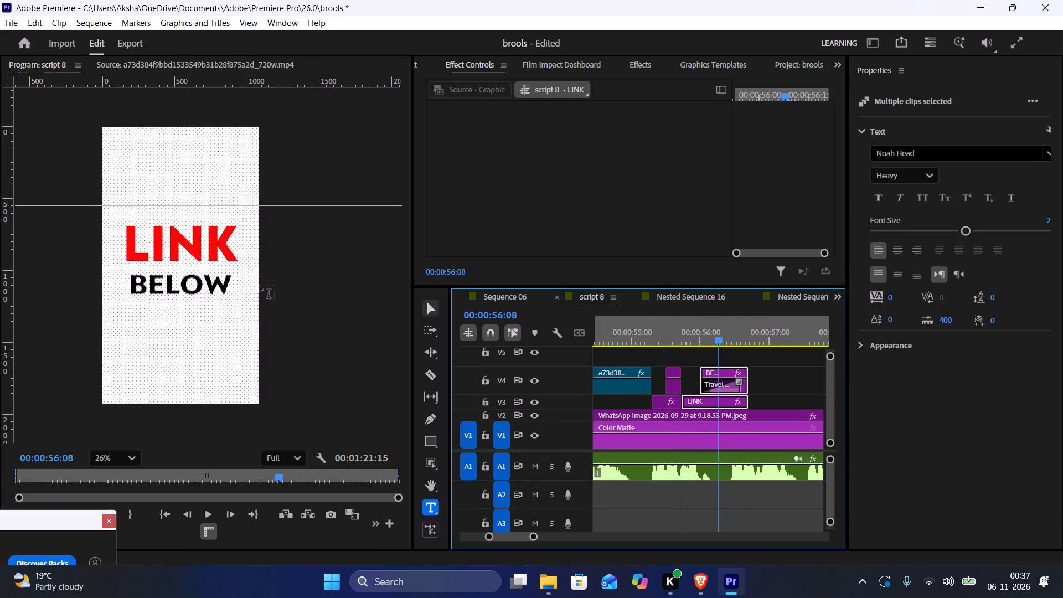
Replace the pasted red LINK text on V3 with IT'S.
left_click(184, 262)
double_click(178, 251)
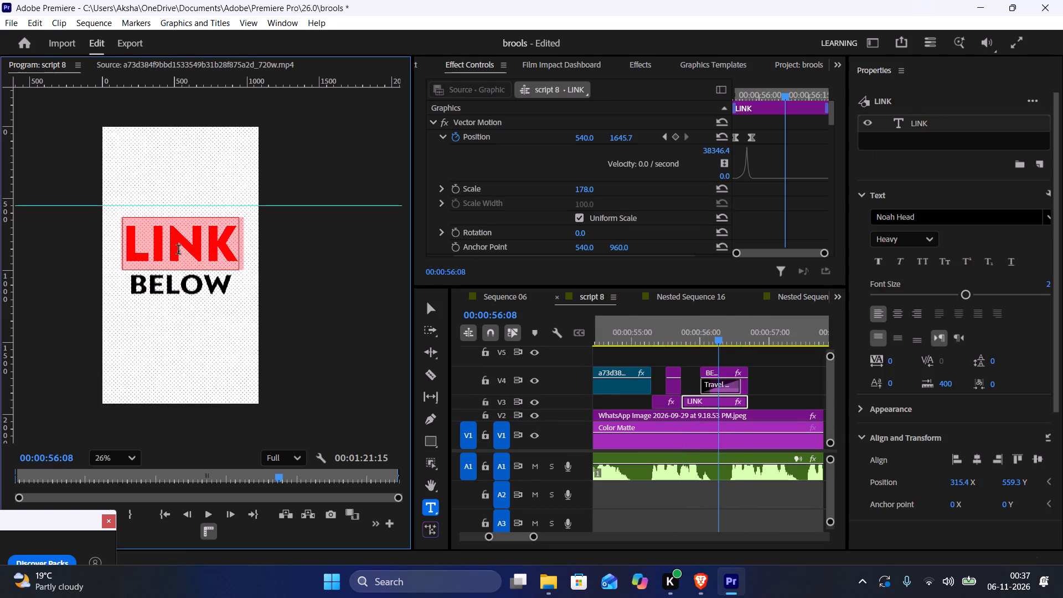
key("shift+i")
type("TS")
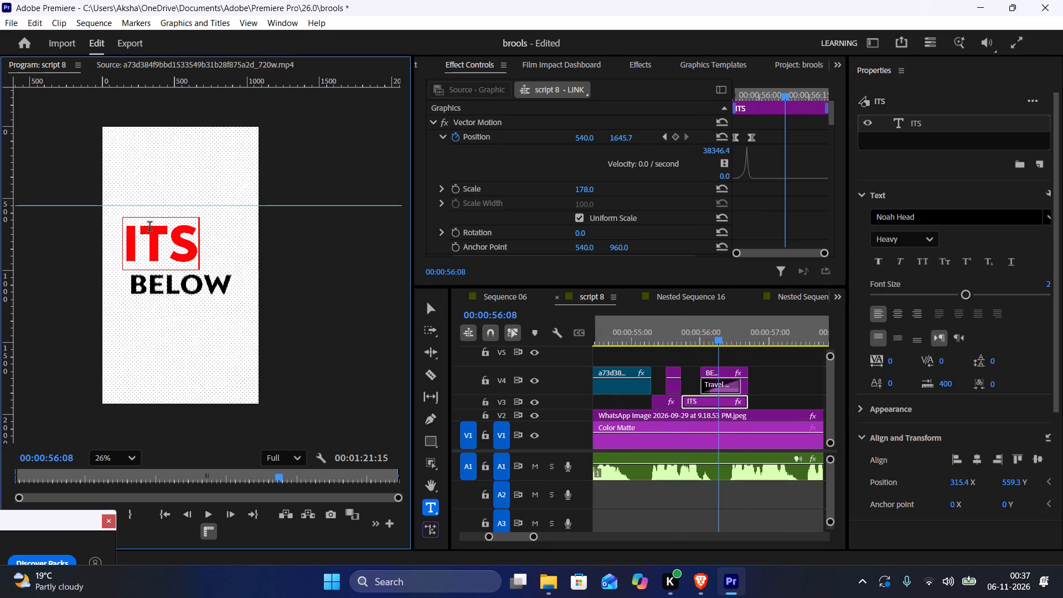
left_click(165, 238)
key("apostrophe")
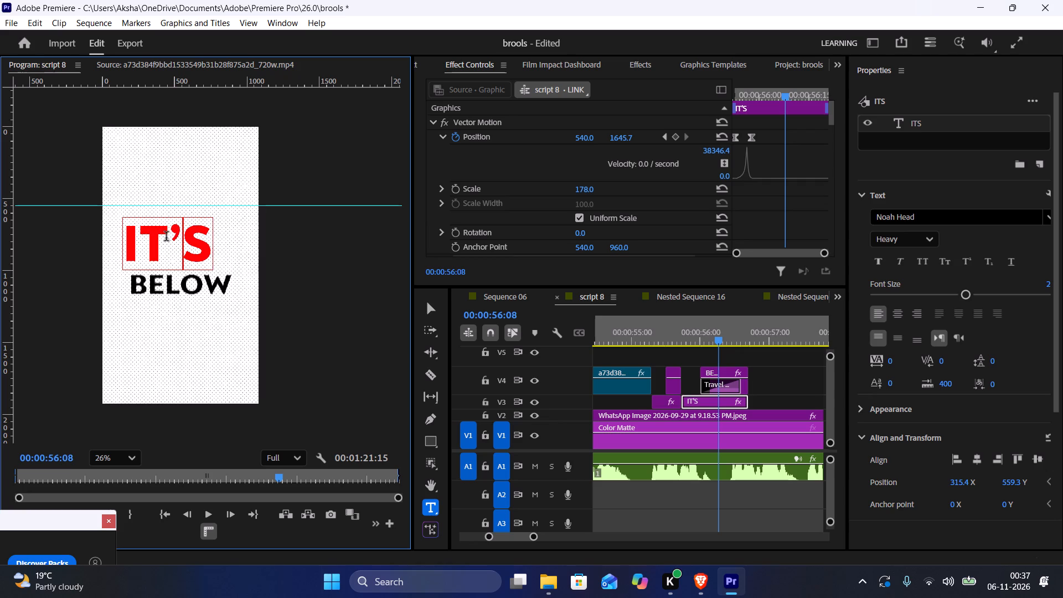
Replace the black BELOW text on V4 with SHIPPED.
double_click(167, 274)
type("SH")
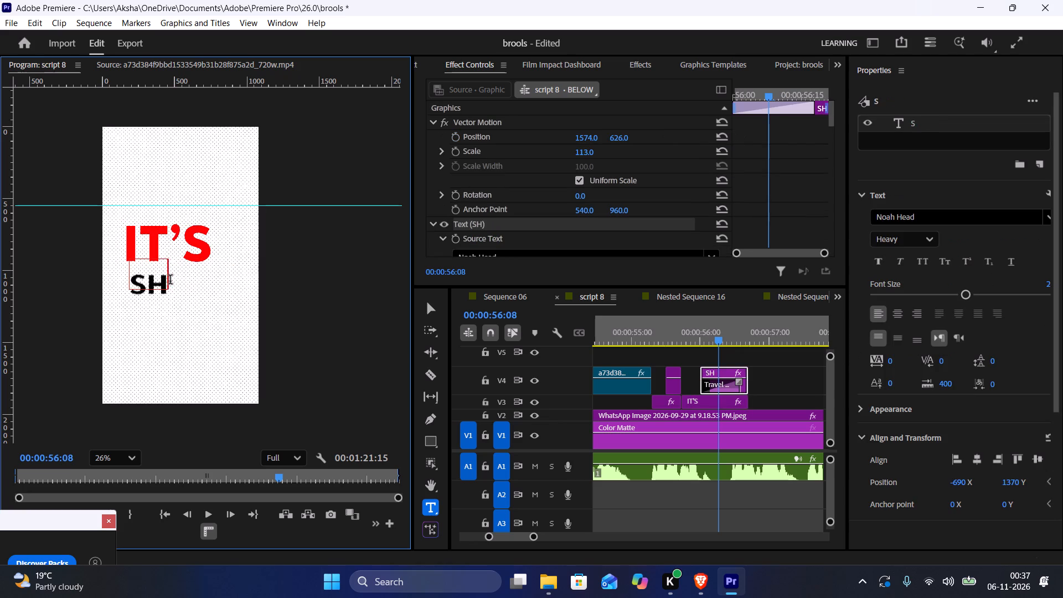
key("shift+i")
key("shift+p")
key("shift+p")
key("shift+e")
key("shift+d")
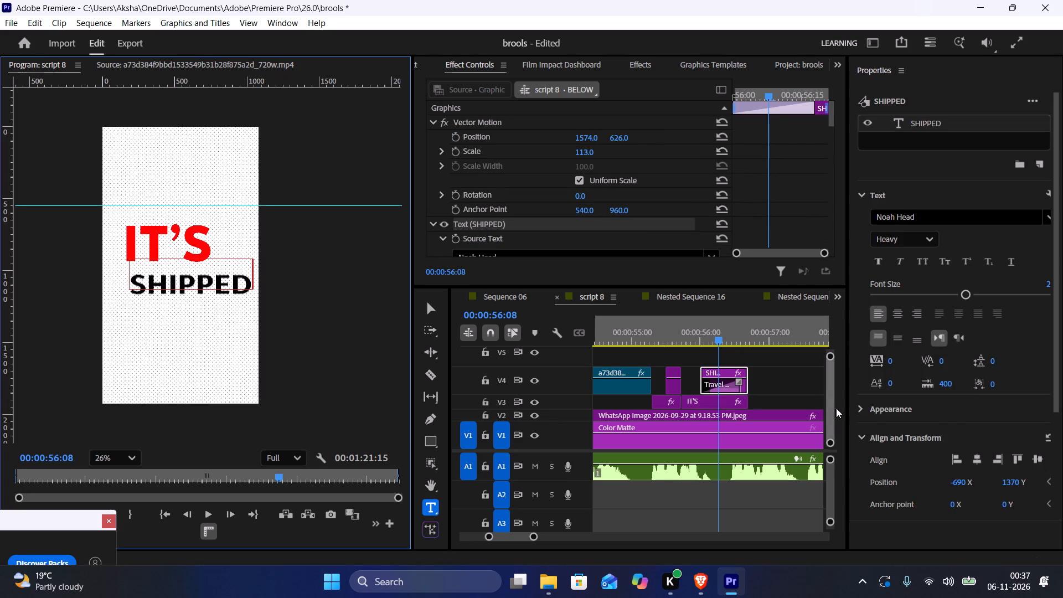
Centre the SHIPPED and IT'S titles horizontally in the frame.
triple_click(972, 455)
double_click(972, 455)
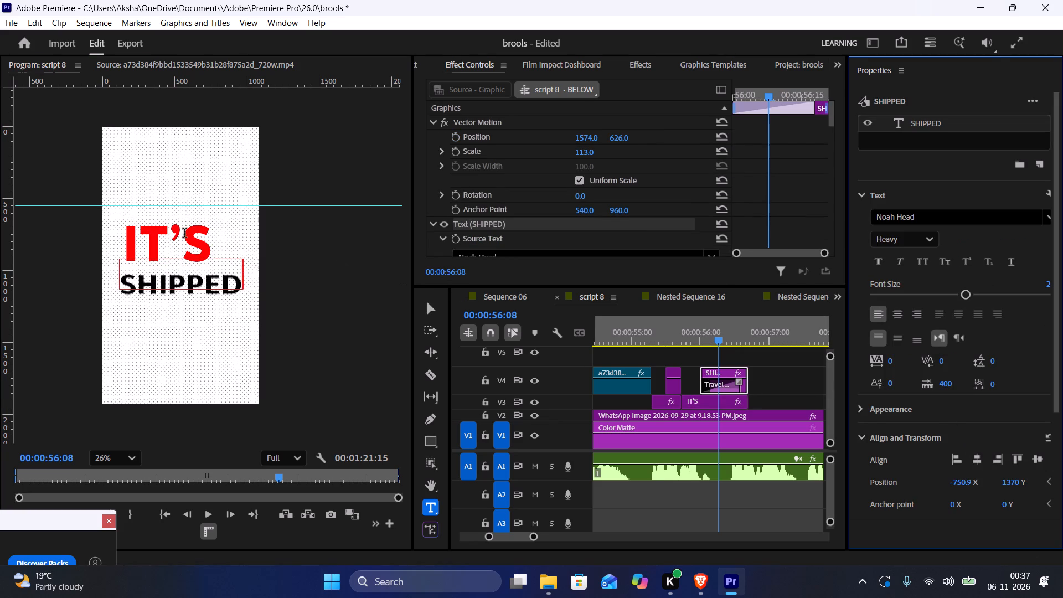
left_click(179, 235)
triple_click(983, 459)
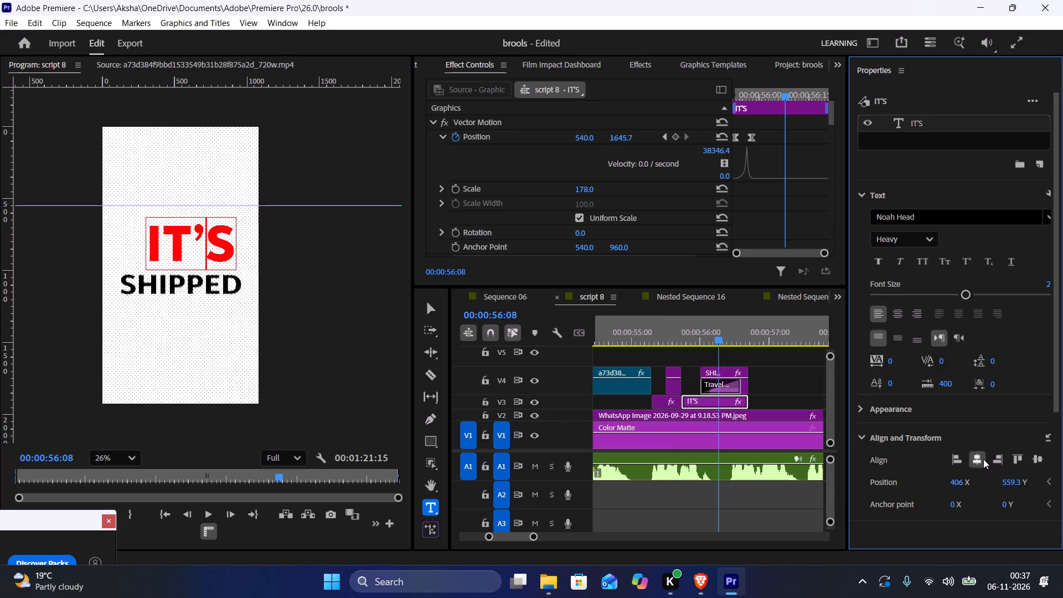
triple_click(983, 459)
triple_click(983, 459)
triple_click(983, 459)
triple_click(983, 459)
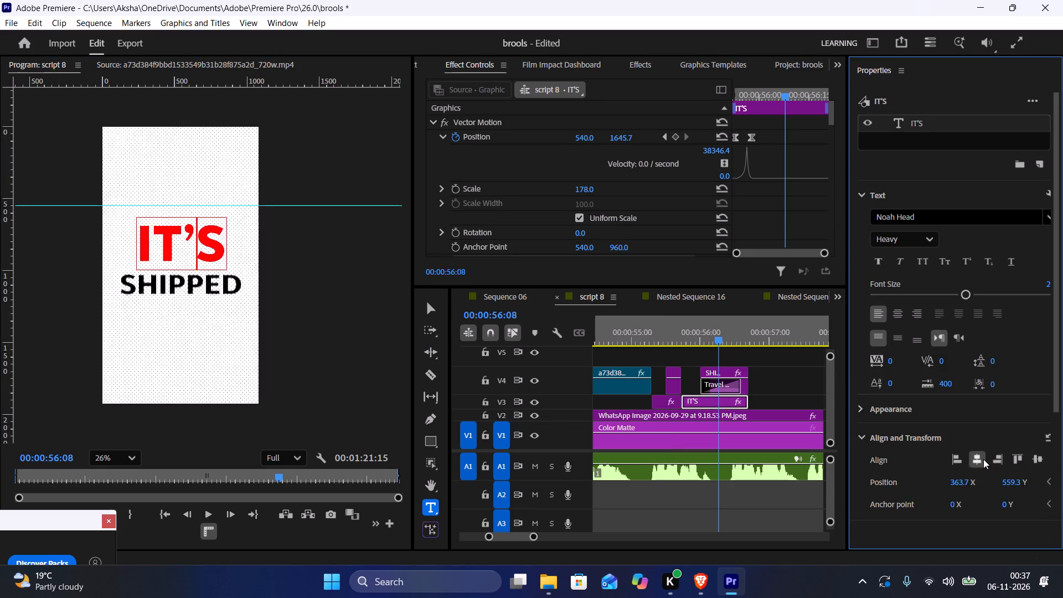
triple_click(983, 459)
left_click(982, 459)
Play the section from TELL through IT'S SHIPPED to check the title timing against the voiceover.
left_click(658, 341)
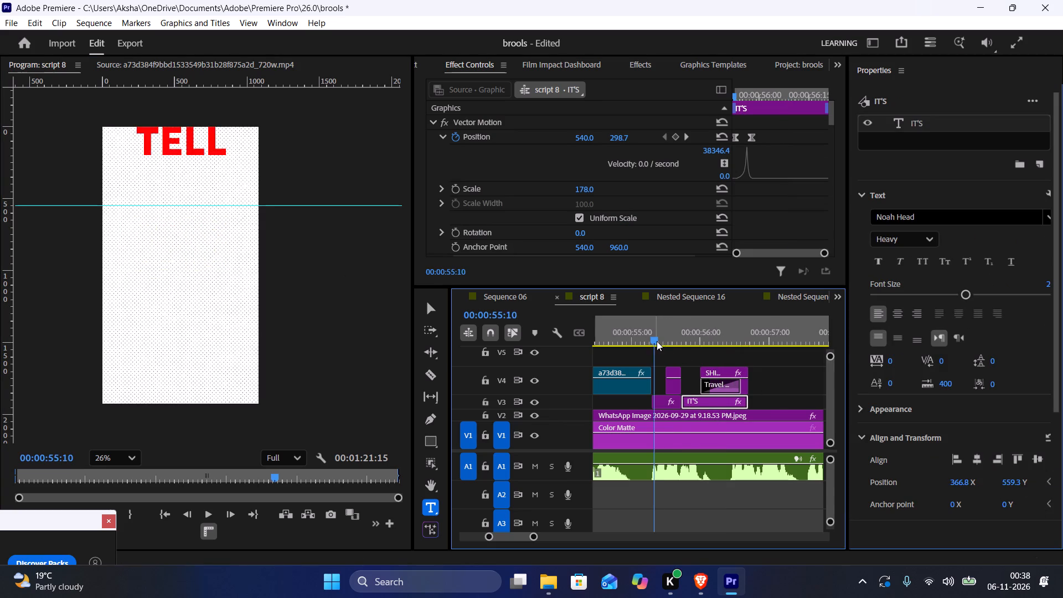
key("space")
key("space")
key("space")
key("space")
key("space")
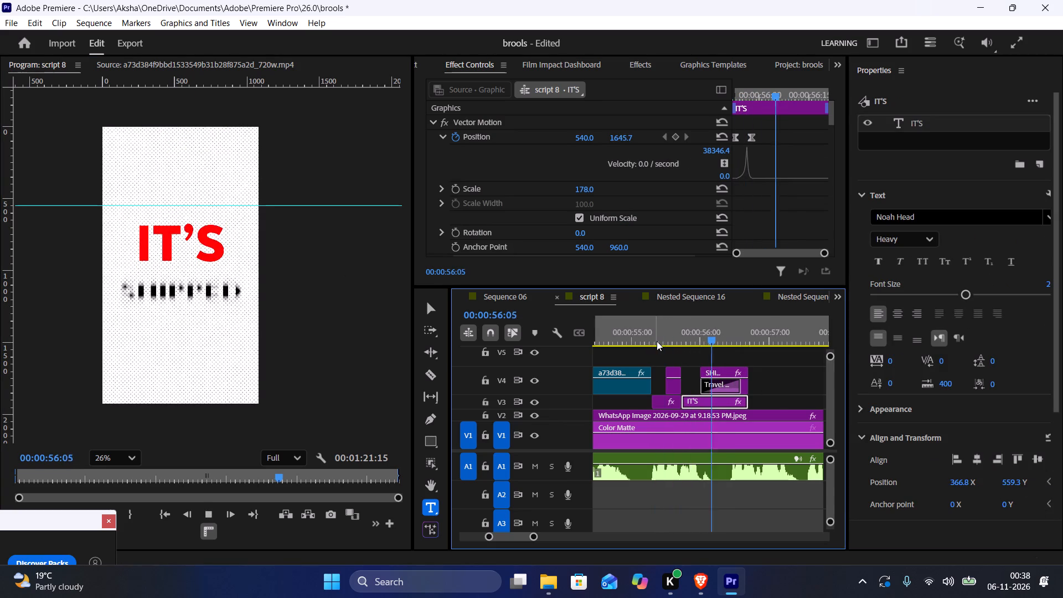
key("space")
left_click_drag(688, 337, 678, 335)
key("space")
key("space")
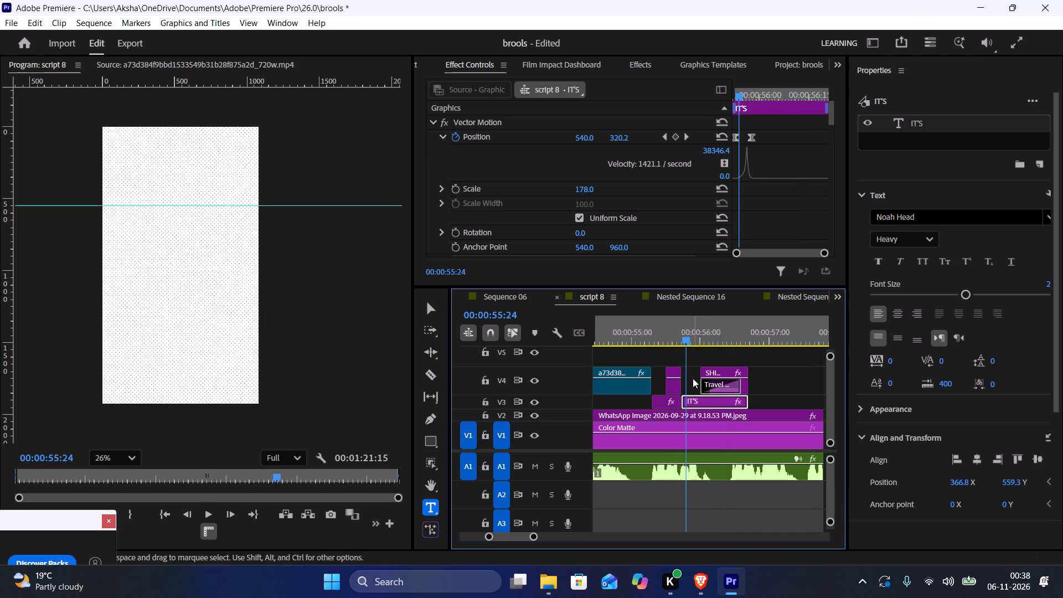
key("space")
key("space")
Move the second Position keyframe of IT'S closer to the first for a faster entrance, and play the titles.
left_click(699, 402)
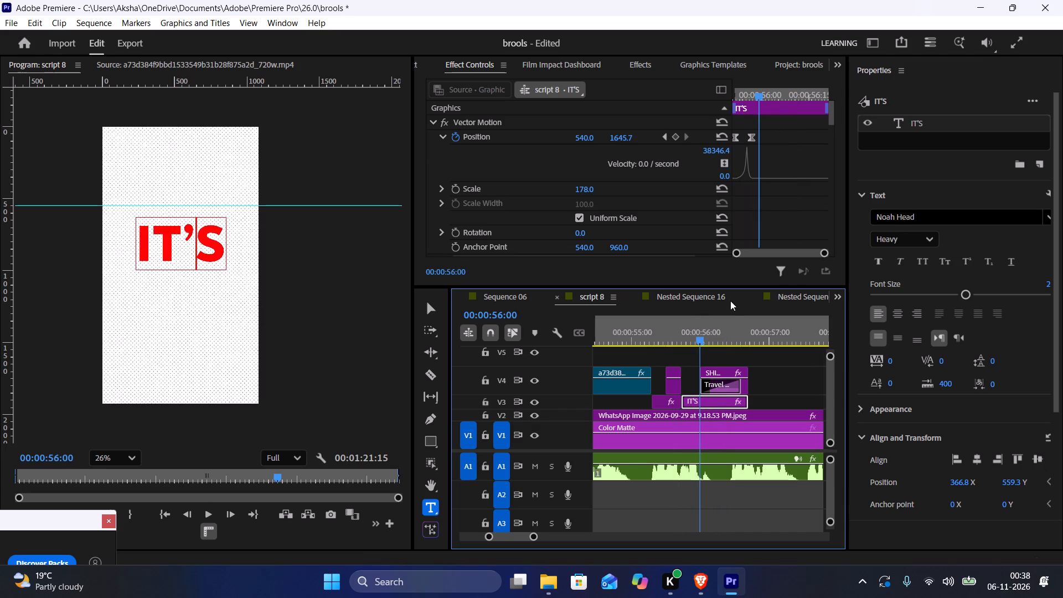
left_click_drag(750, 141, 742, 141)
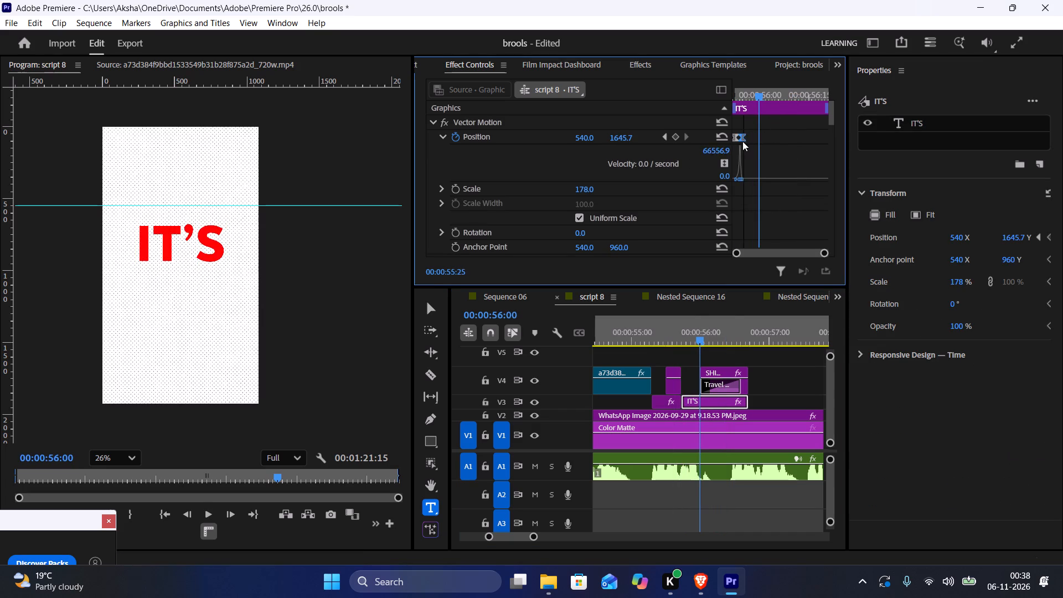
left_click_drag(742, 141, 740, 141)
left_click_drag(744, 90, 723, 89)
key("space")
key("space")
key("space")
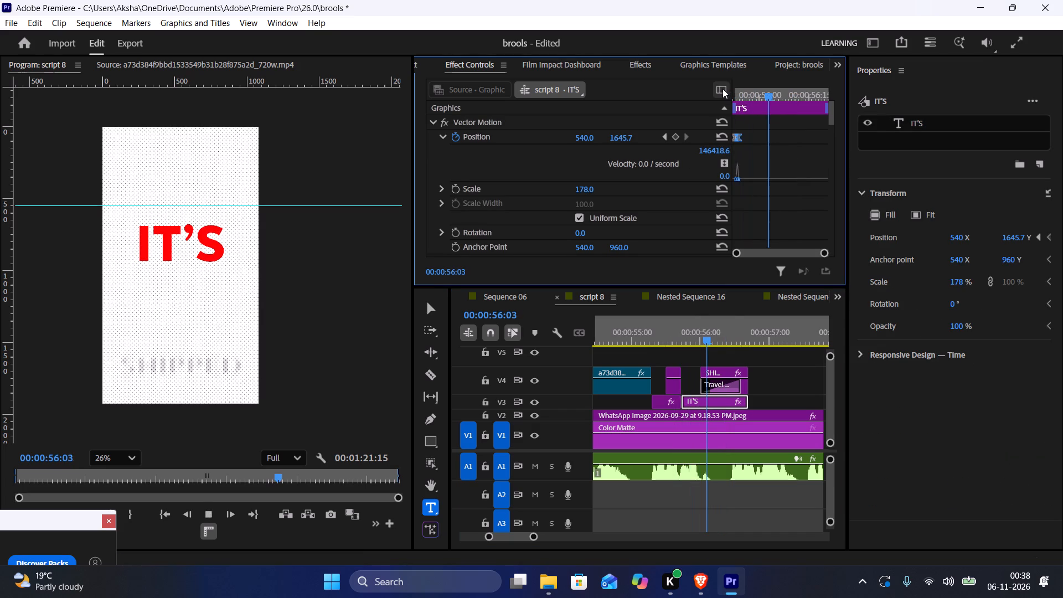
key("space")
left_click_drag(708, 338, 661, 328)
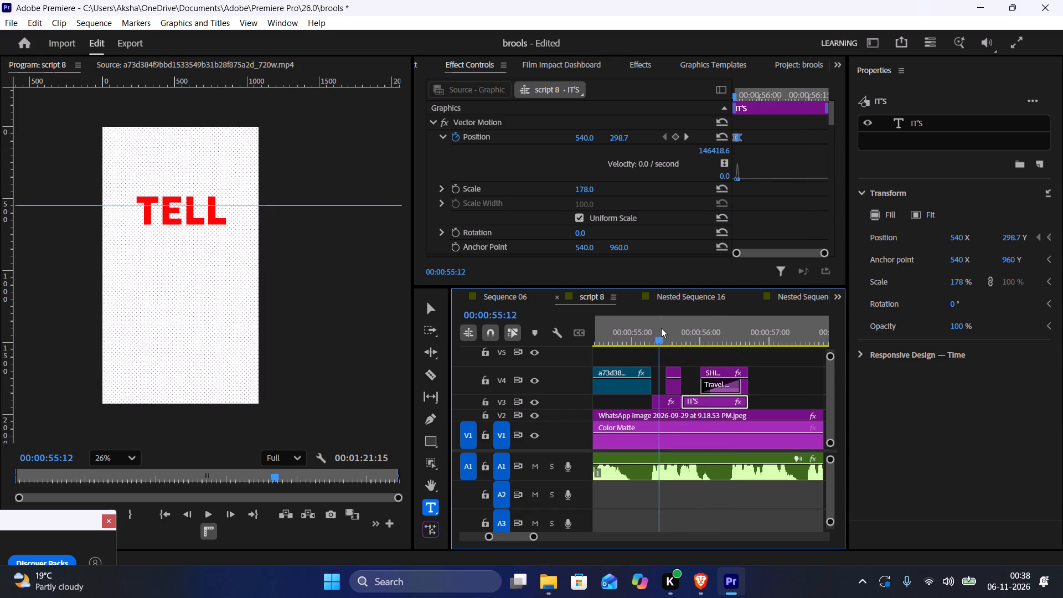
key("space")
key("space")
key("space")
key("space")
key("space")
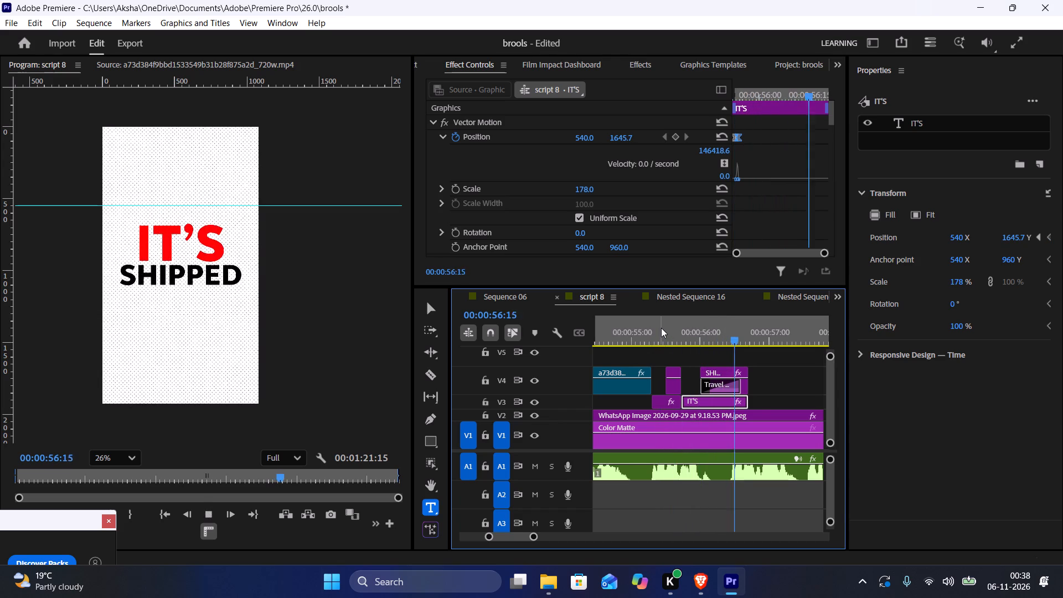
key("space")
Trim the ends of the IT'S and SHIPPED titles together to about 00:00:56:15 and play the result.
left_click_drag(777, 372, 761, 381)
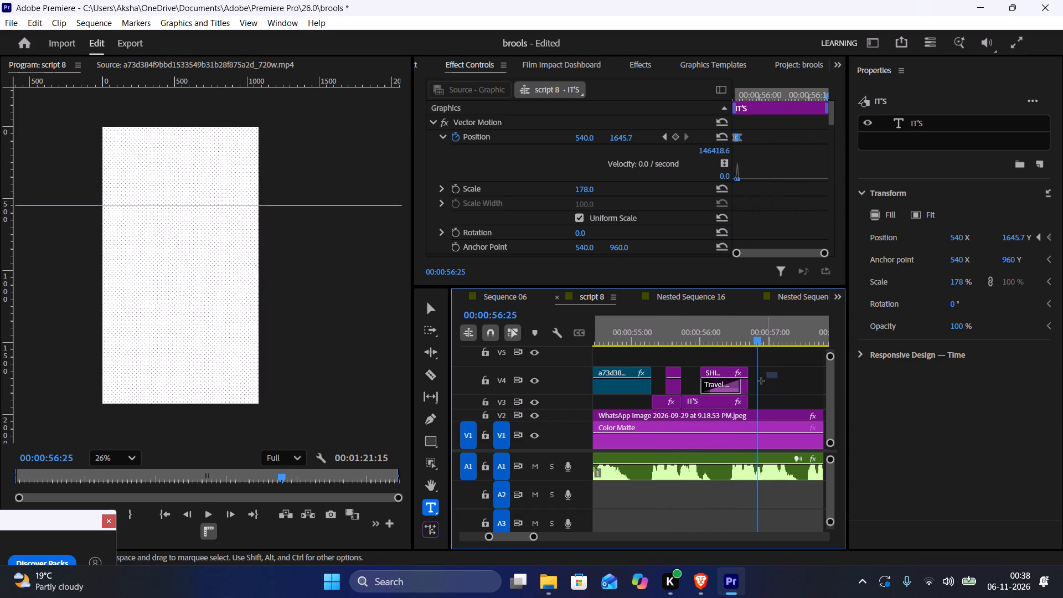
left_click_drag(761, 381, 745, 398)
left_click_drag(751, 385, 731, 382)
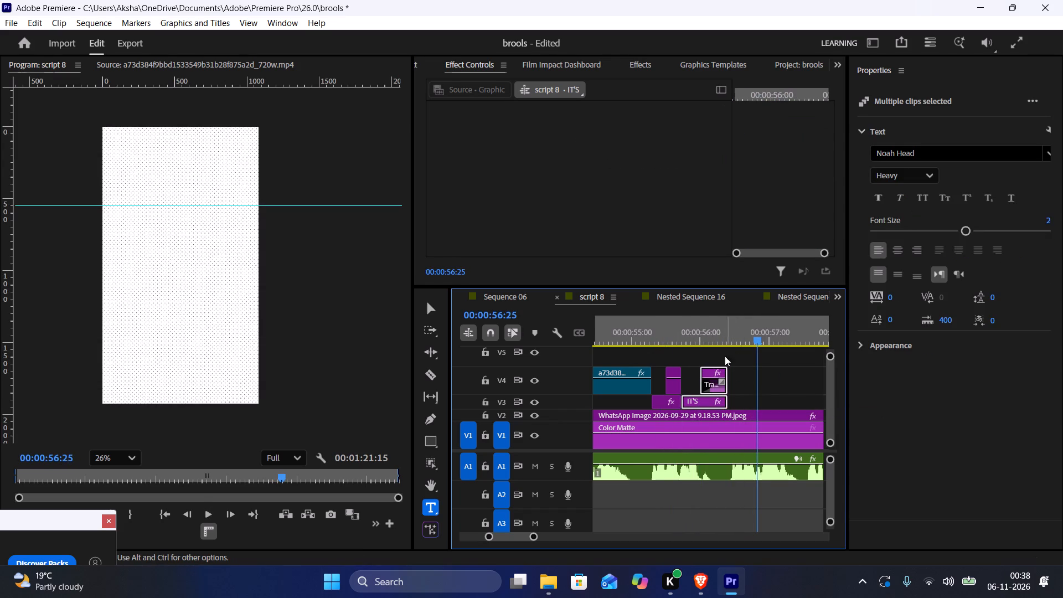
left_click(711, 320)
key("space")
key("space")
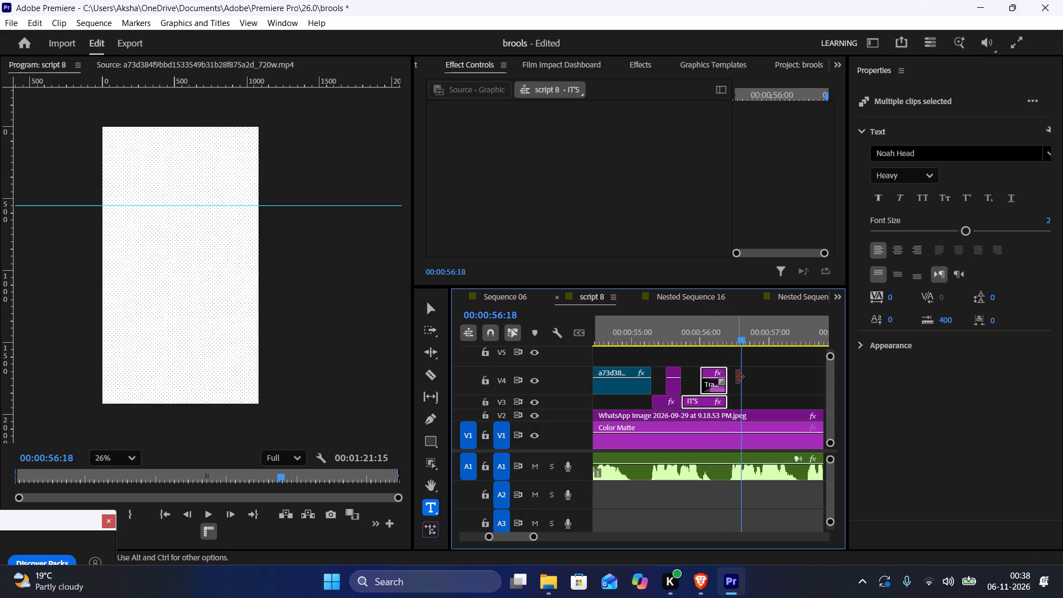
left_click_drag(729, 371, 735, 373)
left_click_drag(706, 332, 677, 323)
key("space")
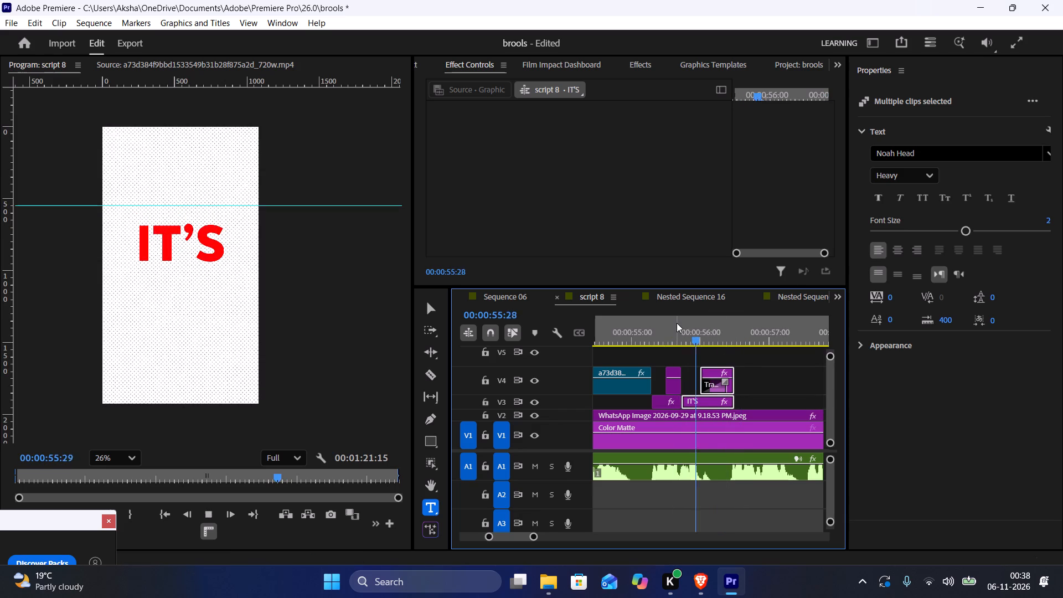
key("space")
Trim the ends of TELL and THEM to about 00:00:55:20 and extend the start of IT'S to meet them.
scroll(708, 386, "up", 17, "alt")
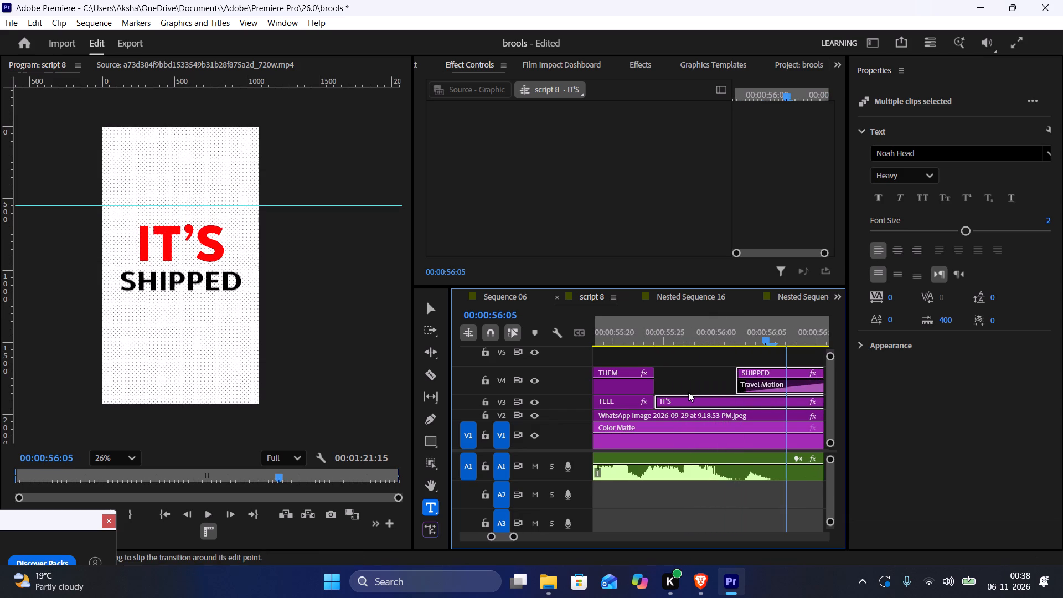
left_click(623, 336)
key("space")
key("space")
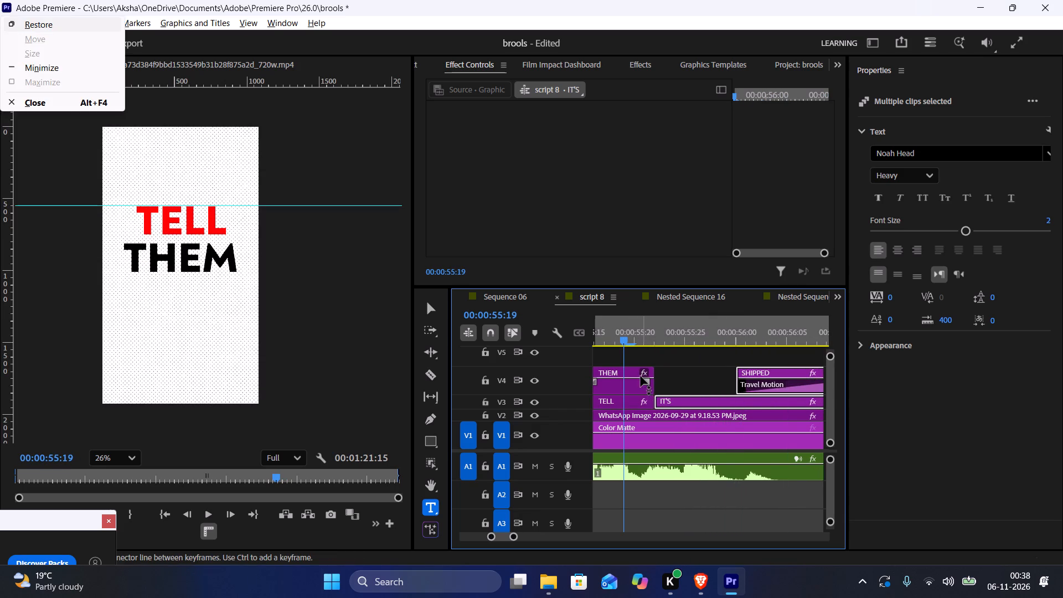
left_click(631, 360)
key("space")
key("space")
left_click_drag(619, 345, 636, 391)
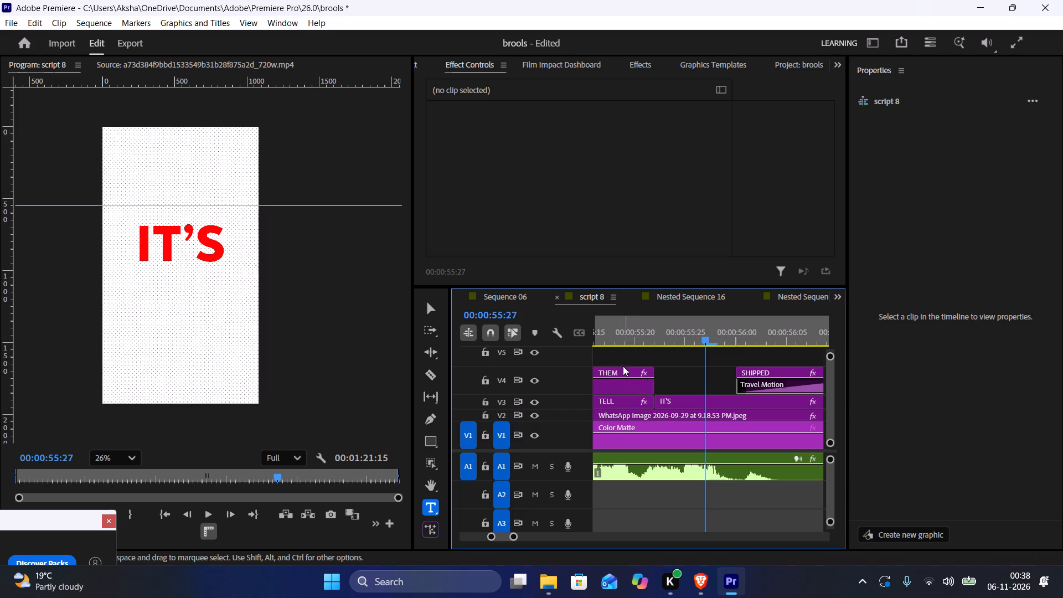
left_click_drag(621, 358, 632, 402)
left_click_drag(657, 379, 645, 375)
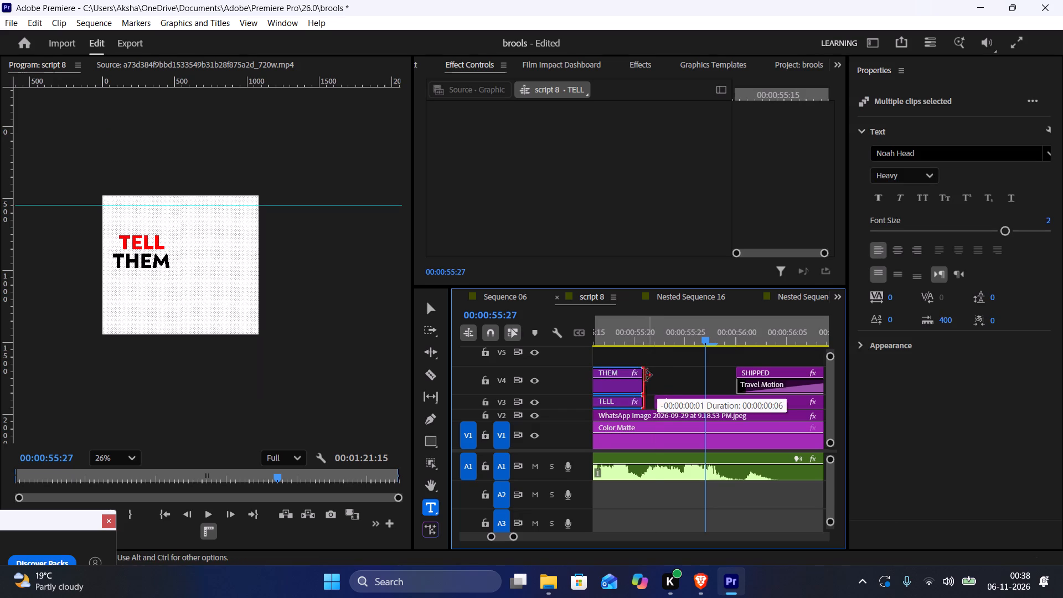
left_click_drag(645, 375, 636, 374)
left_click_drag(656, 404, 637, 400)
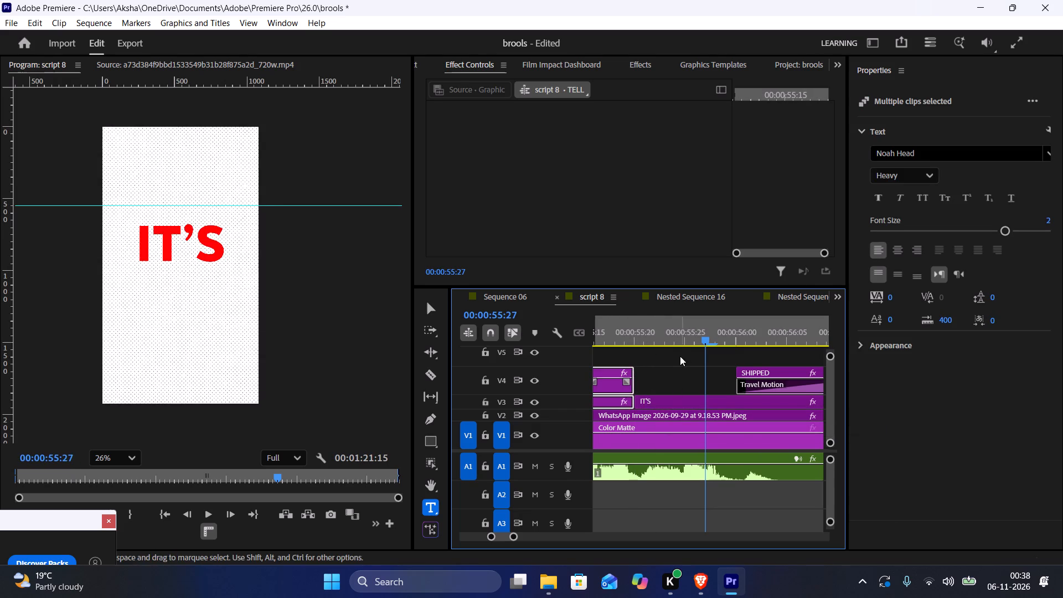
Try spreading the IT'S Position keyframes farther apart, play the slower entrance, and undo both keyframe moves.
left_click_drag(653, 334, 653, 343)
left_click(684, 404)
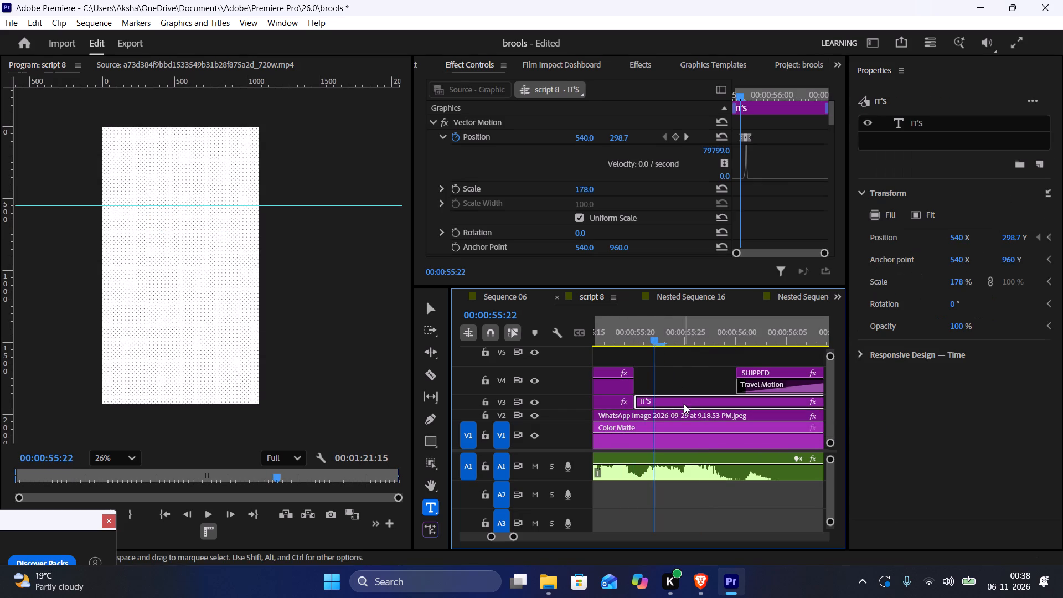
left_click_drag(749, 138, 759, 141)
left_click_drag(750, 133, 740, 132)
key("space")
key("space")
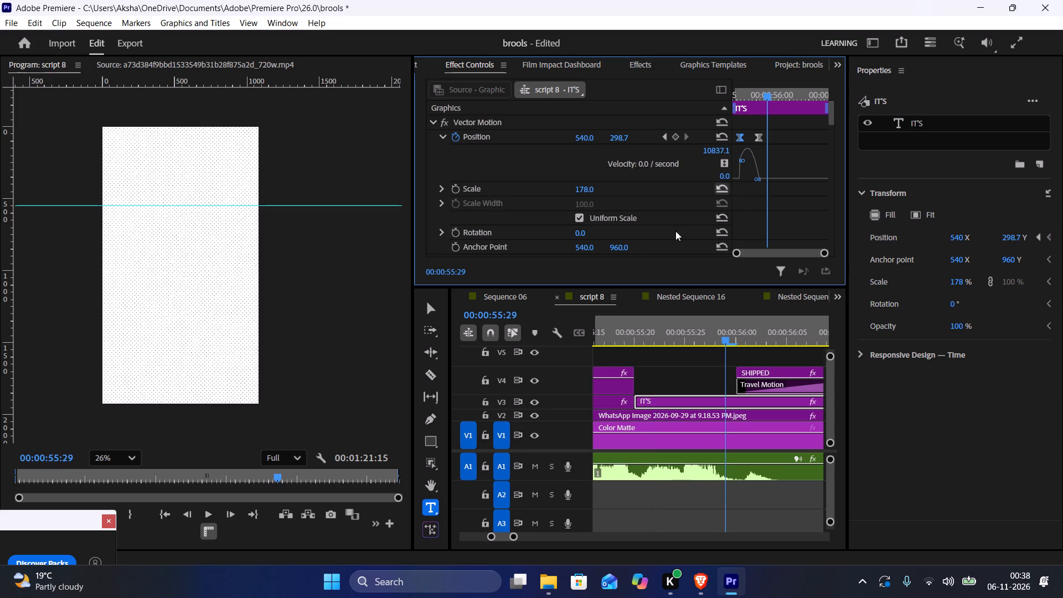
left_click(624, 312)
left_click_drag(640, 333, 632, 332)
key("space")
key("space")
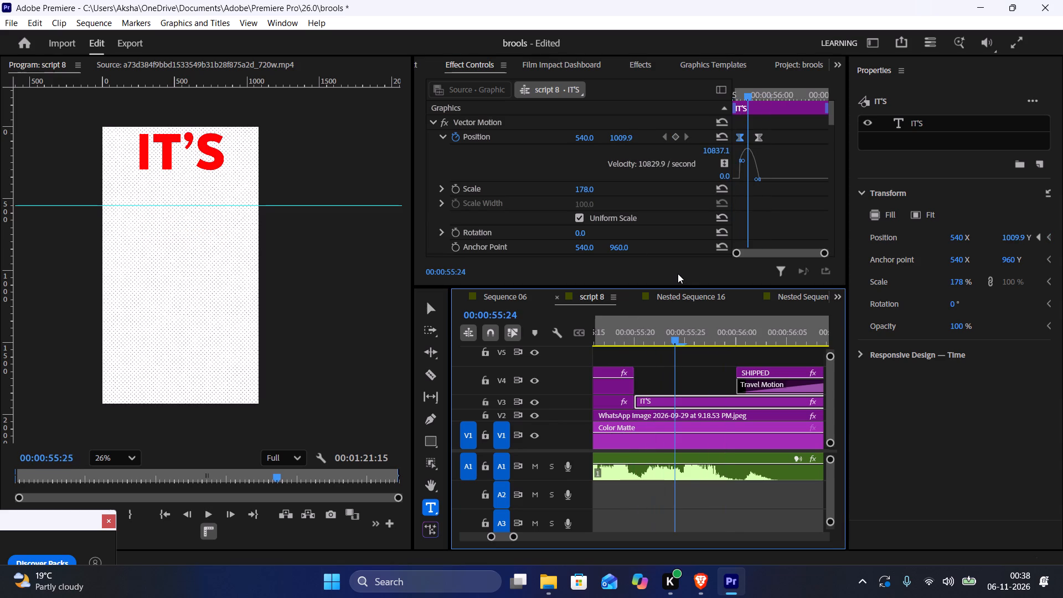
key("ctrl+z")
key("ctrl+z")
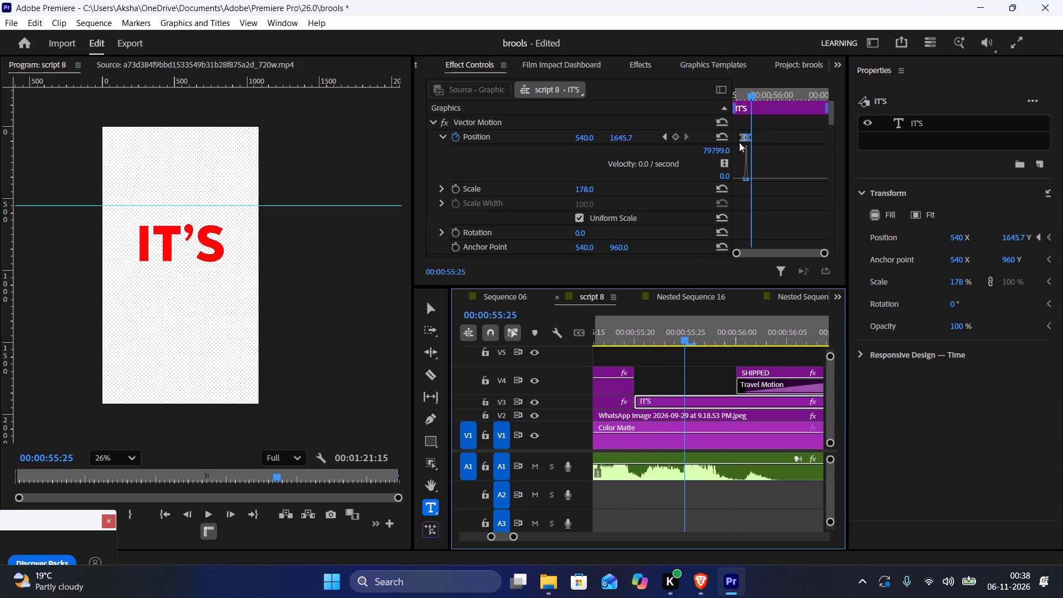
Move the first Position keyframe of IT'S to the clip's start at 00:00:55:20 and play it.
left_click_drag(740, 140, 734, 138)
left_click_drag(742, 94, 723, 94)
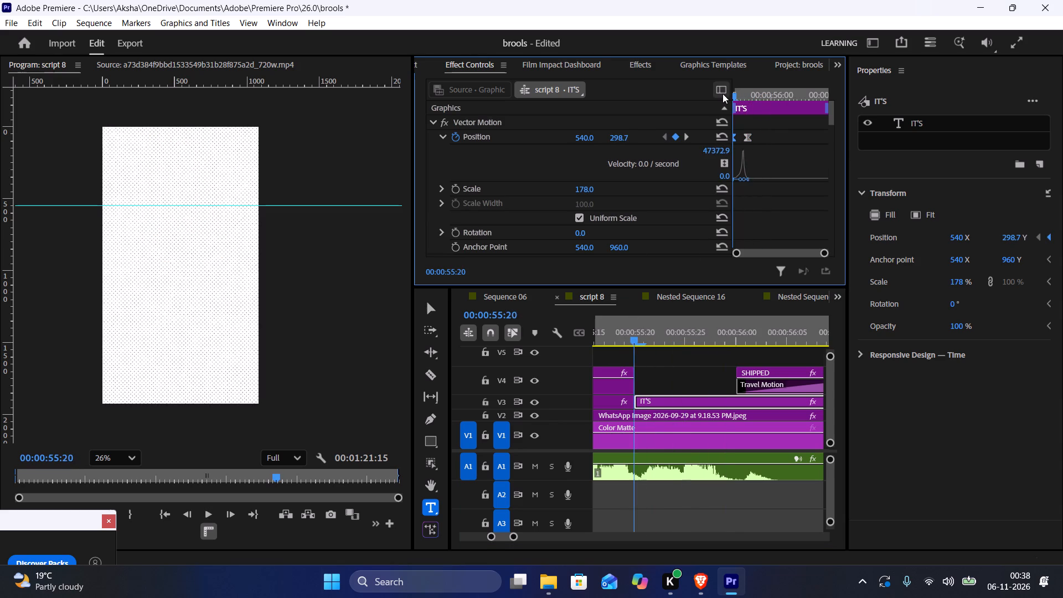
key("space")
key("space")
left_click(627, 342)
key("space")
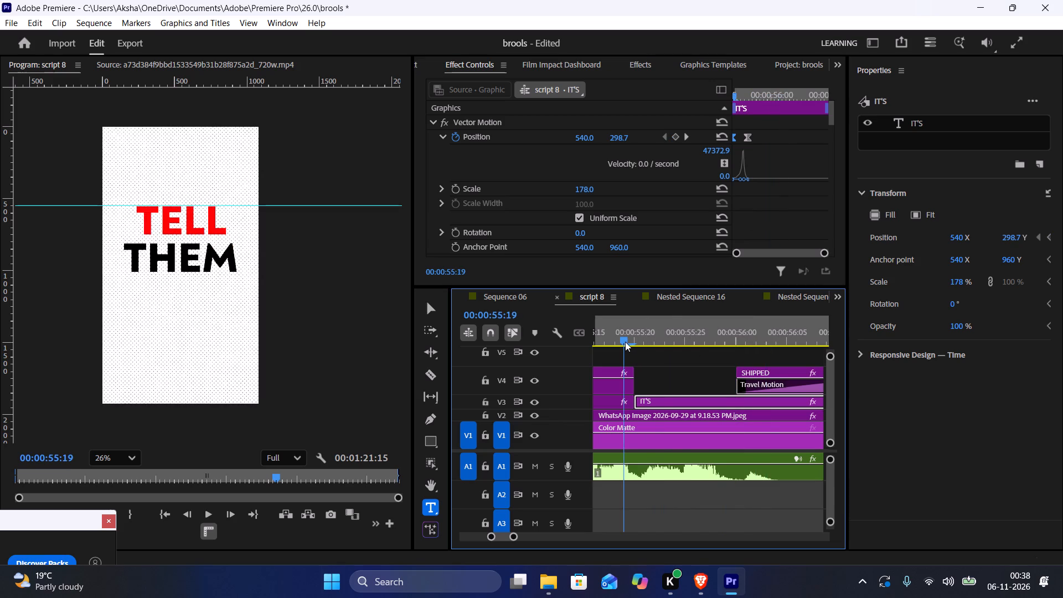
key("space")
Extend the start of the SHIPPED title on V4 earlier to 00:00:55:23 and play it.
scroll(630, 336, "up", 6)
left_click(715, 333)
key("space")
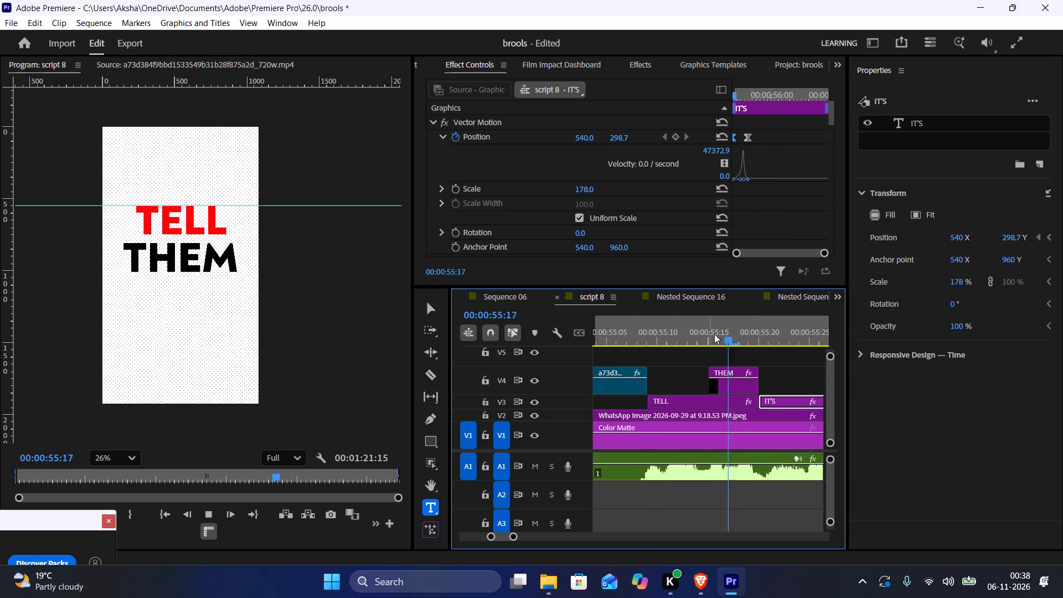
key("space")
scroll(756, 357, "down", 4)
left_click_drag(778, 369, 742, 373)
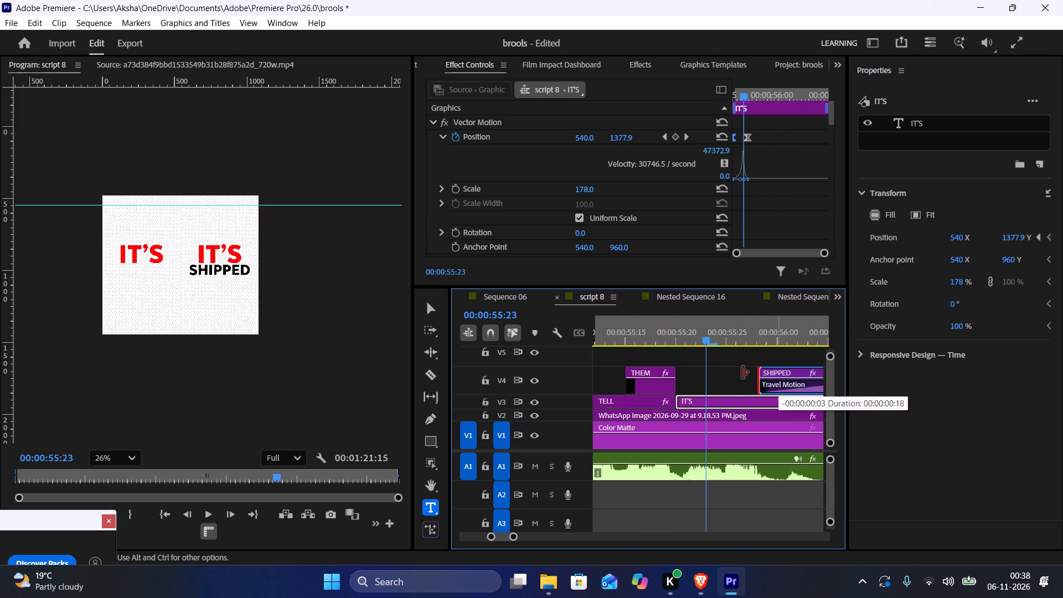
left_click_drag(742, 373, 706, 380)
key("space")
key("space")
Trim the ends of SHIPPED and IT'S to about 00:00:56:13, where the next spoken words begin, and replay the section.
scroll(706, 380, "down", 7)
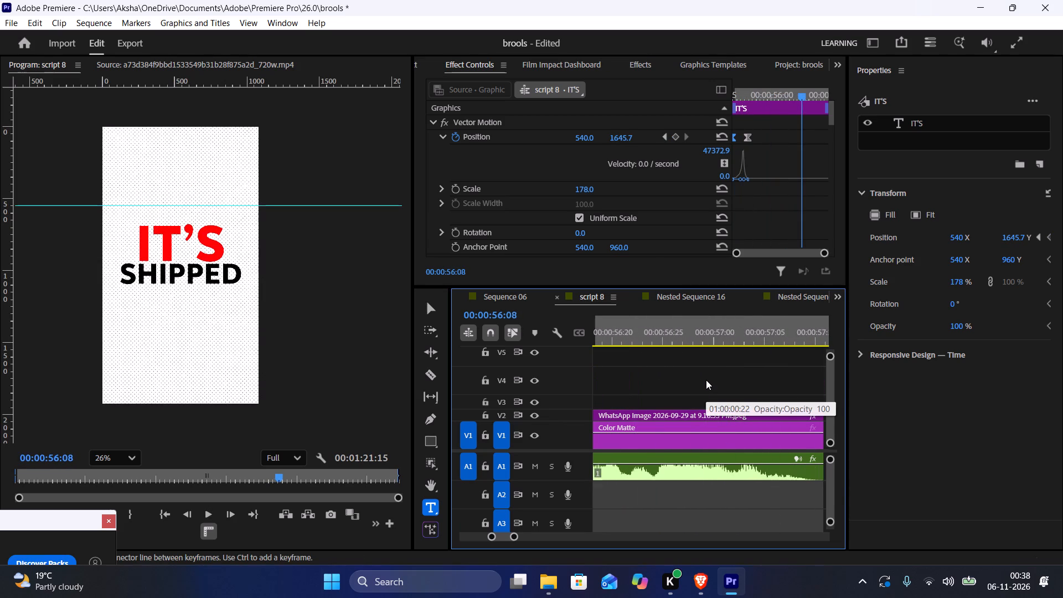
scroll(706, 380, "down", 3)
scroll(706, 380, "up", 9)
key("space")
key("space")
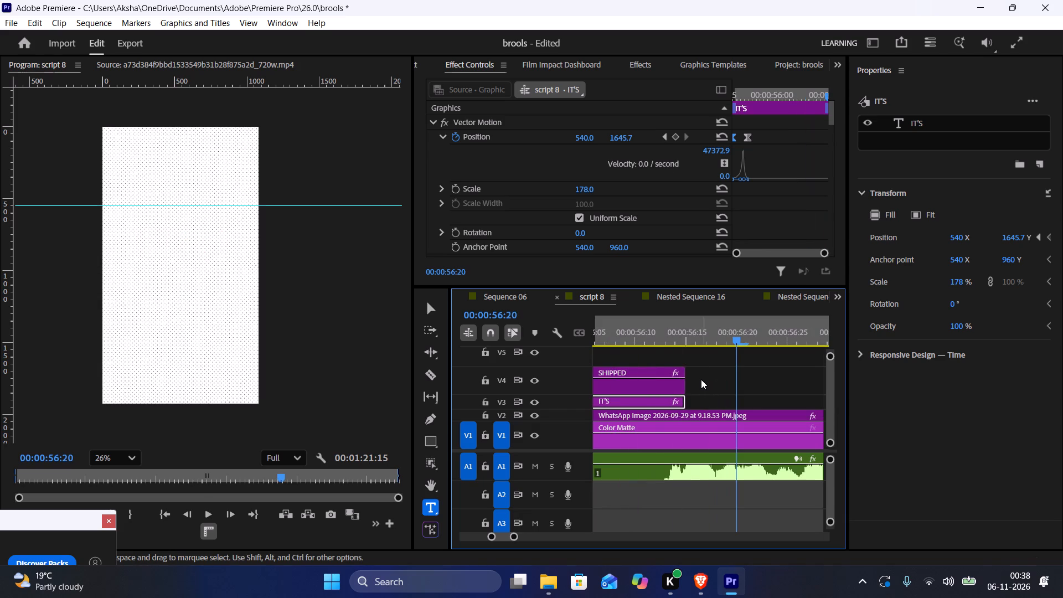
left_click_drag(701, 362, 674, 395)
left_click_drag(686, 383, 669, 381)
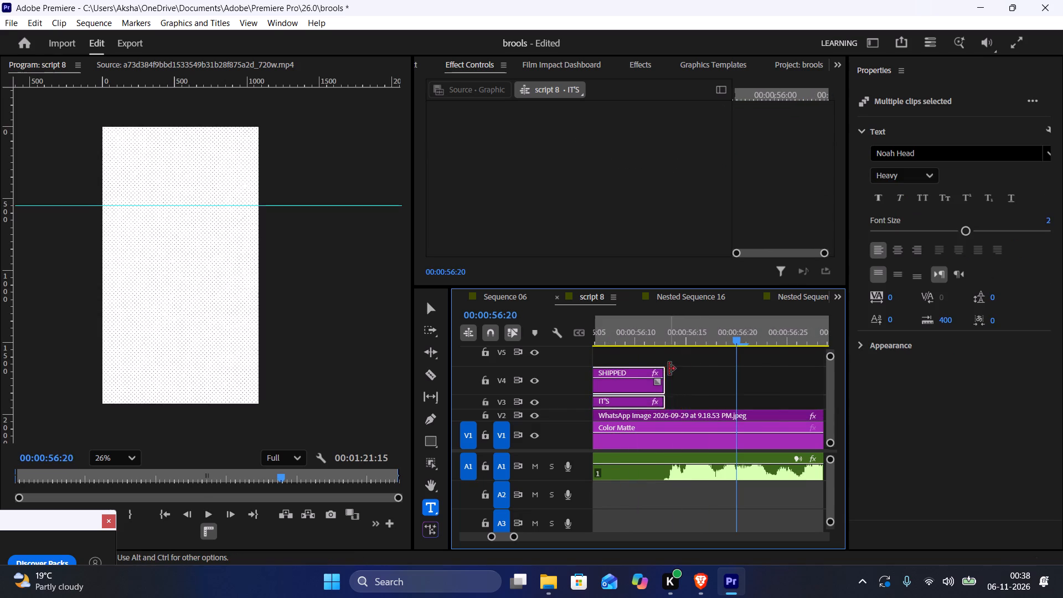
scroll(669, 369, "up", 2)
scroll(678, 372, "down", 9, "alt")
key("space")
key("space")
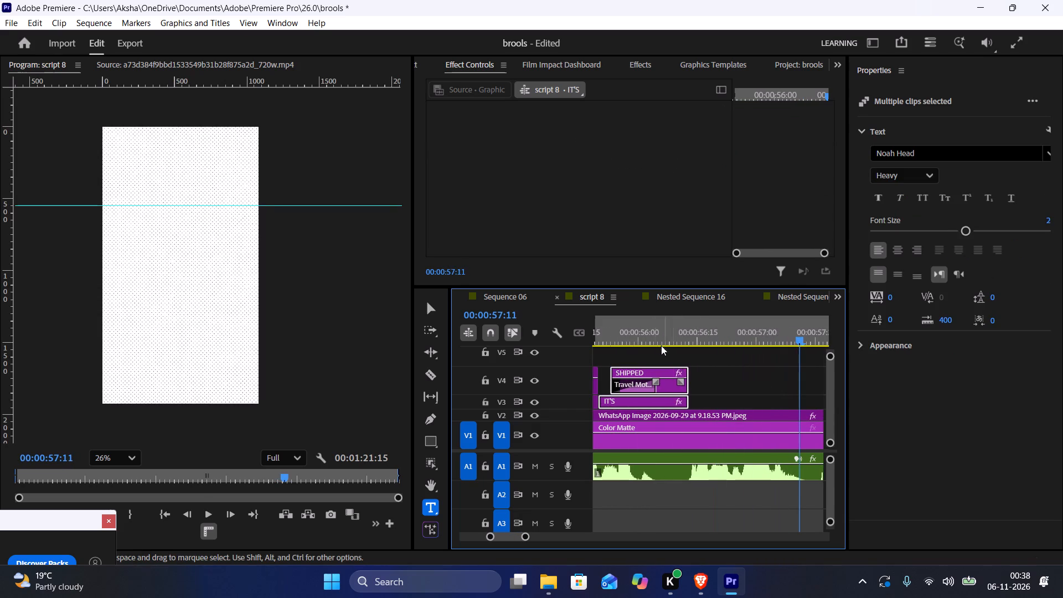
scroll(656, 341, "up", 4)
left_click_drag(670, 333, 697, 333)
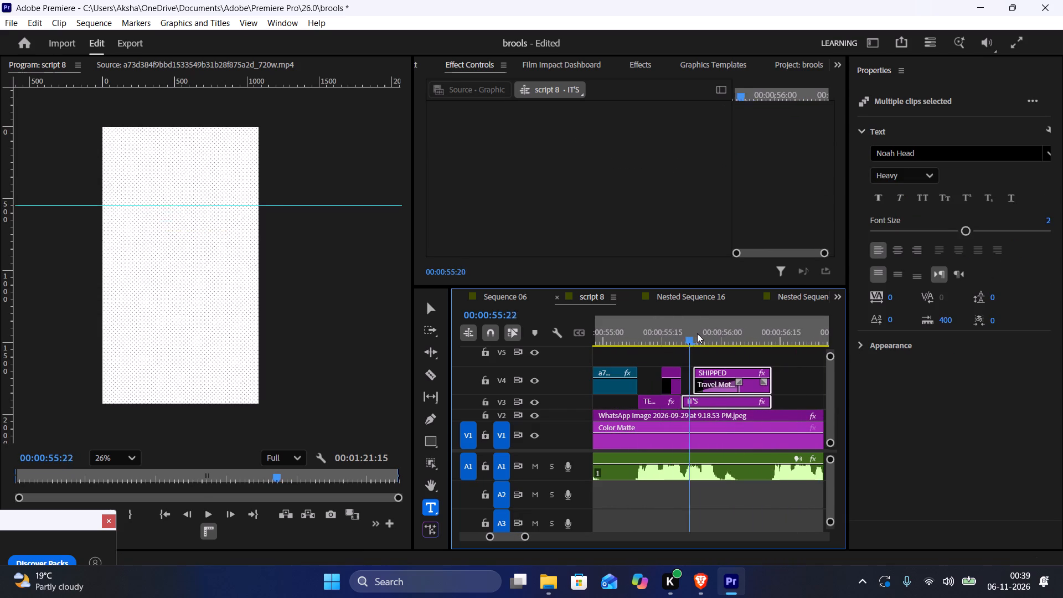
Copy the TELL and IT'S SHIPPED title group and paste it directly after itself, at about 00:00:56:13.
left_click_drag(697, 333, 731, 330)
left_click_drag(651, 355, 706, 383)
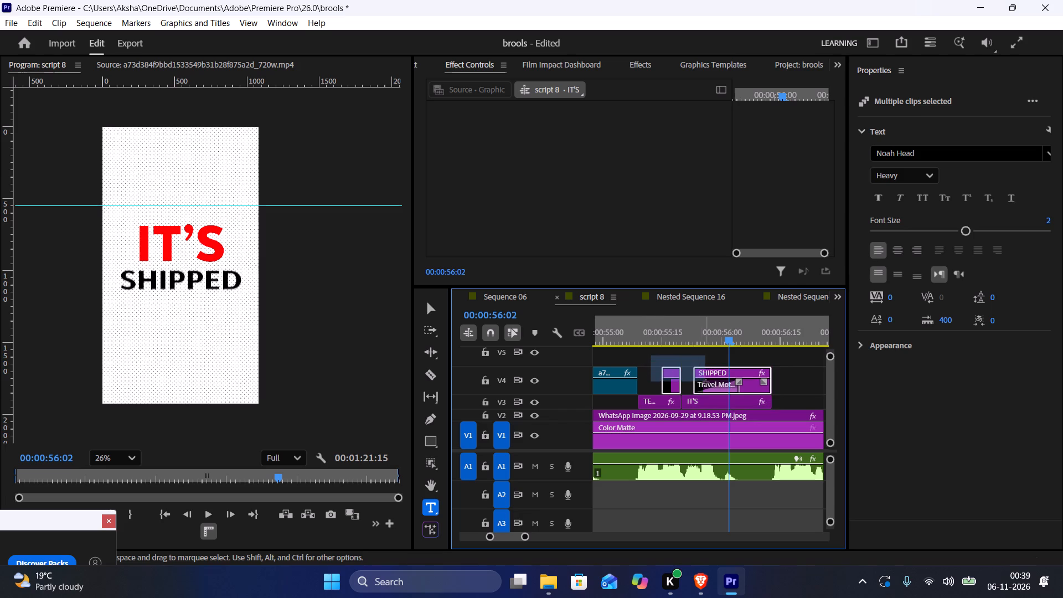
left_click_drag(706, 383, 713, 396)
key("ctrl+c")
scroll(713, 396, "down", 3)
left_click_drag(715, 335, 713, 329)
key("ctrl+v")
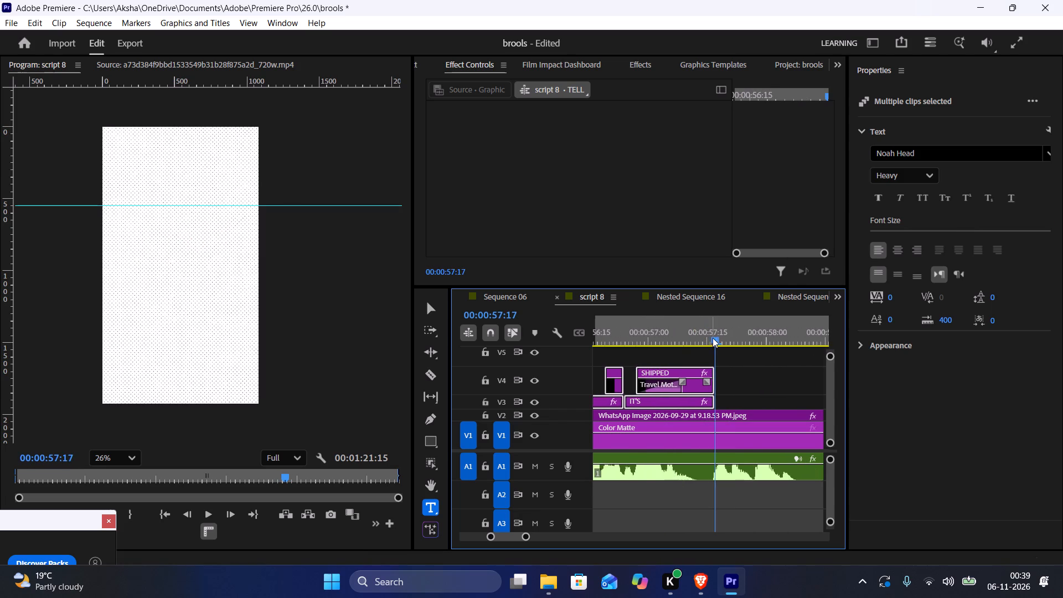
Change SHIPPED to MOVING in the pasted title group and center the word horizontally.
scroll(712, 345, "up", 5)
left_click_drag(707, 327, 763, 343)
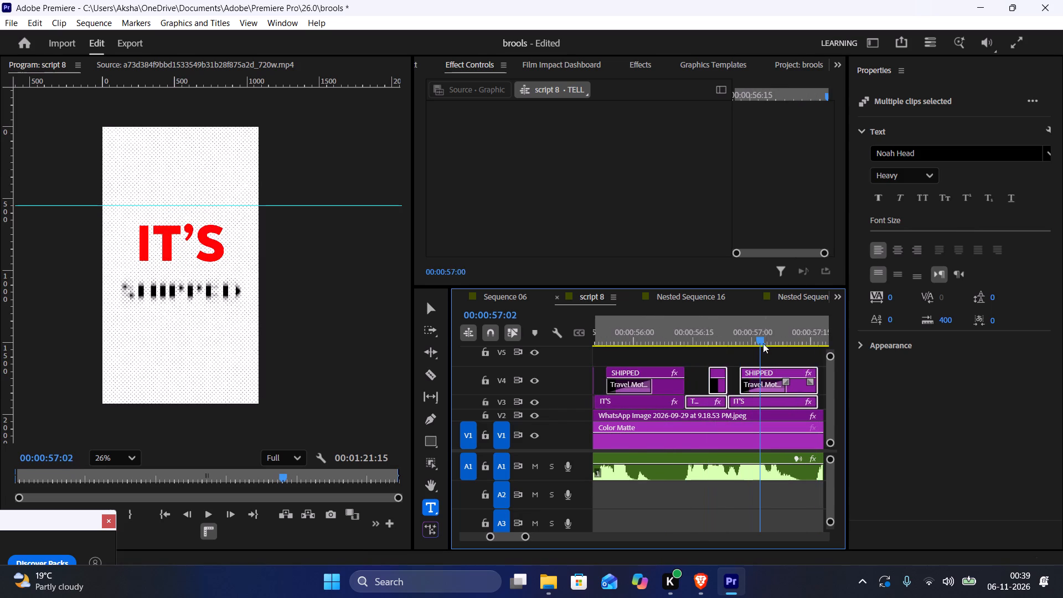
left_click_drag(763, 343, 763, 342)
double_click(190, 279)
type("MOVING")
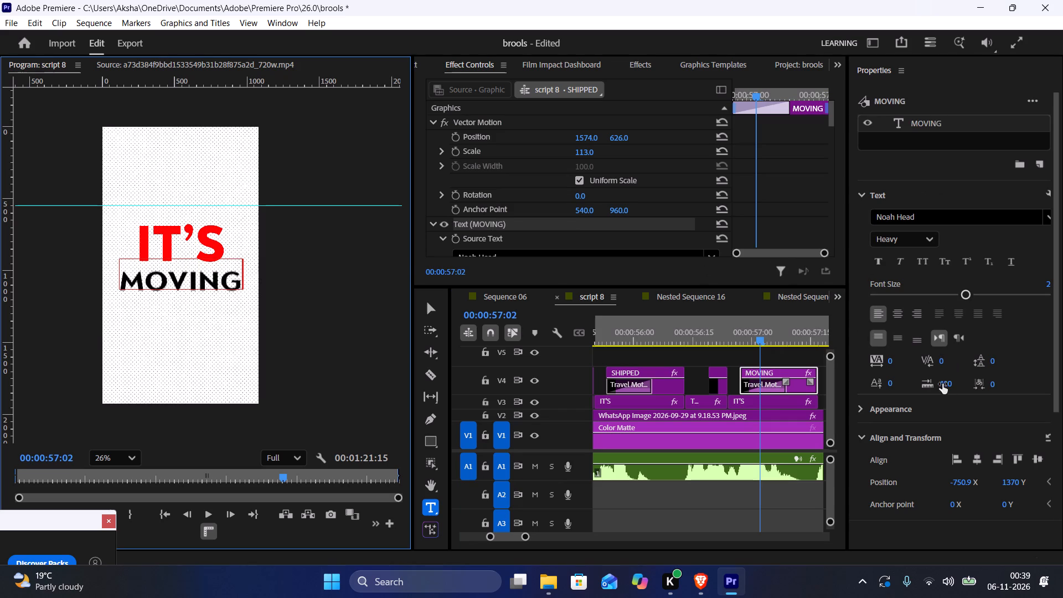
triple_click(972, 456)
left_click(731, 347)
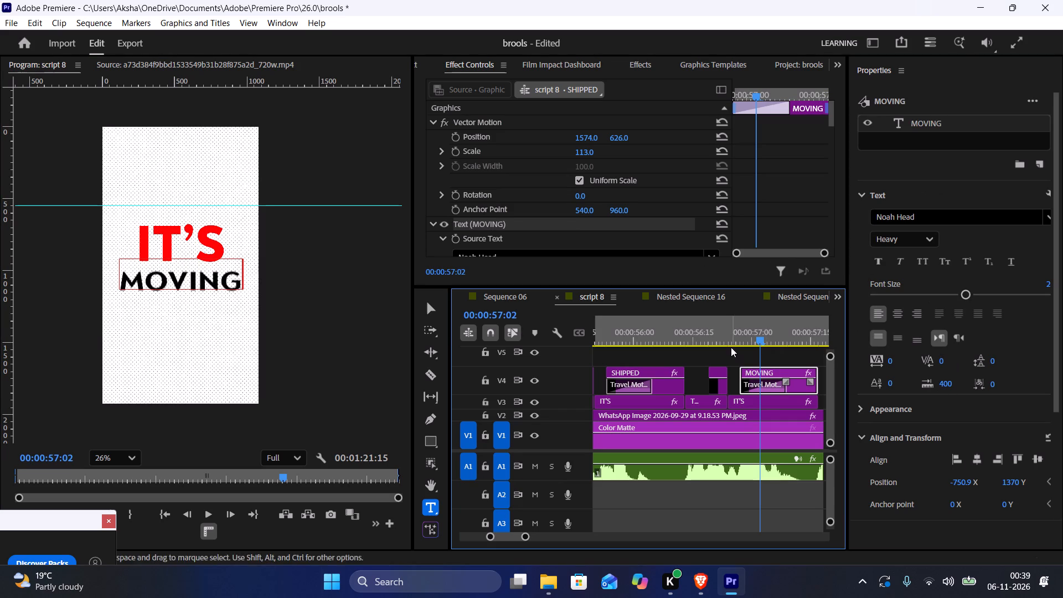
Play the IT'S SHIPPED and IT'S MOVING titles repeatedly to check their timing against the voiceover.
left_click_drag(720, 336, 695, 331)
key("space")
key("space")
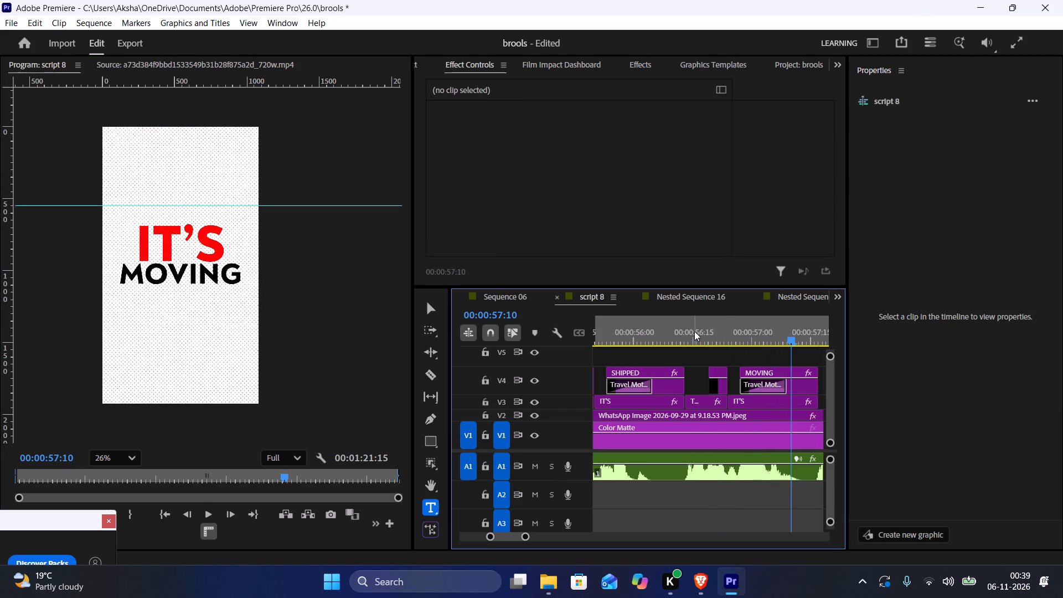
left_click(633, 329)
key("space")
key("space")
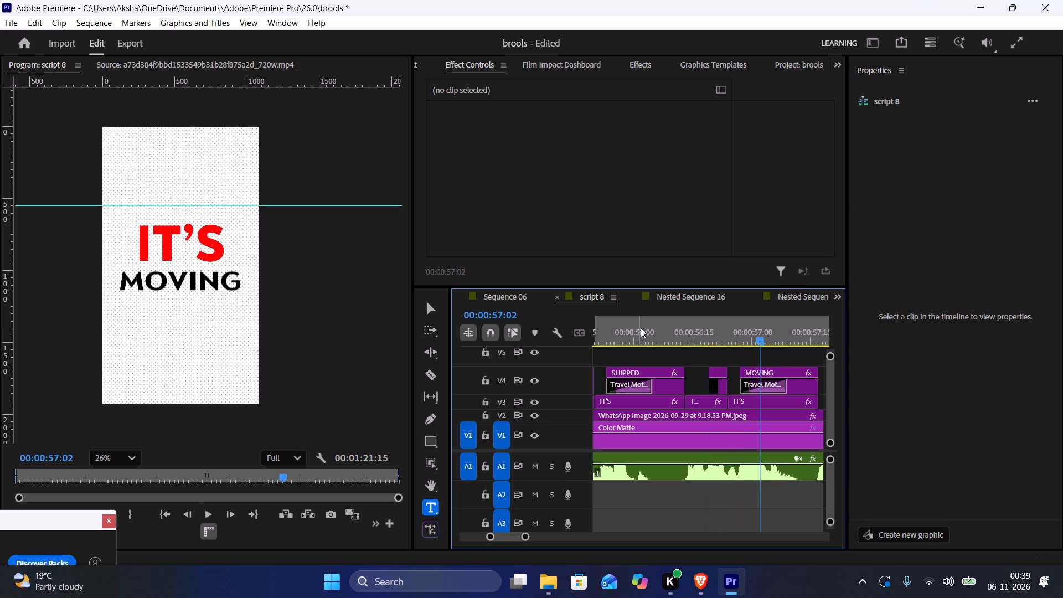
key("space")
key("space")
scroll(654, 329, "up", 4)
scroll(655, 329, "down", 6, "alt")
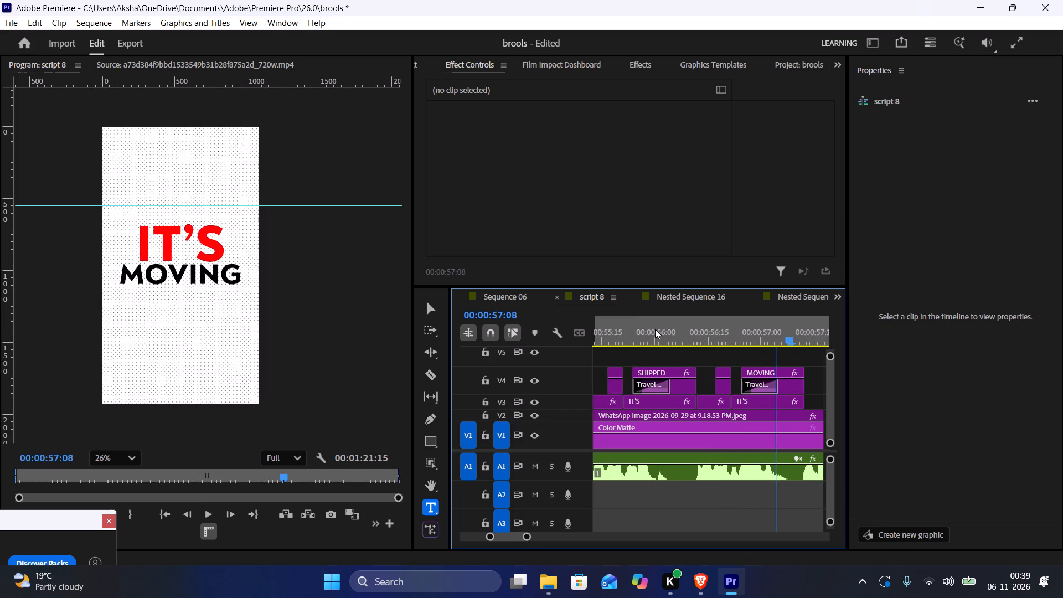
scroll(655, 329, "down", 1, "alt")
left_click_drag(641, 319, 671, 317)
key("space")
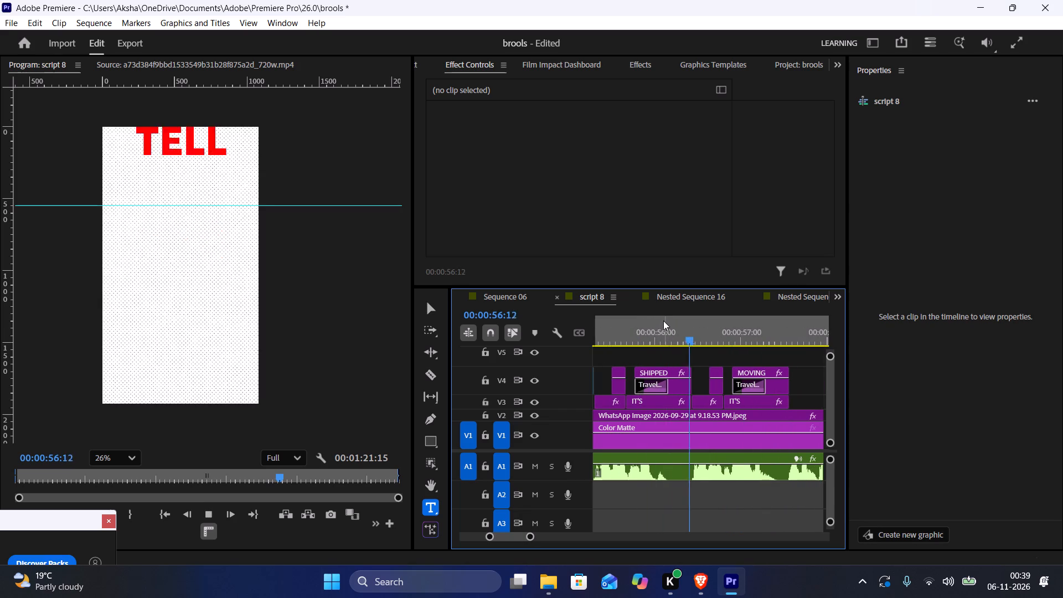
key("space")
key("space")
key("space")
left_click(663, 319)
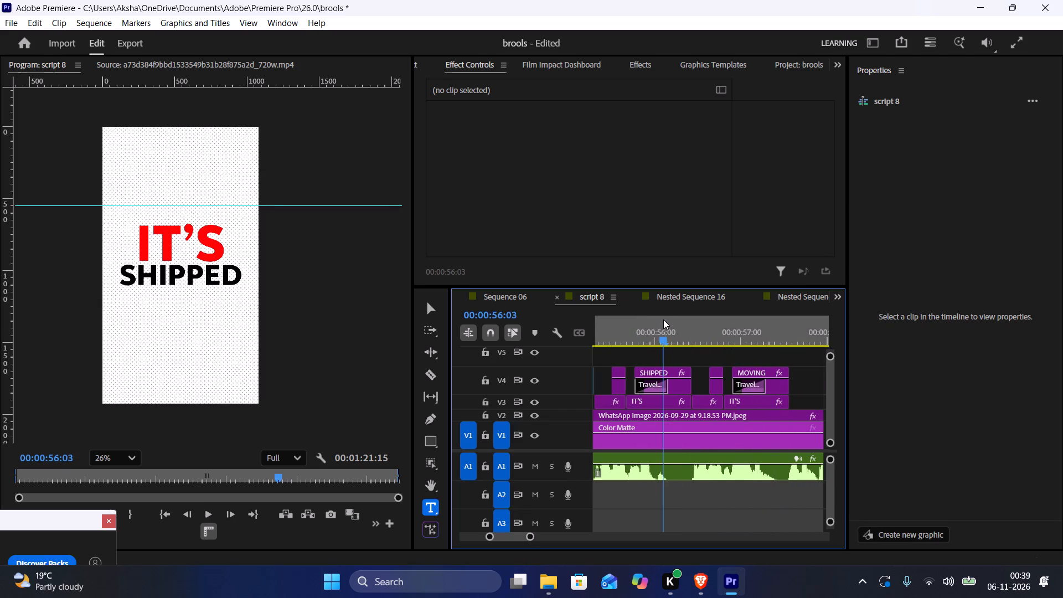
key("space")
key("space")
key("space")
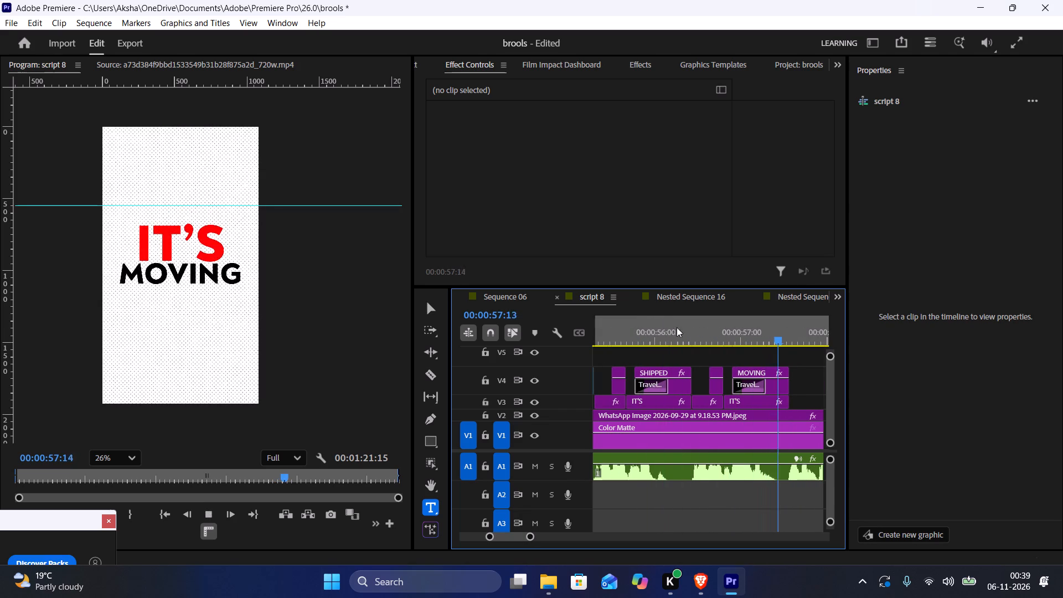
key("space")
Play the section after the MOVING title to hear the next spoken words.
key("space")
key("space")
scroll(734, 330, "up", 5)
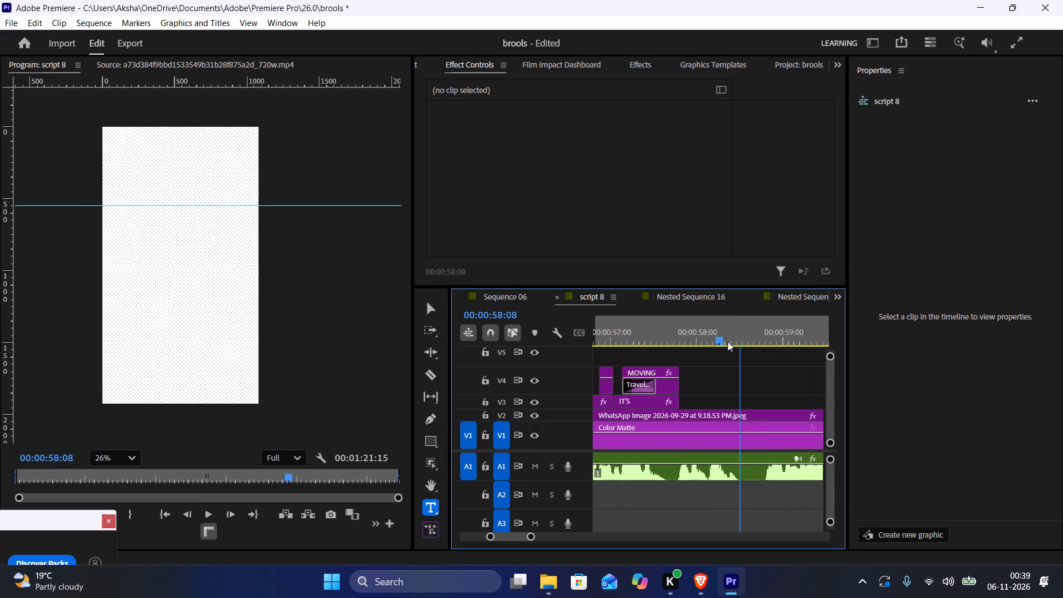
left_click(675, 329)
key("space")
key("space")
key("space")
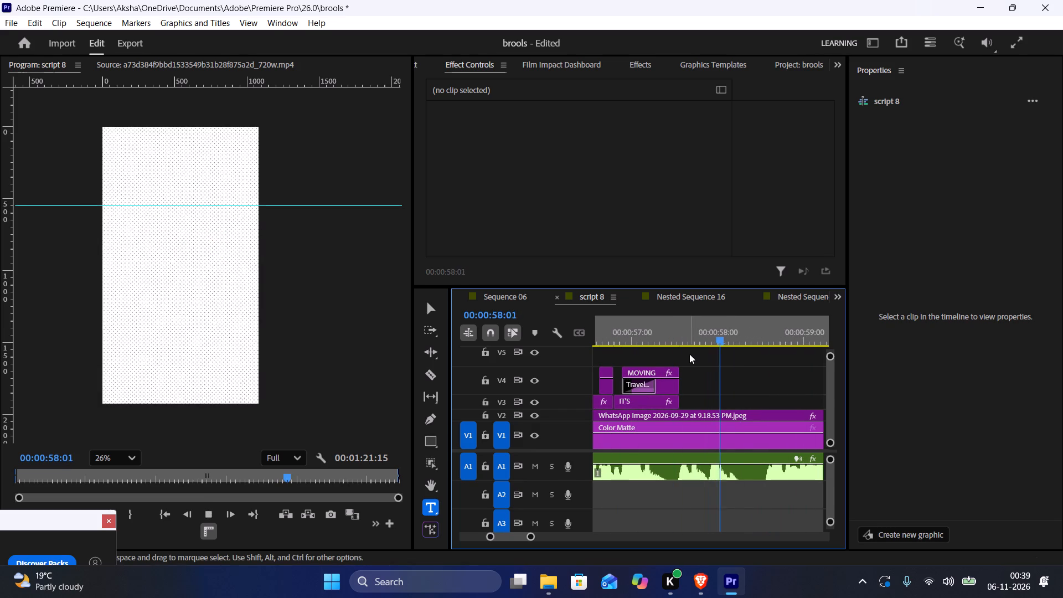
key("space")
Copy the NO REASON TO WAIT title group from around 00:00:50:00 and paste it at 00:00:57:17, after MOVING.
scroll(690, 358, "down", 13, "alt")
scroll(695, 376, "up", 6)
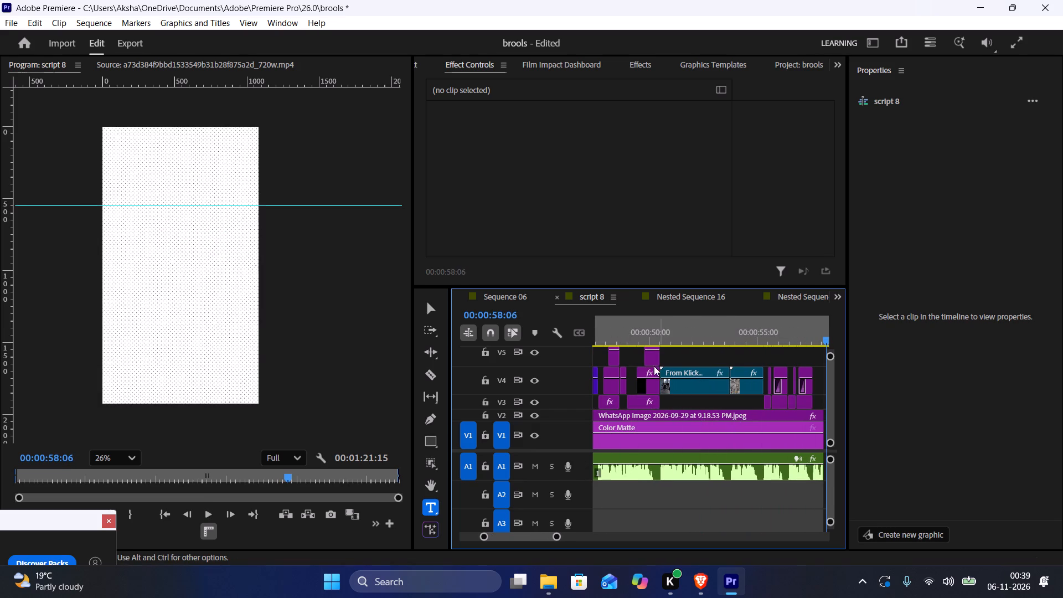
left_click(639, 357)
key("ctrl+z")
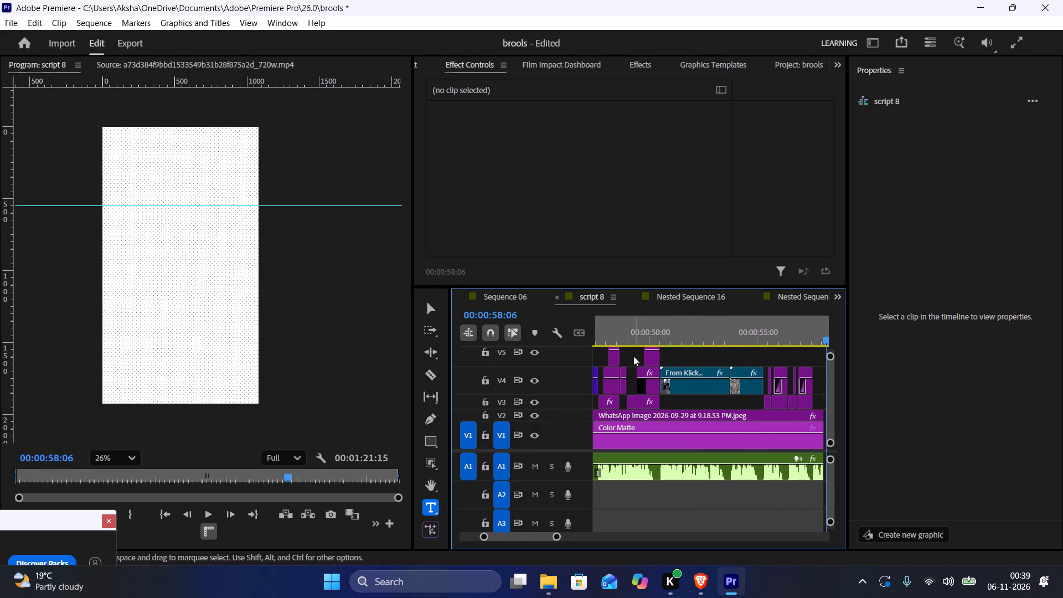
left_click_drag(633, 356, 644, 398)
key("ctrl+c")
scroll(668, 408, "down", 6, "ctrl")
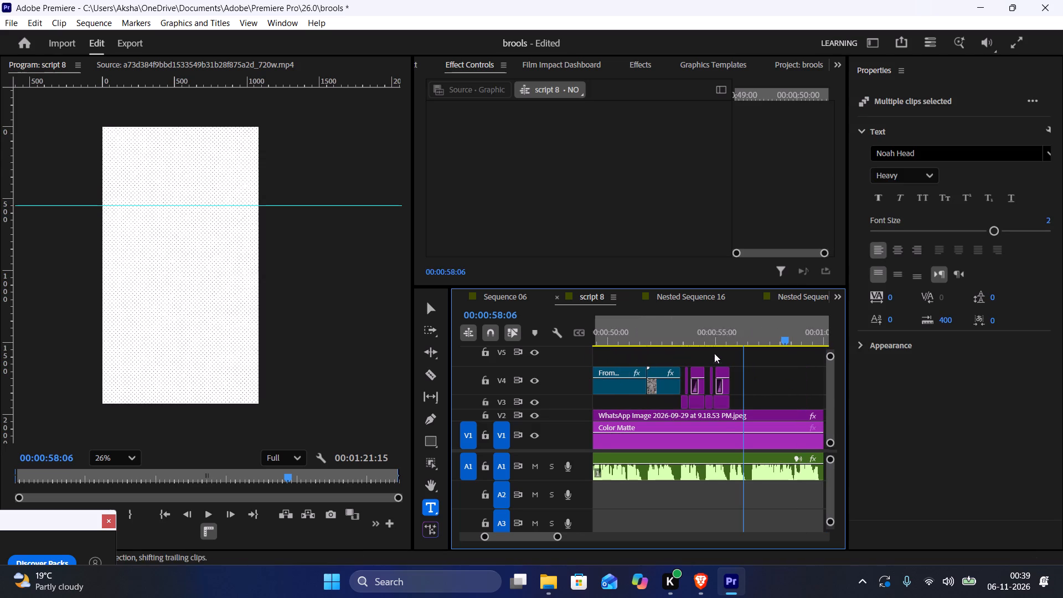
left_click_drag(726, 335, 731, 335)
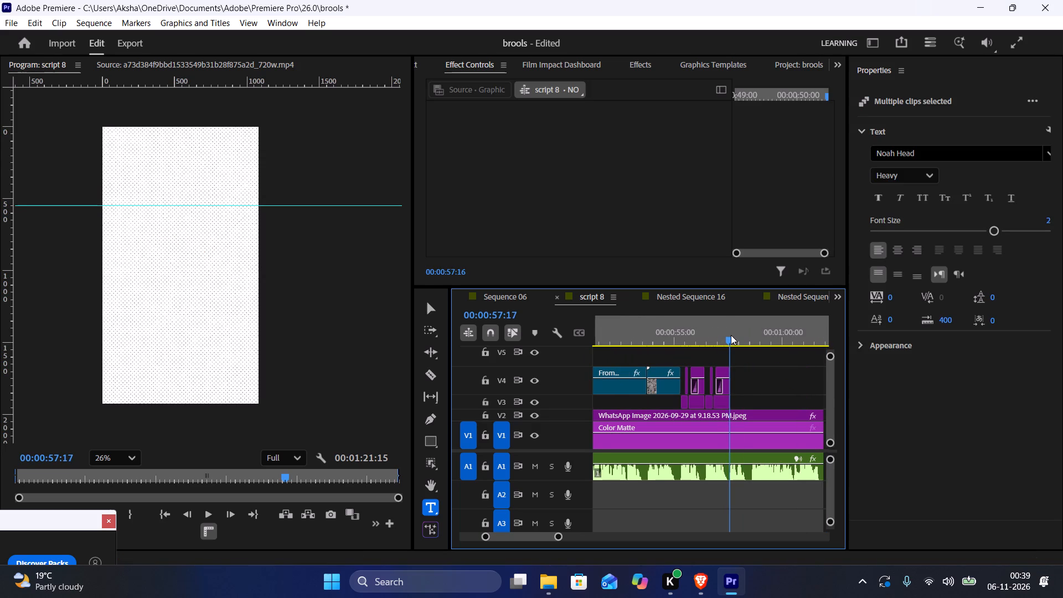
key("ctrl+v")
Trim the ends of the pasted NO, REASON TO and WAIT titles together to about 00:00:58:18.
scroll(743, 354, "up", 8, "alt")
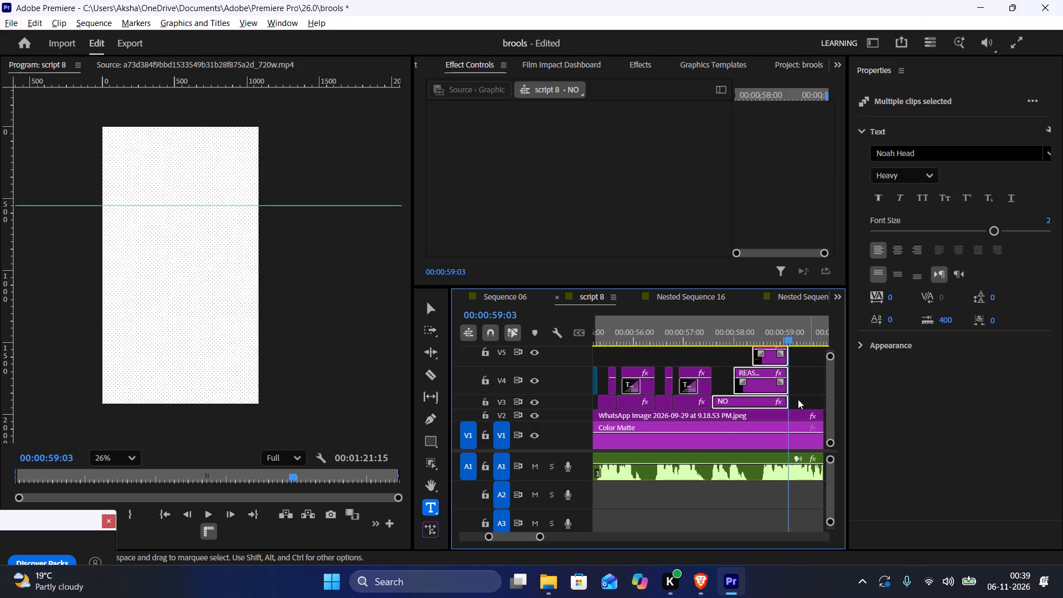
left_click(779, 373)
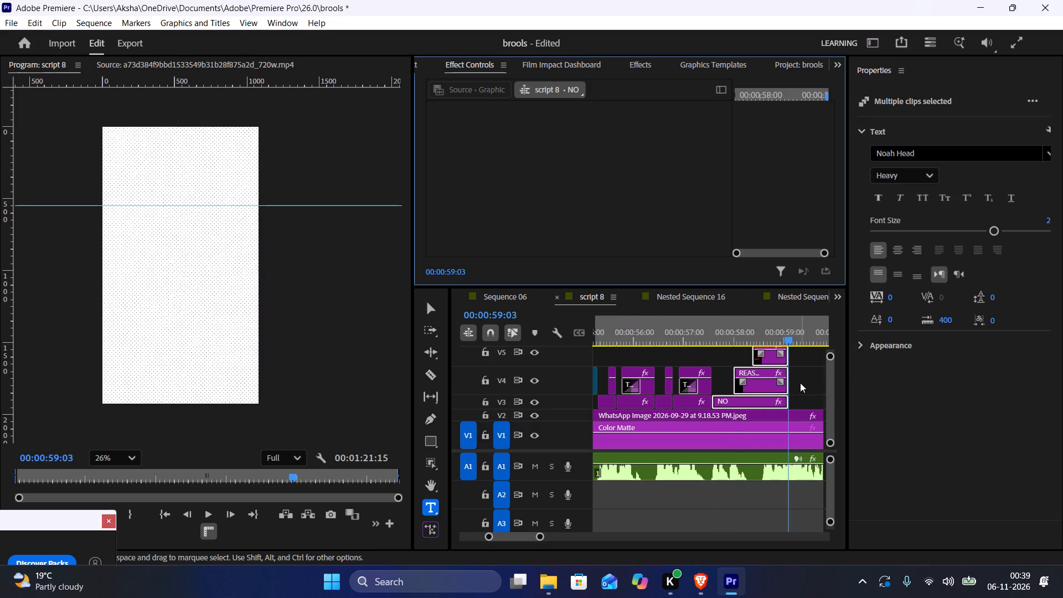
left_click_drag(788, 385, 763, 385)
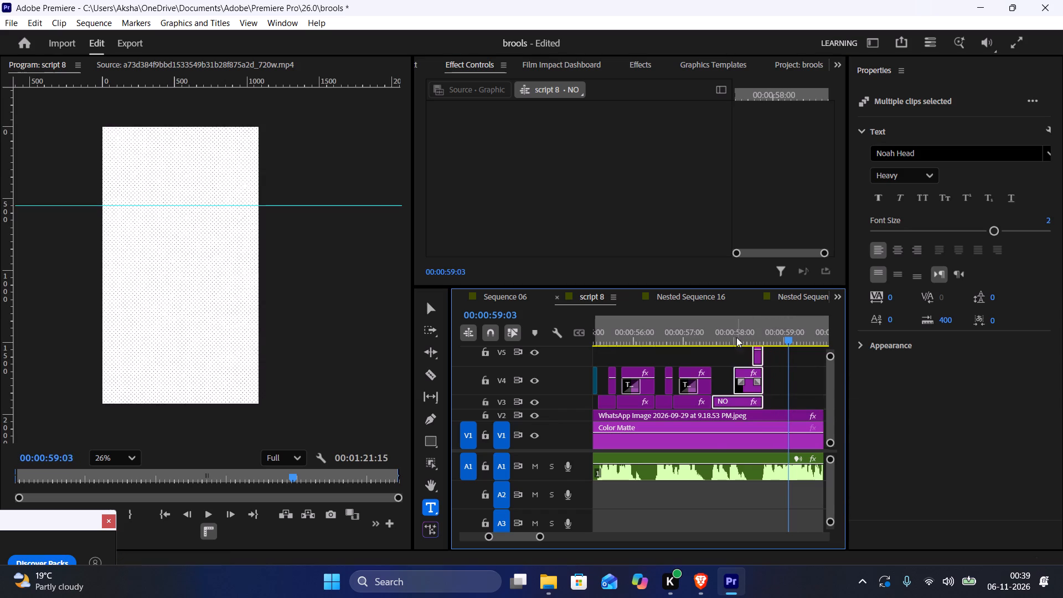
Extend the start of REASON TO earlier to 00:00:57:23 and of WAIT to about 00:00:58:00, matching the voiceover, and play them.
left_click_drag(730, 331, 714, 329)
key("space")
key("space")
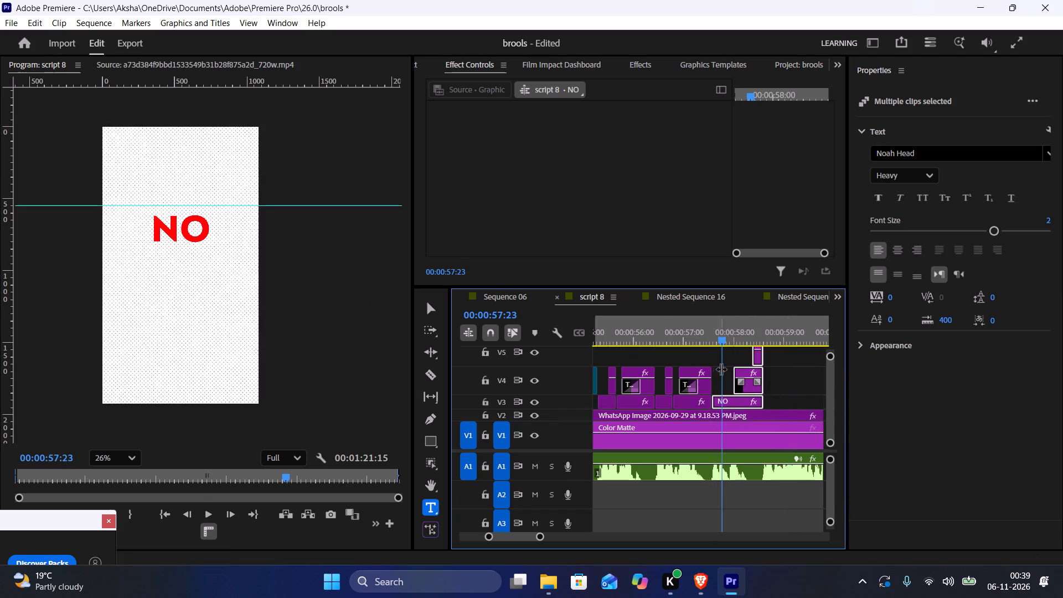
left_click(731, 375)
left_click(730, 382)
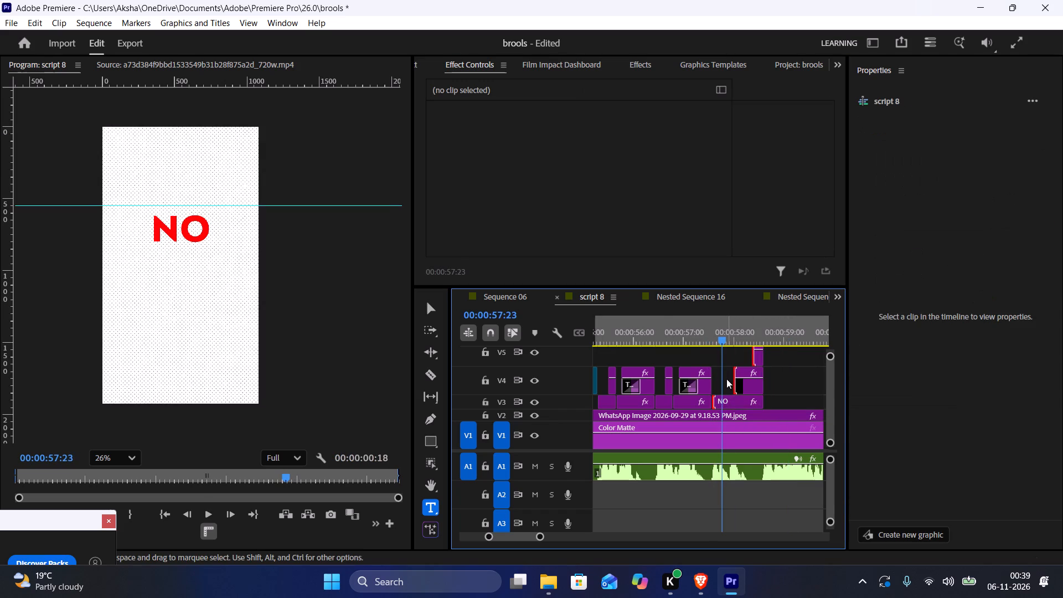
left_click_drag(734, 377, 724, 374)
left_click_drag(750, 348, 732, 349)
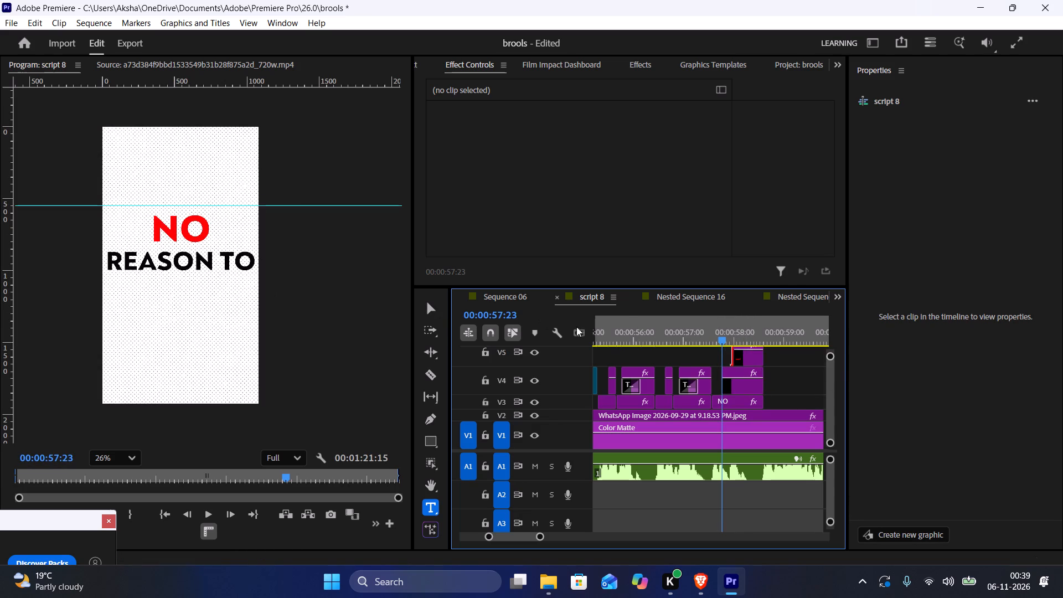
key("space")
key("space")
Reword the pasted NO, REASON TO and WAIT titles as WITH, A and DATE.
double_click(162, 234)
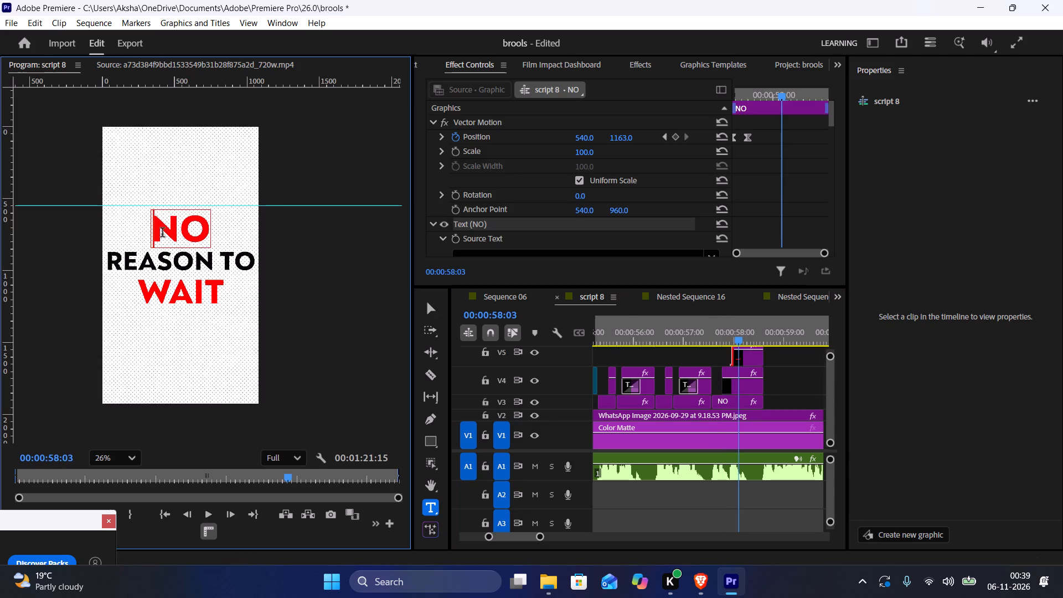
type("WITH")
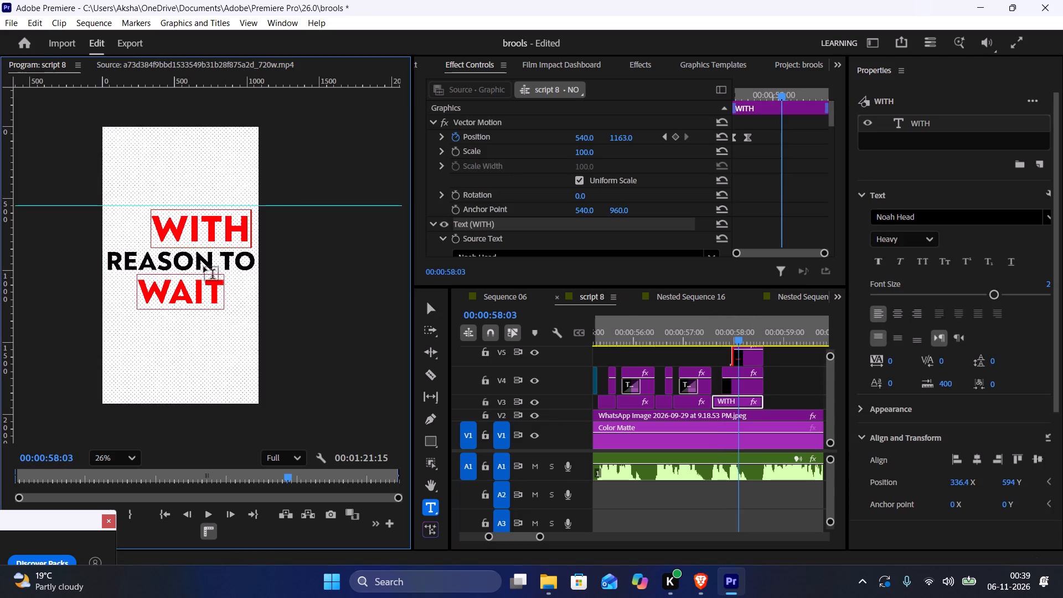
double_click(200, 261)
key("shift+a")
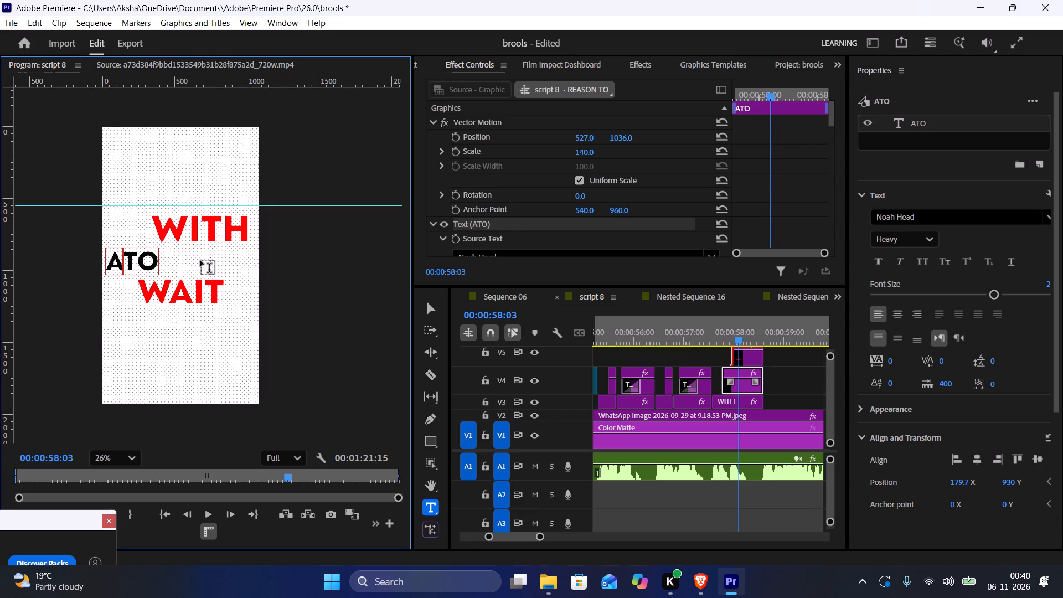
key("Right")
key("BackSpace")
key("Right")
key("BackSpace")
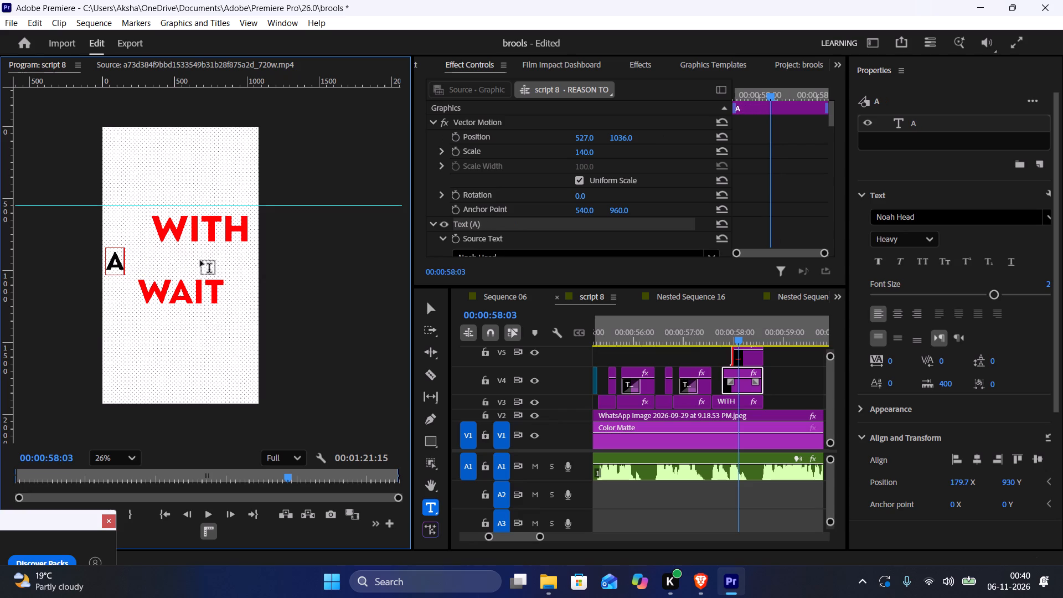
left_click(192, 321)
double_click(194, 301)
double_click(178, 296)
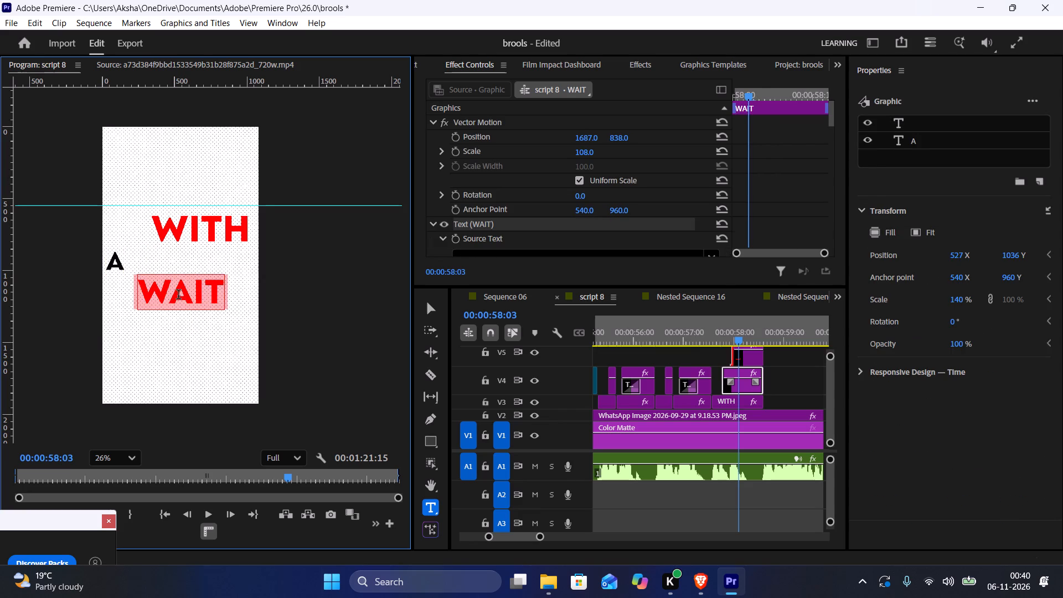
type("DATE")
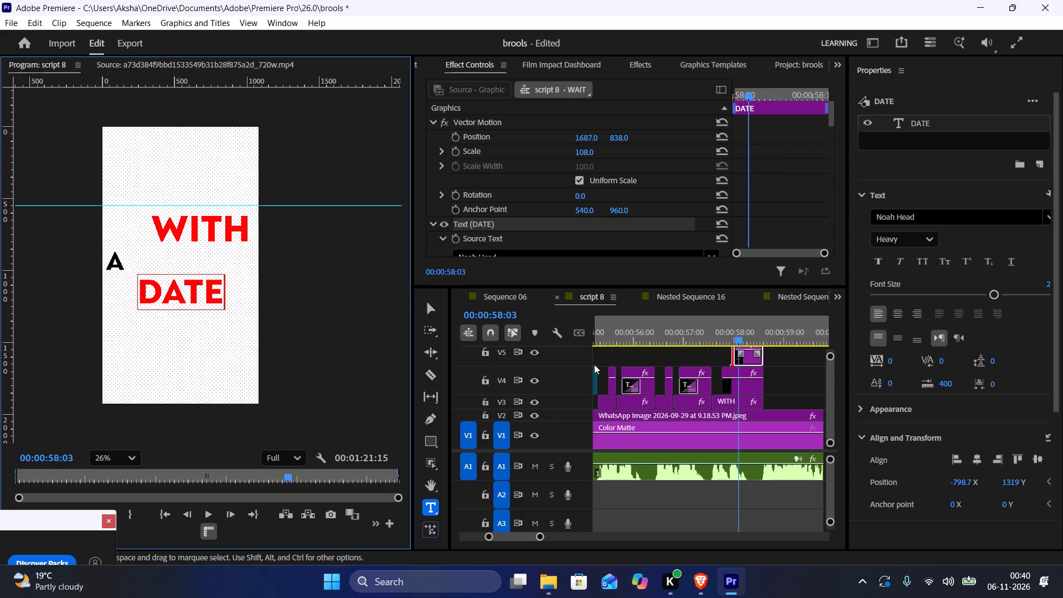
Centre the DATE, A and WITH titles horizontally in the frame.
triple_click(981, 463)
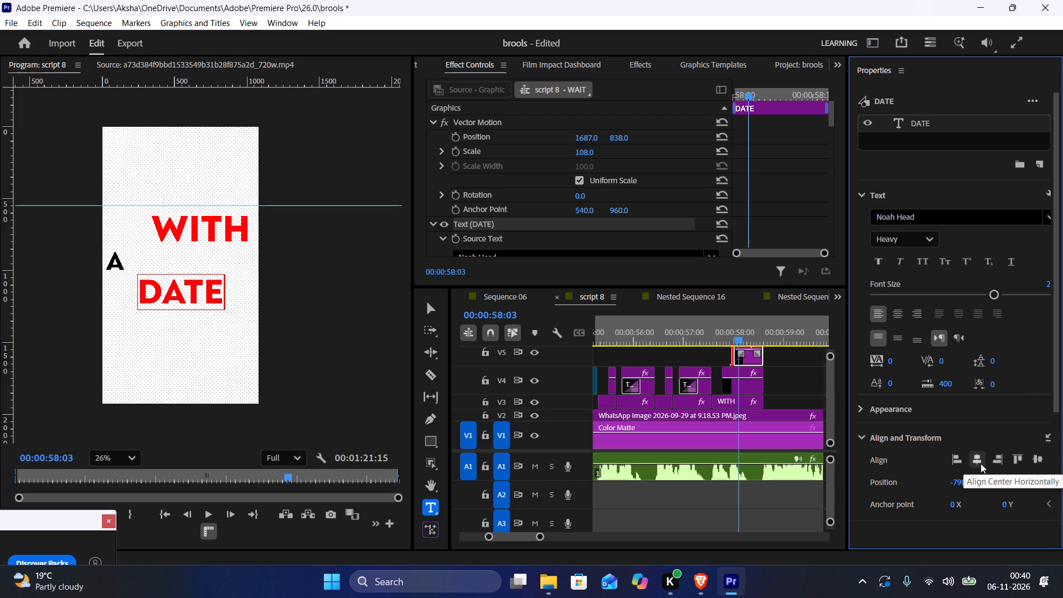
left_click(117, 265)
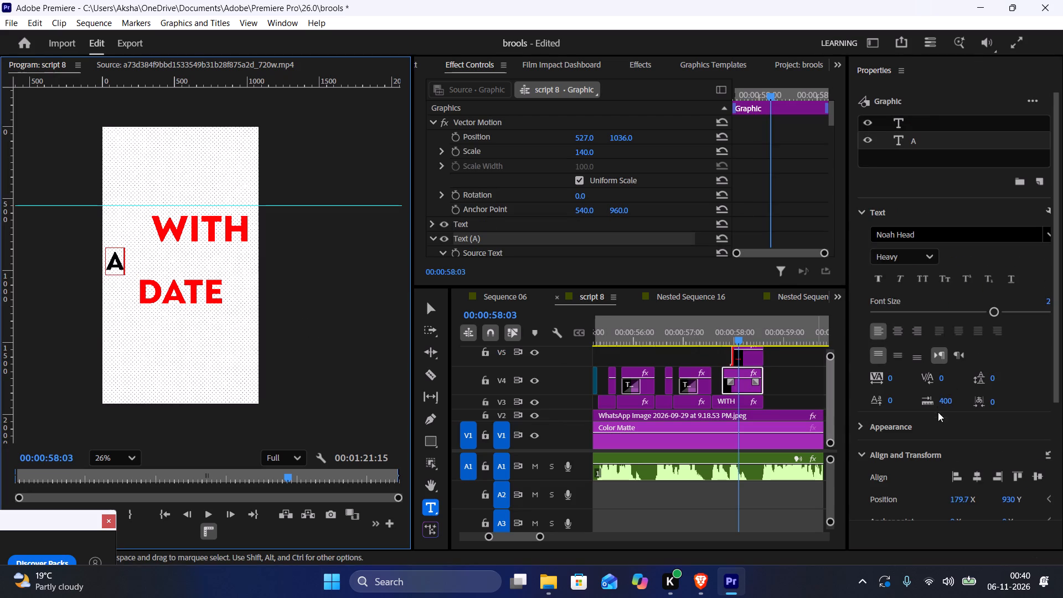
triple_click(979, 476)
triple_click(978, 476)
triple_click(978, 476)
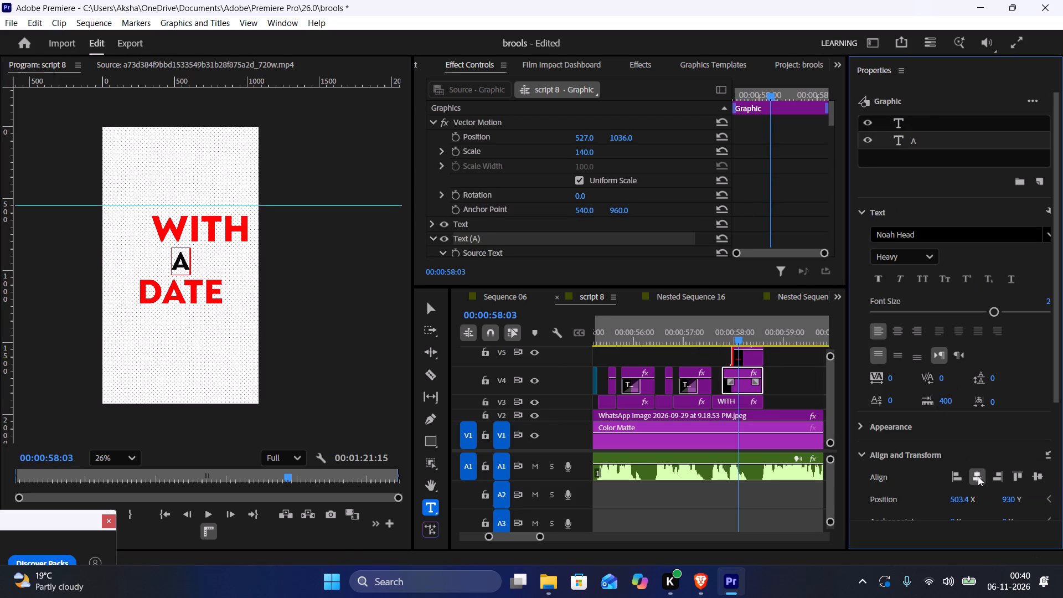
left_click(978, 476)
left_click(215, 225)
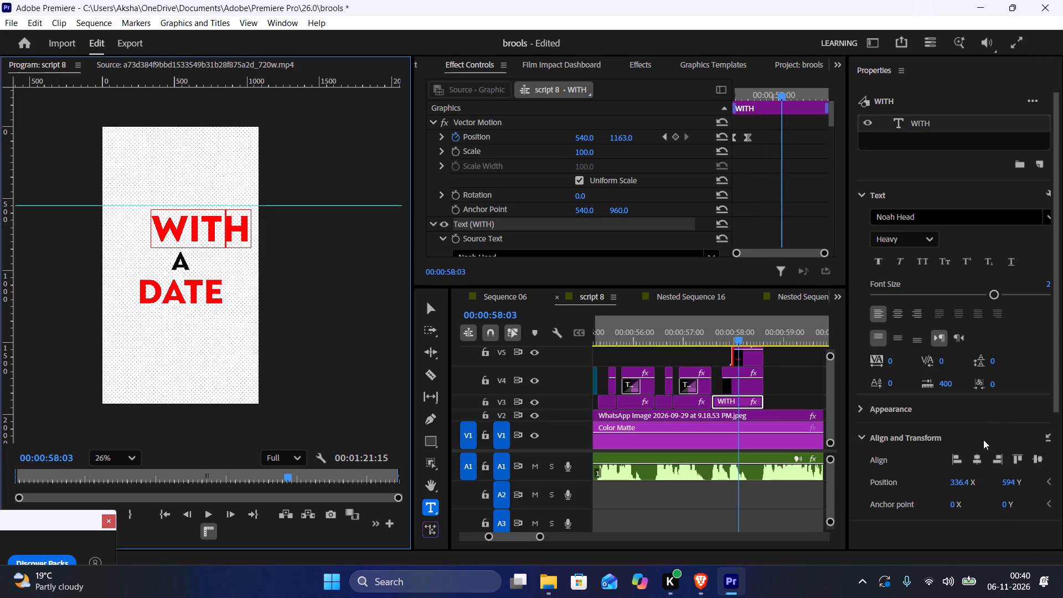
triple_click(981, 457)
triple_click(981, 457)
left_click(981, 457)
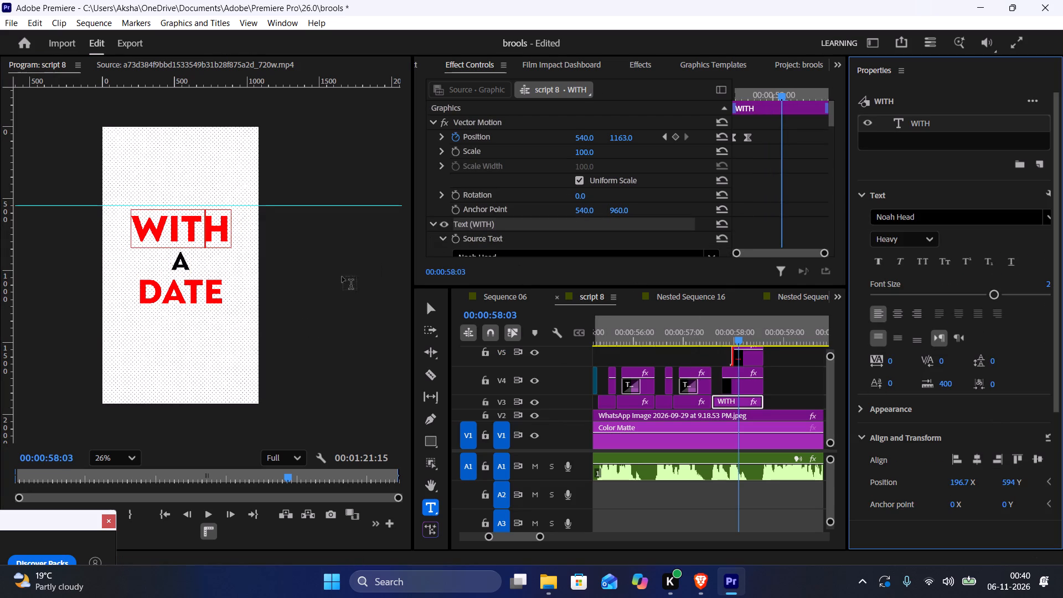
Scale the A text up to 92% and centre it horizontally again.
left_click(186, 266)
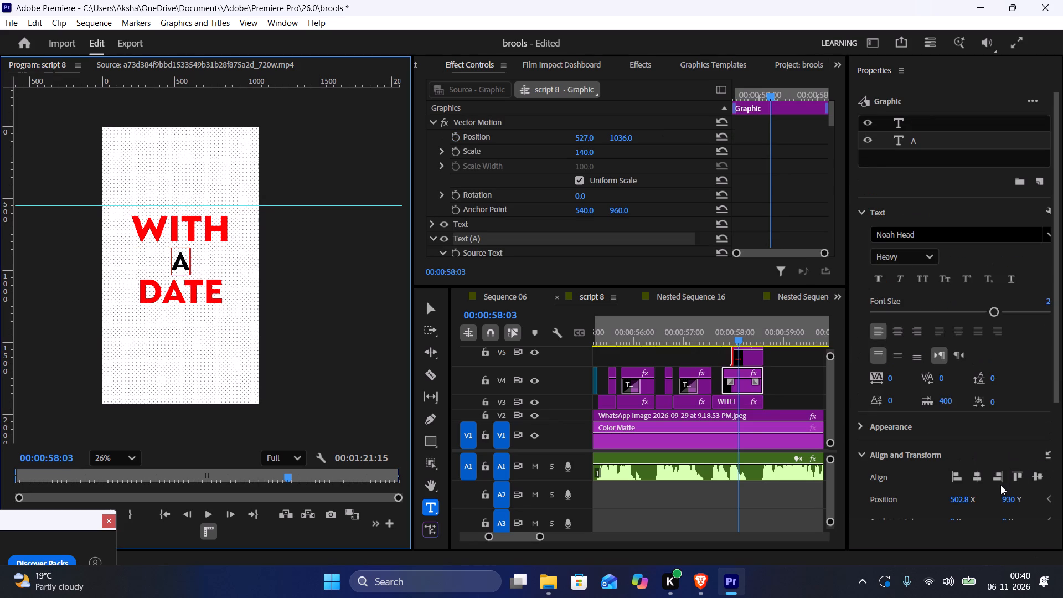
scroll(993, 493, "down", 3)
left_click_drag(964, 503, 978, 505)
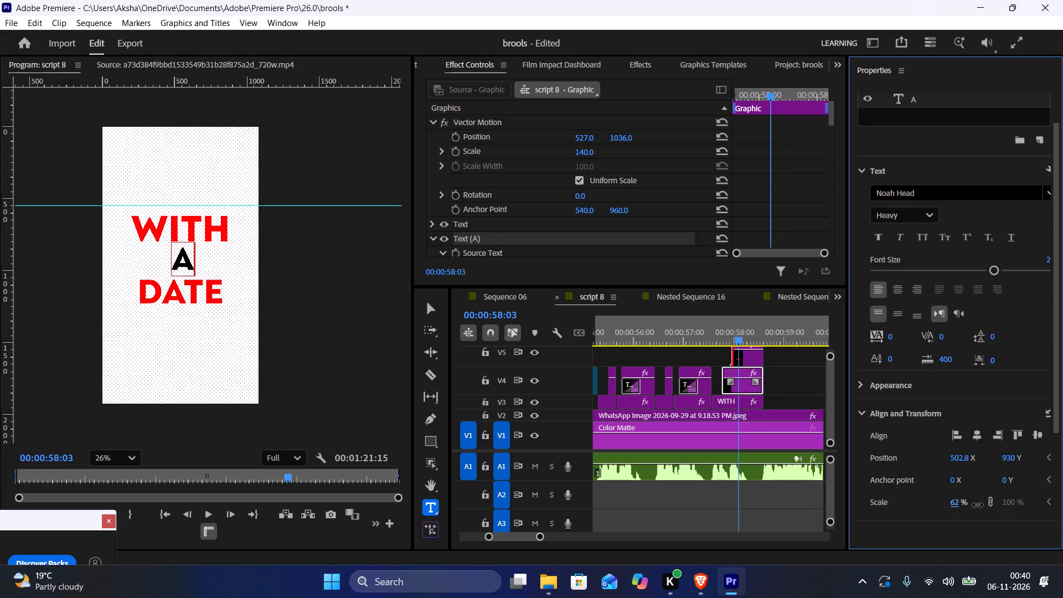
left_click_drag(978, 505, 999, 507)
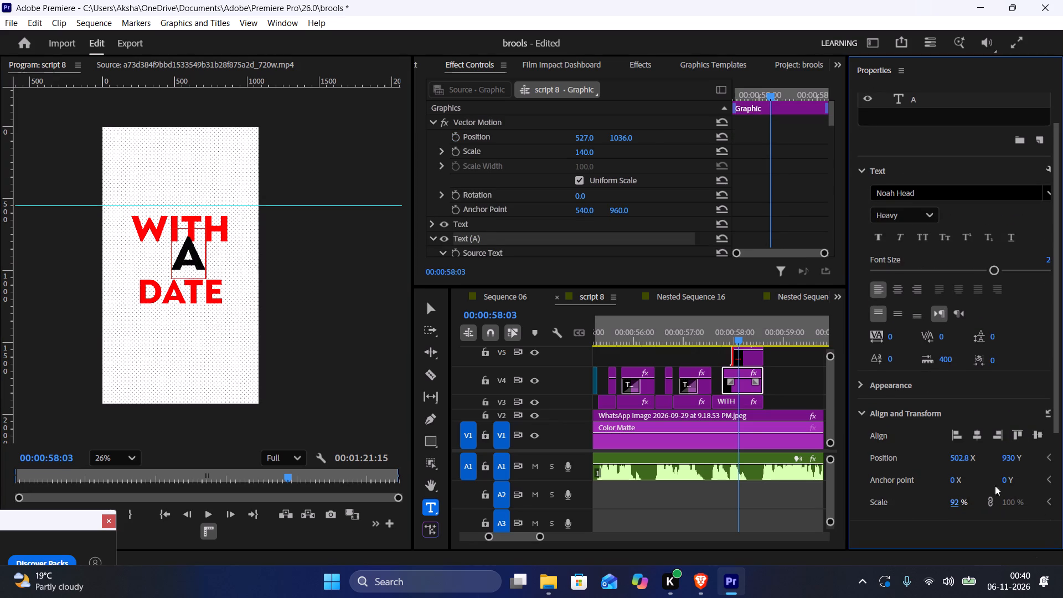
left_click(971, 425)
triple_click(973, 430)
triple_click(973, 430)
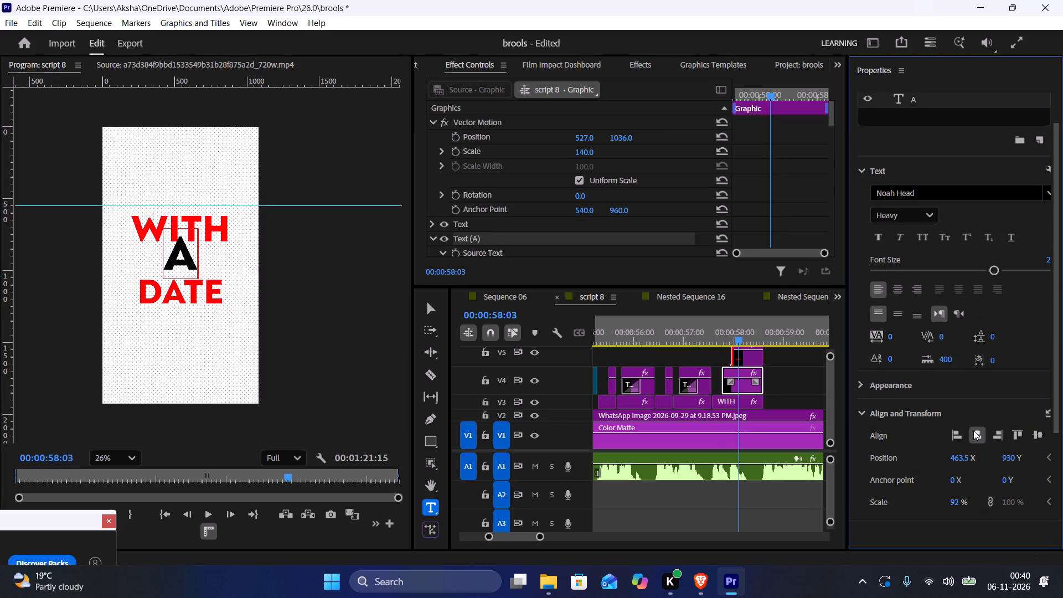
left_click(973, 430)
Make room around the enlarged A by setting the WITH text's Y position to 537 and the DATE text's to 1350.
left_click(742, 400)
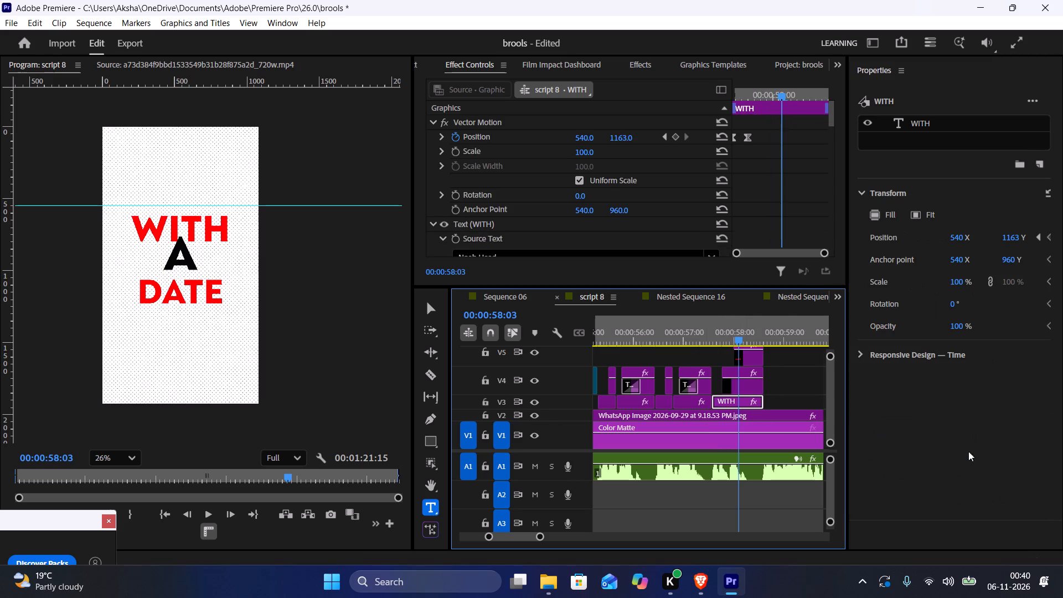
left_click(199, 235)
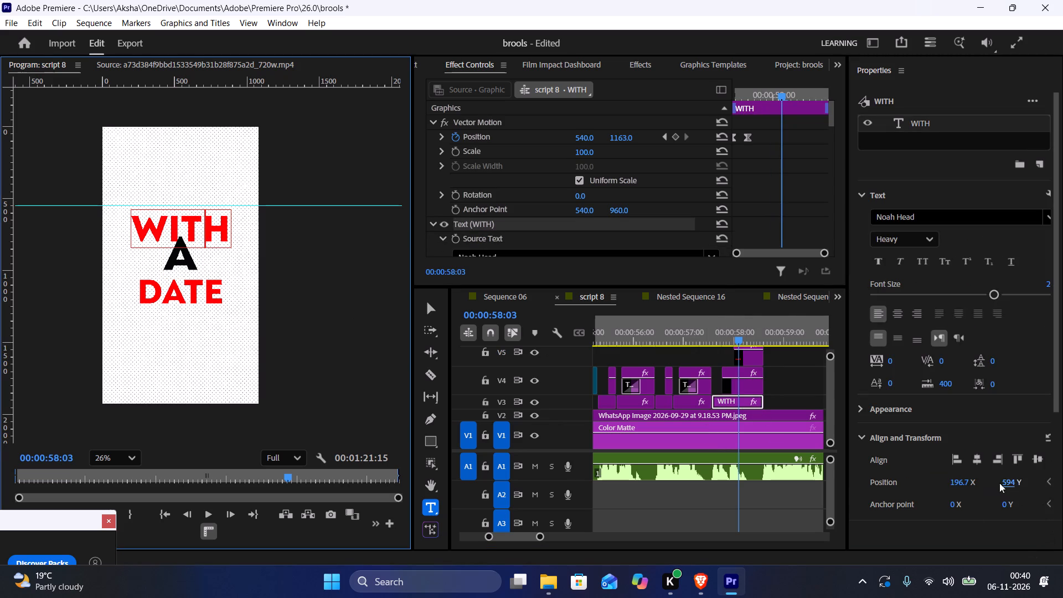
left_click_drag(1005, 481, 967, 492)
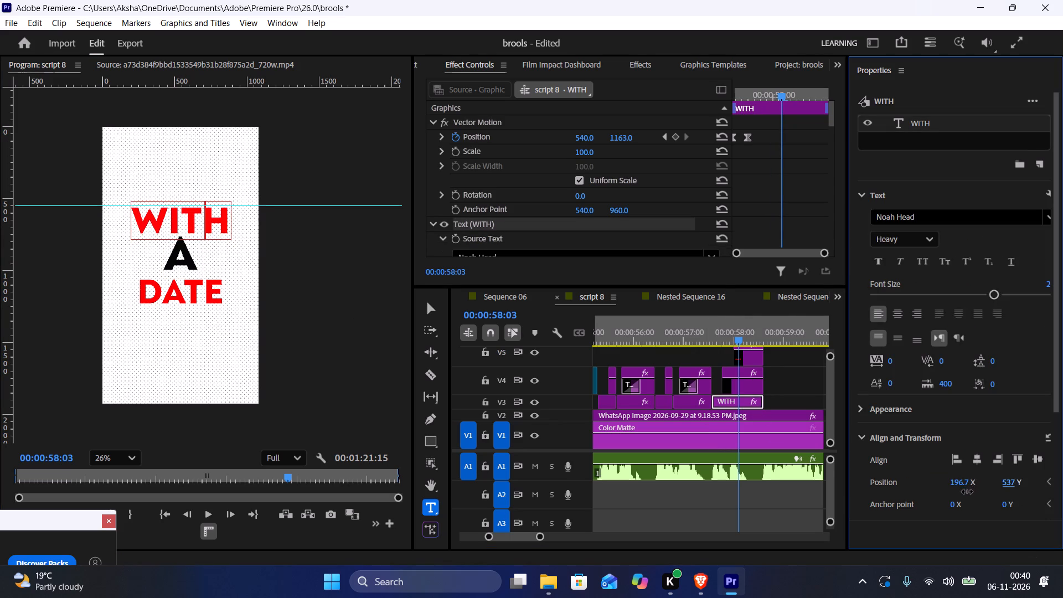
left_click_drag(967, 492, 966, 494)
left_click(198, 293)
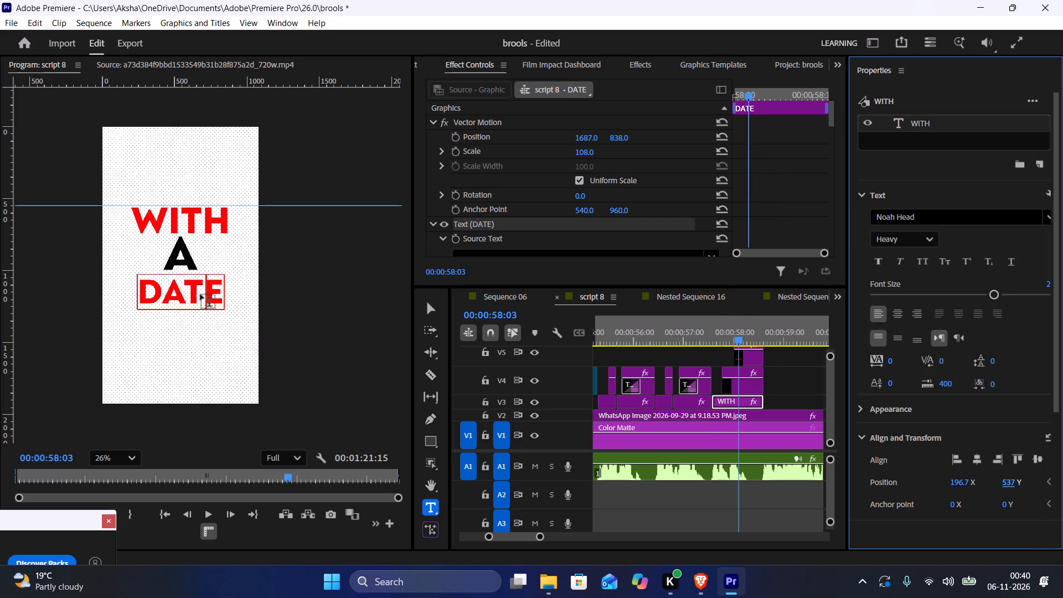
triple_click(976, 462)
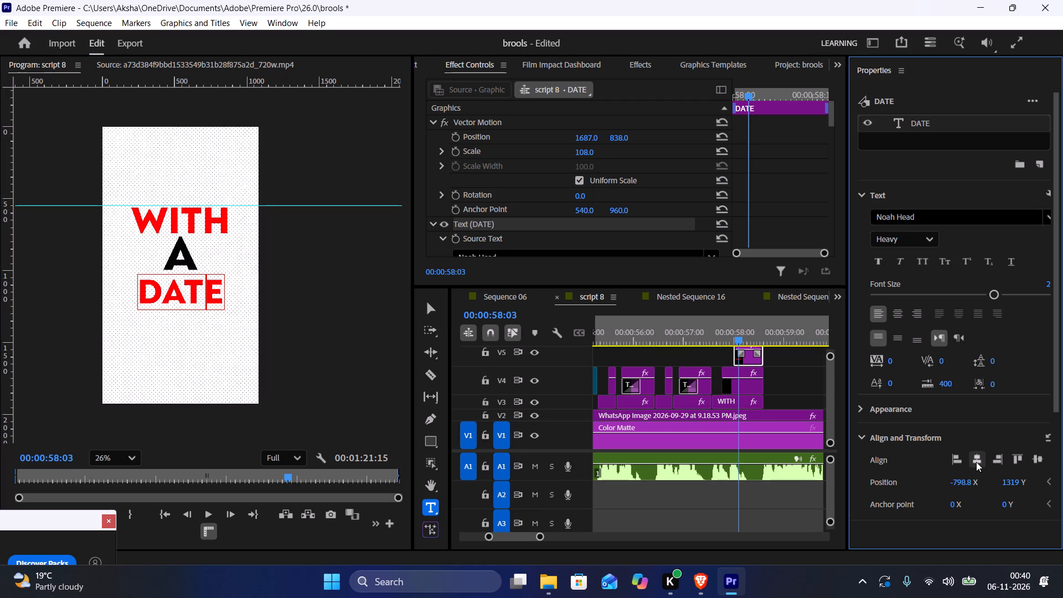
left_click_drag(1009, 481, 1038, 481)
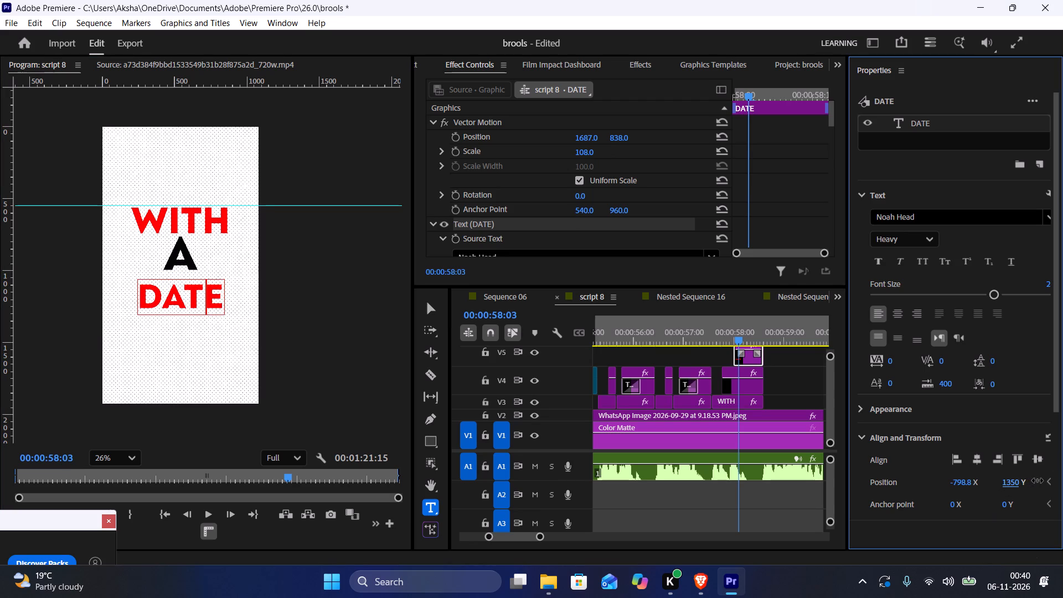
left_click_drag(1038, 481, 1036, 480)
Play the WITH A DATE titles against the voiceover and on into the following line.
left_click(713, 329)
key("space")
key("space")
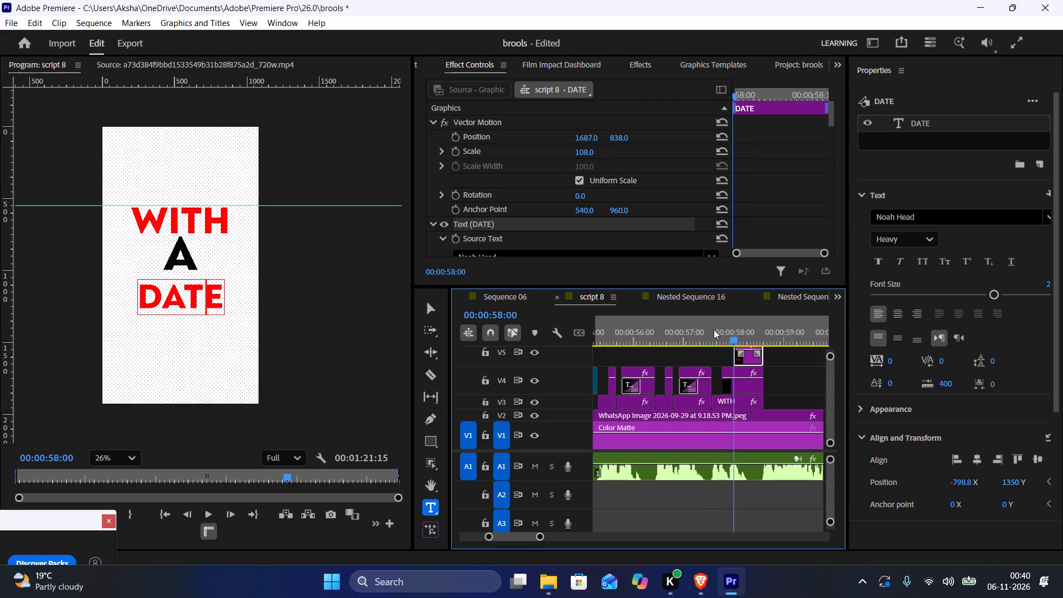
left_click_drag(714, 329, 706, 329)
key("space")
key("space")
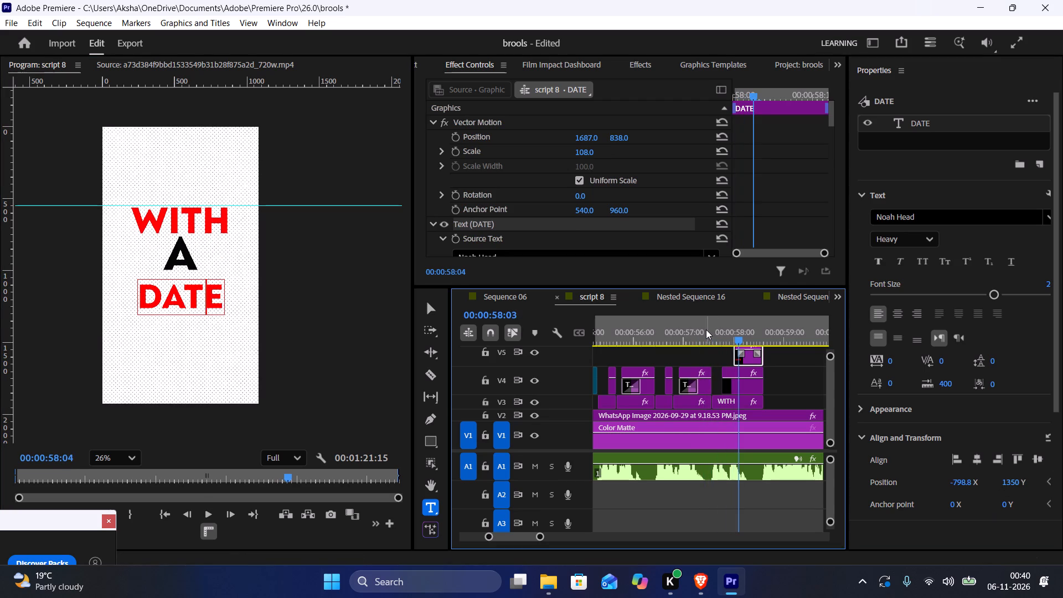
key("space")
key("space")
key("space")
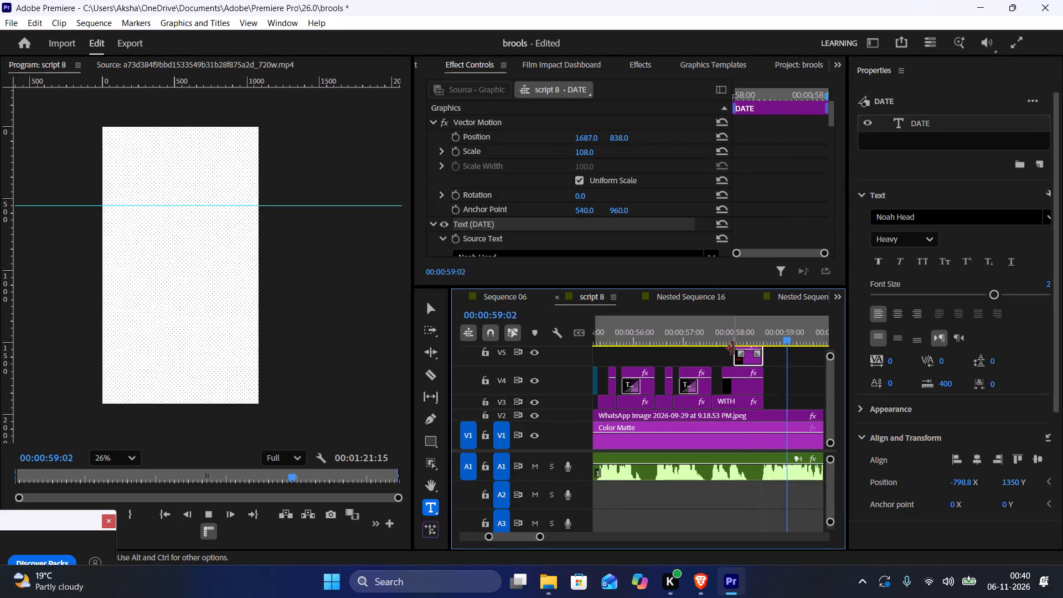
scroll(785, 422, "down", 9, "alt")
key("space")
Copy the TELL THEM title pair before IT'S MOVING and paste it at 00:00:58:18, after the WITH A DATE group.
scroll(785, 422, "up", 13, "alt")
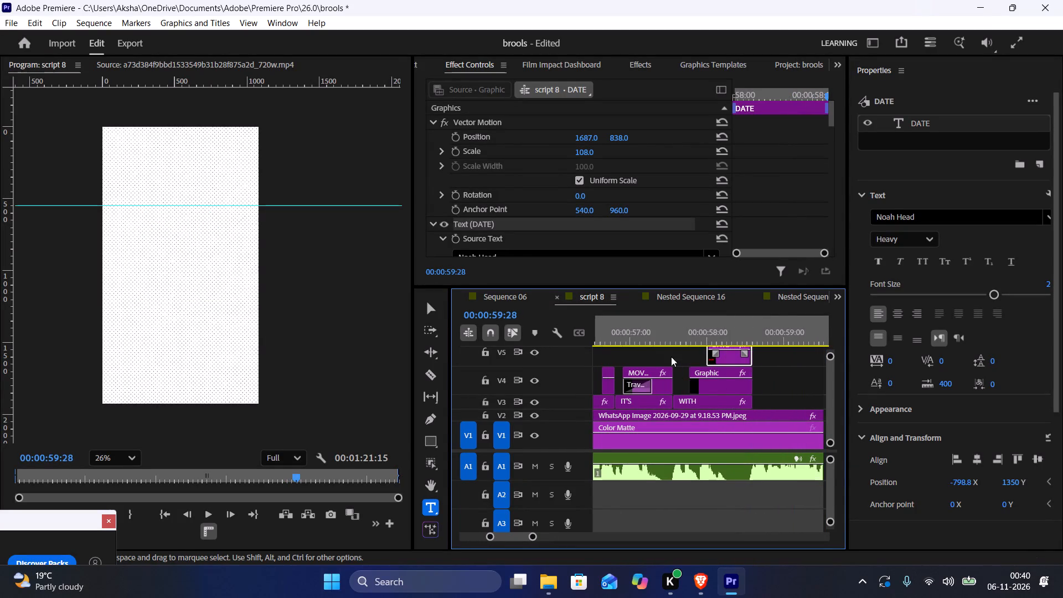
scroll(651, 351, "up", 3)
left_click_drag(663, 354, 667, 402)
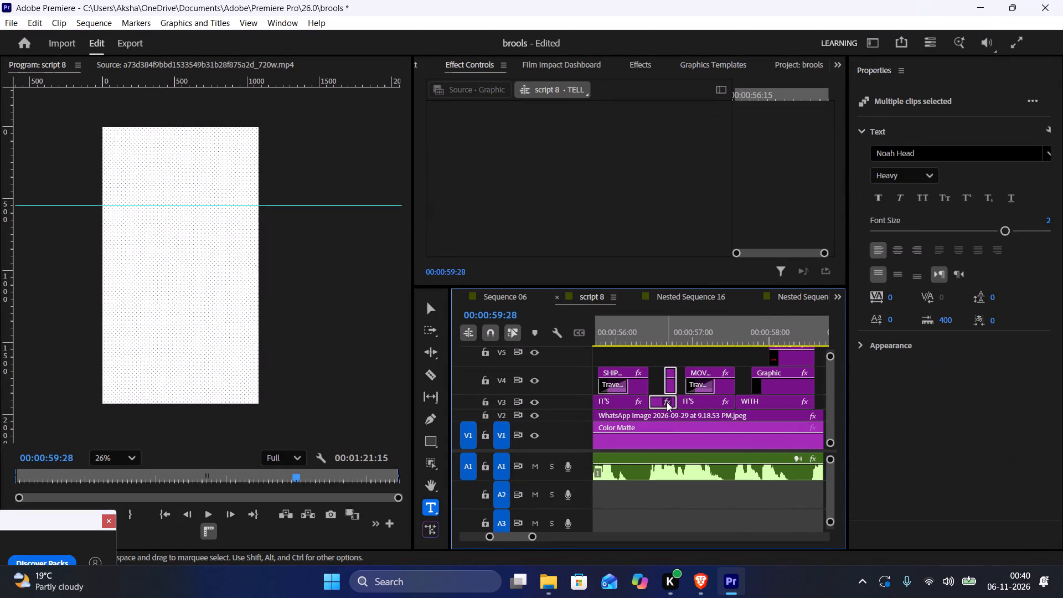
key("ctrl+c")
scroll(691, 403, "down", 6)
left_click_drag(703, 327, 693, 324)
key("ctrl+v")
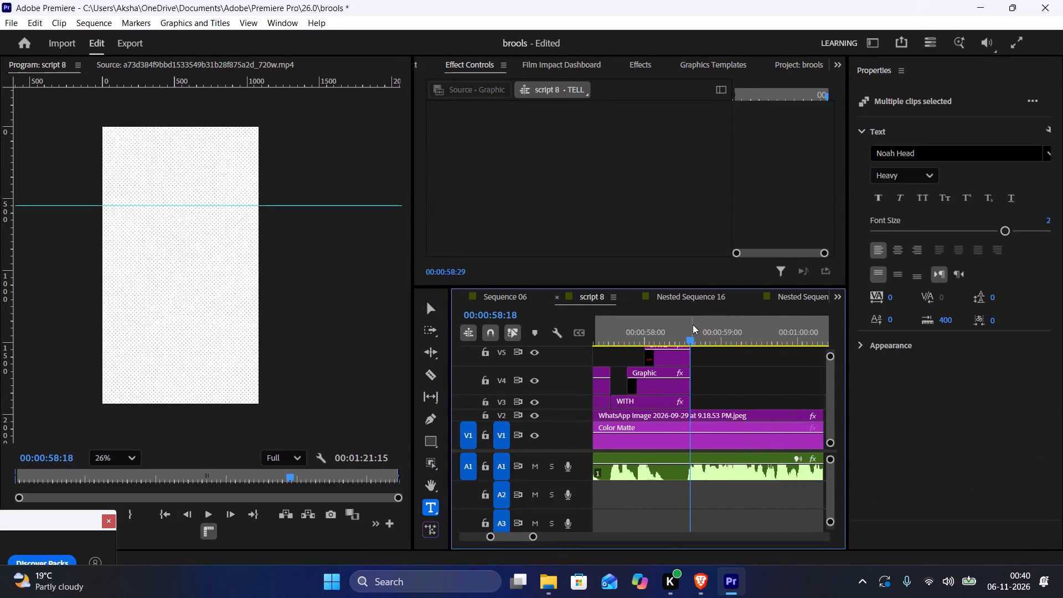
Play the pasted TELL and THEM titles and extend both ends together to about 00:00:59:00.
left_click(693, 324)
key("space")
key("space")
scroll(713, 379, "up", 13, "alt")
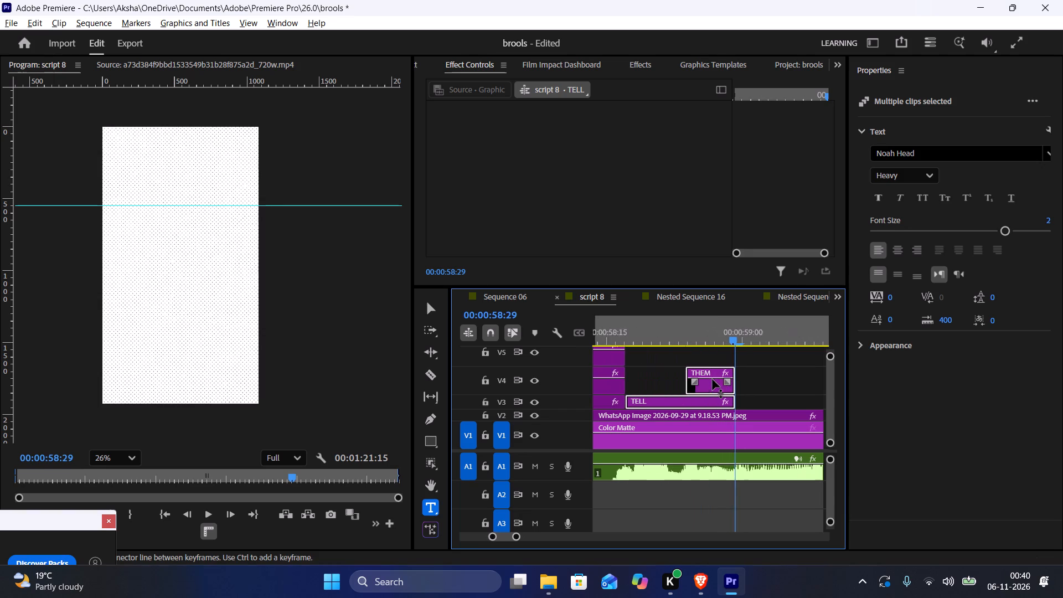
left_click_drag(741, 378, 754, 381)
Play the new TELL THEM titles and the voiceover that follows to check the timing and the upcoming words.
left_click_drag(677, 334, 665, 332)
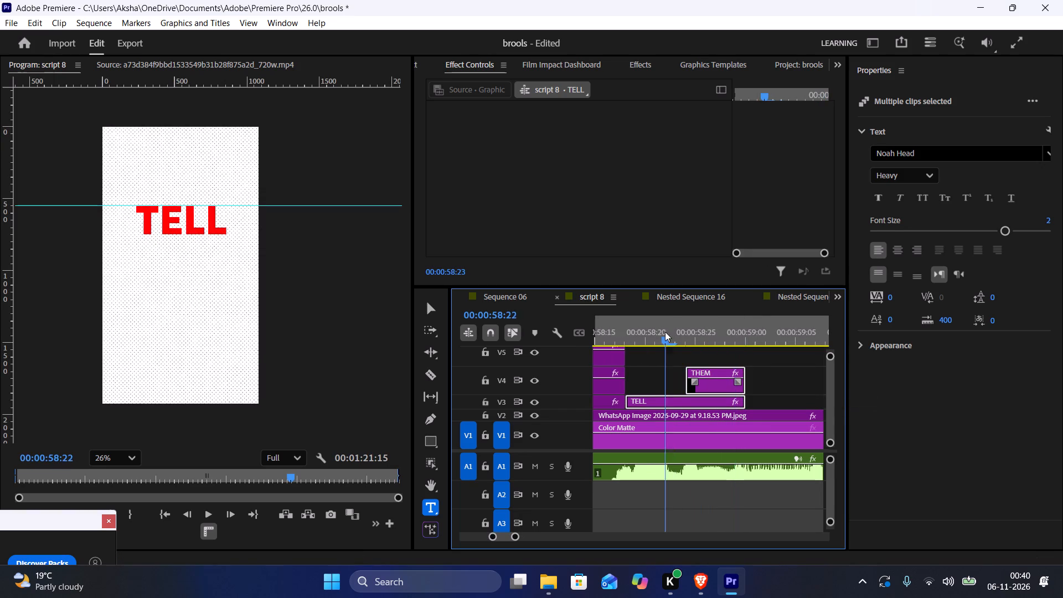
left_click_drag(665, 332, 646, 331)
key("space")
key("space")
key("space")
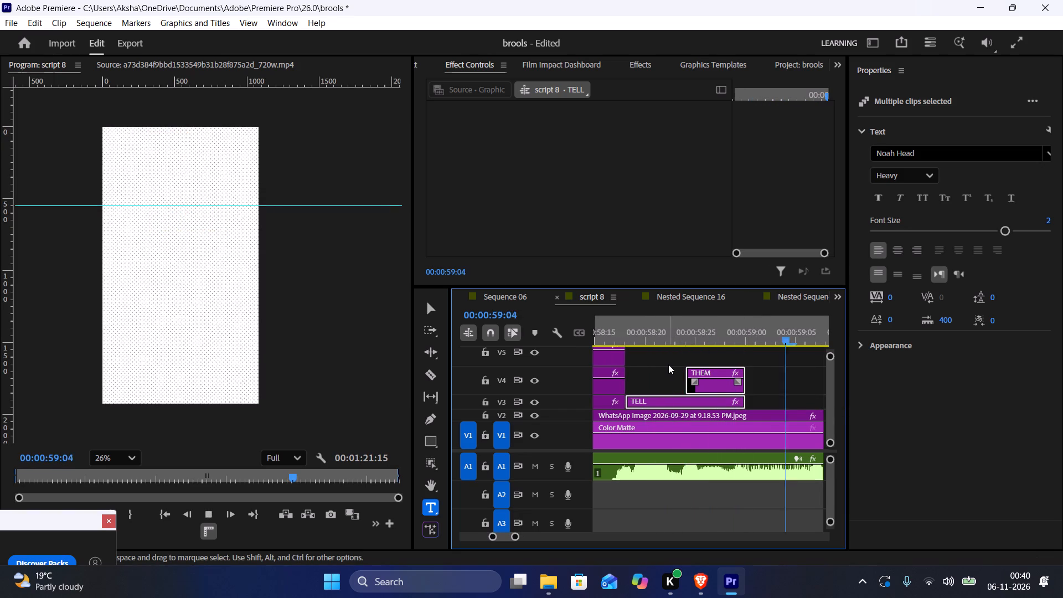
key("space")
key("space")
scroll(668, 364, "down", 8, "alt")
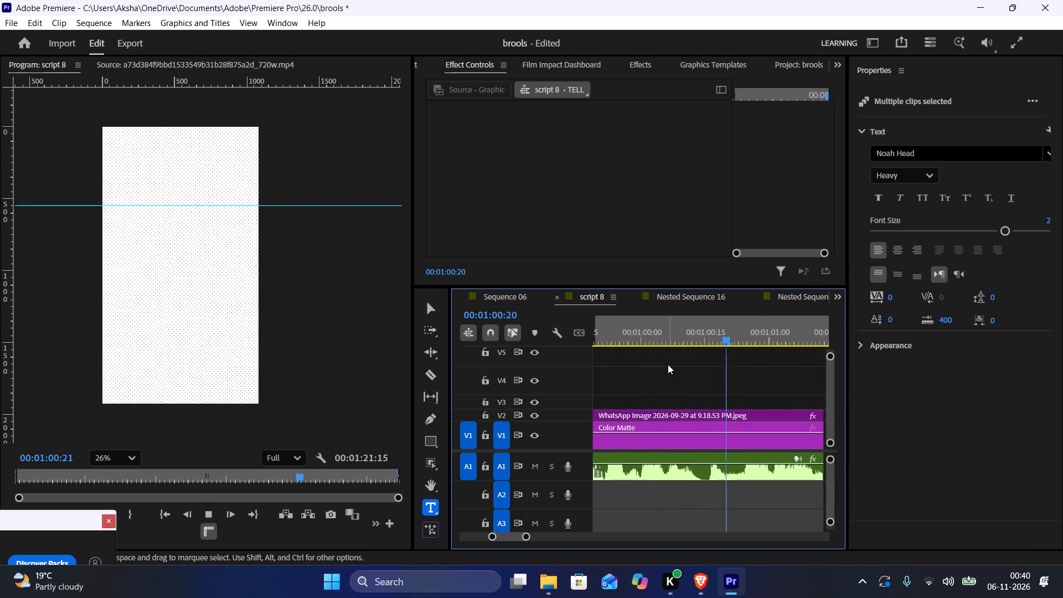
key("space")
scroll(692, 383, "up", 6)
scroll(694, 385, "down", 6, "alt")
scroll(691, 388, "up", 1)
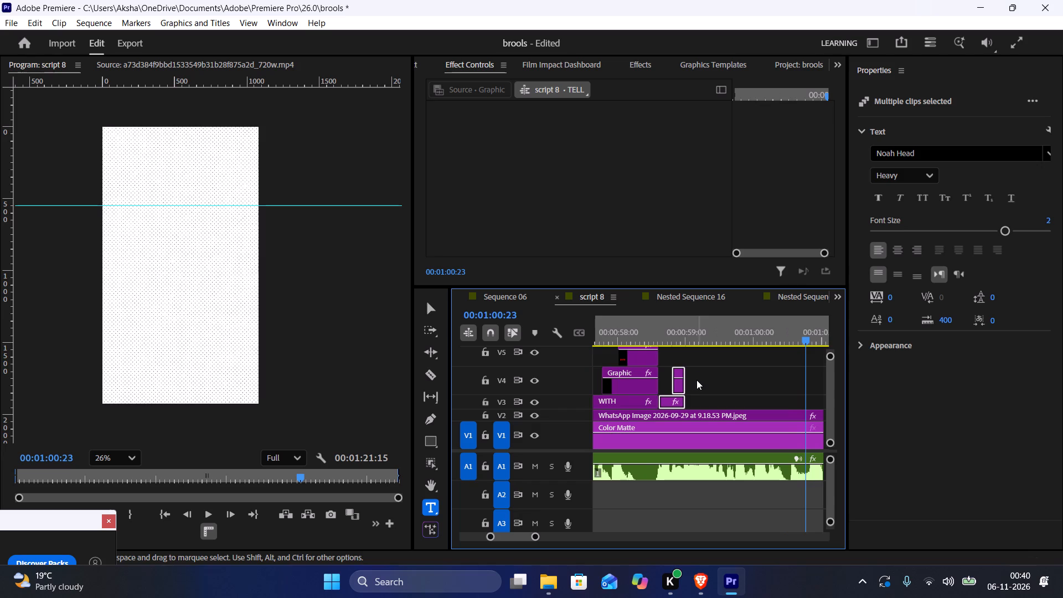
scroll(707, 355, "up", 3)
Switch to Pinterest in the Brave browser and search for "order moving".
key("alt+Tab")
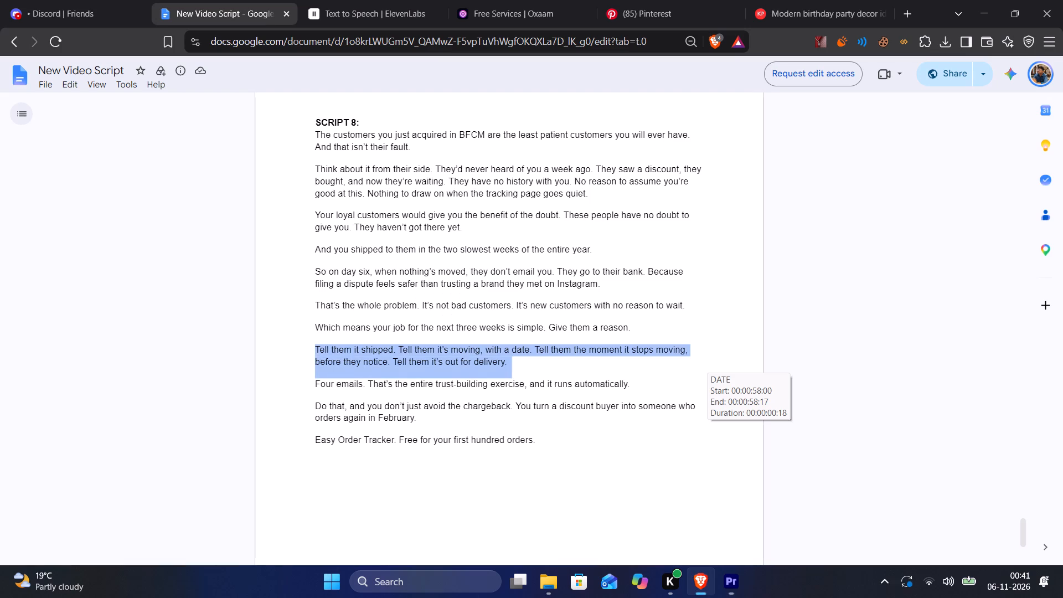
left_click(629, 0)
left_click_drag(312, 92, 0, 83)
type("order moving")
key("Return")
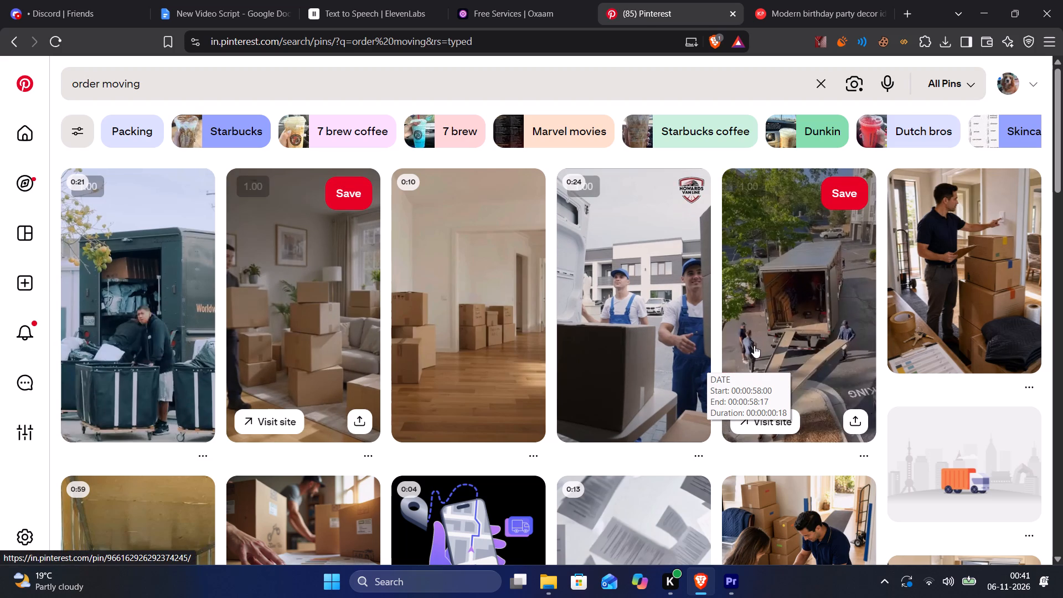
Browse the "order moving" pins for a stock clip that suits the upcoming voiceover.
scroll(726, 340, "down", 2)
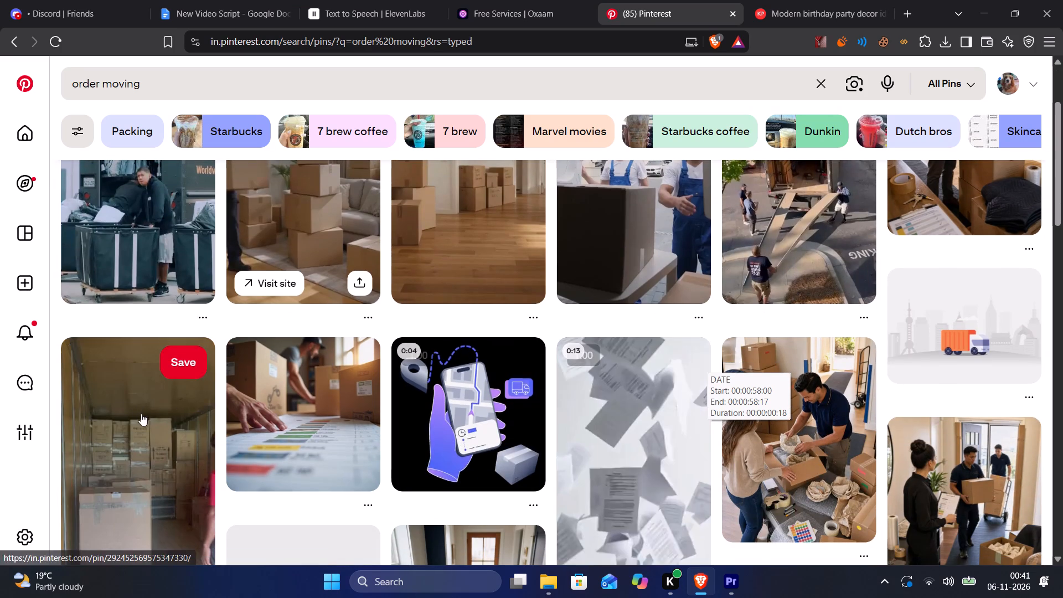
scroll(145, 417, "down", 3)
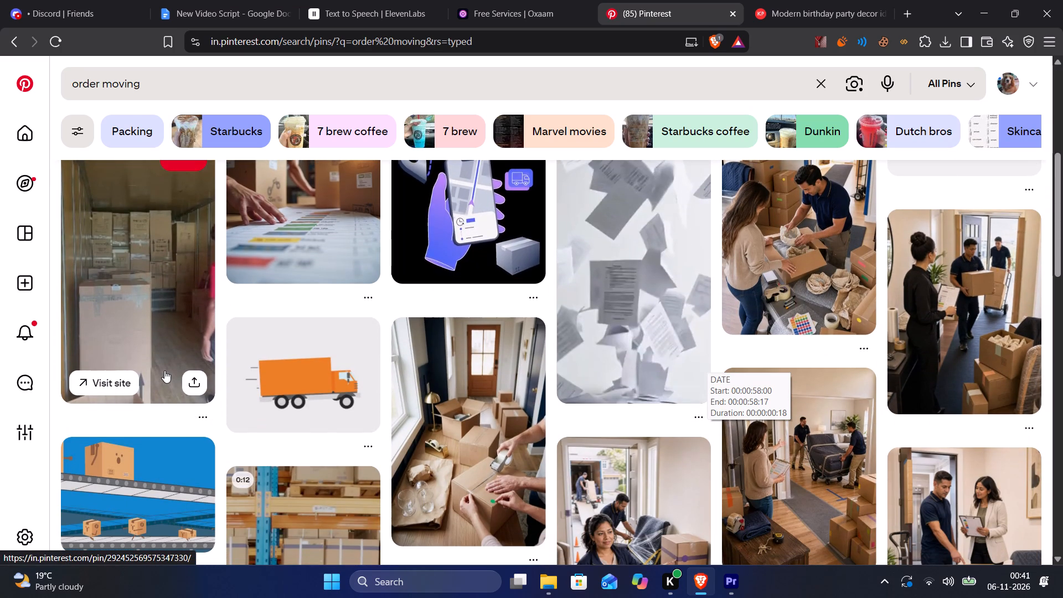
scroll(492, 342, "up", 2)
scroll(491, 342, "down", 4)
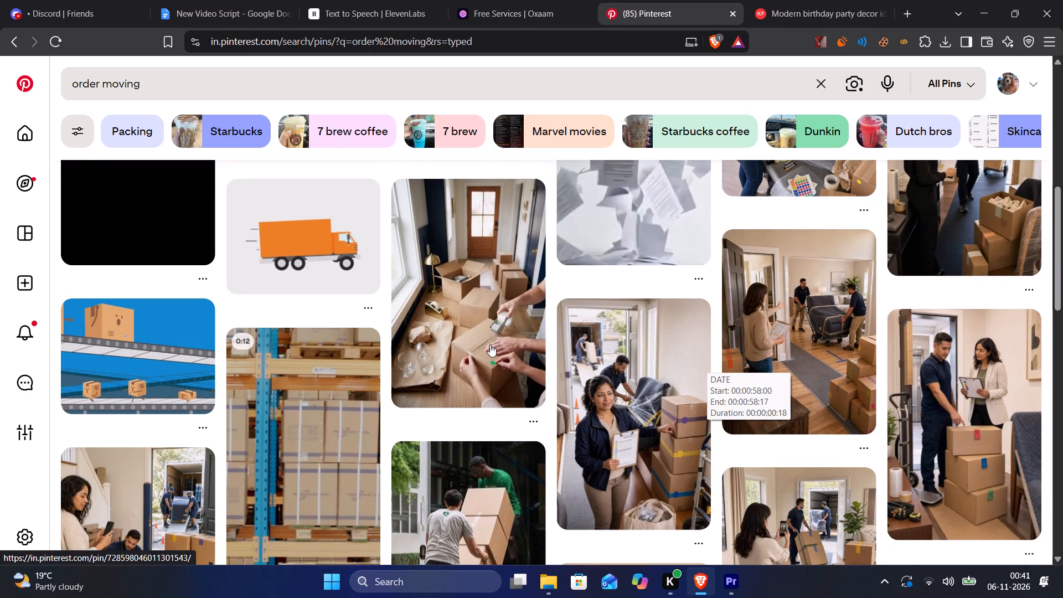
scroll(373, 348, "down", 2)
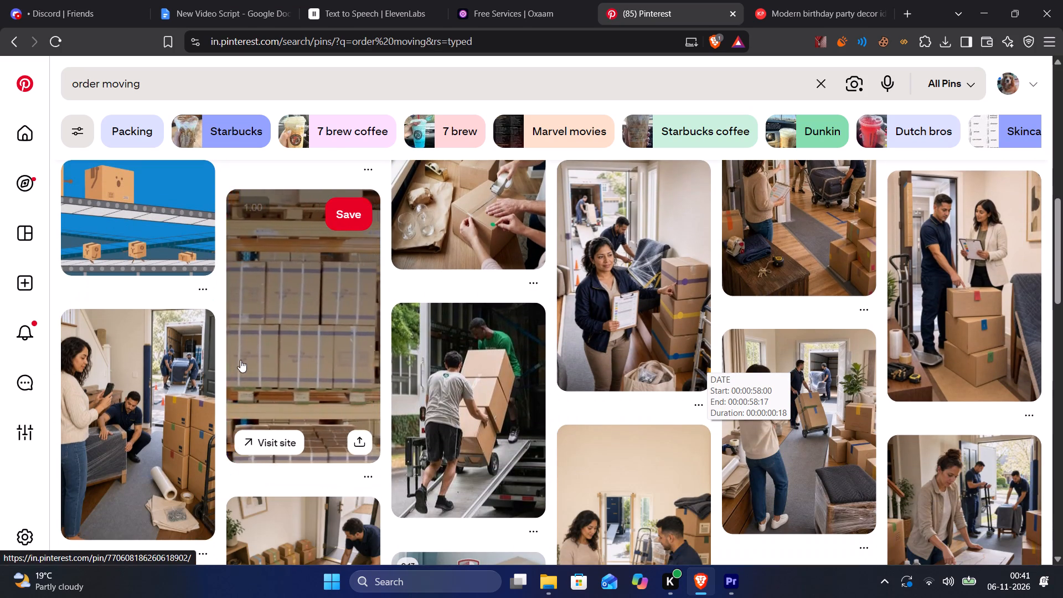
scroll(239, 360, "down", 3)
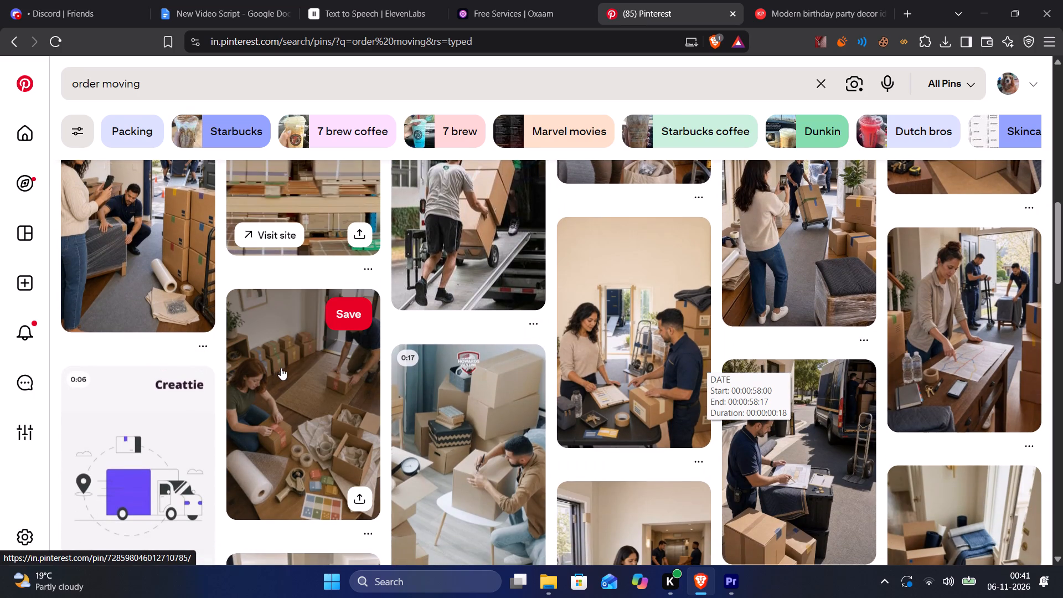
scroll(625, 370, "down", 6)
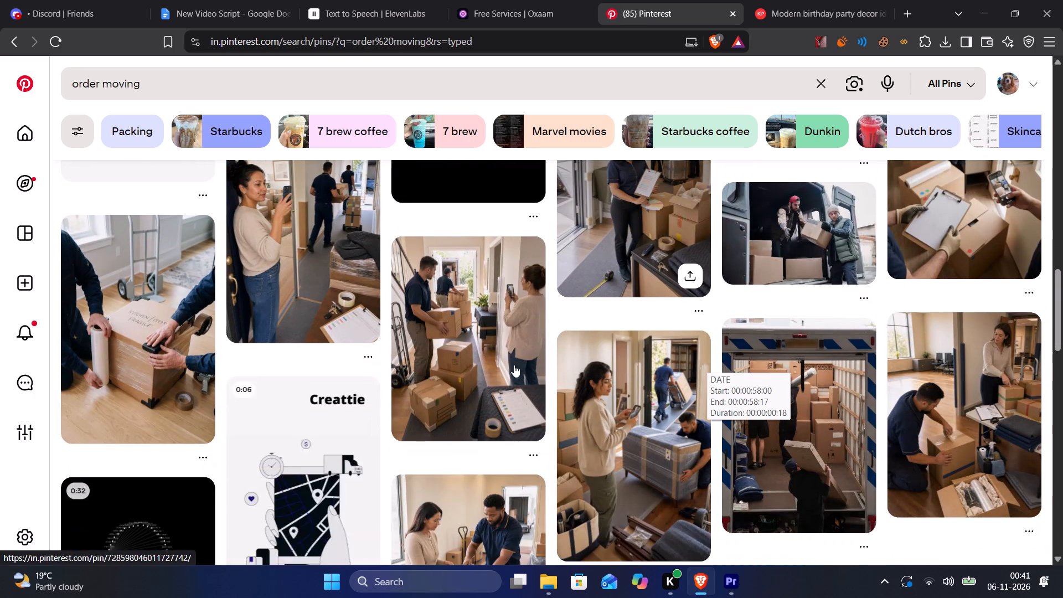
scroll(271, 350, "down", 4)
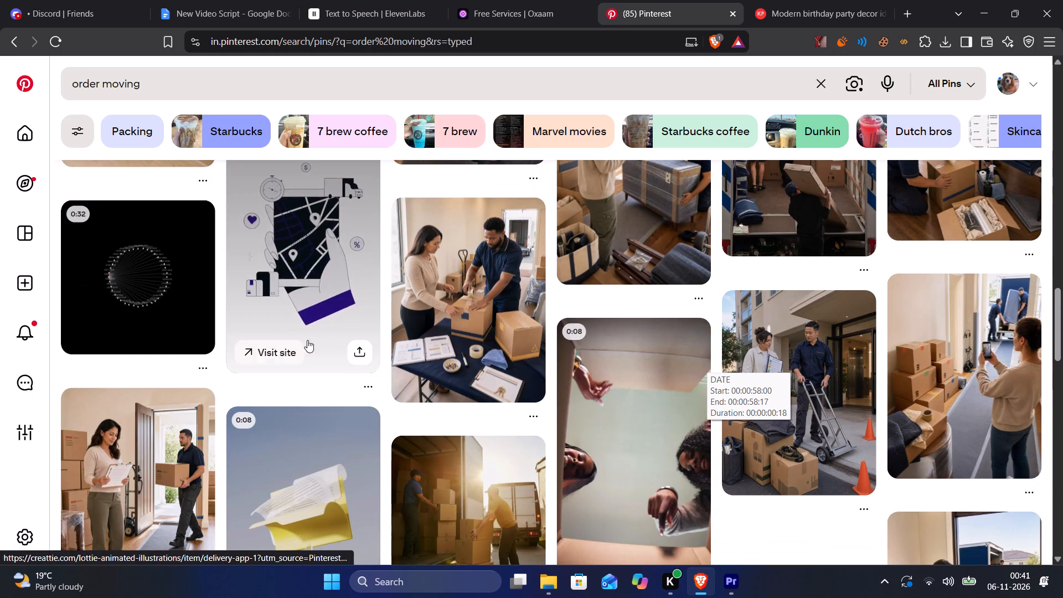
scroll(609, 369, "down", 4)
scroll(483, 354, "down", 1)
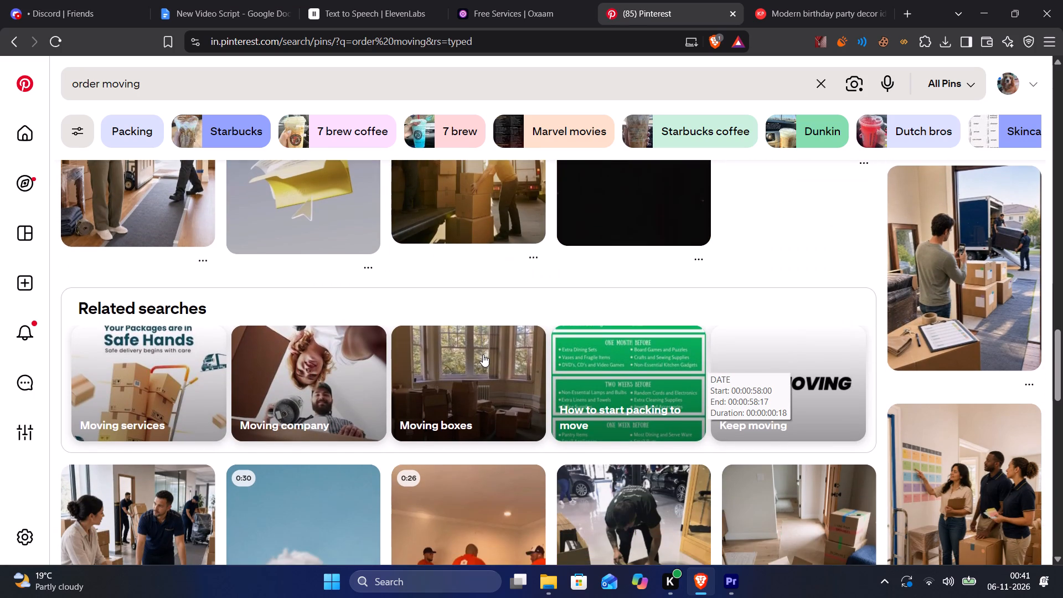
scroll(483, 354, "down", 5)
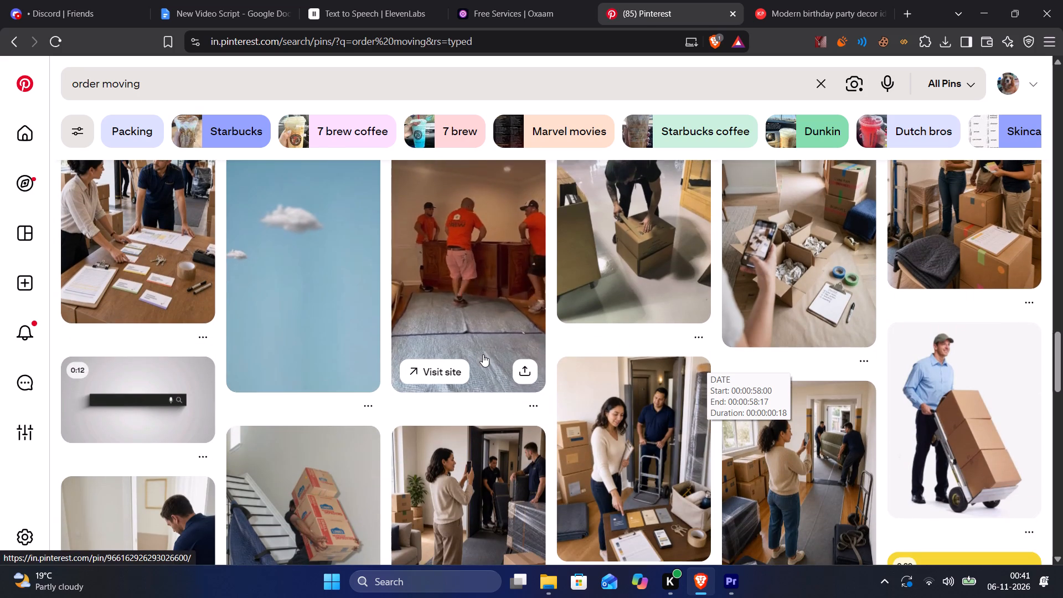
scroll(483, 354, "down", 6)
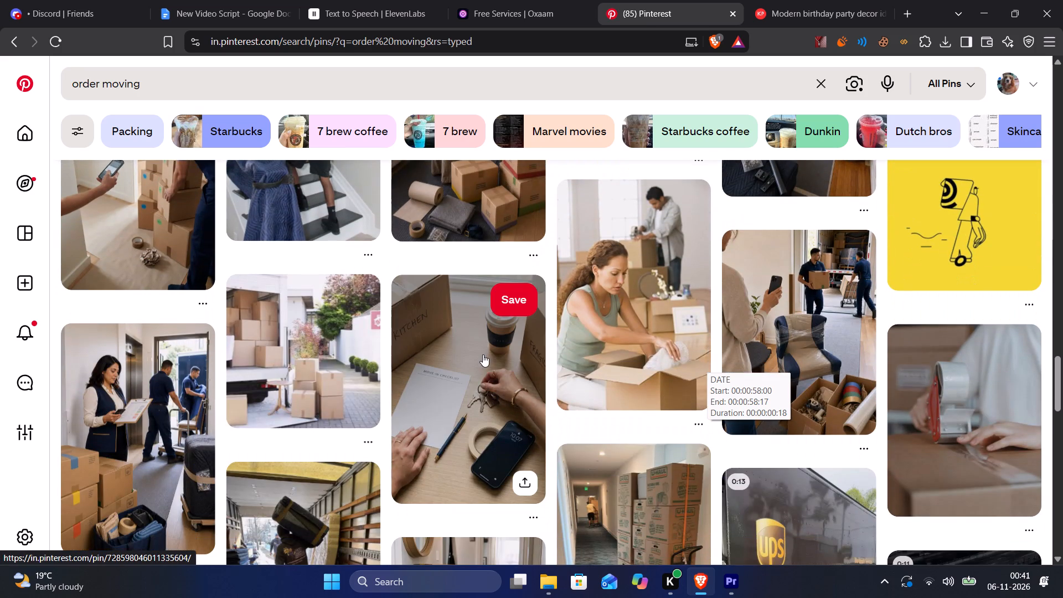
scroll(483, 354, "down", 6)
scroll(483, 354, "up", 20)
scroll(483, 354, "up", 2)
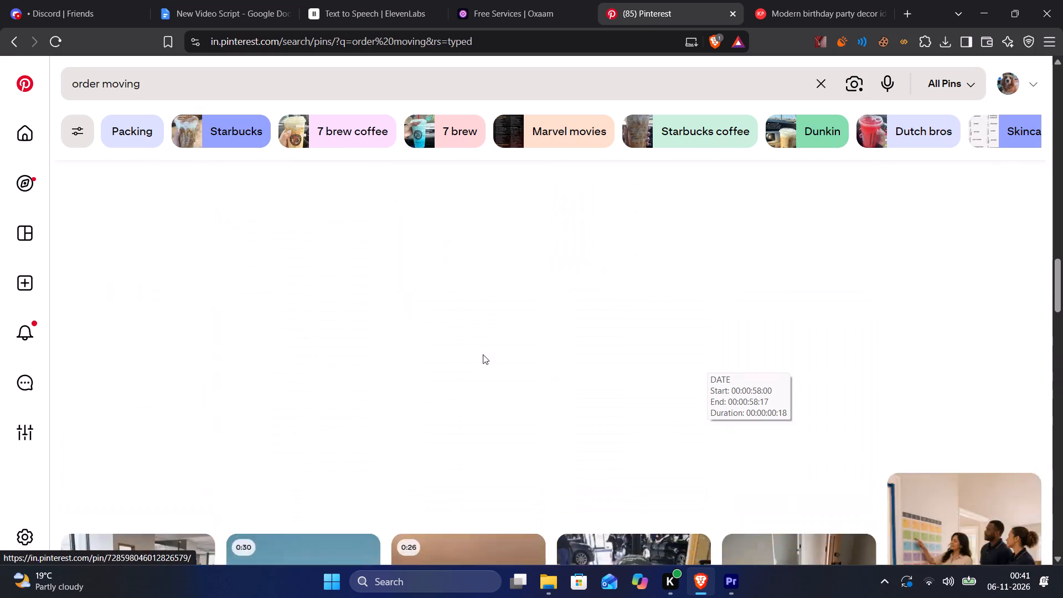
scroll(483, 354, "up", 18)
scroll(292, 319, "up", 3)
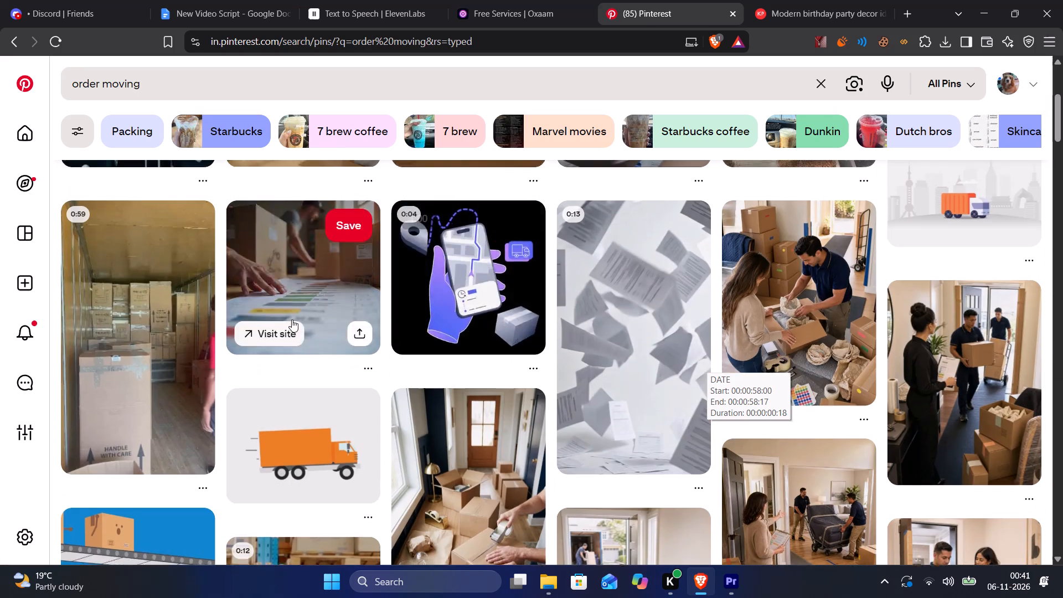
scroll(292, 319, "up", 6)
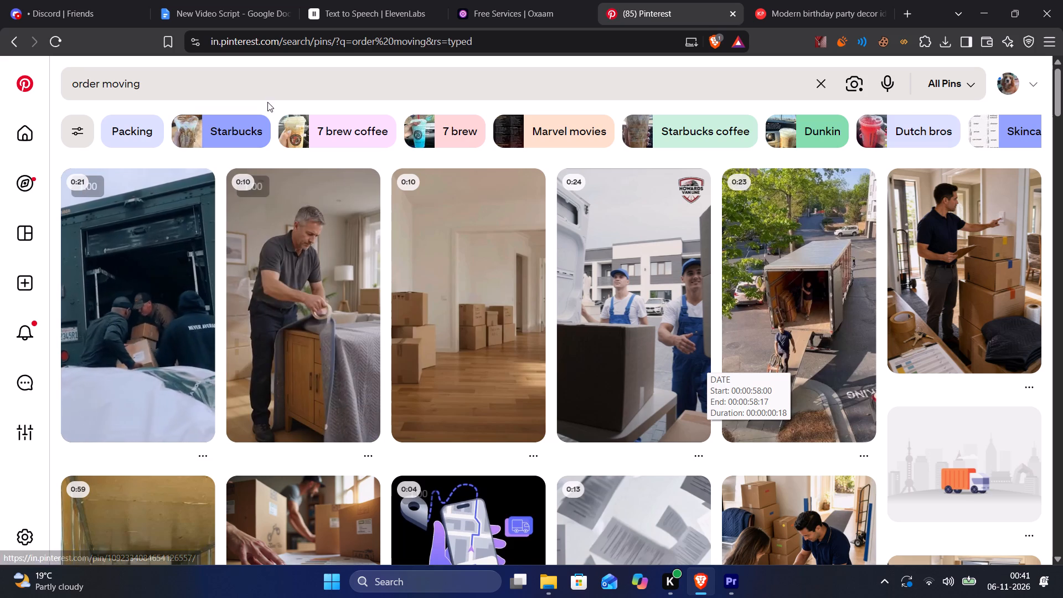
Search Pinterest for "order in truck".
left_click_drag(266, 85, 100, 95)
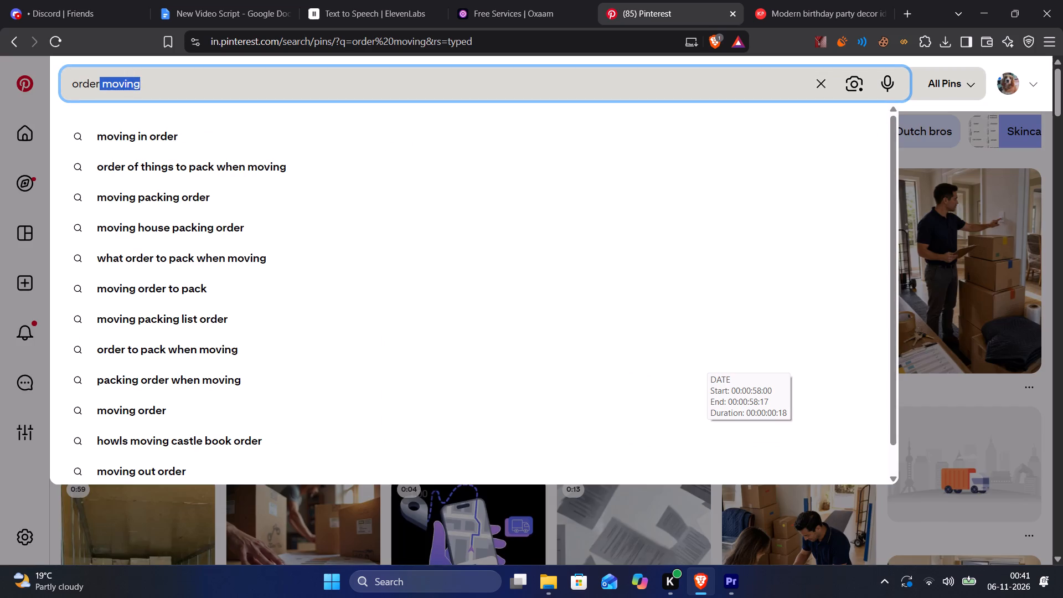
key("space")
type("ib")
key("space")
key("BackSpace")
type("n")
key("space")
key("BackSpace")
key("BackSpace")
key("minus")
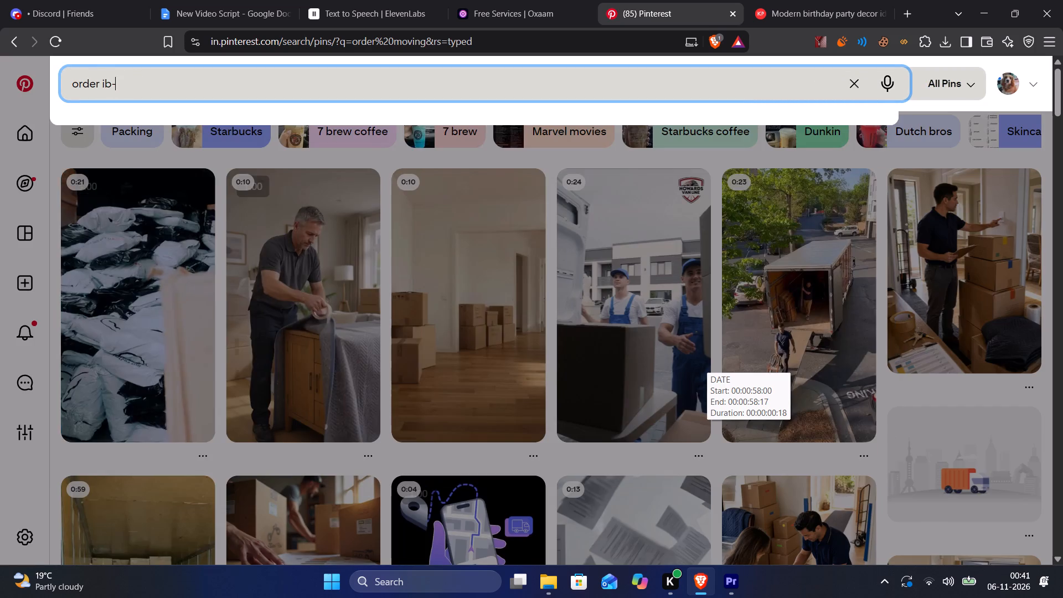
key("BackSpace")
key("BackSpace")
type("n truck")
key("space")
key("Return")
scroll(100, 95, "up", 1)
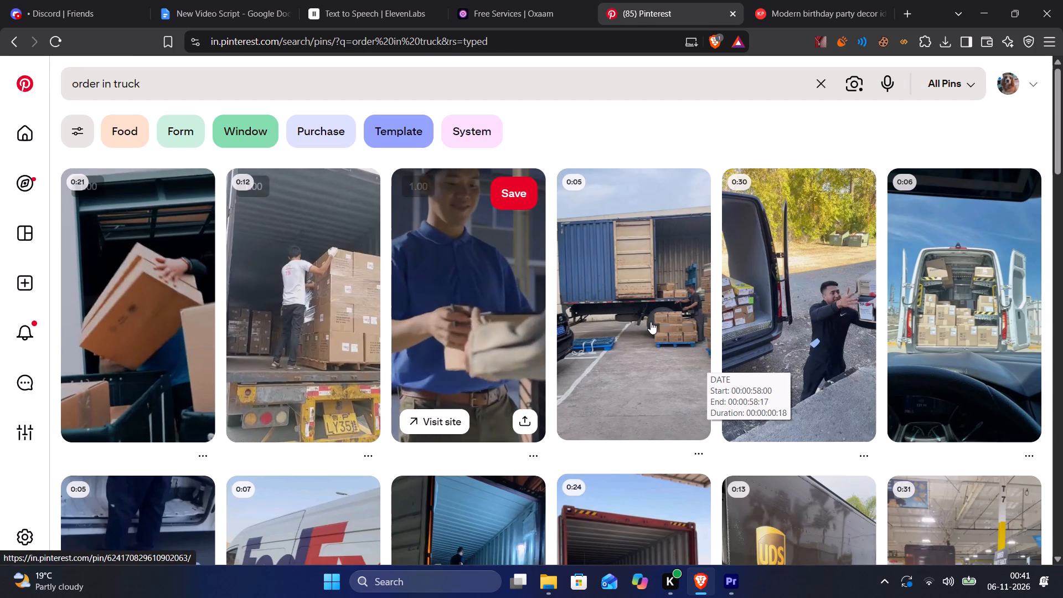
Copy the clean link of the blue container truck loading clip and download the video through KlickPin into the script 8 folder.
left_click(652, 137)
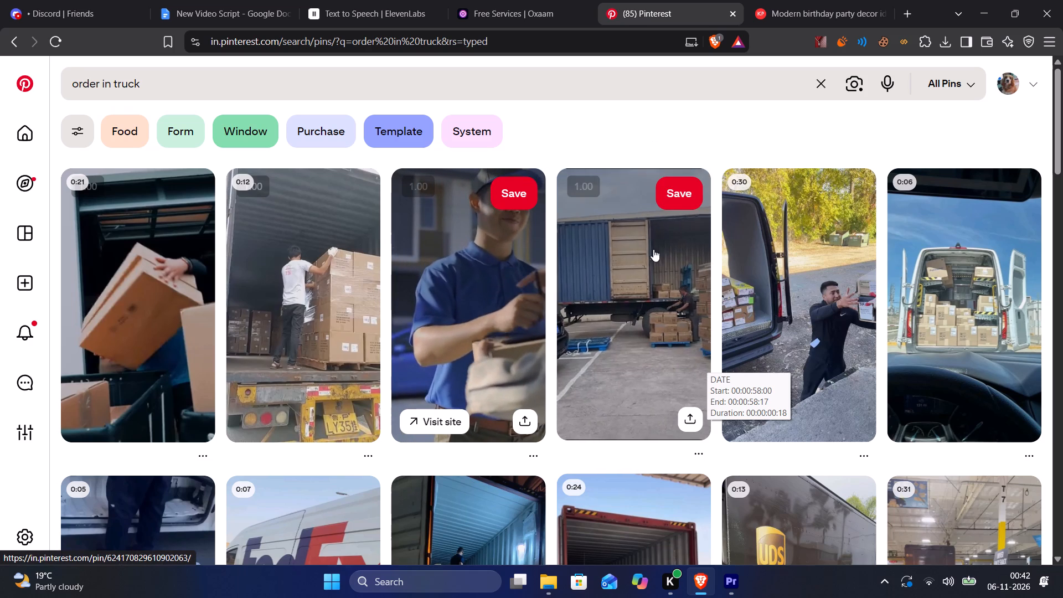
right_click(636, 302)
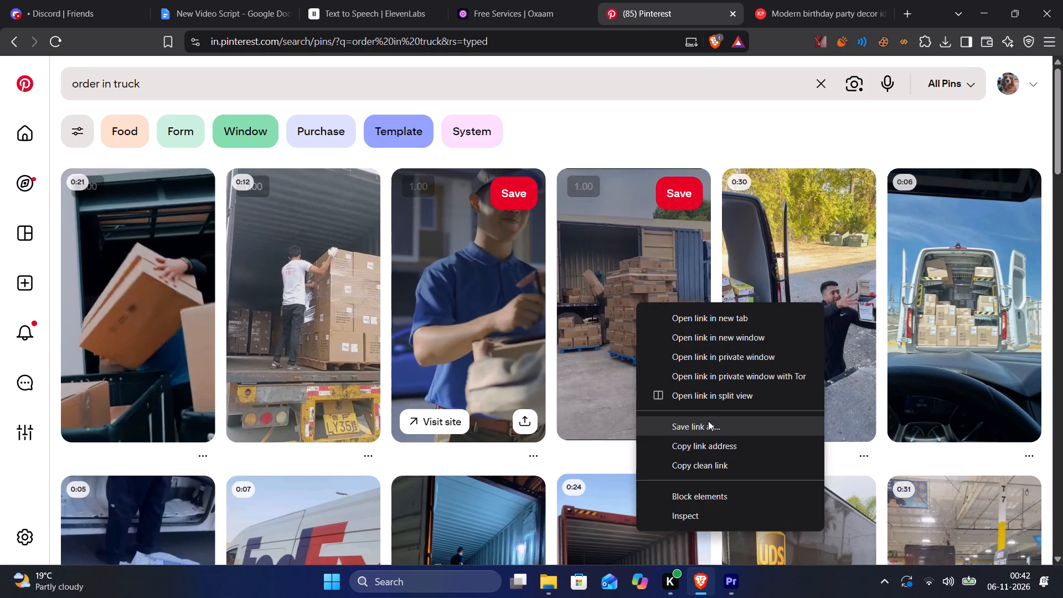
left_click(706, 467)
left_click(805, 0)
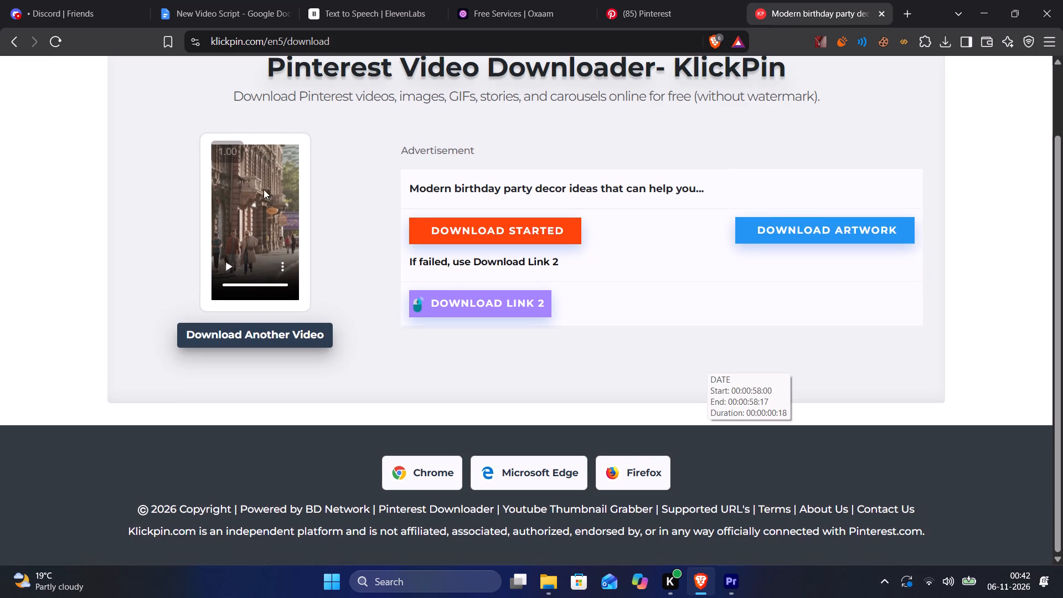
scroll(264, 189, "up", 5)
left_click(44, 78)
left_click(411, 259)
right_click(411, 259)
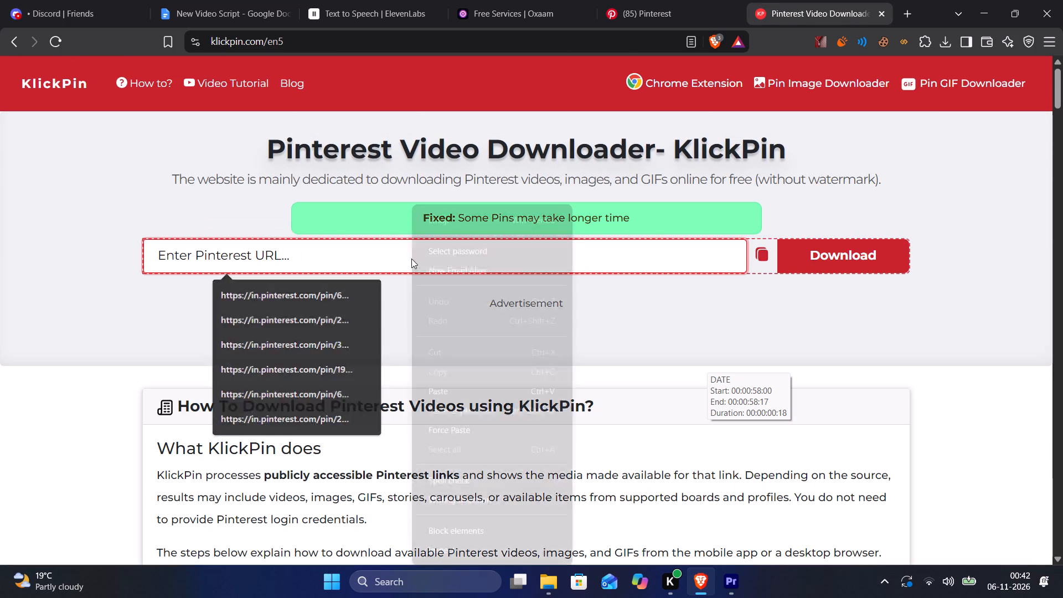
left_click(451, 383)
left_click(880, 248)
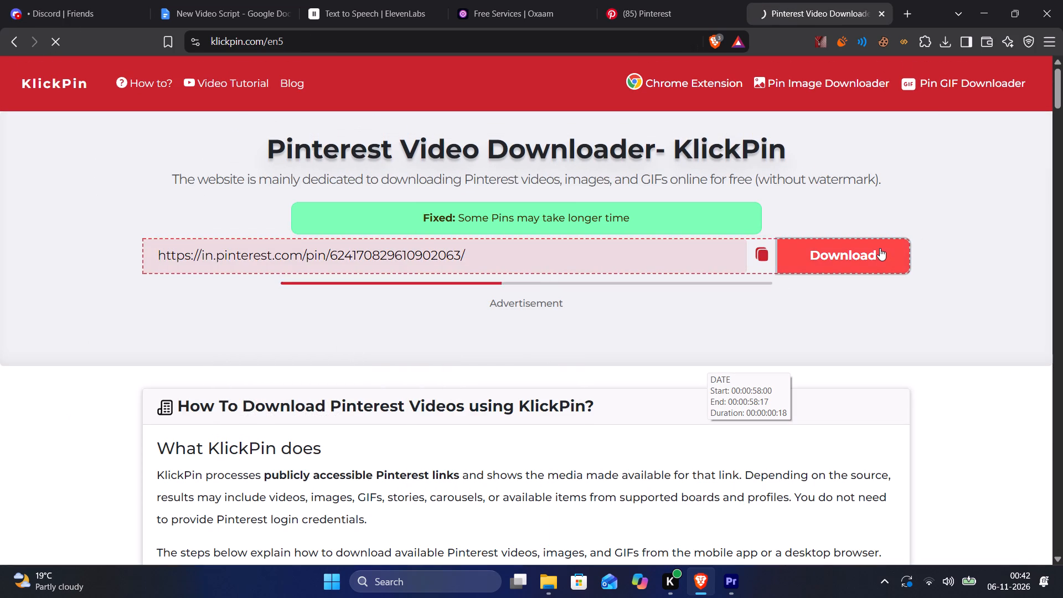
left_click(473, 233)
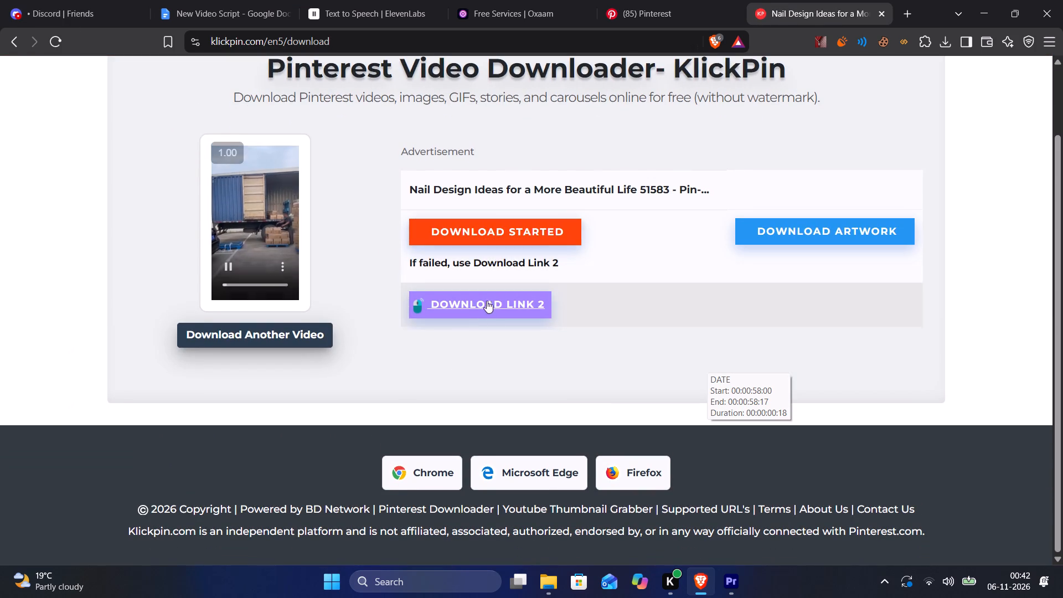
left_click(476, 238)
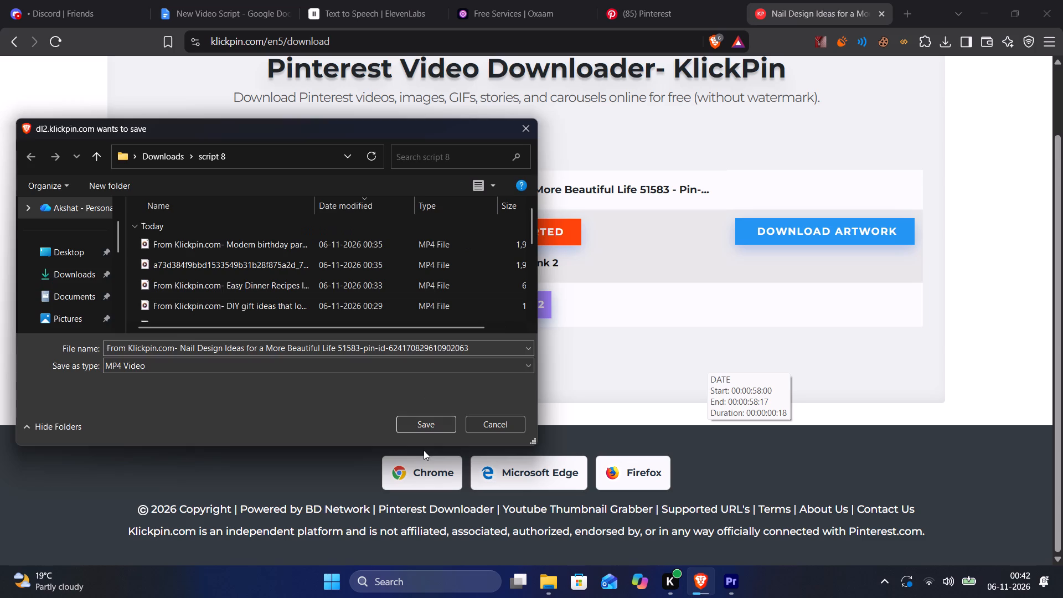
left_click(426, 420)
Bring the downloaded truck clip into the script 8 sequence in Premiere on V4 at 00:00:59:00, after the TELL THEM titles.
left_click_drag(818, 85, 716, 570)
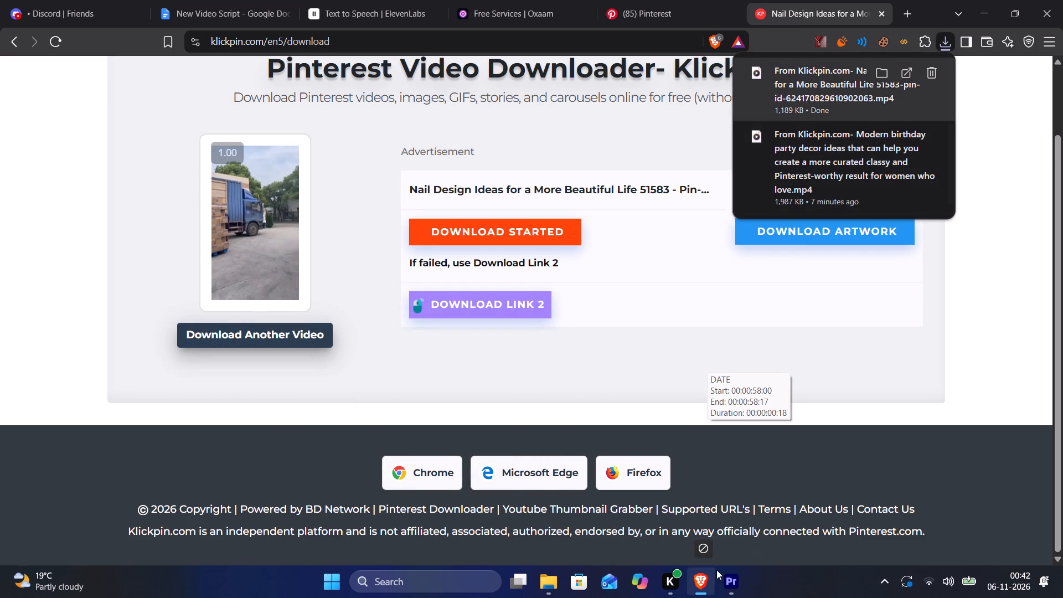
left_click_drag(716, 570, 754, 374)
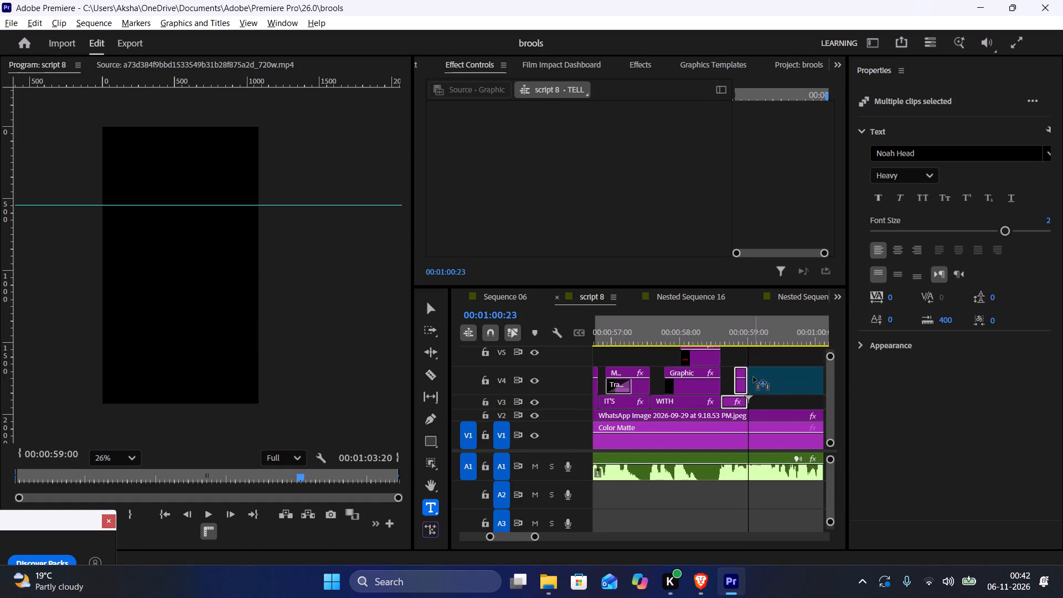
left_click(764, 386)
Unlink the truck clip's audio from its video and delete the audio from A4.
key("grave")
scroll(764, 386, "up", 1)
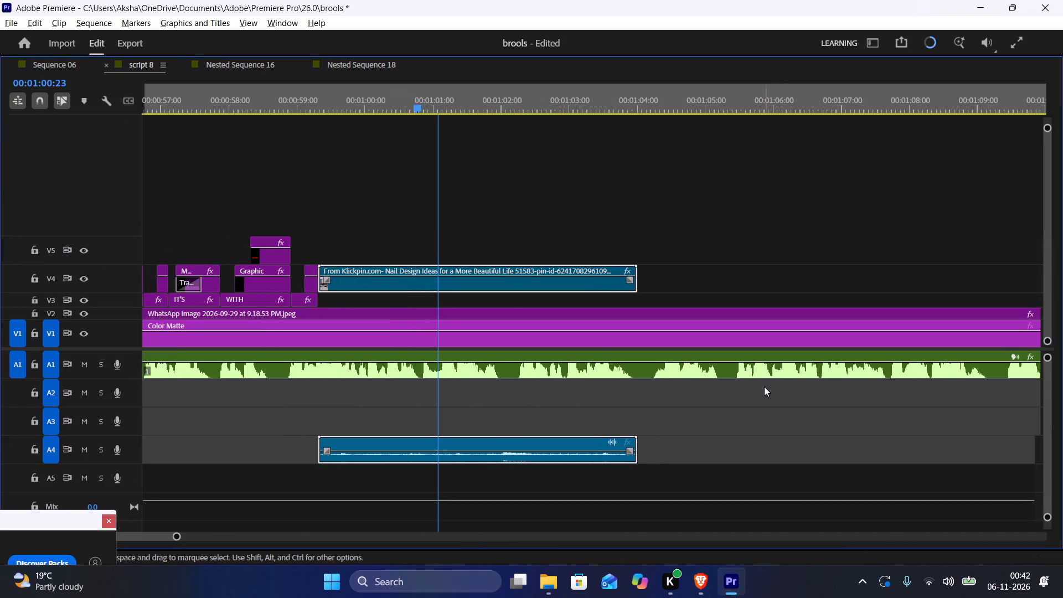
right_click(508, 293)
right_click(510, 287)
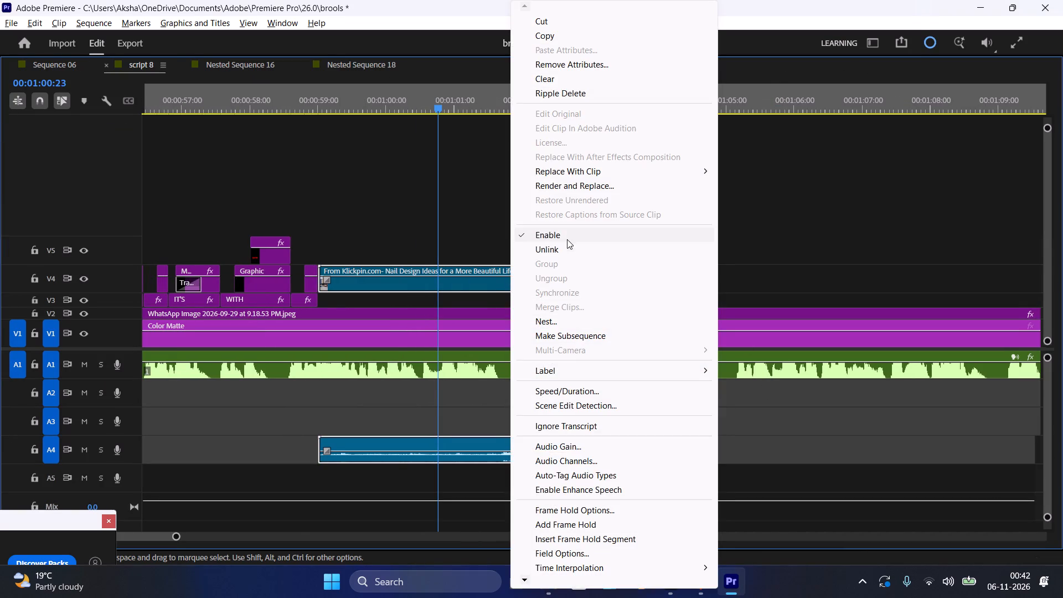
left_click(567, 244)
left_click_drag(527, 410, 509, 446)
key("BackSpace")
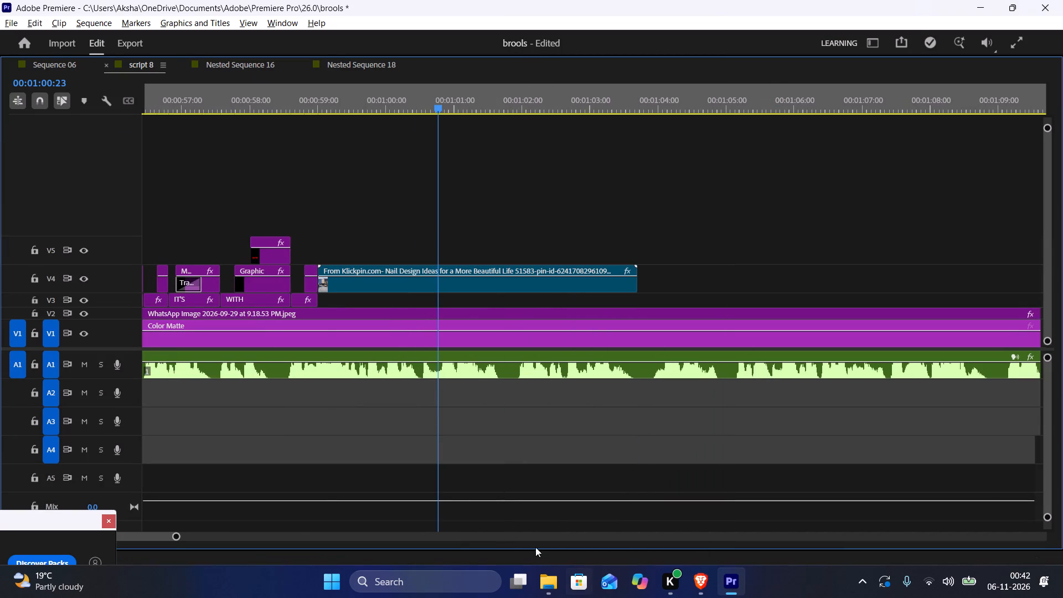
Play the truck clip from its start with the voiceover to check how it fits.
left_click(328, 102)
key("grave")
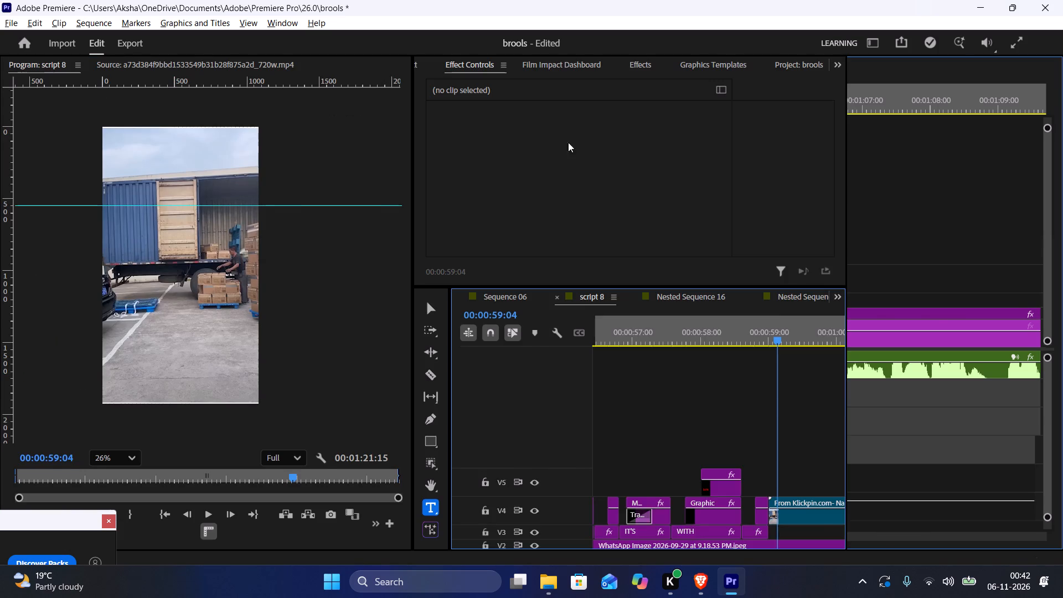
left_click(771, 331)
key("space")
scroll(767, 331, "down", 6)
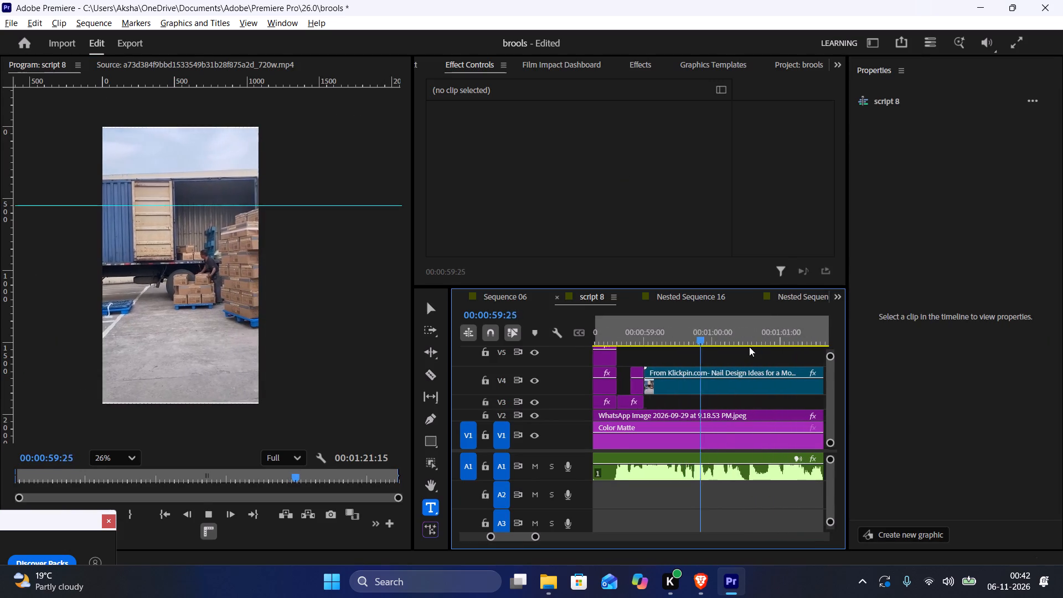
key("space")
scroll(746, 349, "down", 5)
Select the truck clip and set its scale to 205%.
double_click(242, 256)
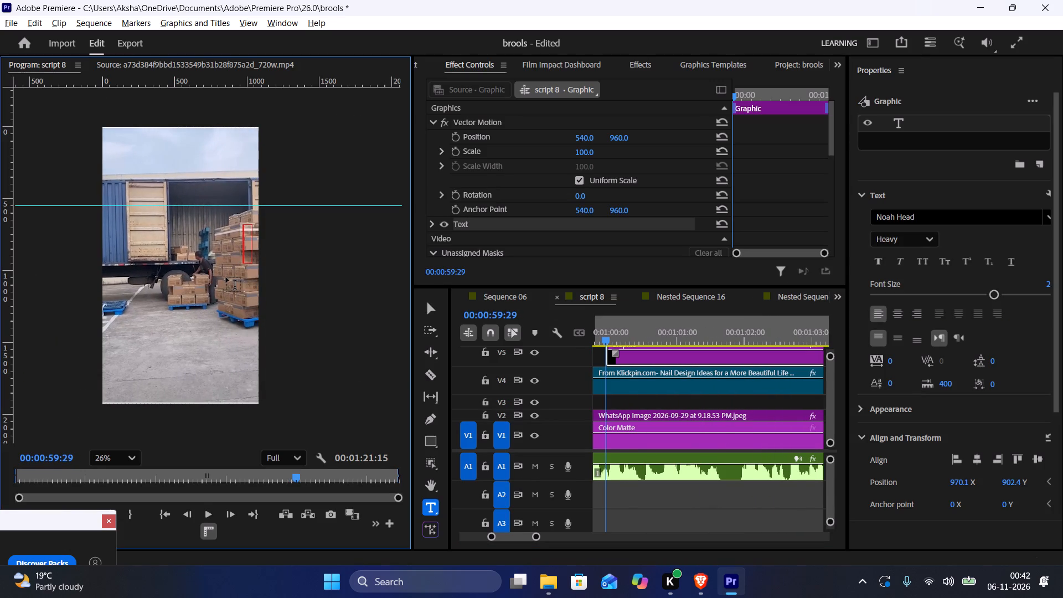
key("ctrl+z")
key("v")
left_click(54, 458)
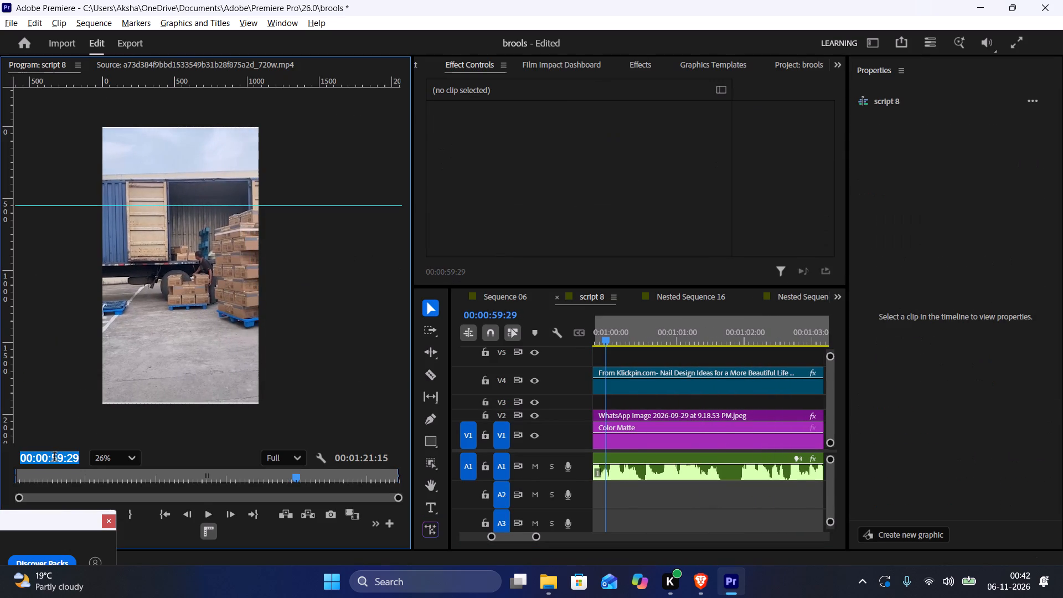
double_click(155, 380)
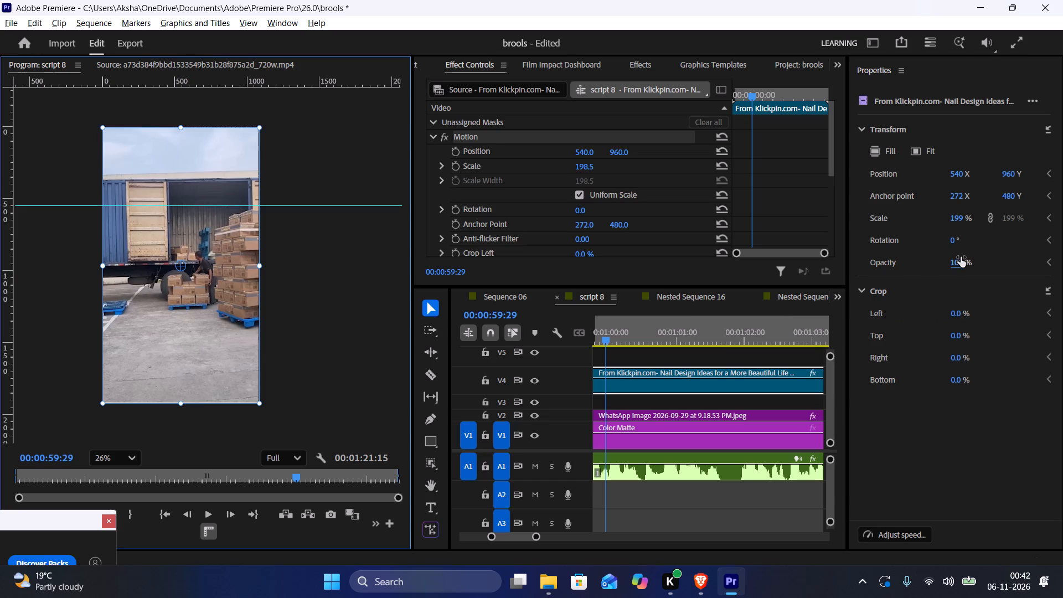
left_click_drag(962, 222, 971, 223)
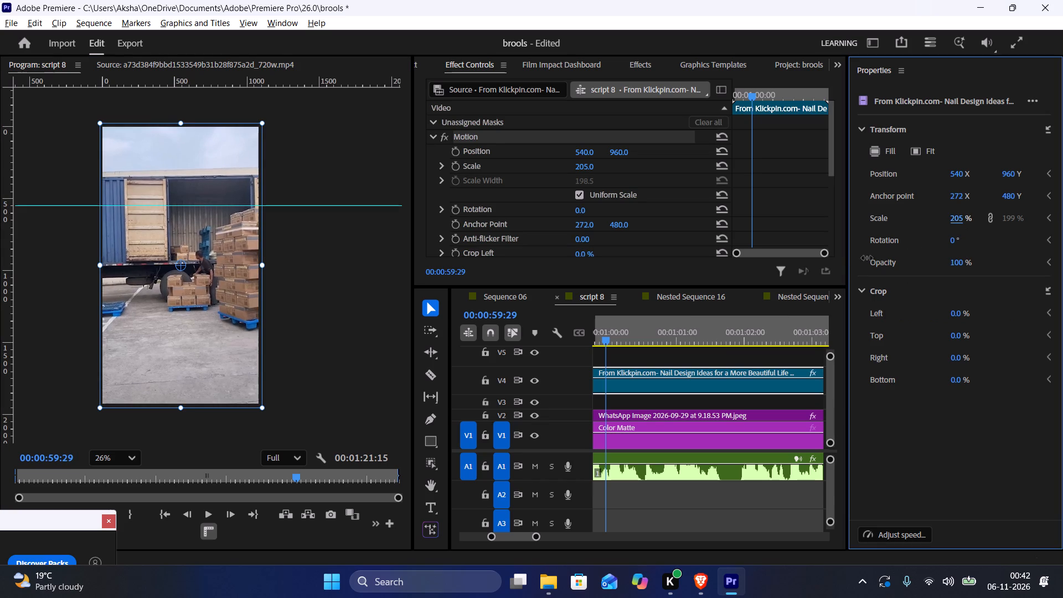
Cut the truck clip on V4 at 00:01:00:16, at the matching point in the voiceover, and delete the remainder.
scroll(667, 363, "up", 4)
left_click(636, 350)
left_click(627, 337)
key("space")
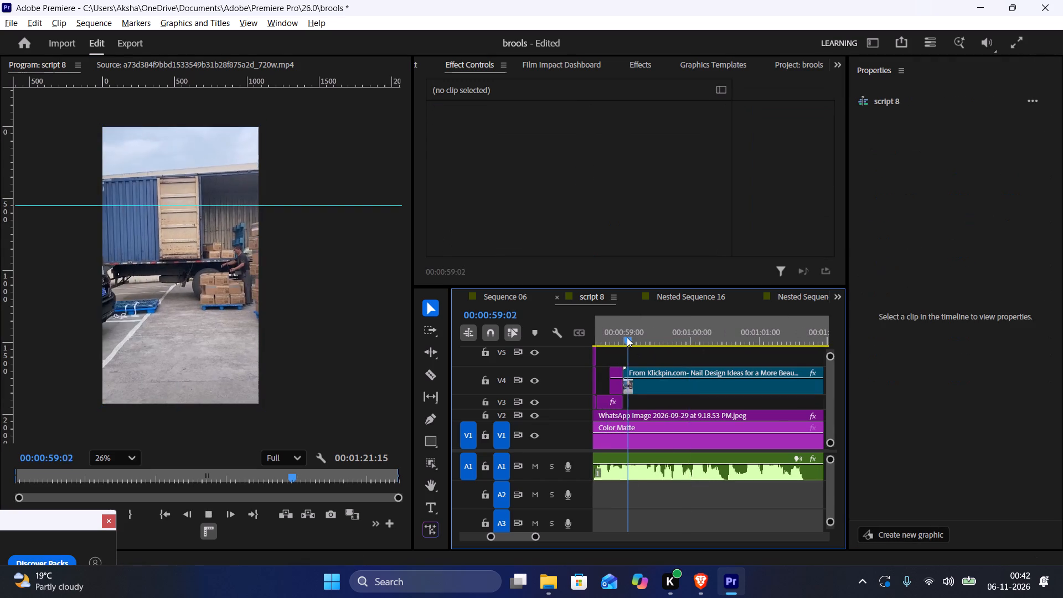
key("space")
key("space")
key("space")
key("space")
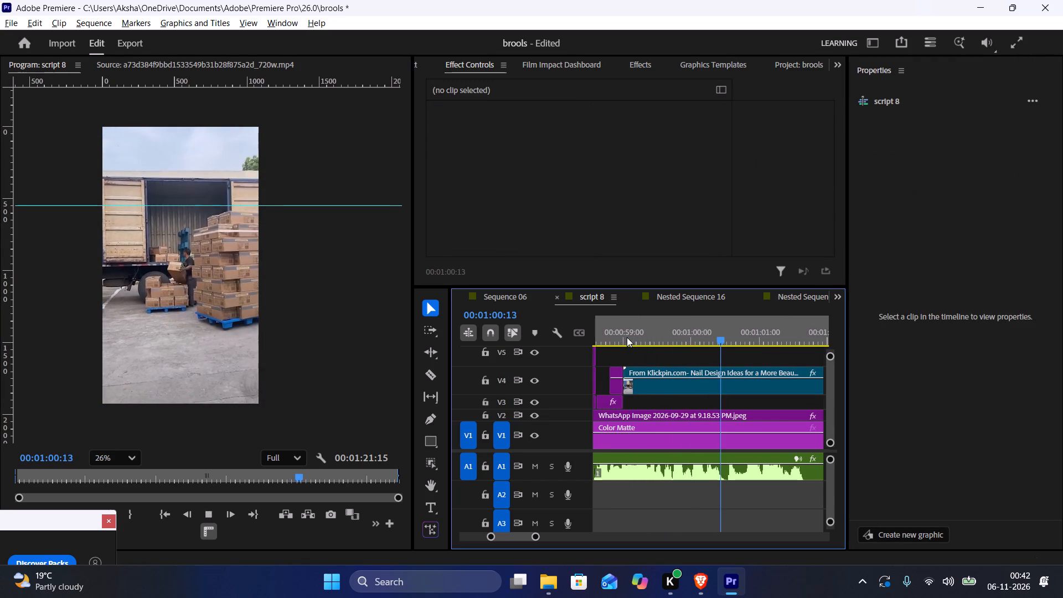
key("space")
left_click_drag(678, 326, 742, 308)
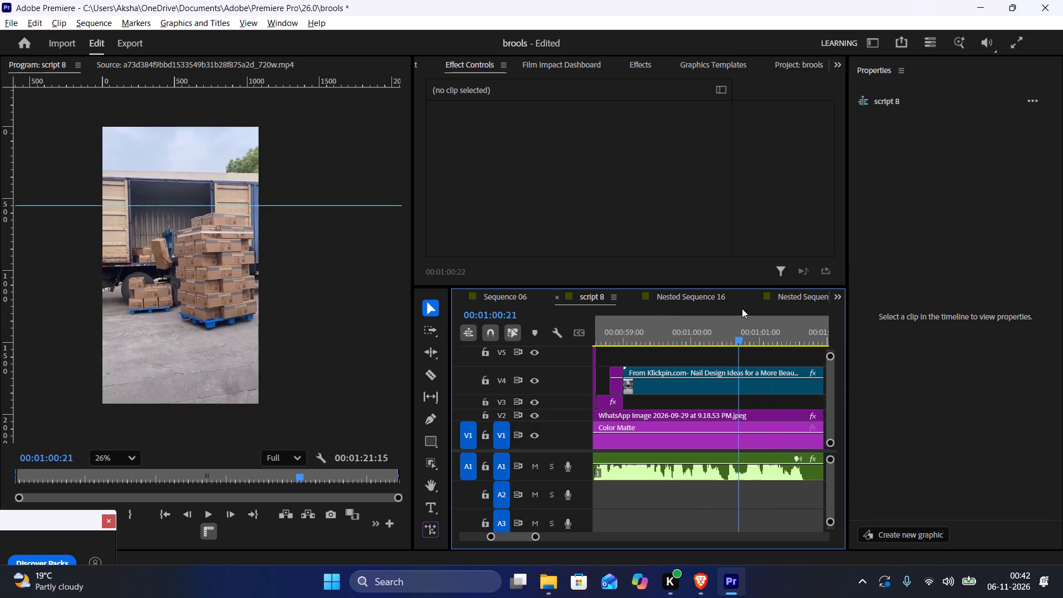
left_click_drag(742, 308, 730, 305)
key("c")
left_click(724, 374)
key("b")
left_click(749, 384)
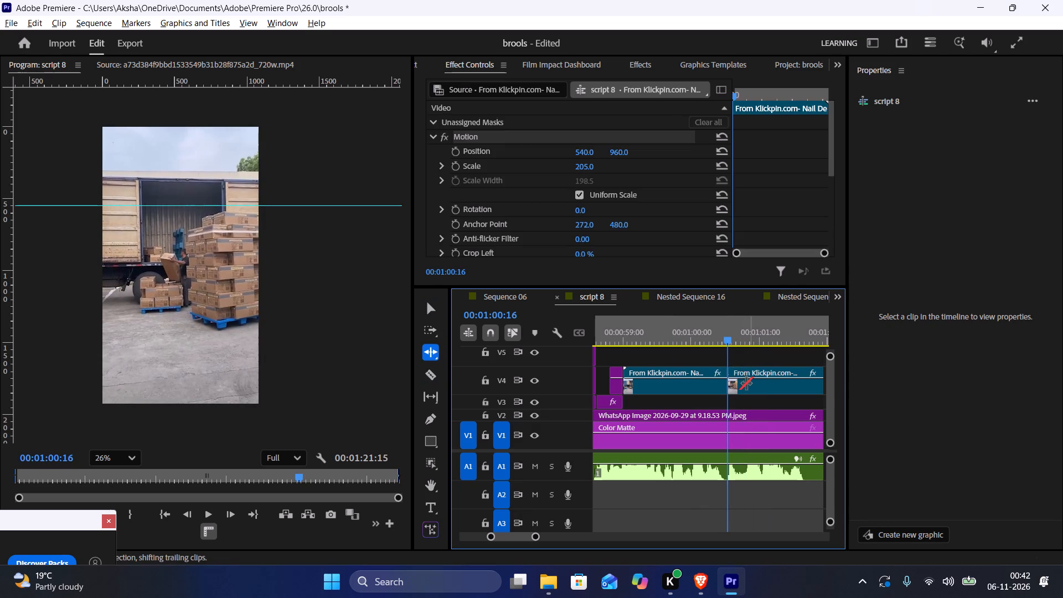
key("BackSpace")
Copy the WITH A DATE title group from V3 to V5 and paste it directly after the shortened truck clip.
key("space")
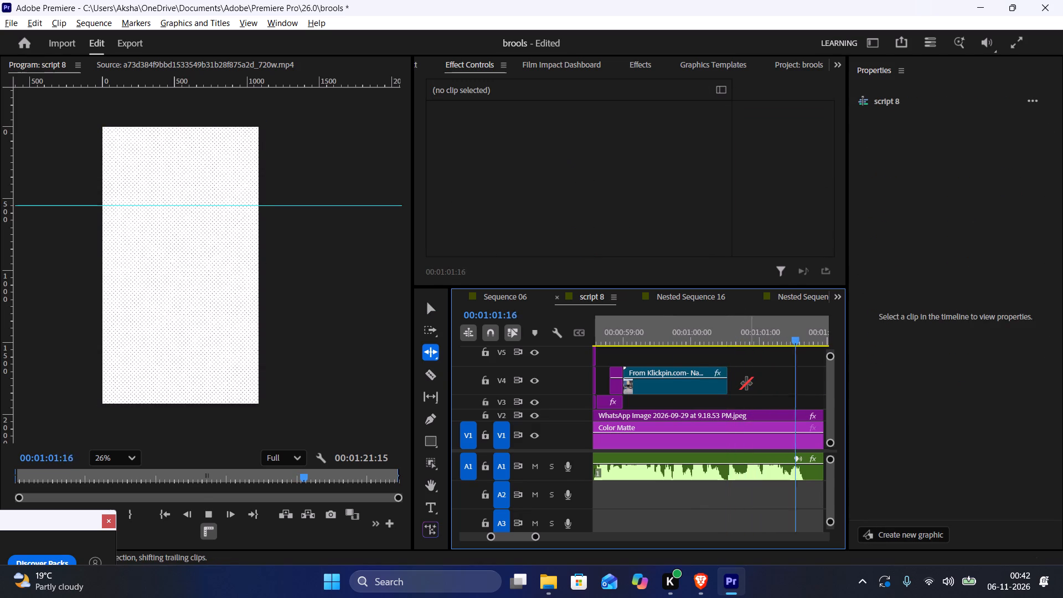
key("space")
scroll(749, 384, "up", 6, "alt")
scroll(749, 384, "down", 8, "alt")
scroll(690, 386, "up", 3)
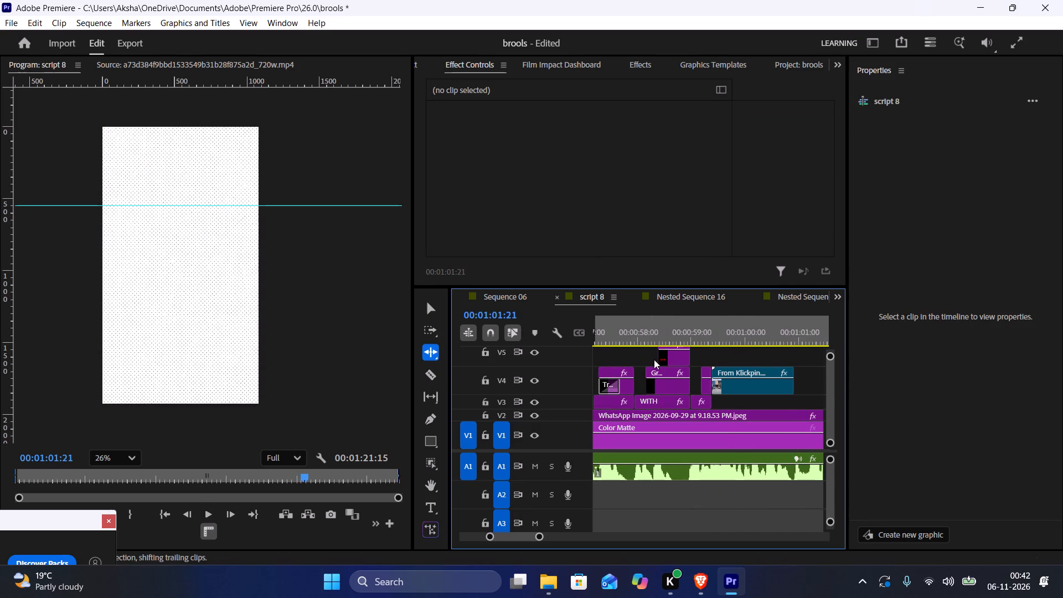
left_click_drag(647, 353, 668, 397)
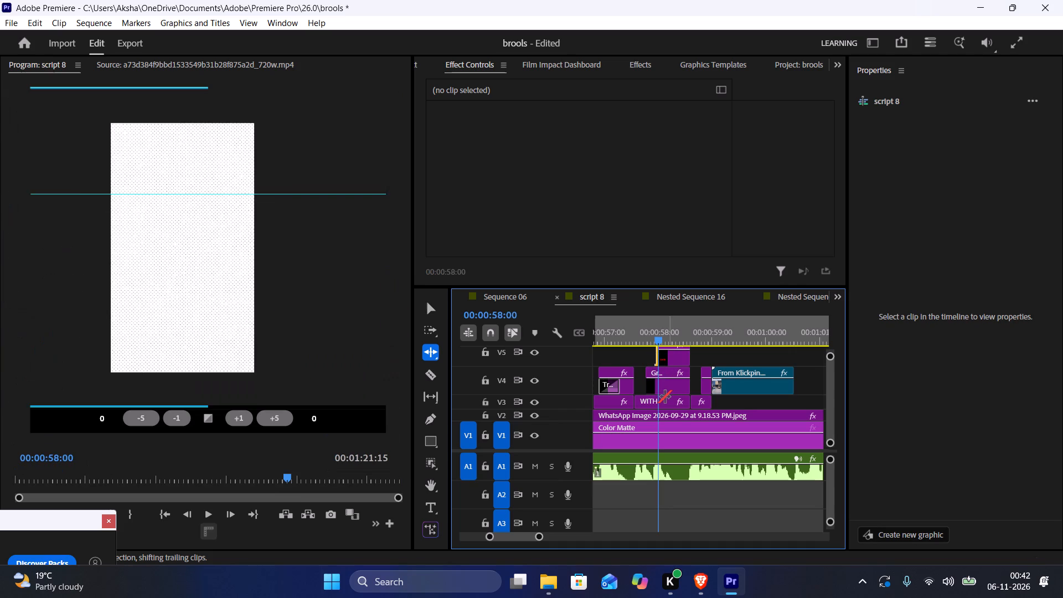
key("v")
left_click_drag(647, 353, 660, 377)
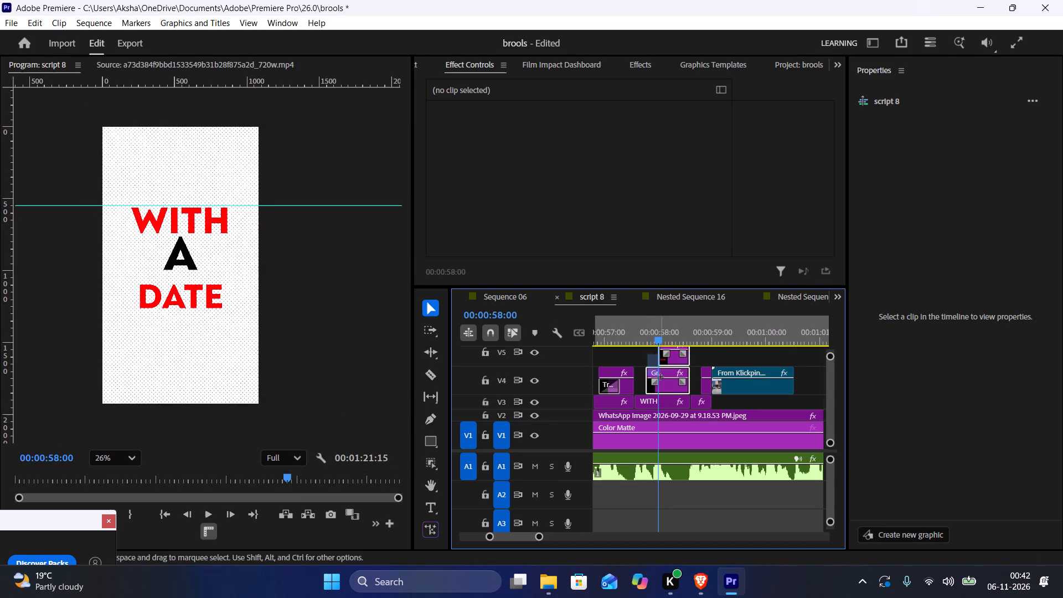
left_click_drag(660, 377, 667, 399)
key("ctrl+c")
left_click(793, 328)
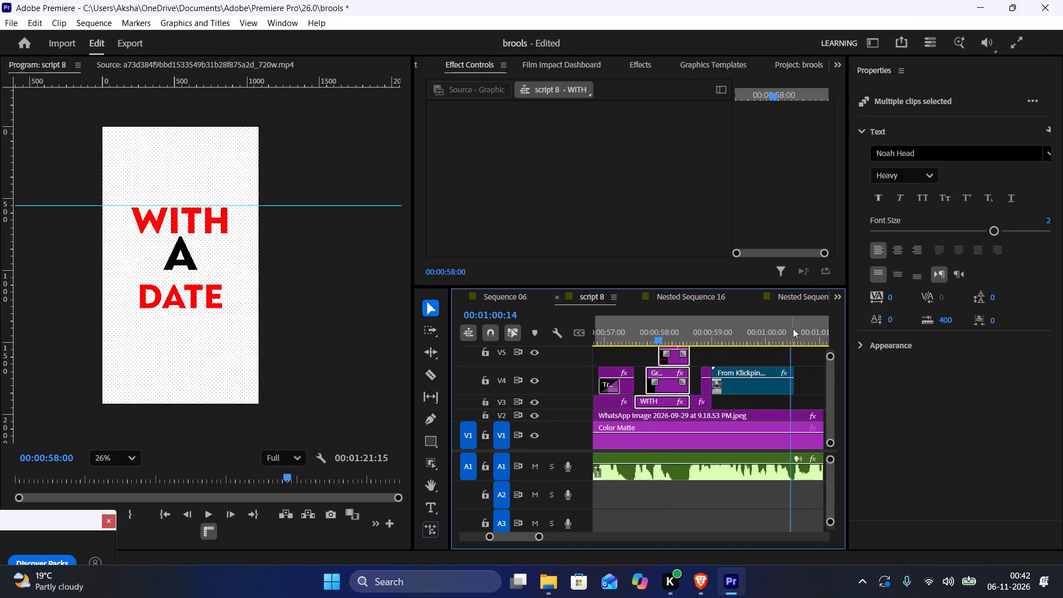
key("ctrl+v")
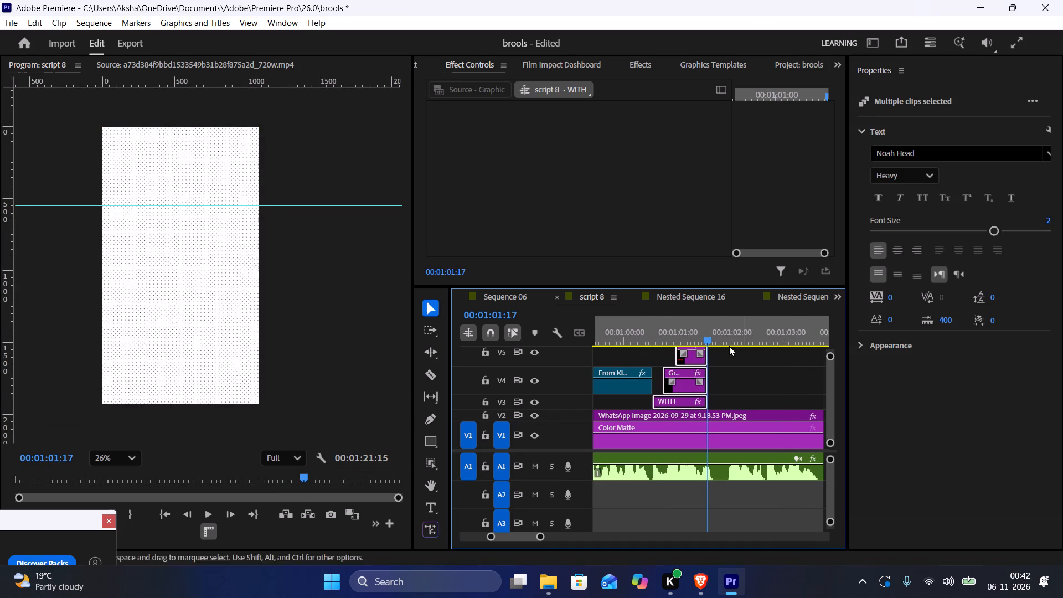
Replace the words of the pasted titles: WITH becomes BEFORE, A becomes THEY, and DATE becomes NOTICE.
left_click_drag(650, 332, 698, 339)
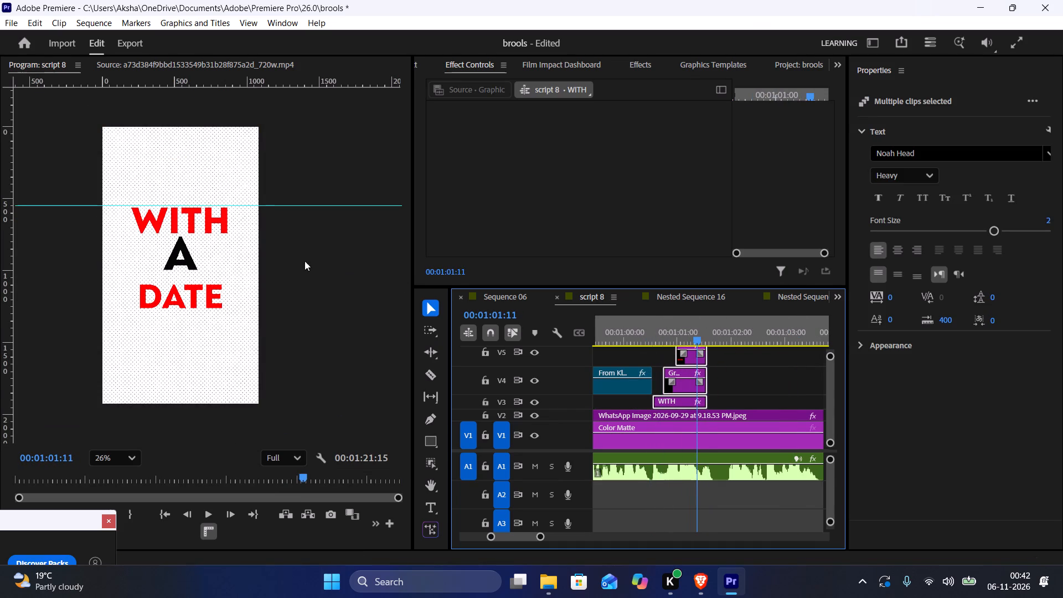
double_click(194, 216)
type("BEFORE")
double_click(187, 249)
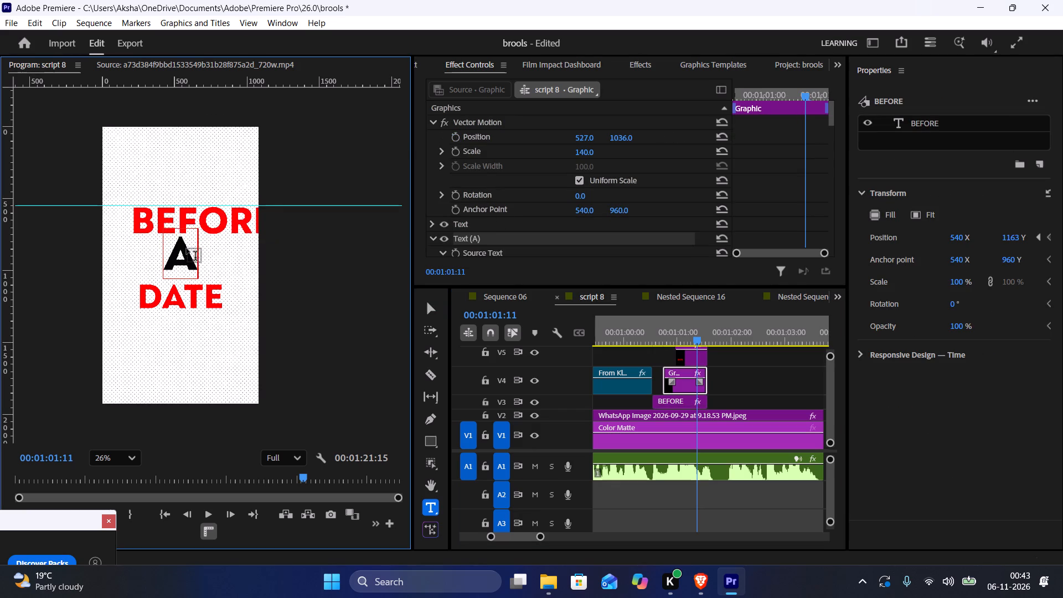
type("TH")
key("BackSpace")
key("BackSpace")
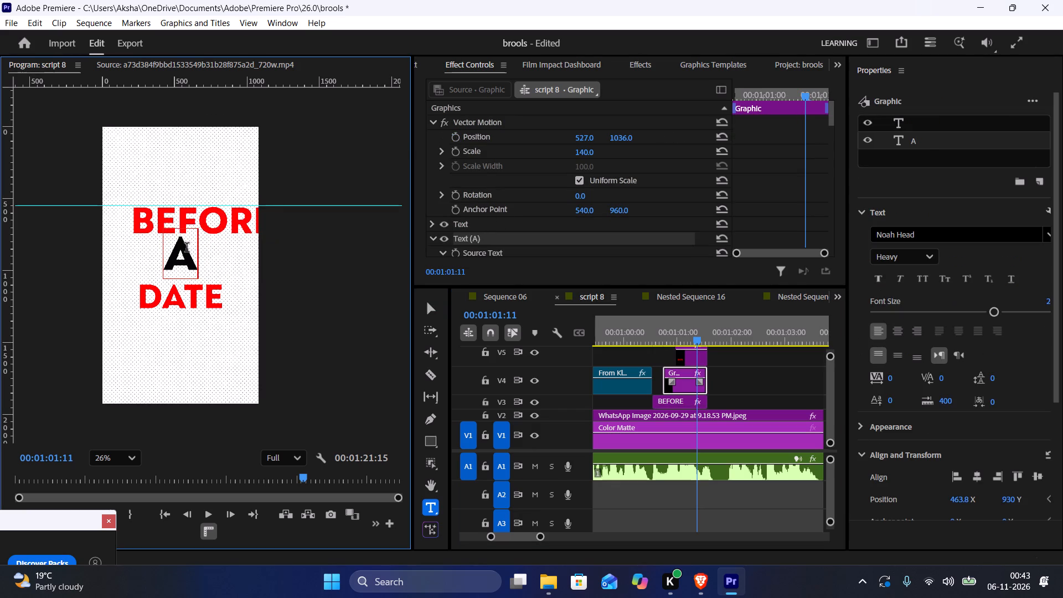
key("BackSpace")
key("BackSpace")
type("THEY")
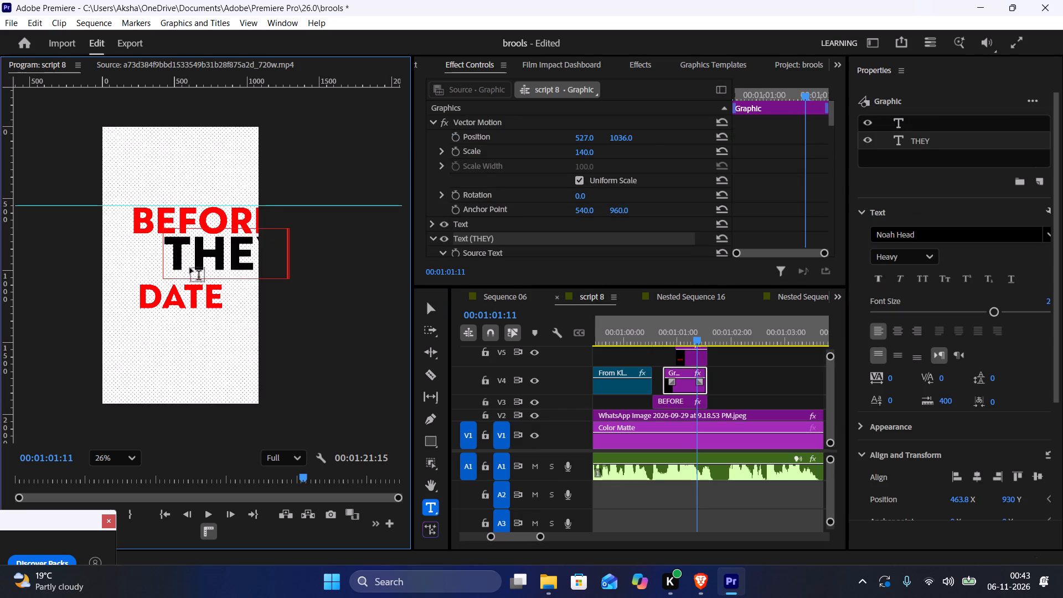
double_click(188, 284)
type("NOTI")
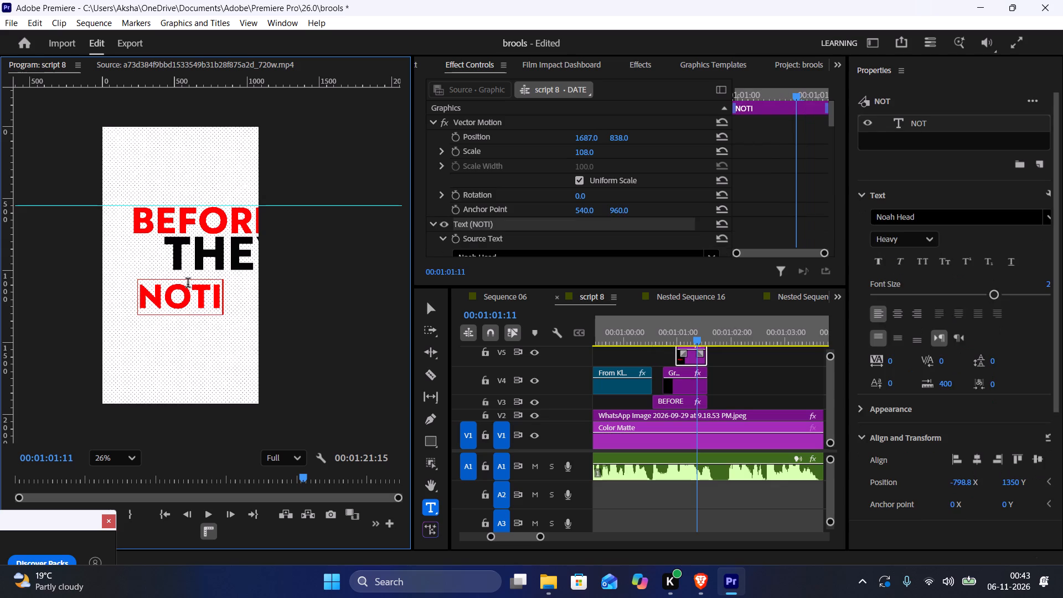
key("shift+c")
key("shift+e")
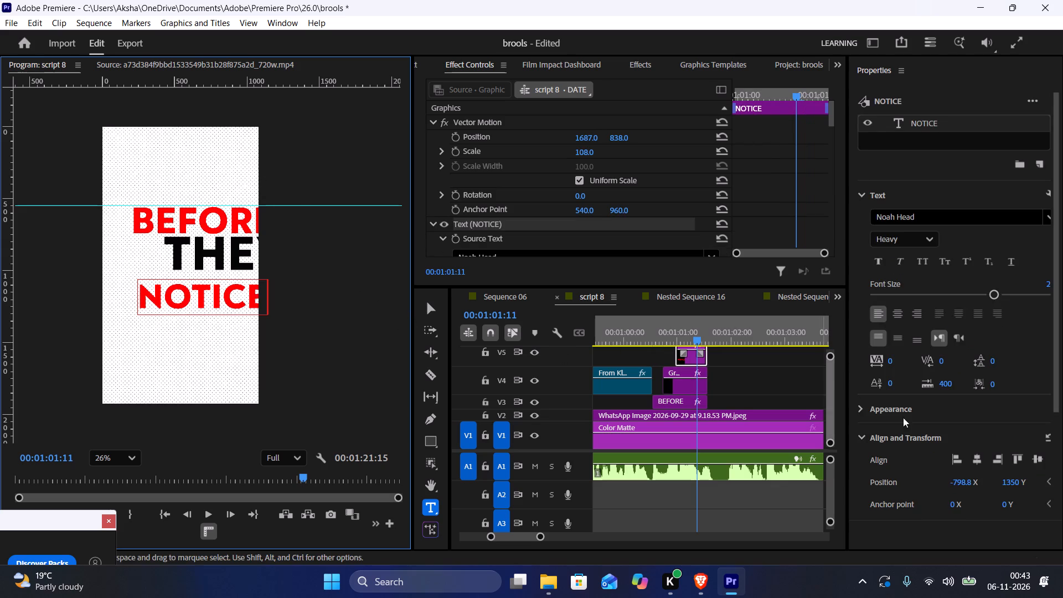
Centre the NOTICE, THEY and BEFORE texts horizontally in the frame.
triple_click(973, 455)
triple_click(973, 455)
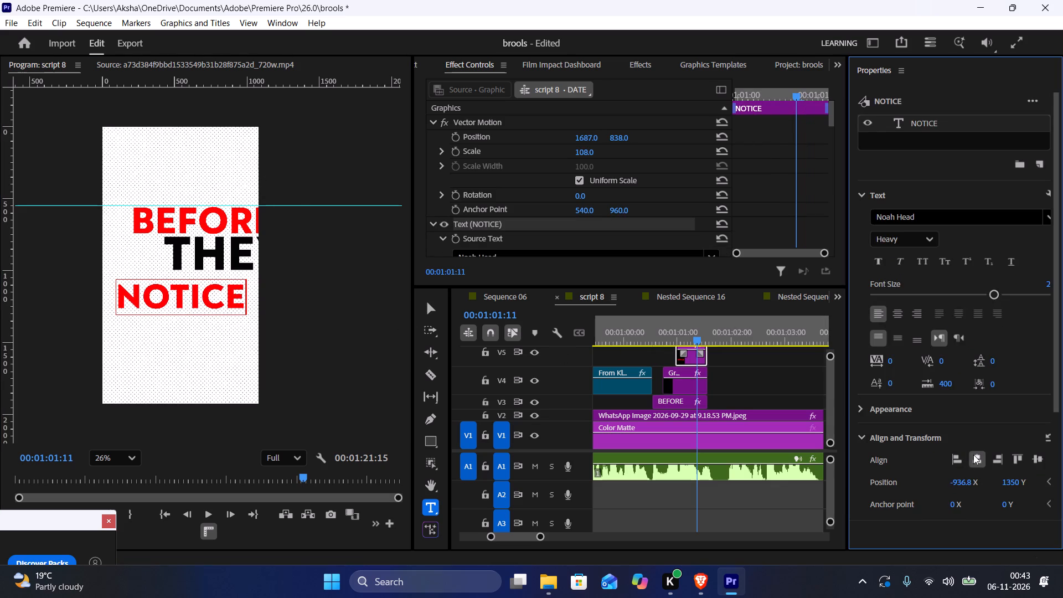
left_click(690, 383)
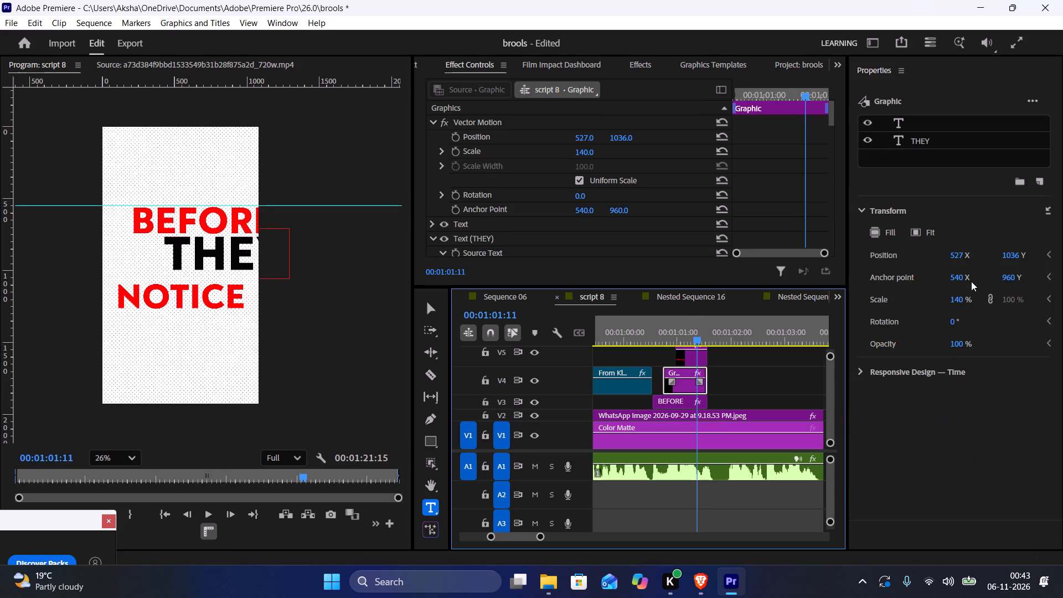
left_click(923, 142)
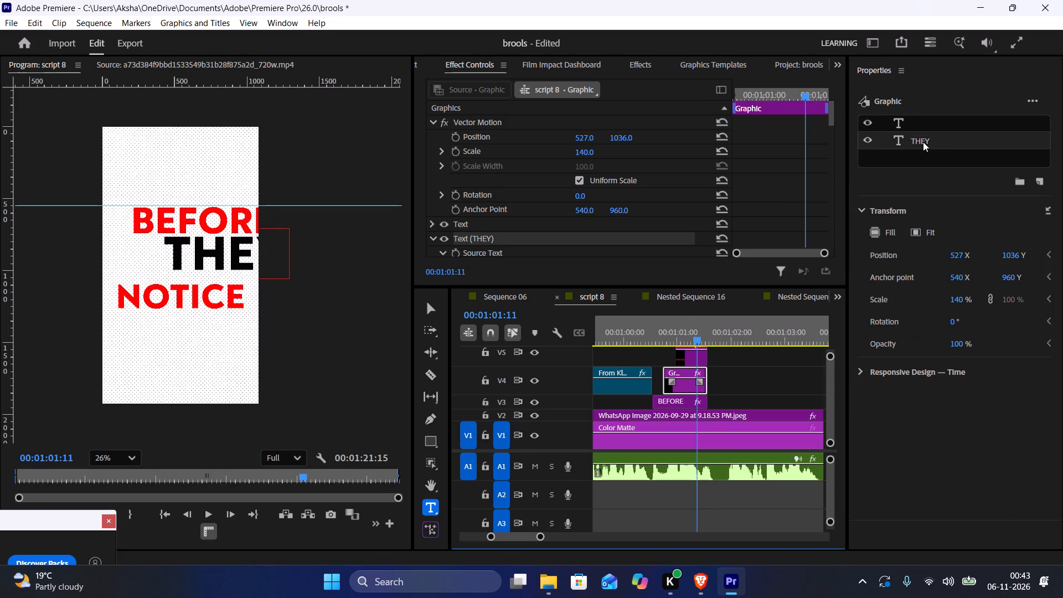
triple_click(979, 475)
triple_click(979, 475)
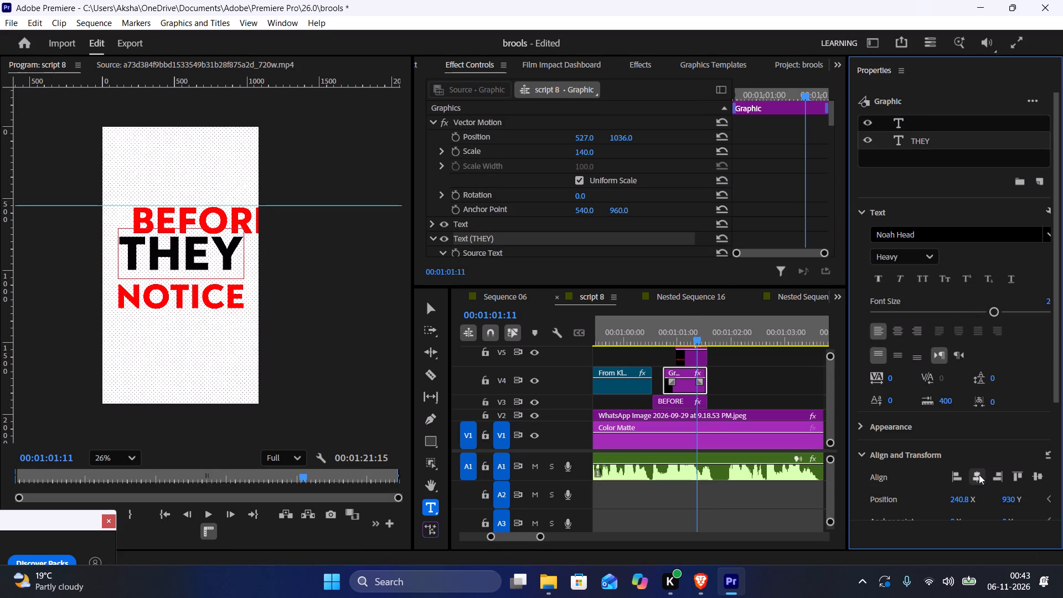
triple_click(979, 475)
left_click(194, 222)
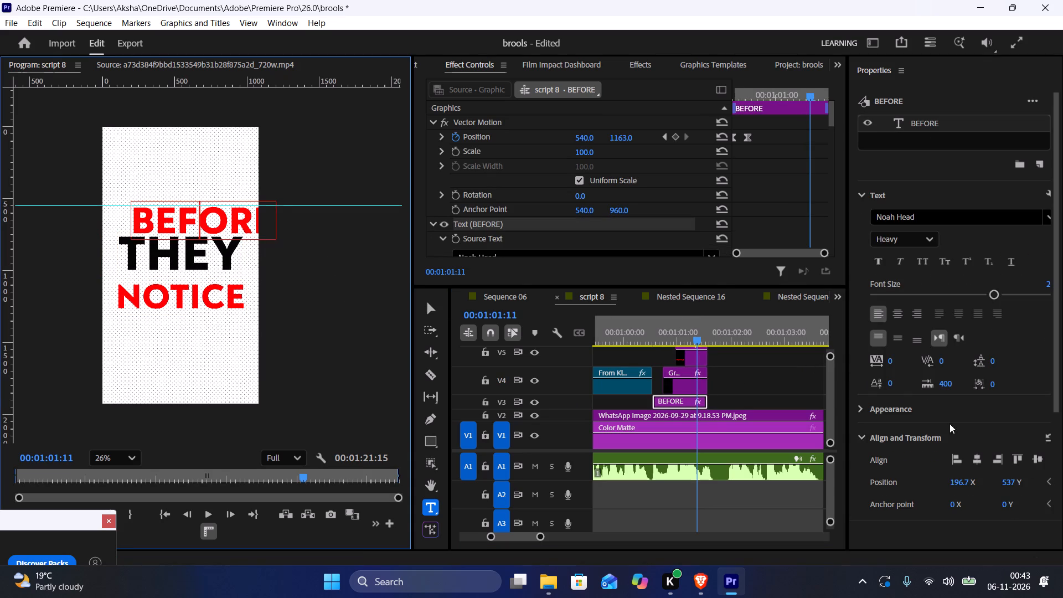
triple_click(971, 453)
triple_click(971, 453)
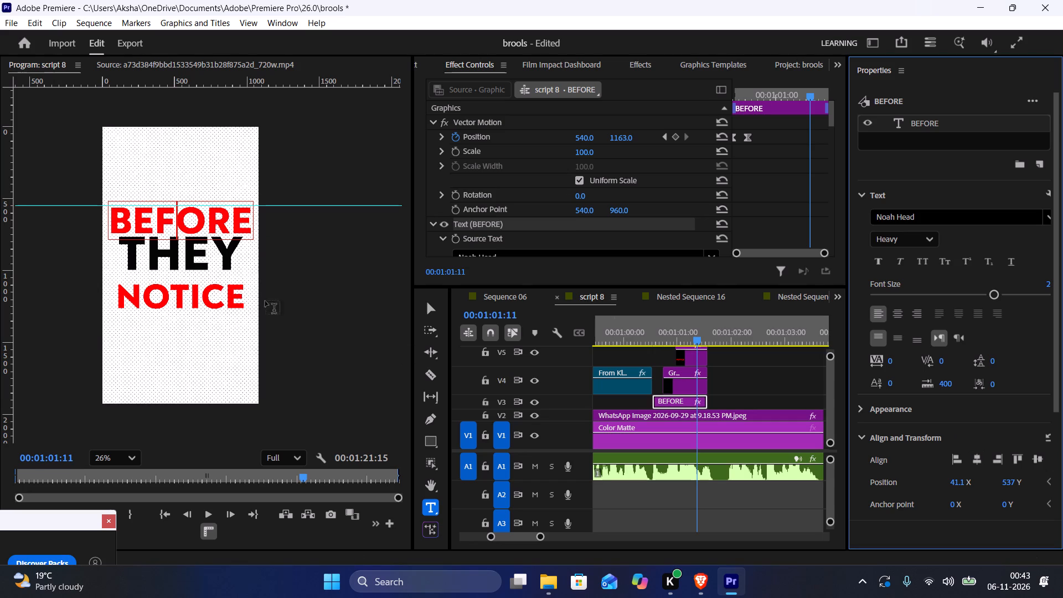
Lower the THEY text by setting its vertical position to 948.
left_click(181, 261)
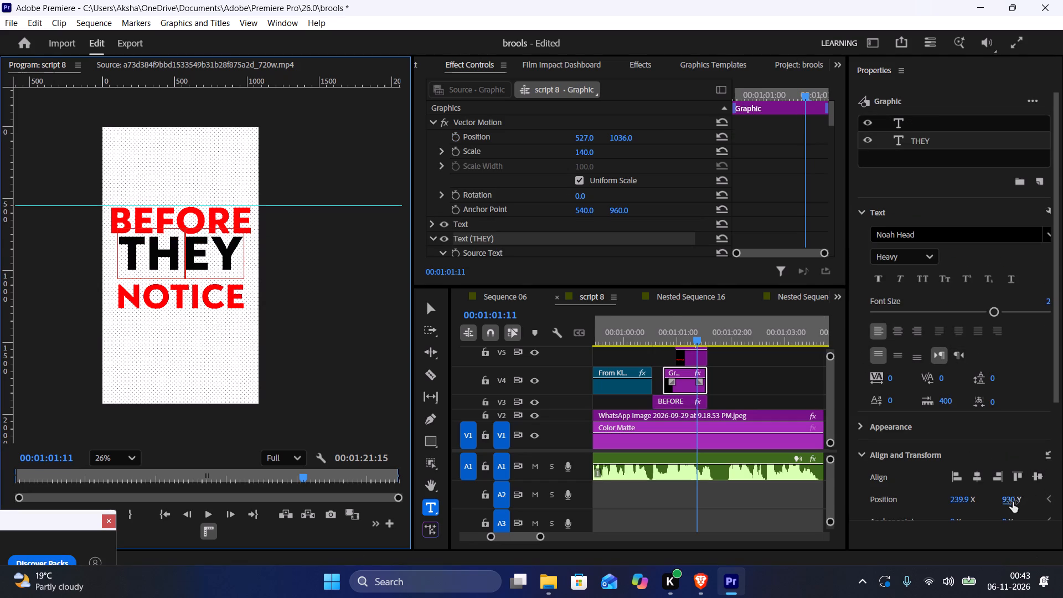
left_click_drag(1013, 502, 1027, 502)
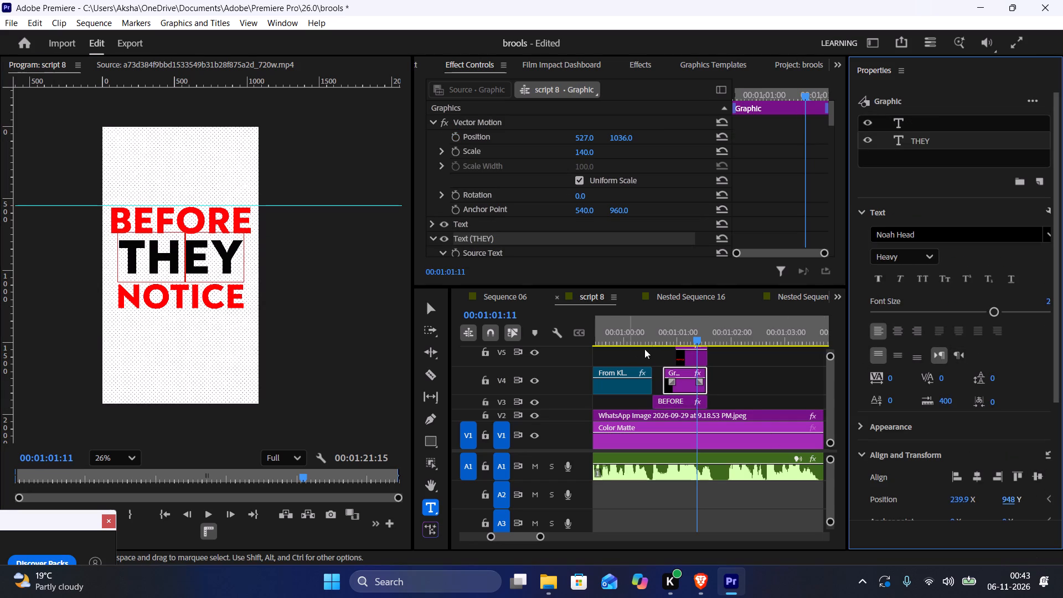
Play the new titles against the voiceover and shift the THEY clip on V4 and the NOTICE clip on V5 to start when spoken.
left_click(655, 349)
left_click(653, 339)
key("space")
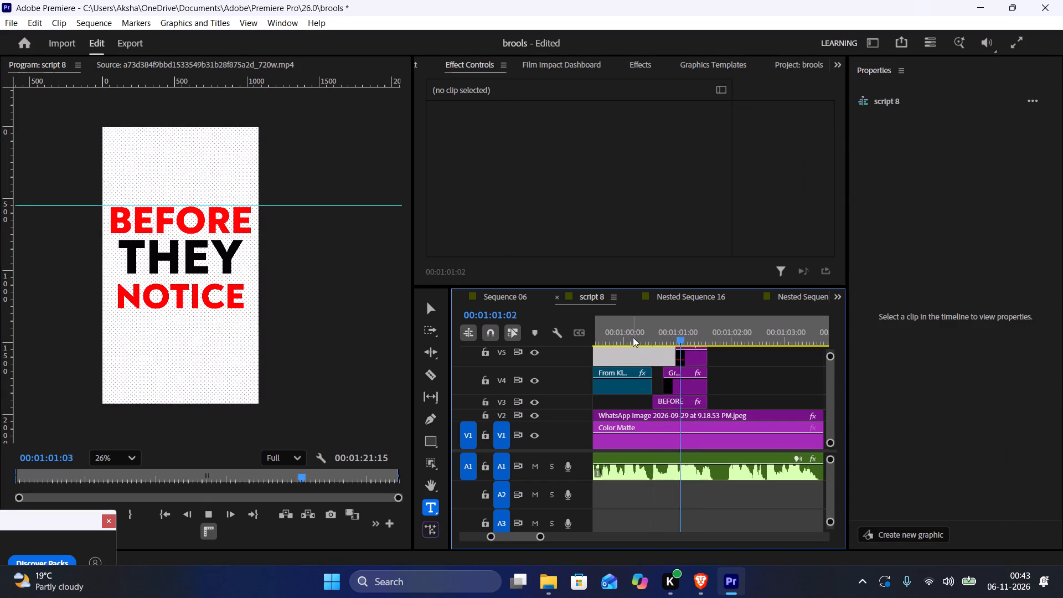
key("space")
left_click_drag(652, 331, 664, 334)
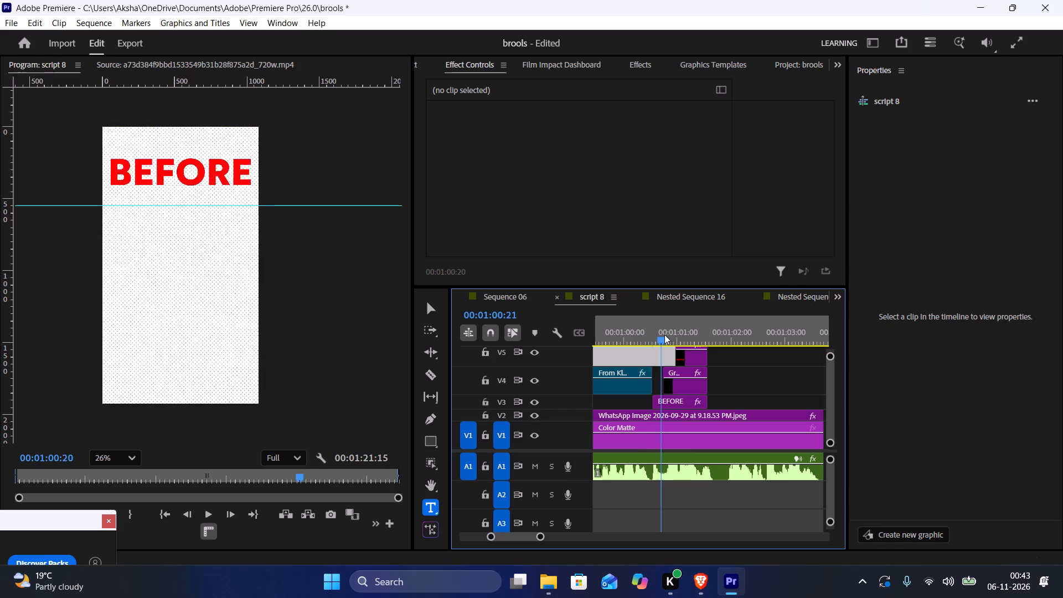
left_click_drag(664, 334, 668, 337)
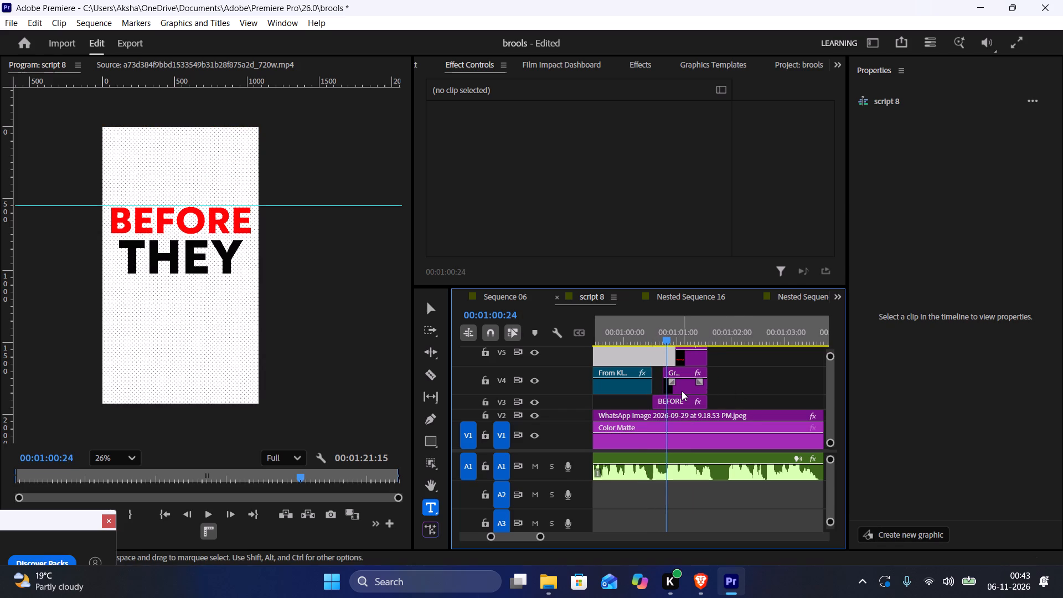
key("space")
key("space")
left_click_drag(682, 391, 687, 385)
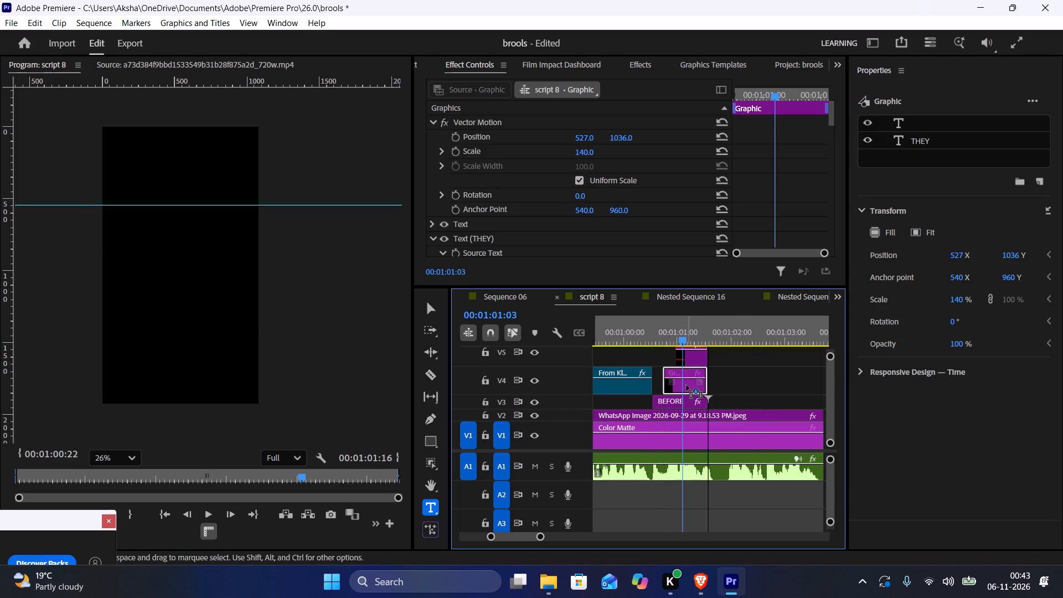
left_click_drag(687, 385, 693, 386)
left_click_drag(692, 363, 701, 360)
key("space")
key("space")
Adjust the ends of the THEY clip on V4 and the BEFORE clip on V3 to match the end of NOTICE.
left_click_drag(727, 380, 711, 376)
left_click(708, 401)
left_click_drag(708, 384, 715, 385)
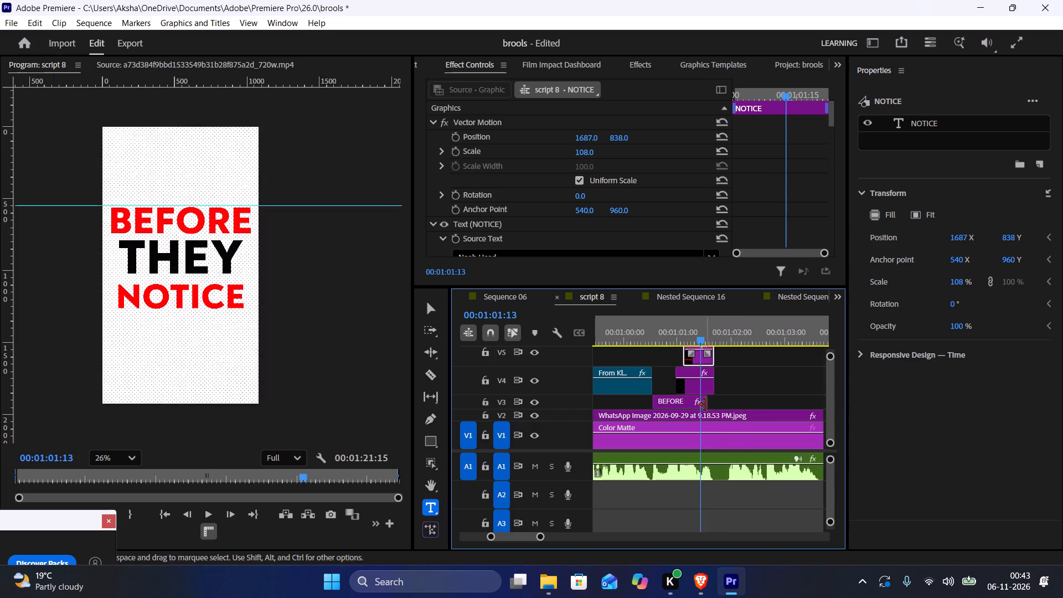
left_click_drag(708, 400, 716, 405)
Play the titles against the voiceover and shift the NOTICE clip on V5 to start when the word is spoken, at about 00:01:01:07.
left_click(661, 328)
key("space")
key("space")
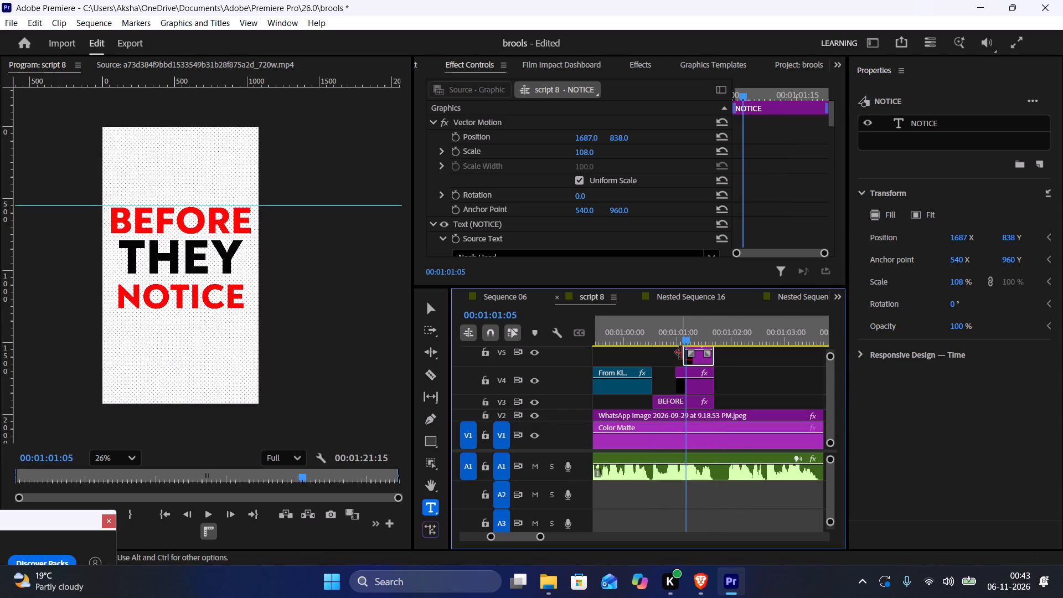
left_click_drag(701, 359, 711, 361)
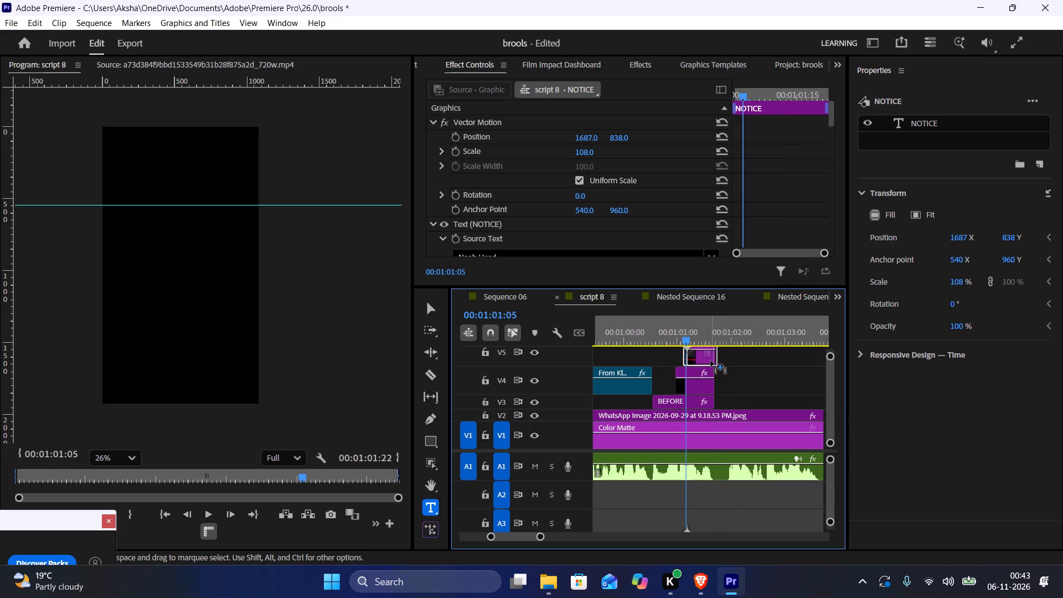
left_click_drag(711, 361, 711, 361)
left_click_drag(704, 365, 712, 361)
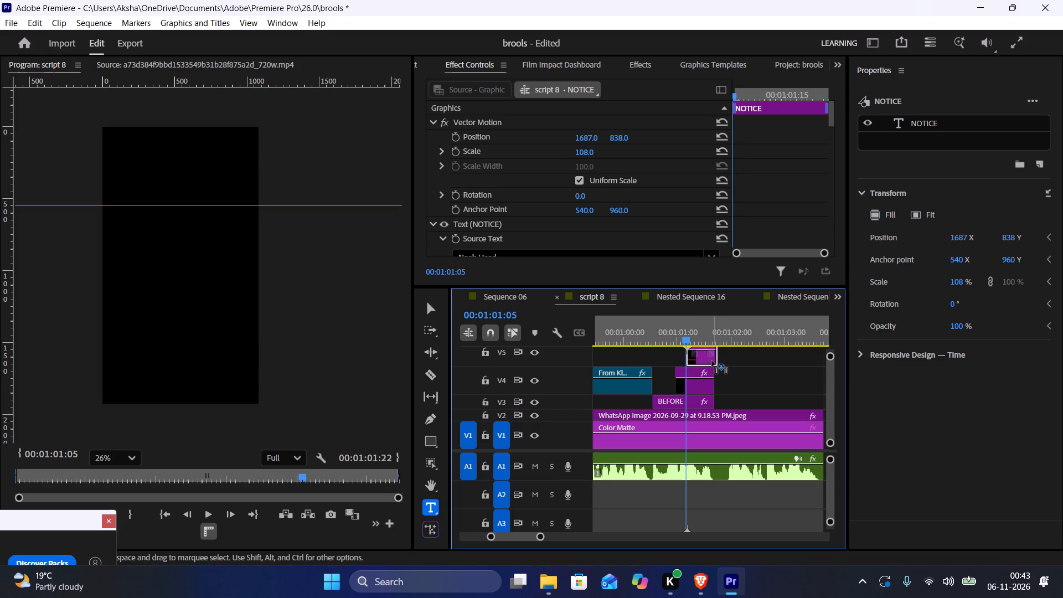
left_click_drag(712, 361, 714, 362)
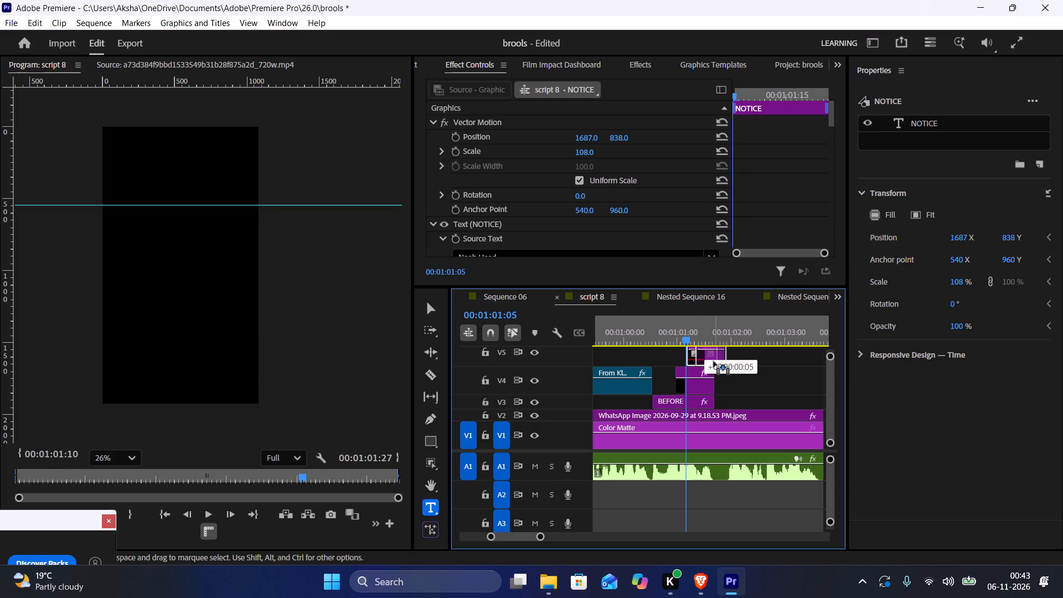
left_click_drag(714, 362, 713, 362)
left_click(678, 332)
key("space")
key("space")
scroll(690, 370, "up", 6, "alt")
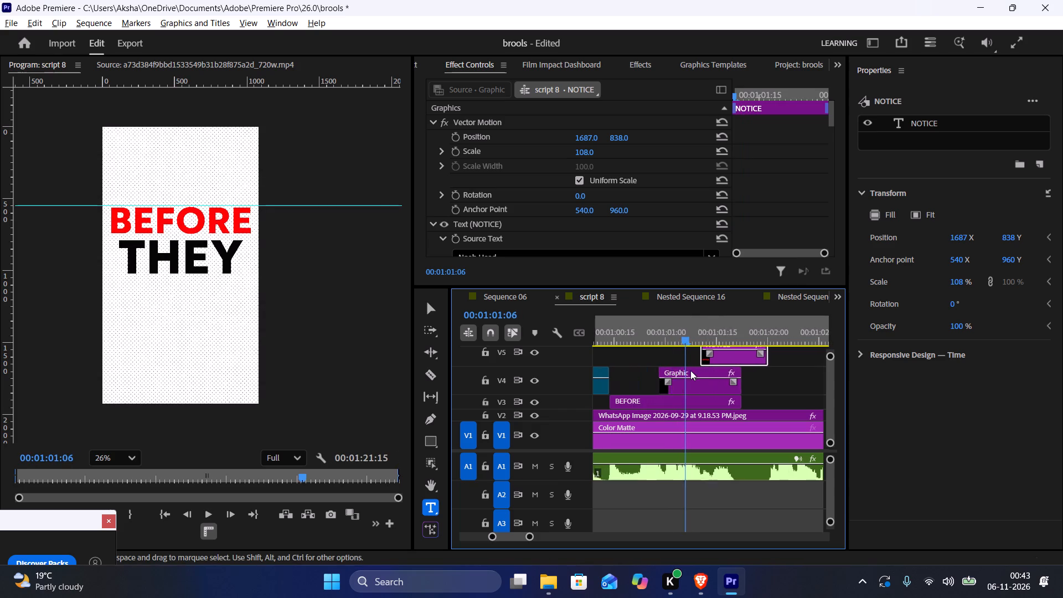
scroll(690, 370, "up", 9, "alt")
left_click_drag(744, 359, 715, 354)
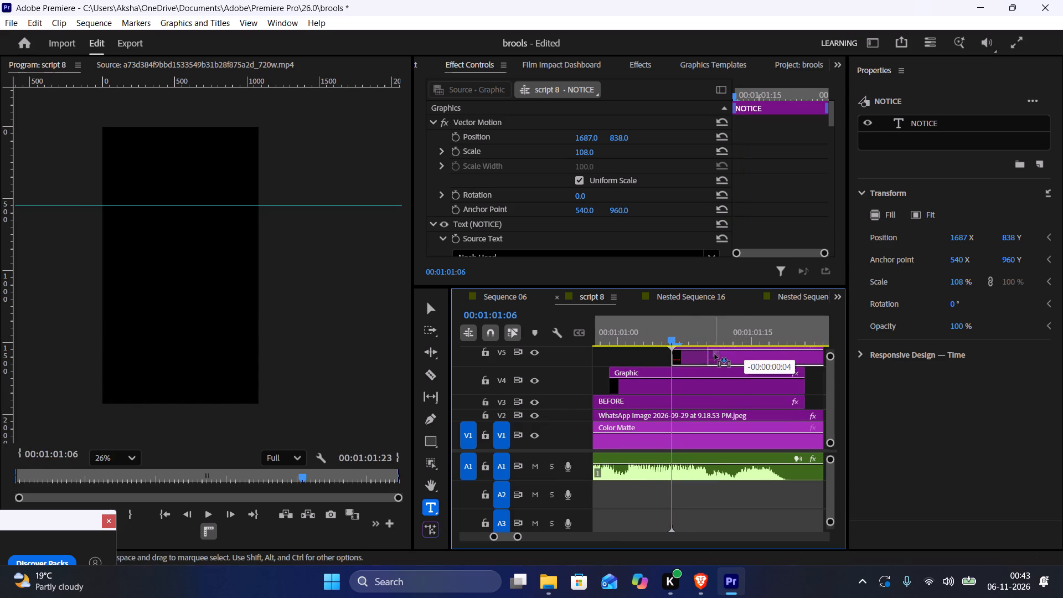
left_click_drag(715, 354, 718, 354)
Replay the BEFORE THEY NOTICE titles against the voiceover to check the timing of each word.
left_click(621, 334)
key("space")
key("space")
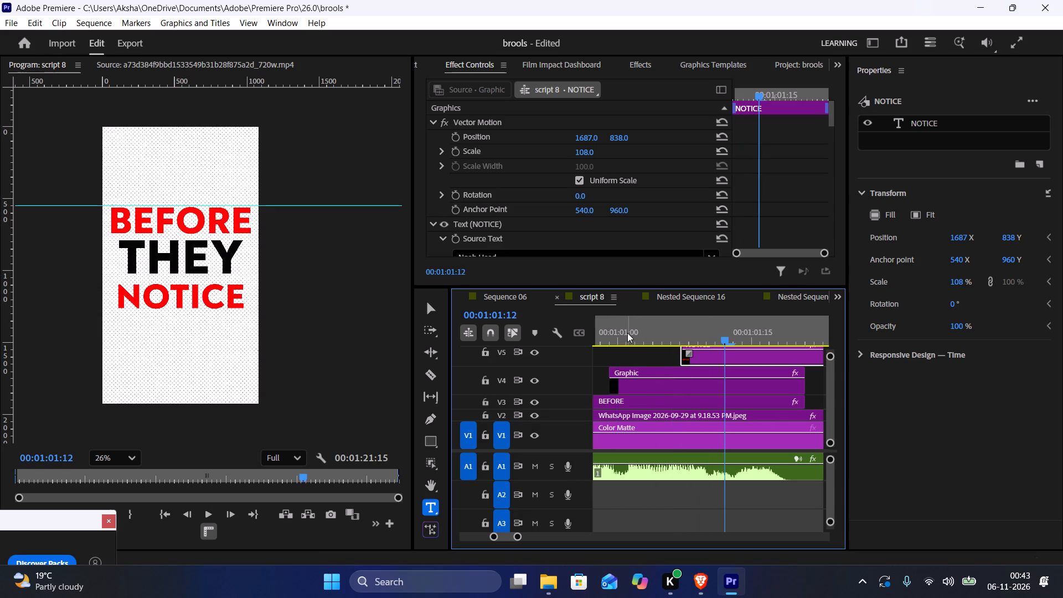
left_click_drag(625, 332, 600, 323)
scroll(625, 364, "up", 3)
left_click(618, 336)
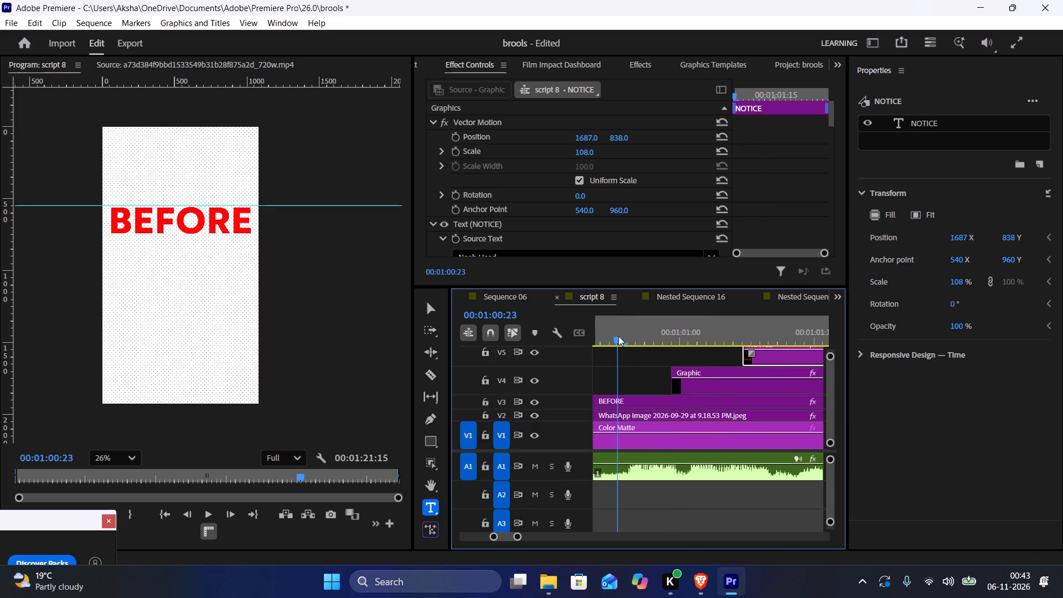
key("space")
key("space")
key("space")
key("space")
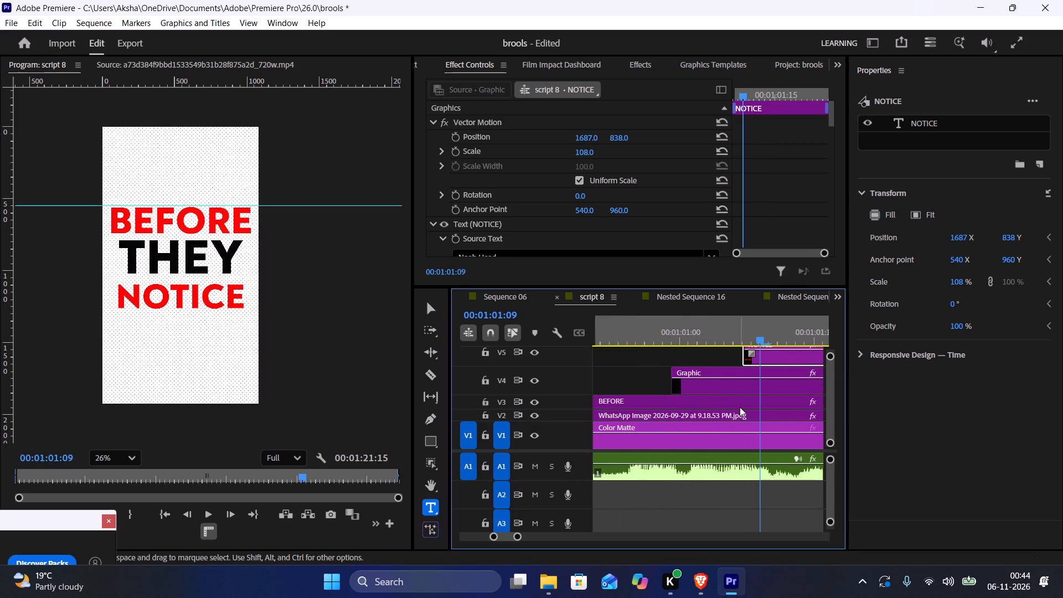
Extend the THEY, BEFORE and NOTICE clips on V4, V3 and V5 to end together at about 00:01:01:29.
scroll(740, 407, "down", 6)
key("space")
key("space")
left_click_drag(743, 383, 769, 384)
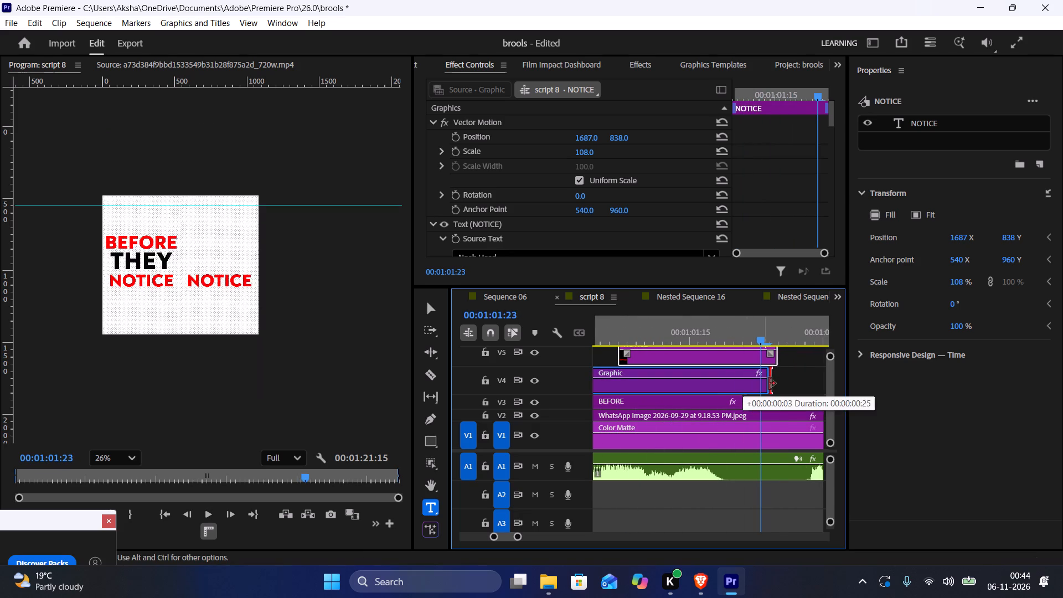
left_click_drag(769, 384, 780, 383)
left_click_drag(742, 399, 777, 398)
left_click_drag(804, 398, 736, 354)
left_click_drag(786, 364, 809, 371)
Play the voiceover past the end of the BEFORE THEY NOTICE titles to listen for the words that follow.
left_click(770, 338)
key("space")
key("space")
scroll(770, 337, "down", 8, "alt")
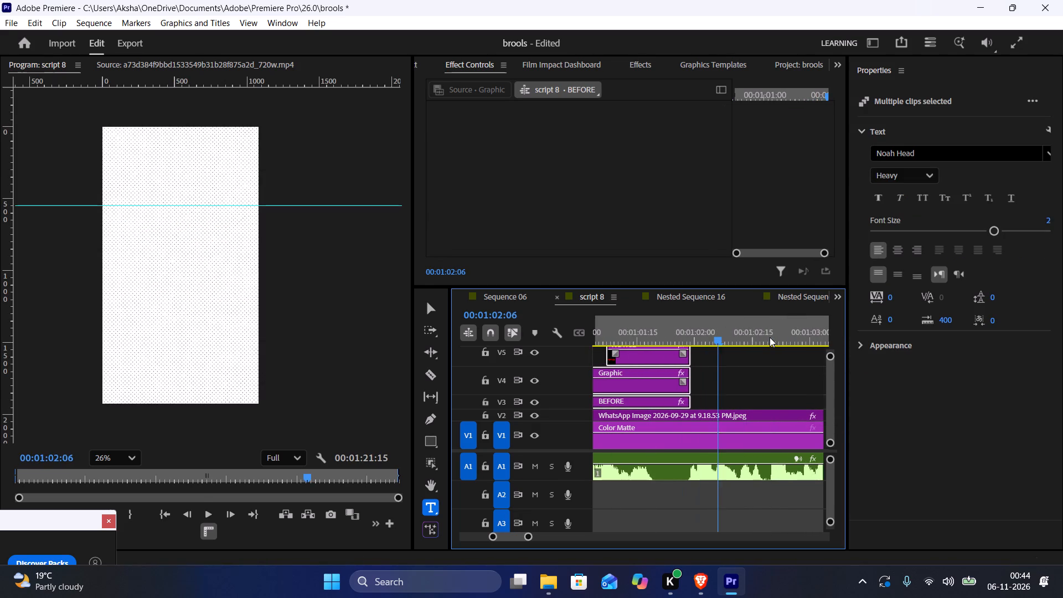
key("space")
key("space")
scroll(746, 348, "down", 8, "alt")
key("space")
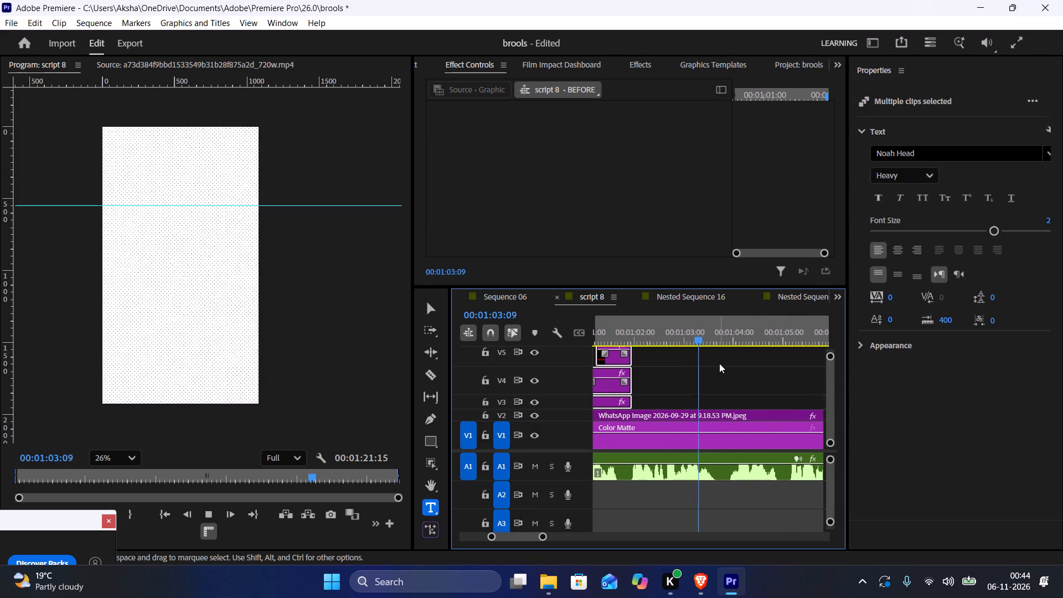
key("space")
left_click(628, 326)
key("space")
key("space")
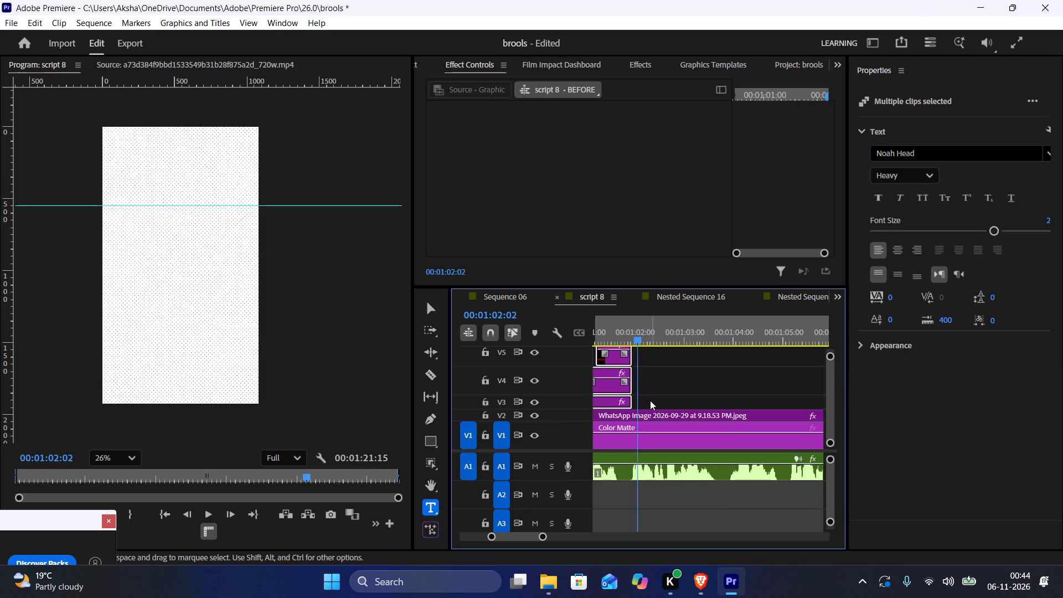
Copy the TELL and THEM title clips from about 00:00:56:21 and paste them directly after the BEFORE THEY NOTICE titles.
scroll(650, 400, "up", 8, "alt")
scroll(650, 400, "down", 14, "alt")
scroll(650, 400, "up", 6)
scroll(652, 363, "up", 15, "alt")
left_click_drag(656, 331, 665, 335)
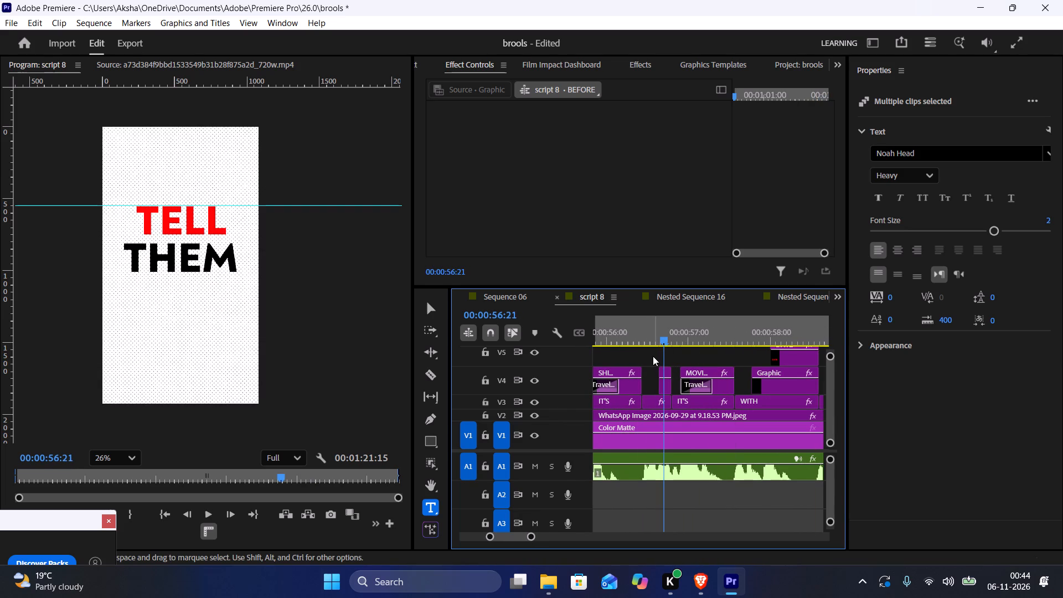
left_click_drag(653, 356, 663, 402)
key("ctrl+c")
scroll(663, 406, "down", 7)
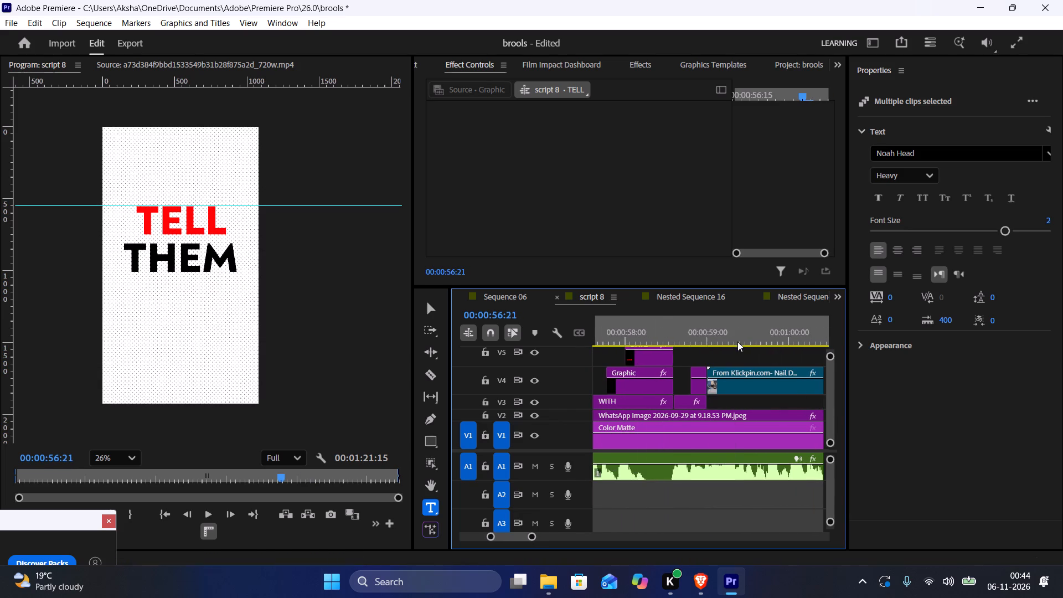
scroll(717, 342, "down", 16)
left_click_drag(631, 324, 621, 320)
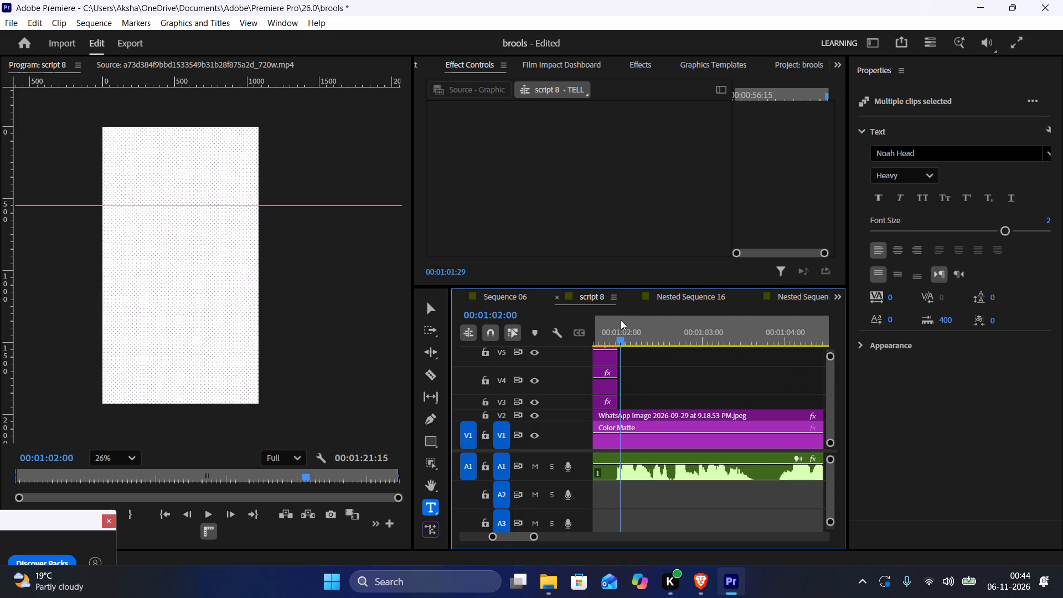
left_click_drag(621, 320, 620, 320)
key("ctrl+v")
left_click(620, 320)
key("space")
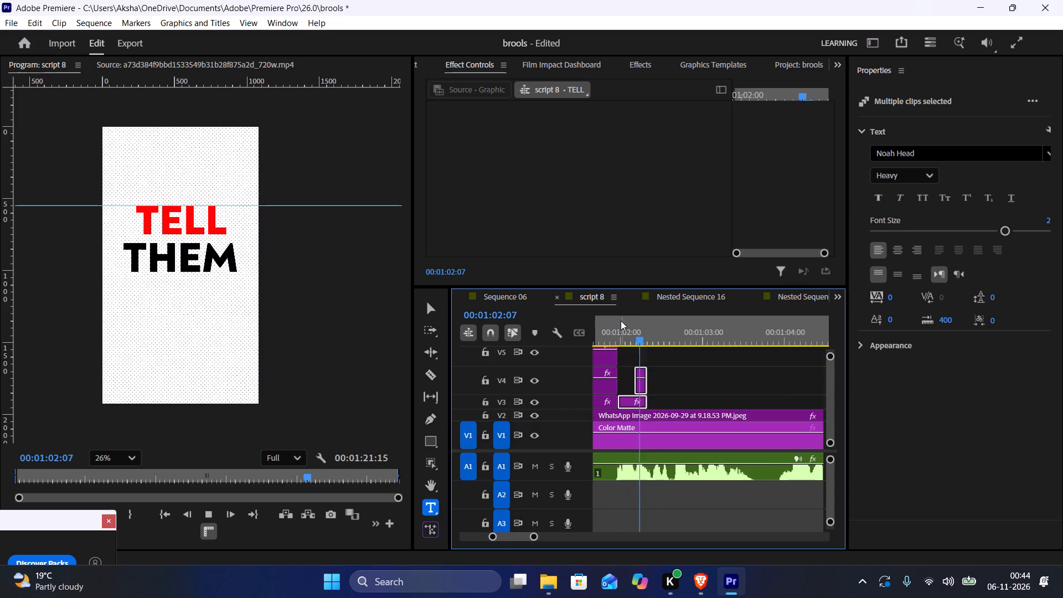
key("space")
Lower the pasted THEM text by setting its vertical position to 1116, and set the preview zoom to 25%.
left_click(213, 254)
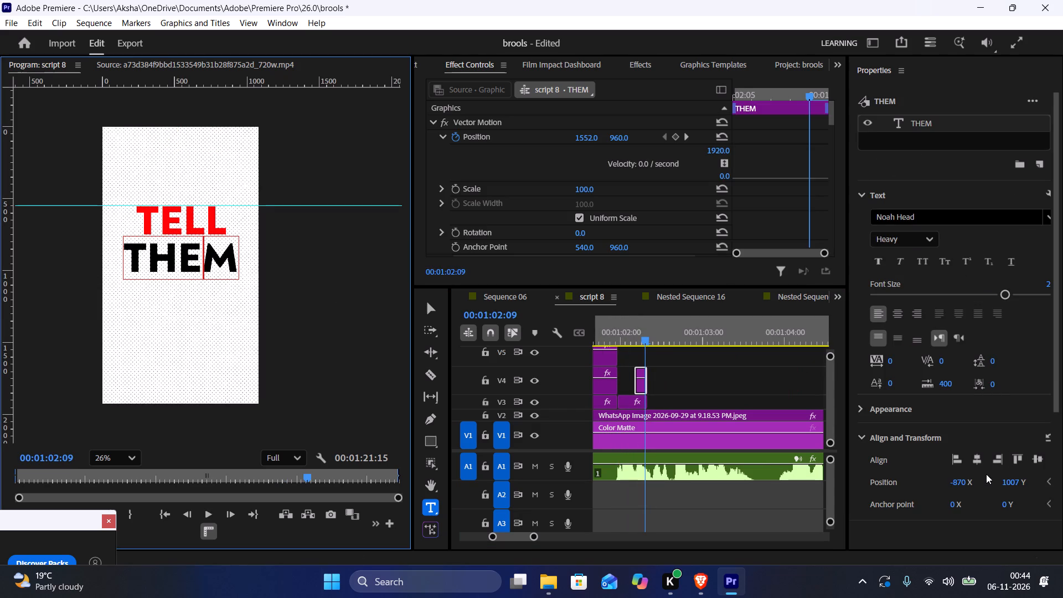
left_click_drag(1007, 480, 1049, 461)
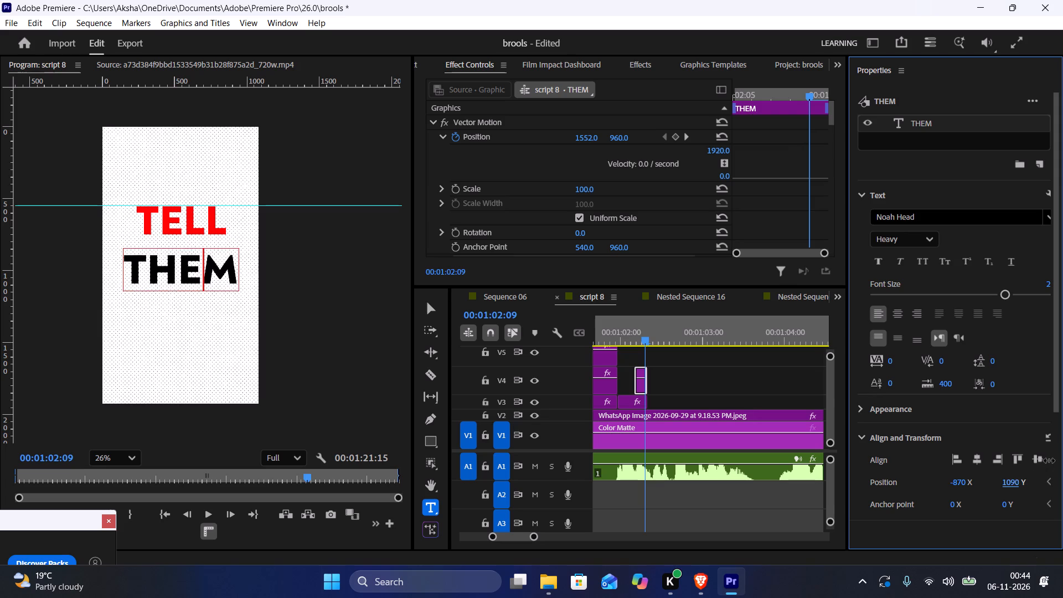
left_click_drag(1049, 461, 1060, 454)
scroll(239, 398, "down", 6)
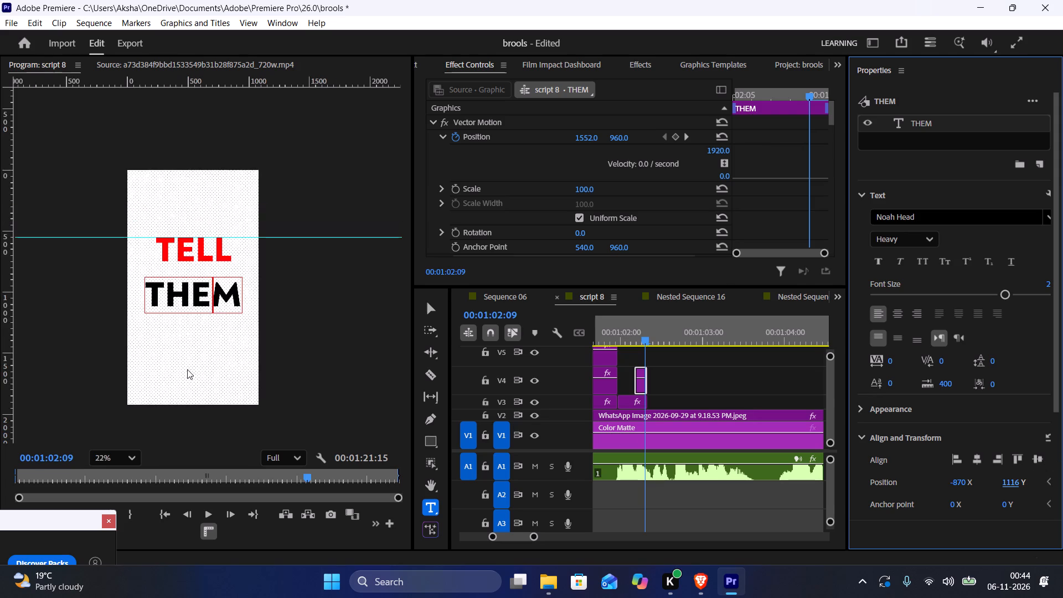
scroll(186, 368, "down", 3)
left_click(101, 455)
left_click(133, 266)
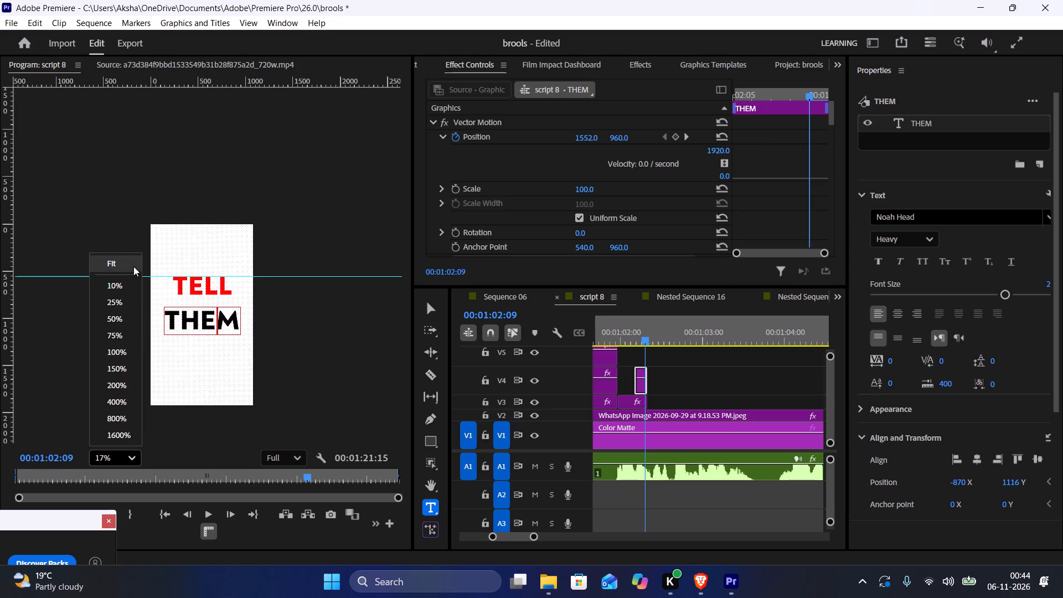
left_click(126, 452)
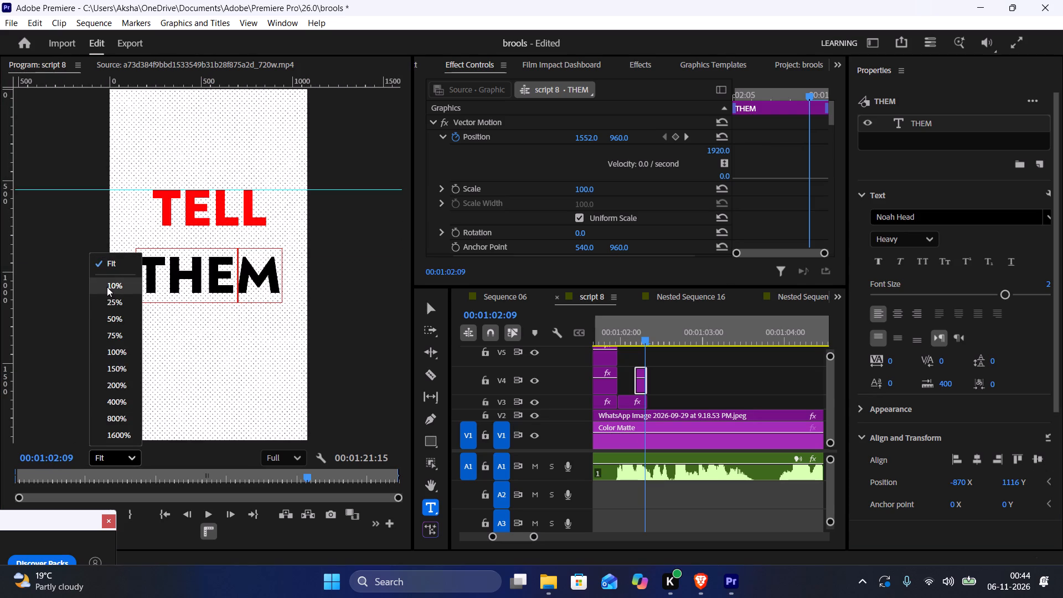
left_click(117, 339)
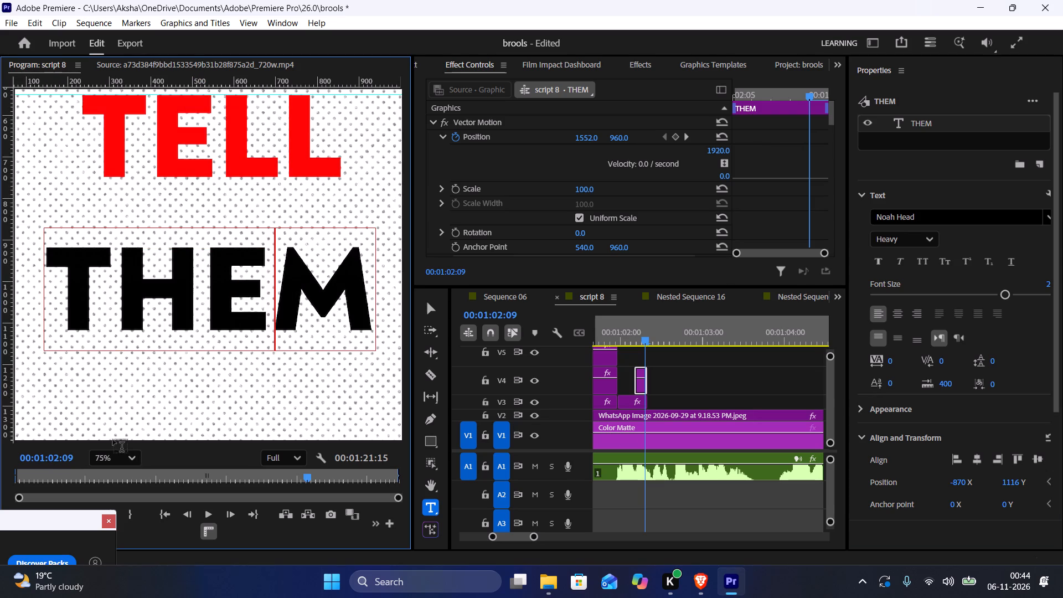
left_click(107, 455)
left_click(123, 305)
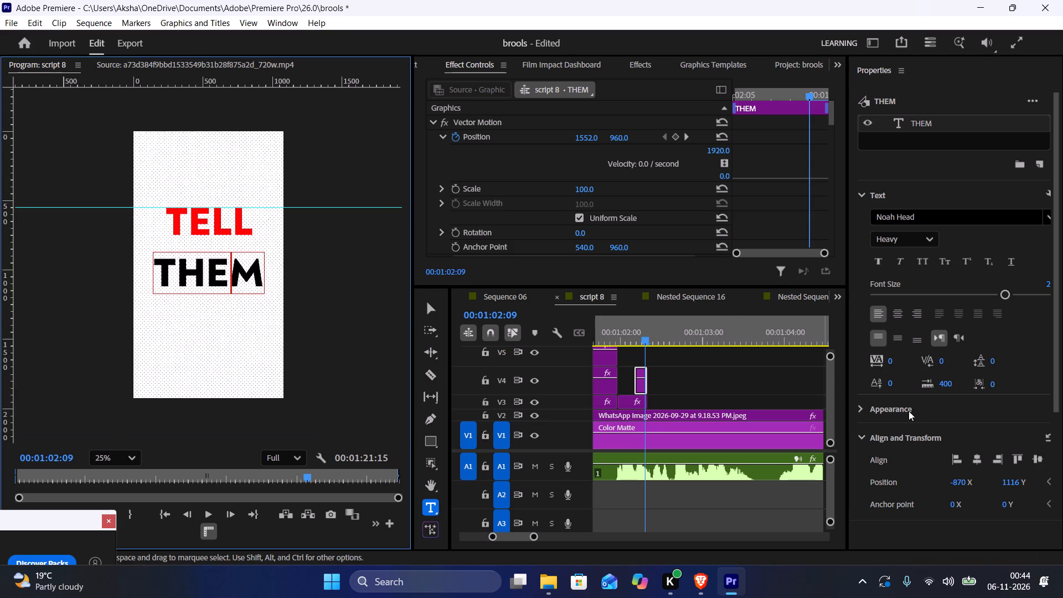
Lower the pasted TELL text slightly so it sits closer above THEM.
left_click(208, 211)
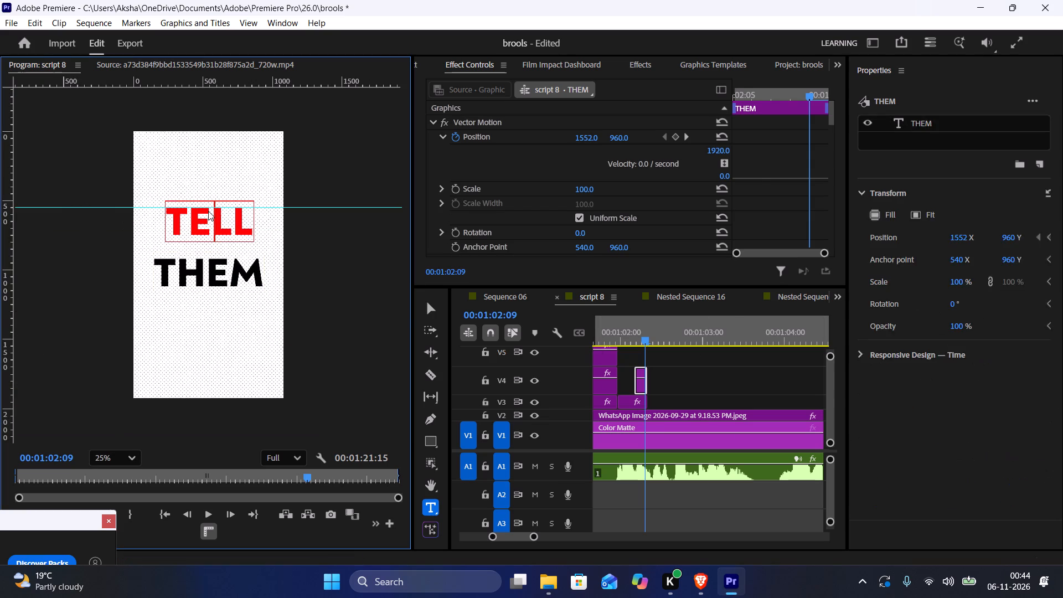
left_click_drag(1011, 484, 1031, 486)
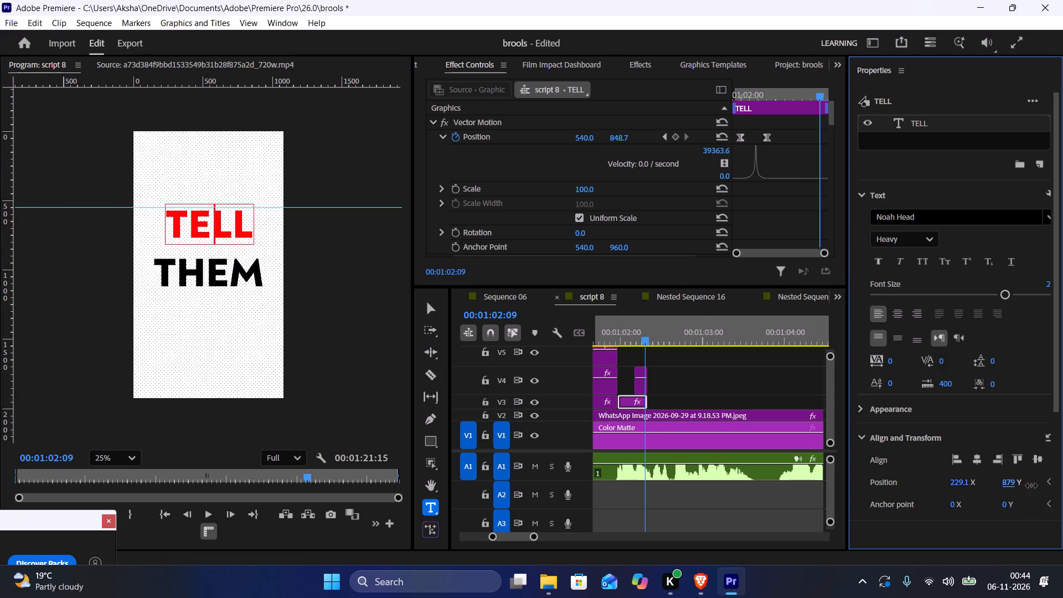
left_click_drag(1031, 486, 1039, 480)
Copy the adjusted TELL and THEM clips and paste them over the older TELL THEM pair that follows the WITH title group.
left_click(663, 367)
left_click_drag(679, 362, 634, 391)
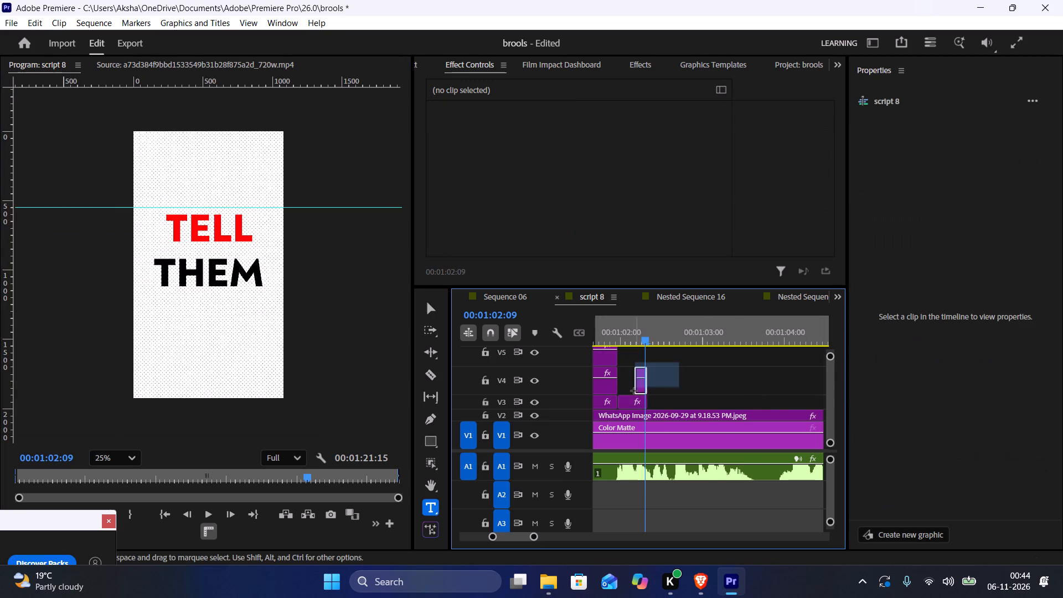
left_click_drag(634, 391, 631, 400)
key("ctrl+c")
scroll(627, 396, "up", 6)
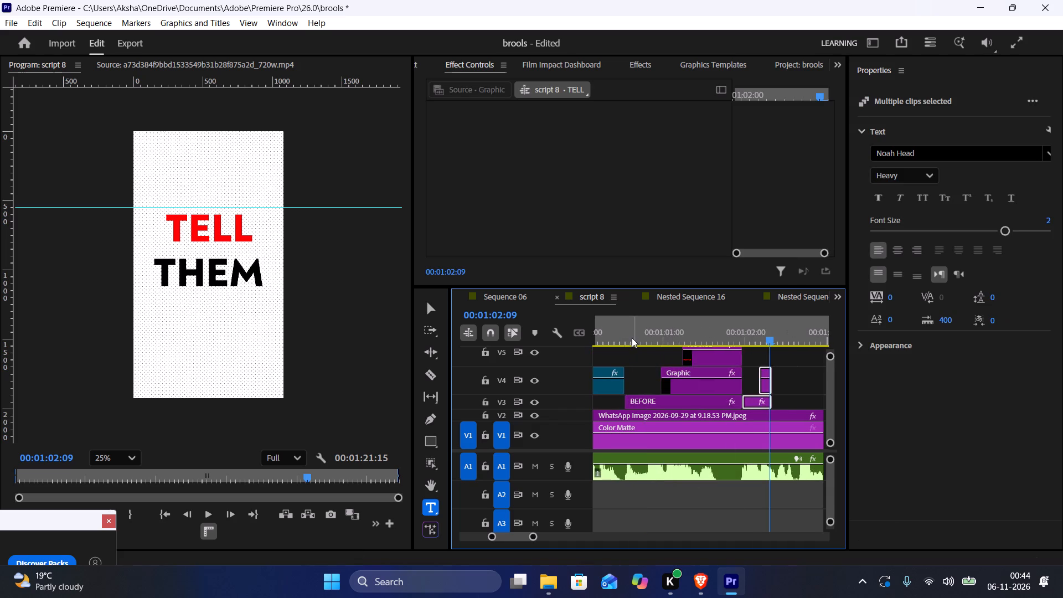
scroll(635, 342, "up", 12)
left_click(716, 325)
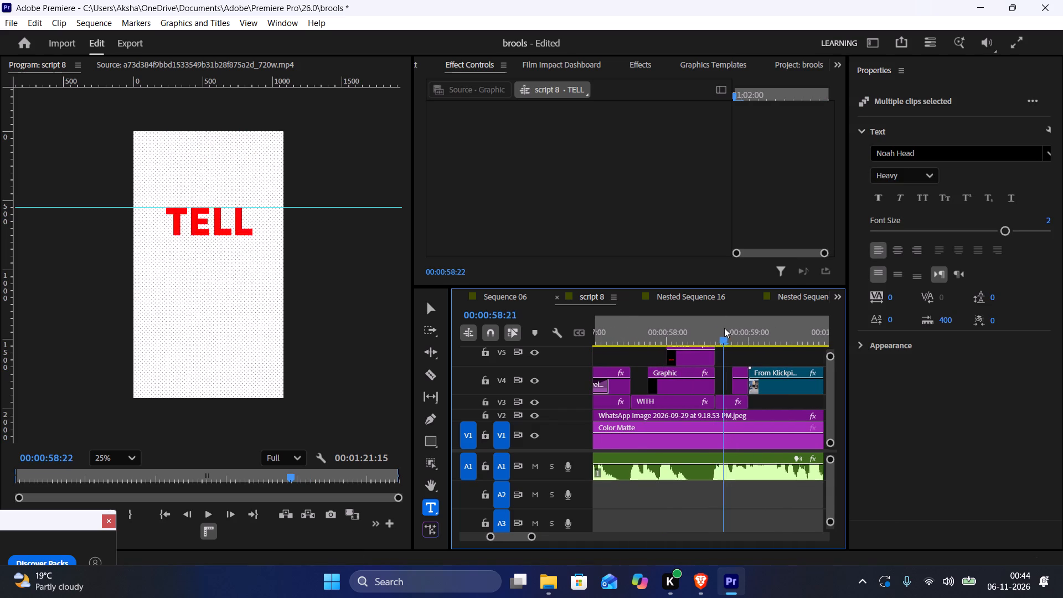
key("ctrl+v")
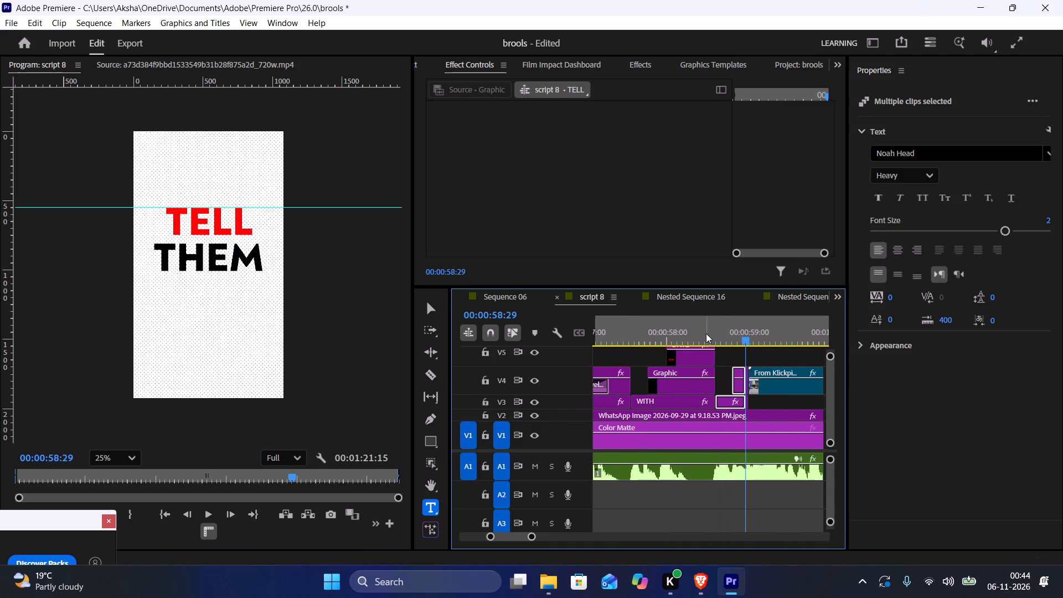
Delete the leftover pieces of the old THEM clip on V4 and the old TELL clip on V3.
scroll(706, 333, "up", 2)
scroll(793, 377, "up", 12, "alt")
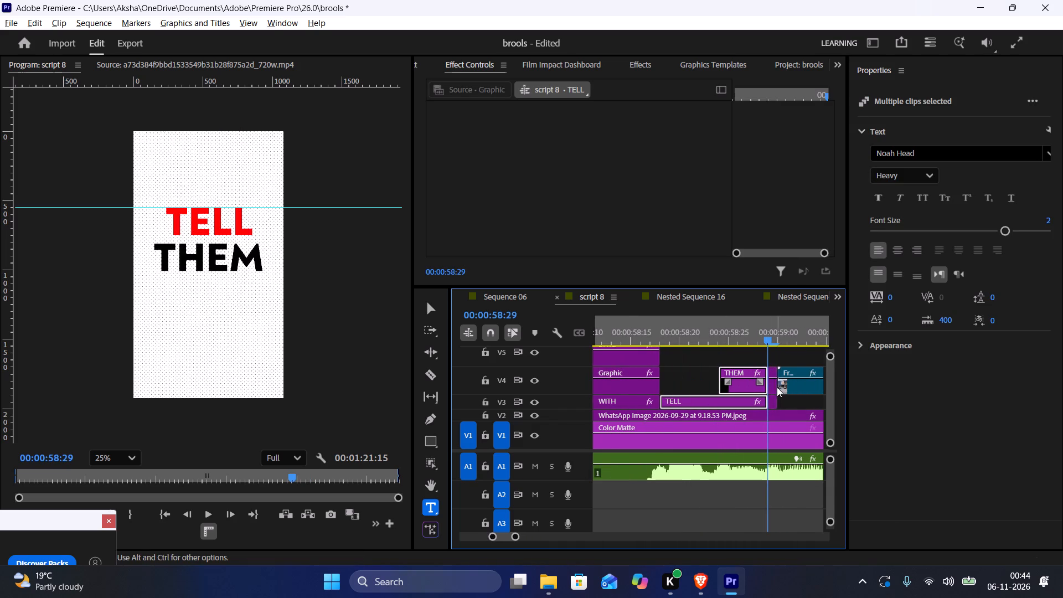
left_click(771, 389)
key("BackSpace")
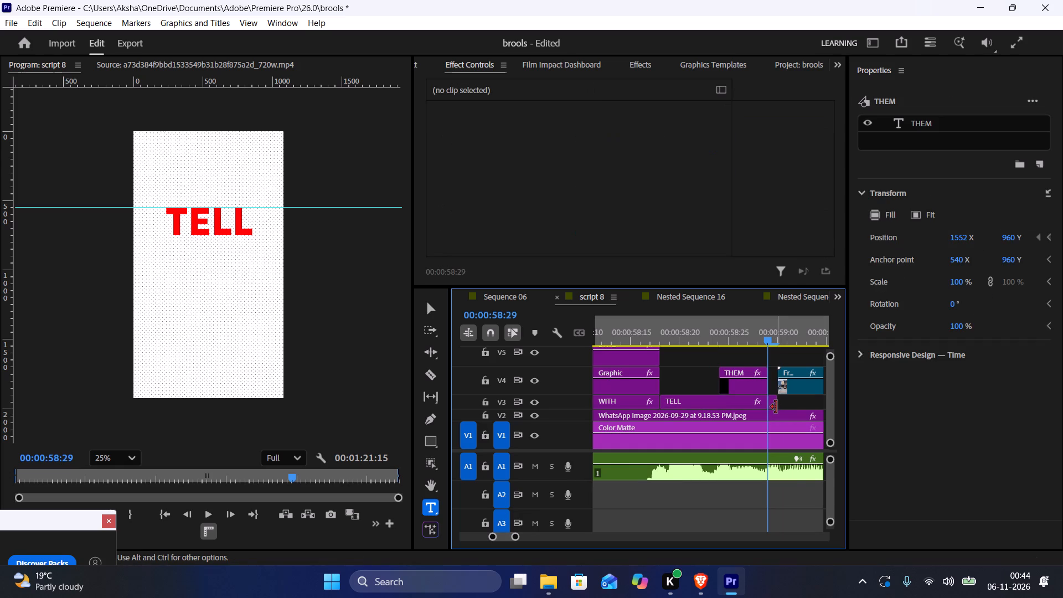
left_click(773, 405)
key("BackSpace")
Extend the replaced TELL and THEM clips together to the start of the stock clip at 00:00:59:00.
left_click_drag(756, 350, 750, 395)
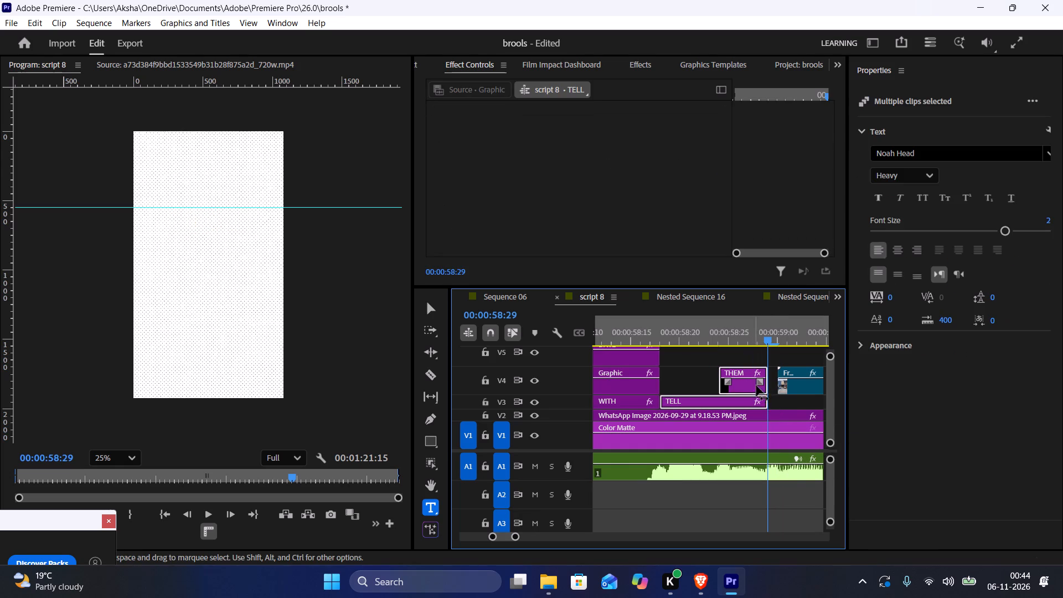
left_click_drag(770, 382, 783, 384)
left_click_drag(768, 380, 782, 381)
Paste the adjusted TELL and THEM clips over the two earlier TELL THEM pairs, starting at 00:00:56:13 and 00:00:55:10.
scroll(746, 380, "up", 19)
scroll(679, 357, "up", 4)
scroll(679, 358, "down", 8, "alt")
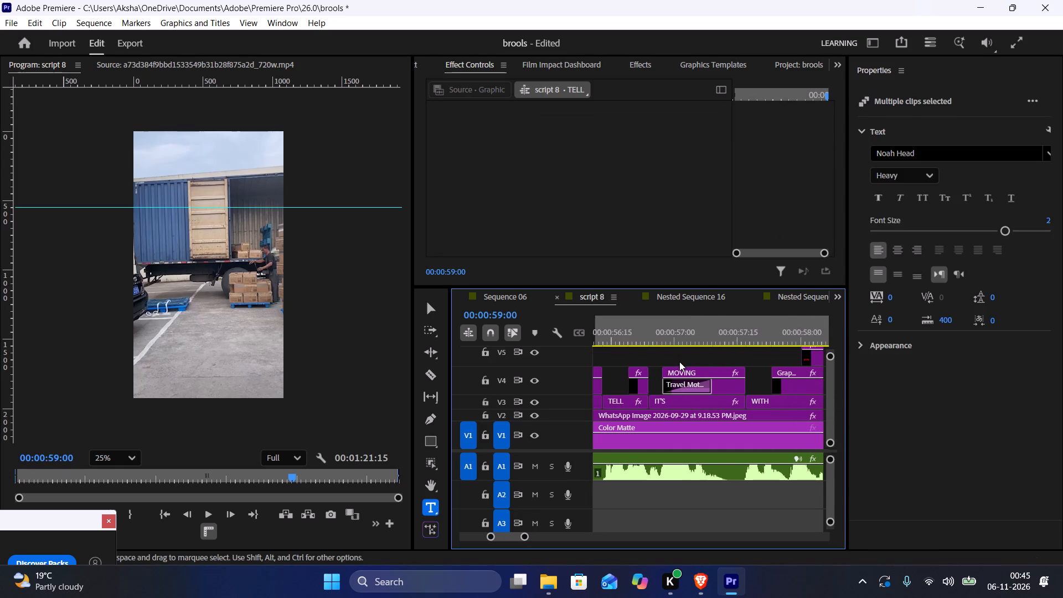
left_click_drag(616, 334, 603, 332)
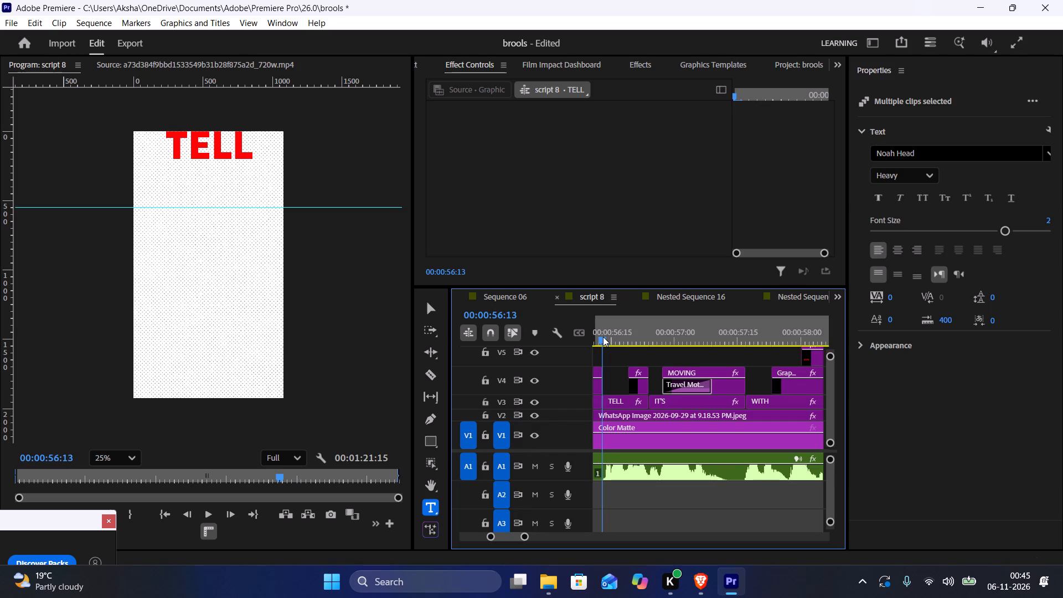
key("ctrl+v")
scroll(606, 342, "up", 7)
left_click(611, 338)
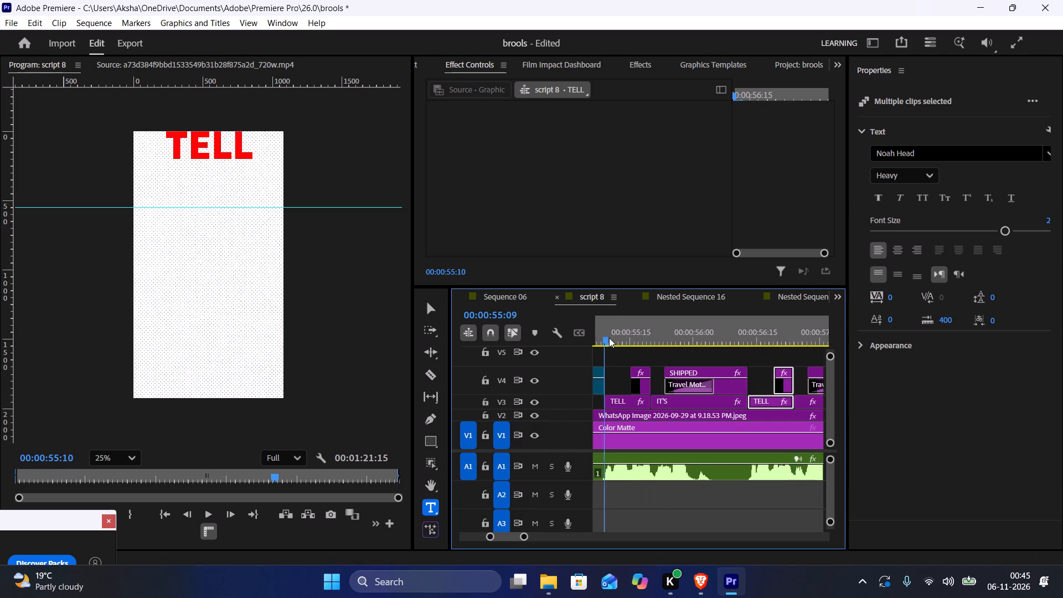
key("ctrl+v")
left_click(608, 337, "ctrl")
Play back the replaced titles and the section after BEFORE, checking the TELL THEM timing against the voiceover around 00:01:02:04.
scroll(699, 381, "down", 13)
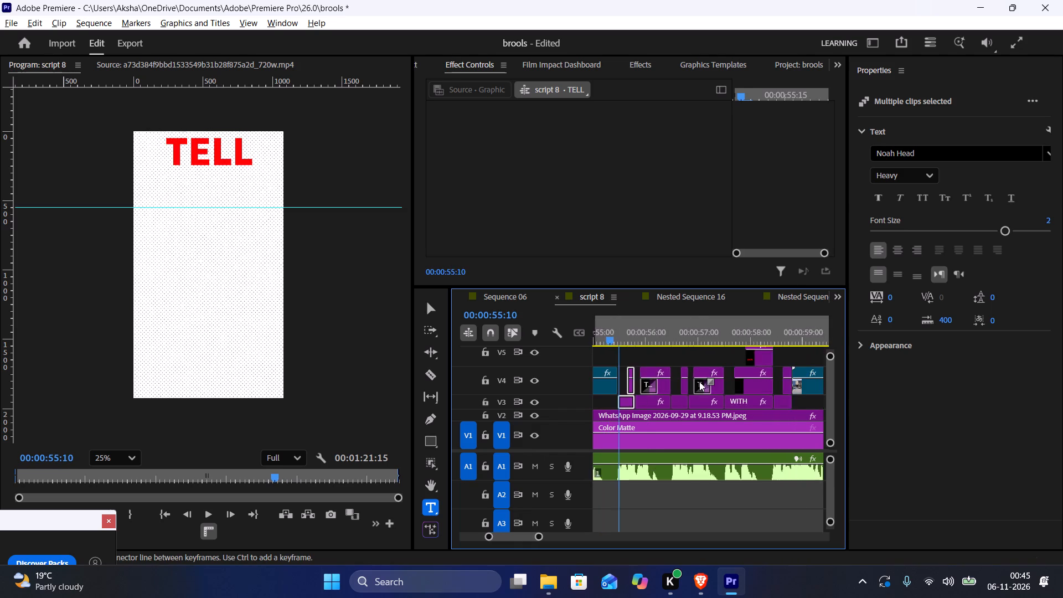
scroll(699, 382, "down", 16)
key("space")
key("space")
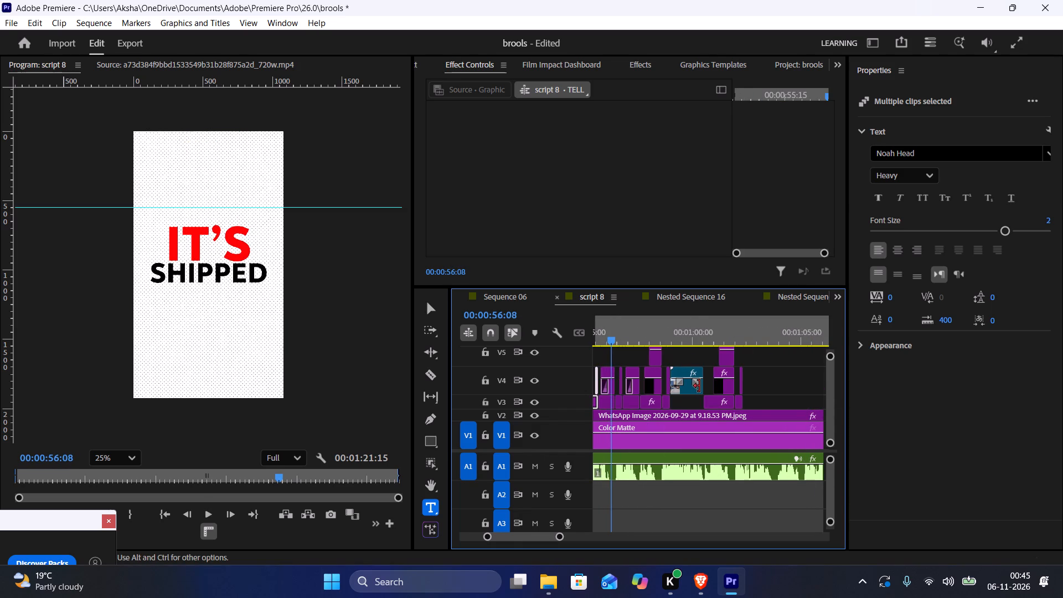
left_click(736, 327)
key("space")
scroll(736, 359, "down", 2, "alt")
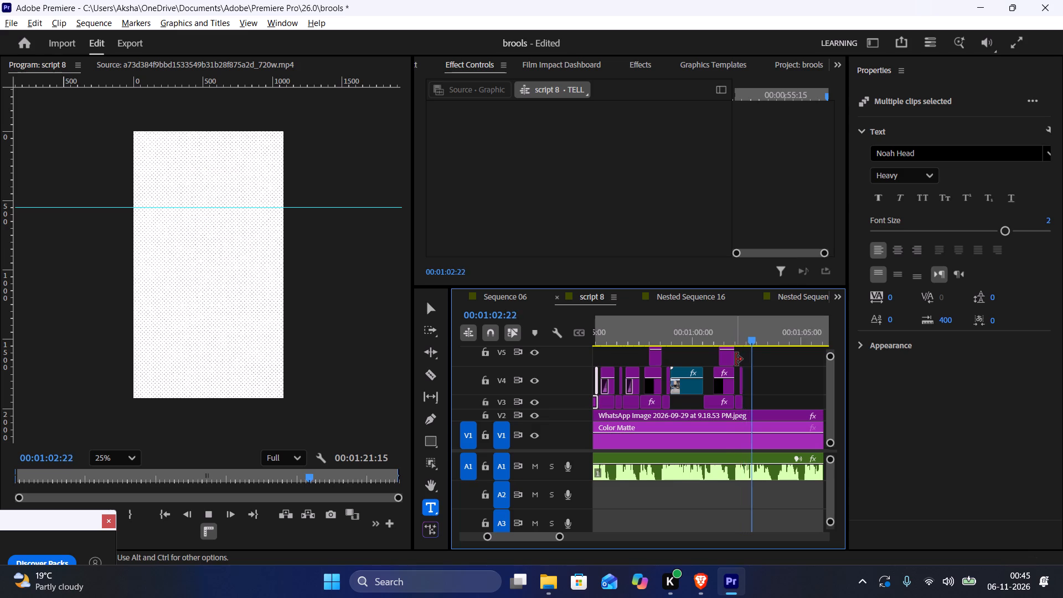
key("space")
scroll(736, 360, "up", 1)
scroll(736, 365, "down", 6, "alt")
scroll(718, 378, "up", 17, "alt")
scroll(745, 393, "down", 5)
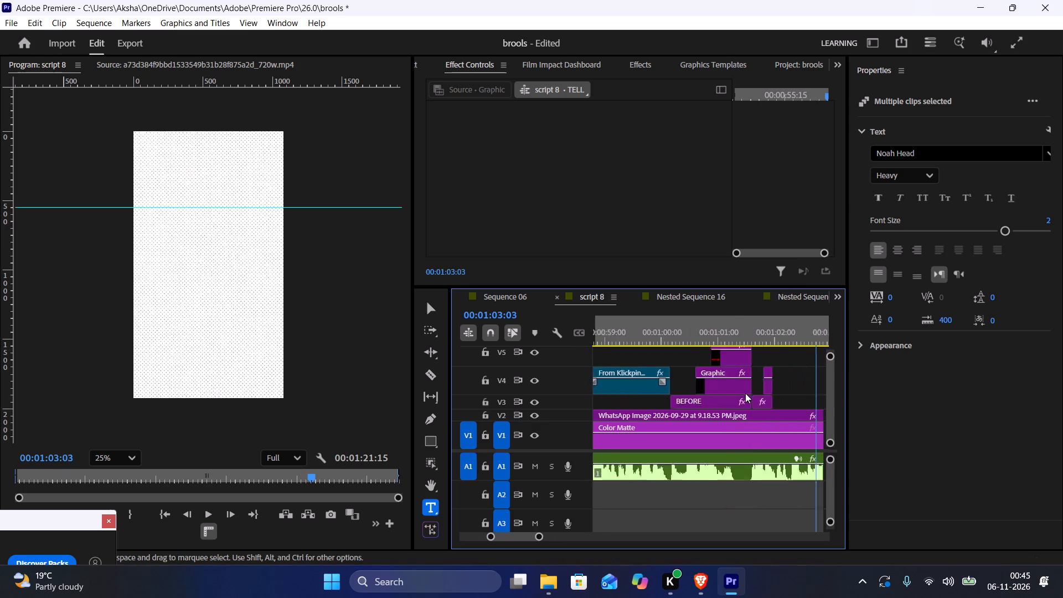
scroll(745, 393, "down", 3)
scroll(733, 393, "up", 9, "alt")
left_click_drag(657, 318, 647, 317)
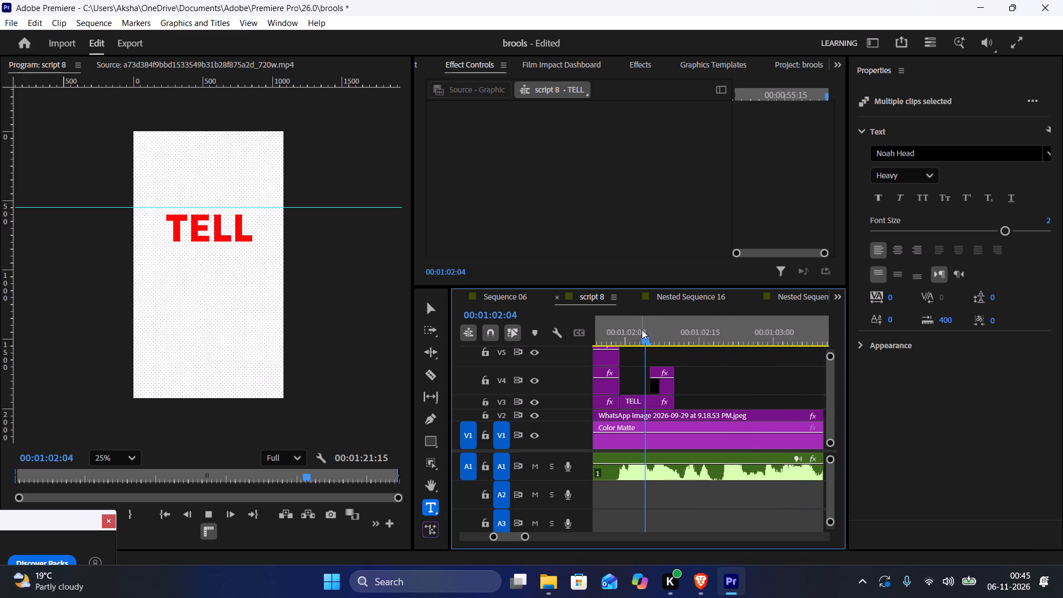
key("space")
key("space")
key("space")
key("space")
left_click_drag(664, 335, 646, 332)
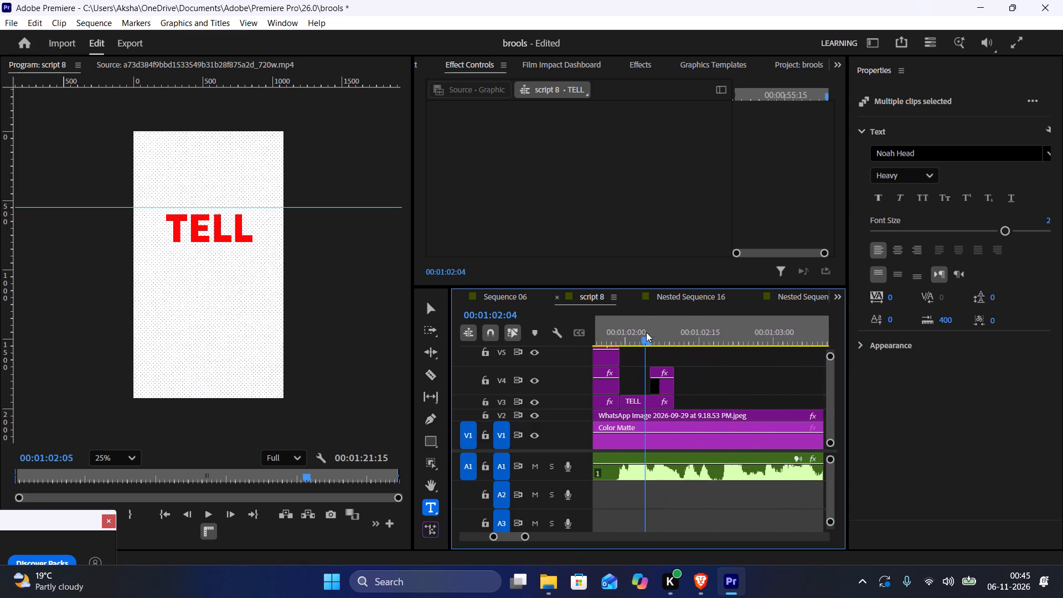
left_click_drag(646, 332, 645, 332)
Duplicate the THEY graphic from the BEFORE title group on V4 and place the copy directly after the last THEM clip, at 00:01:02:10.
scroll(658, 354, "up", 3)
left_click(644, 388)
left_click_drag(644, 389, 774, 380, "alt")
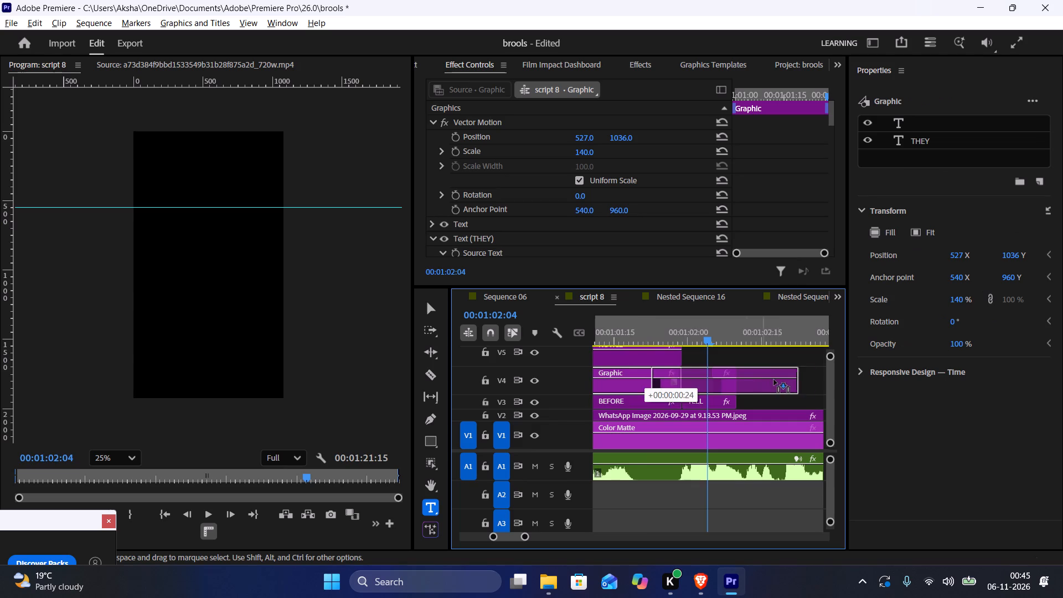
left_click_drag(774, 380, 674, 393, "alt")
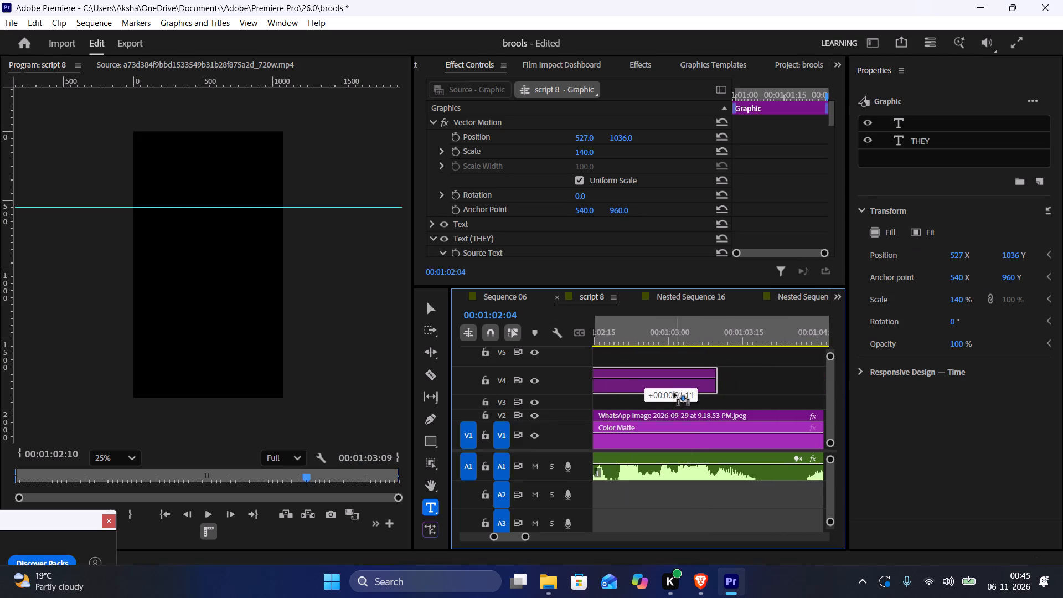
left_click_drag(674, 393, 754, 372, "alt")
scroll(722, 394, "up", 7)
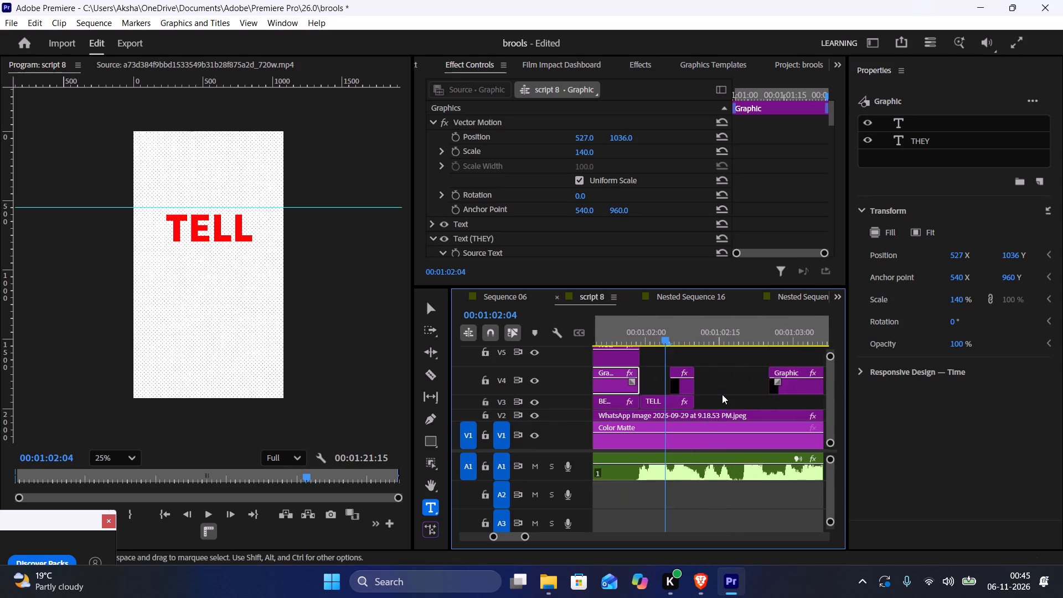
left_click_drag(804, 393, 739, 382)
Change the duplicated graphic's text to IT'S and centre it horizontally in the frame.
left_click(703, 321)
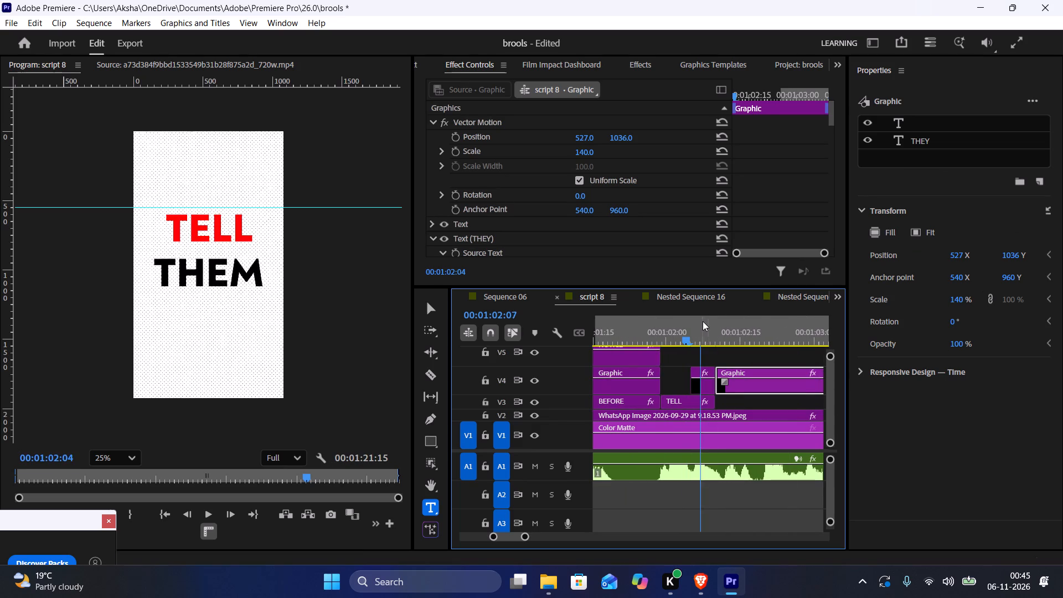
key("space")
key("space")
double_click(225, 248)
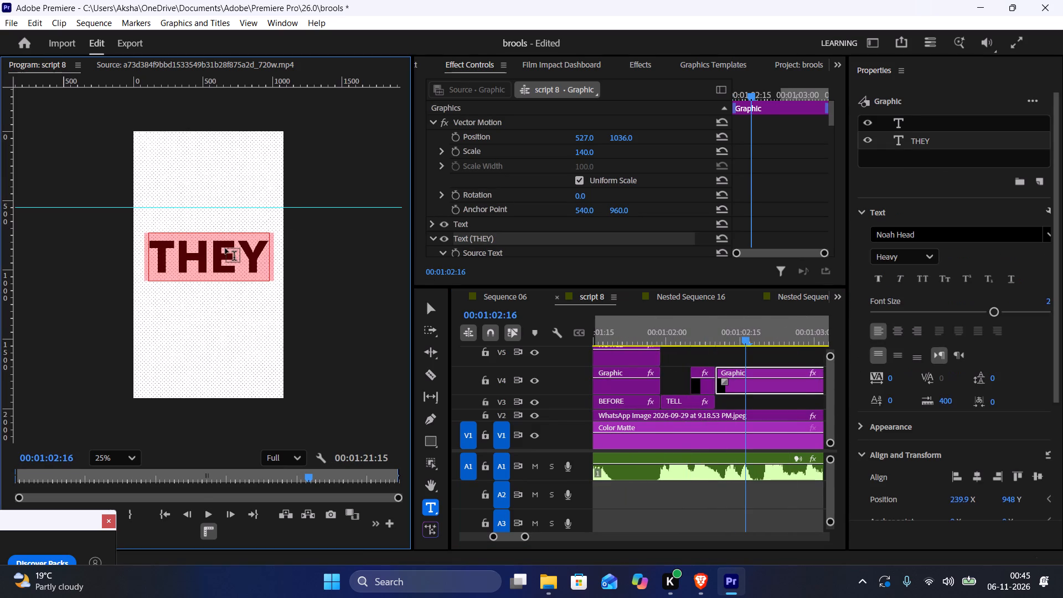
type("ITS")
left_click(185, 248)
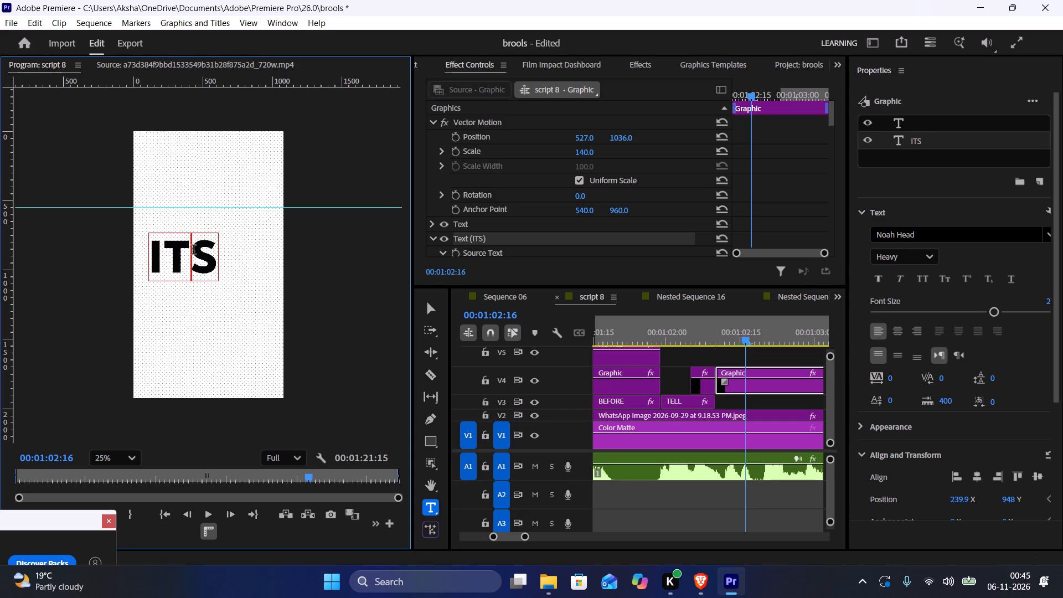
key("apostrophe")
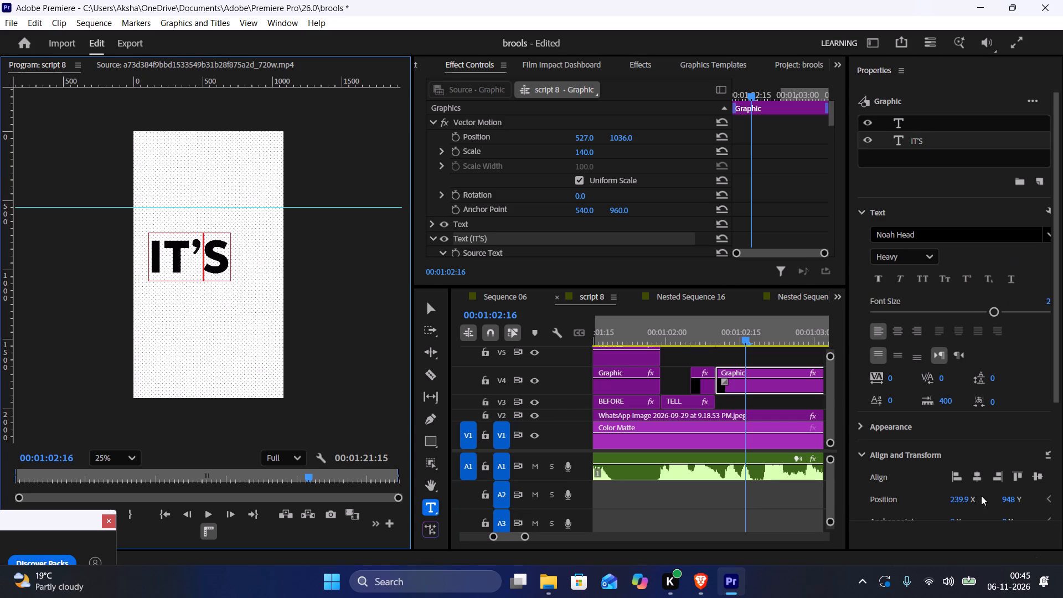
triple_click(977, 482)
double_click(977, 482)
left_click(967, 475)
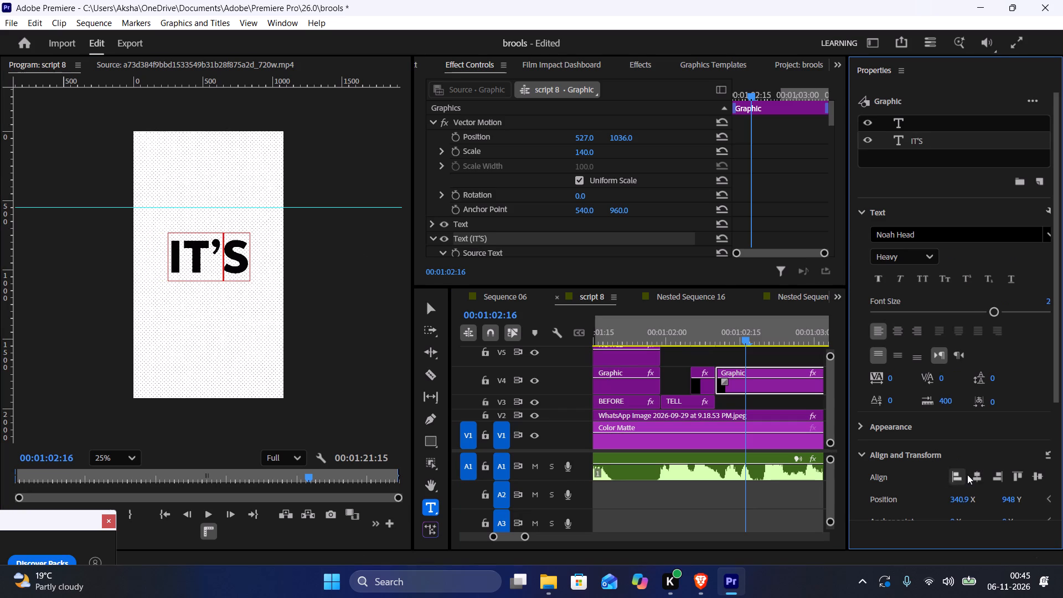
triple_click(974, 475)
scroll(767, 422, "down", 6)
key("space")
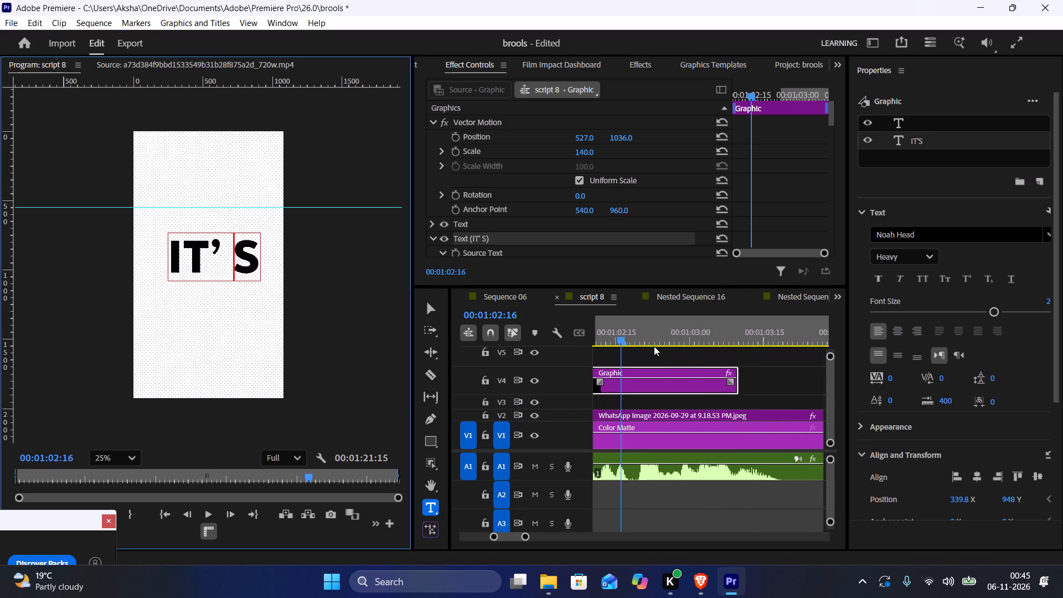
key("BackSpace")
left_click(665, 353)
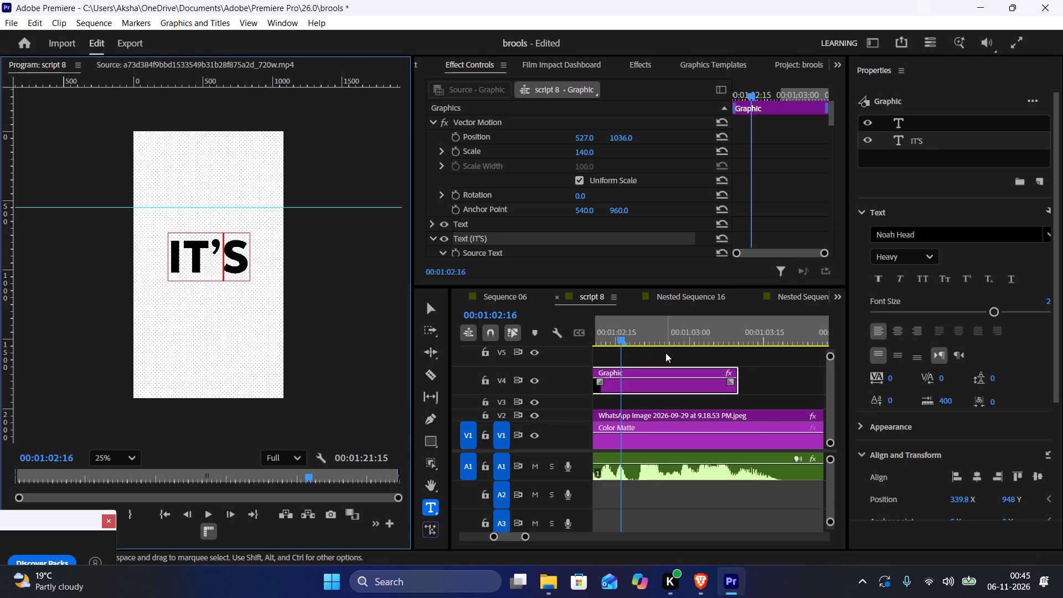
Play back the IT'S title against the voiceover and shorten its clip on V4 to end at about 00:01:02:19.
scroll(664, 367, "up", 3)
left_click(647, 326)
key("space")
key("space")
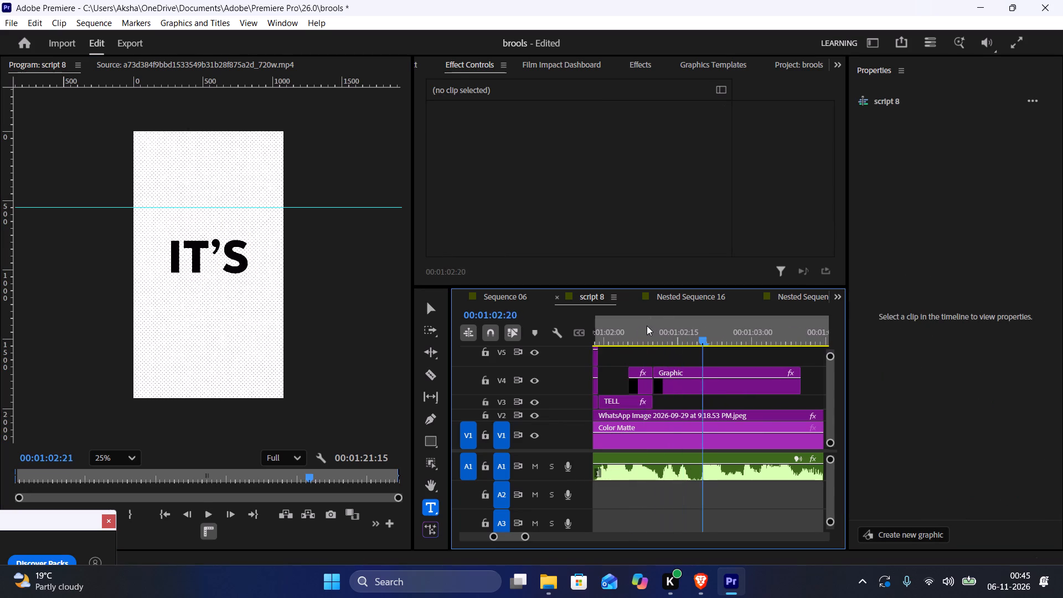
key("space")
key("space")
left_click_drag(802, 383, 700, 391)
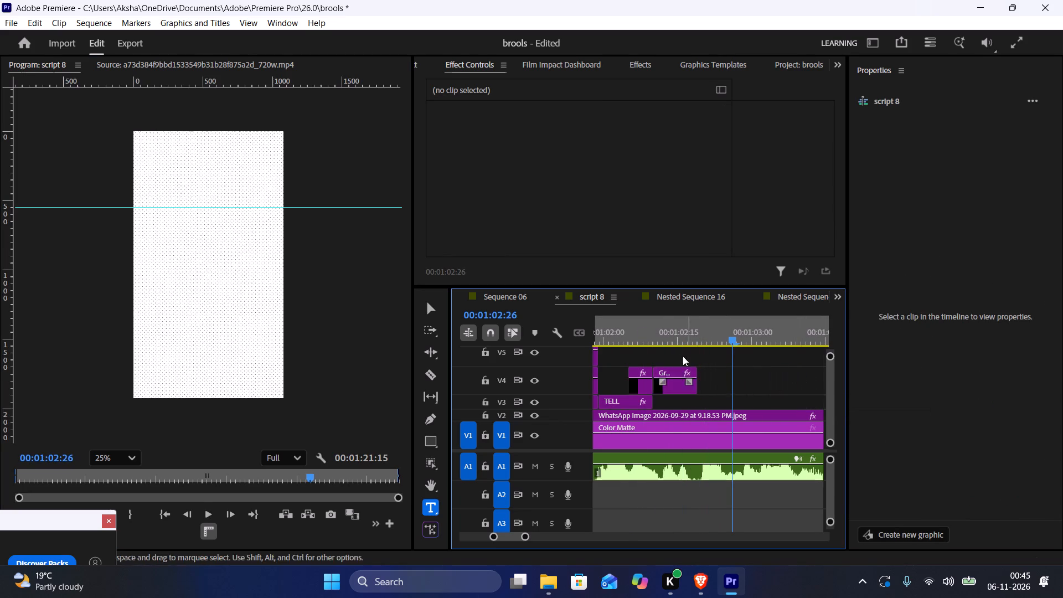